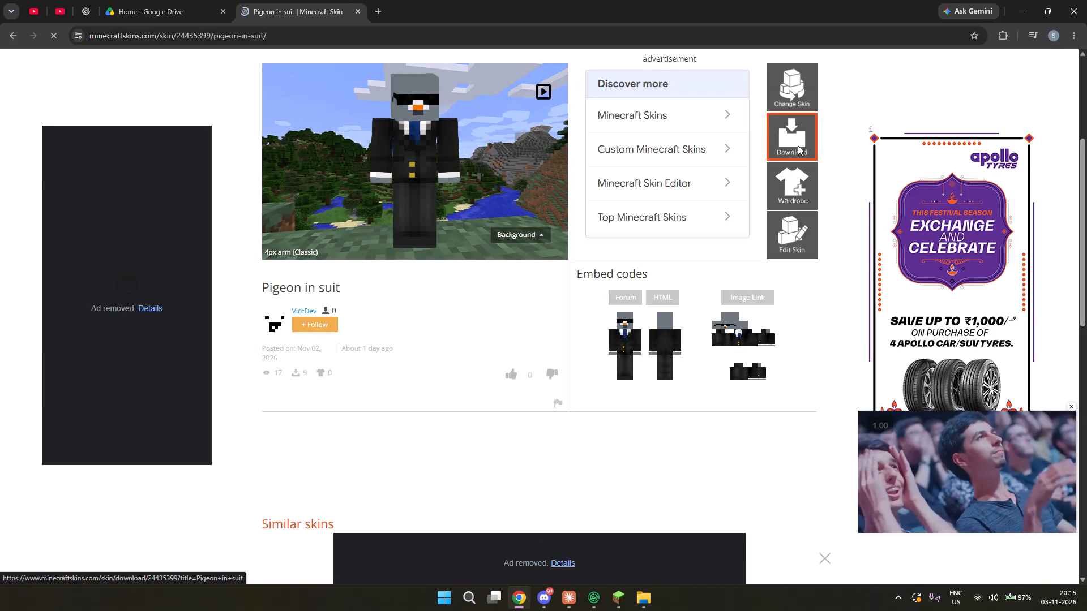
Download the Pigeon in suit skin as a PNG into a new folder named SKins inside Hell of a job.
left_click(798, 145)
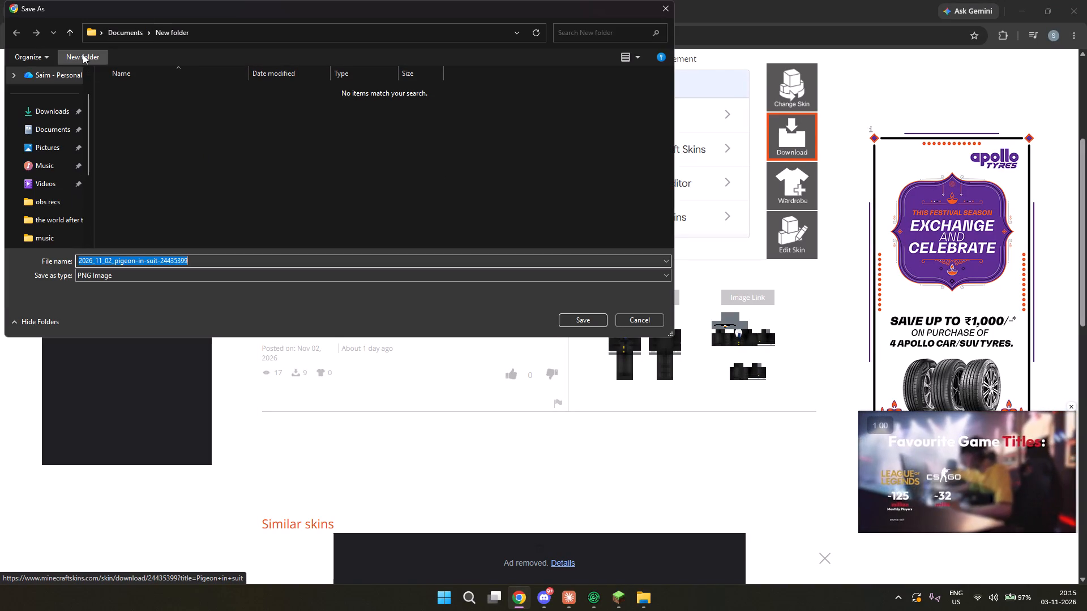
scroll(20, 232, "down", 6)
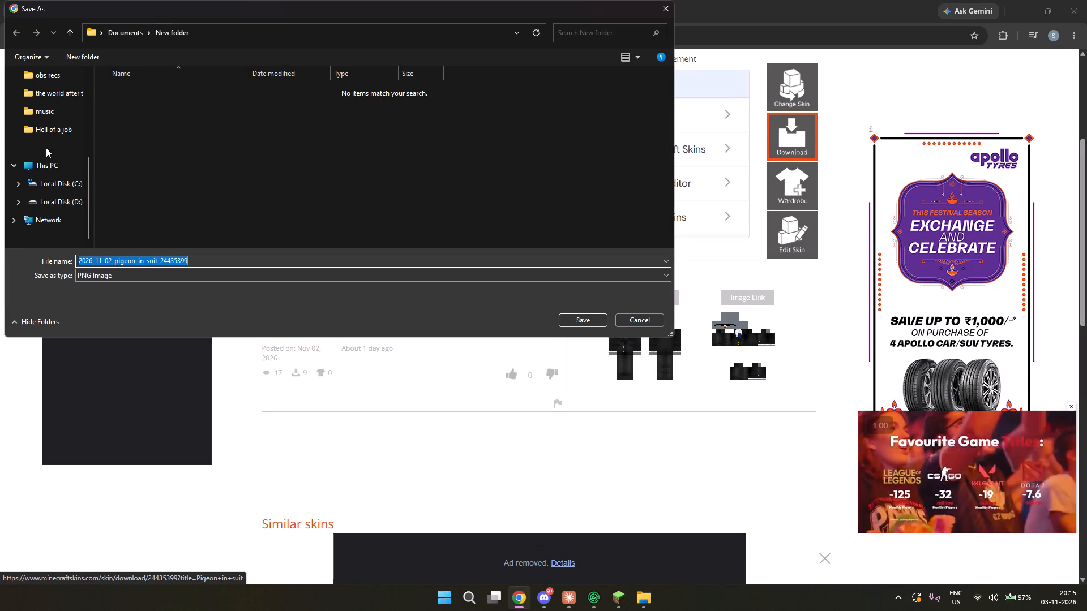
left_click(66, 126)
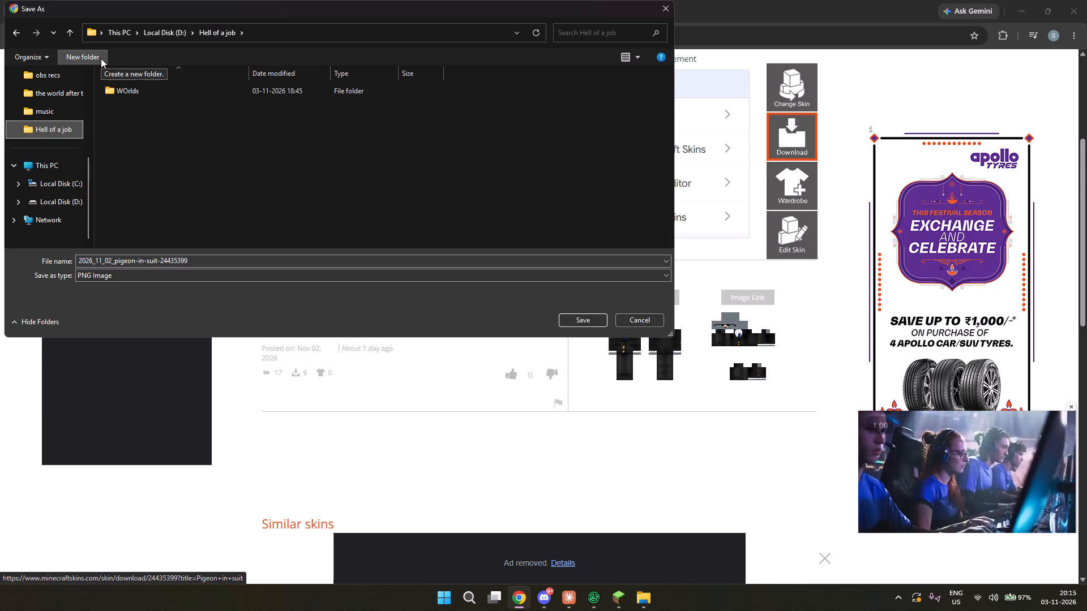
left_click(101, 58)
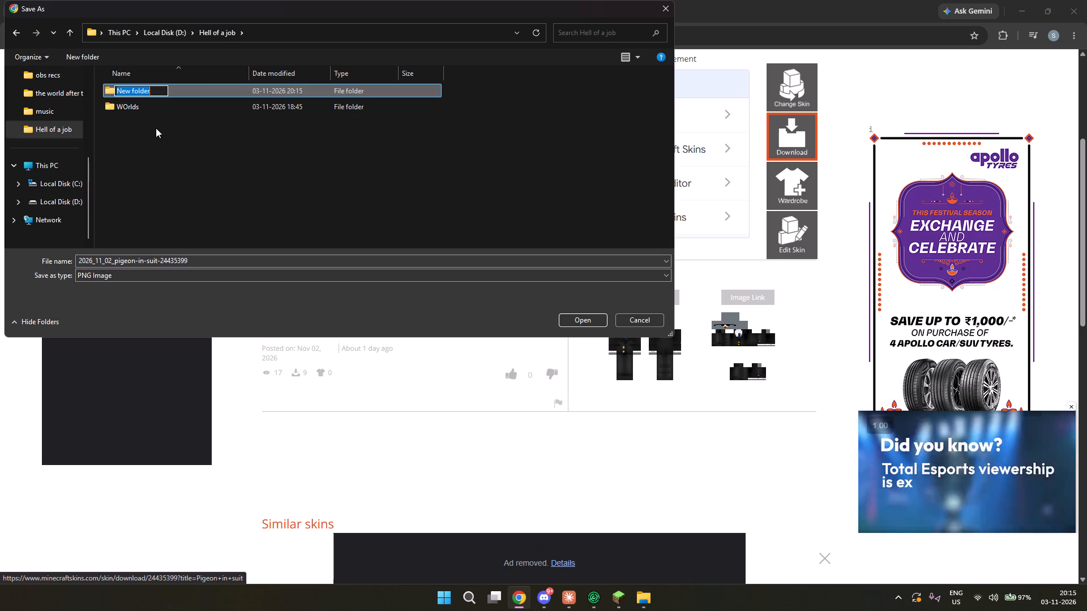
type("SKins")
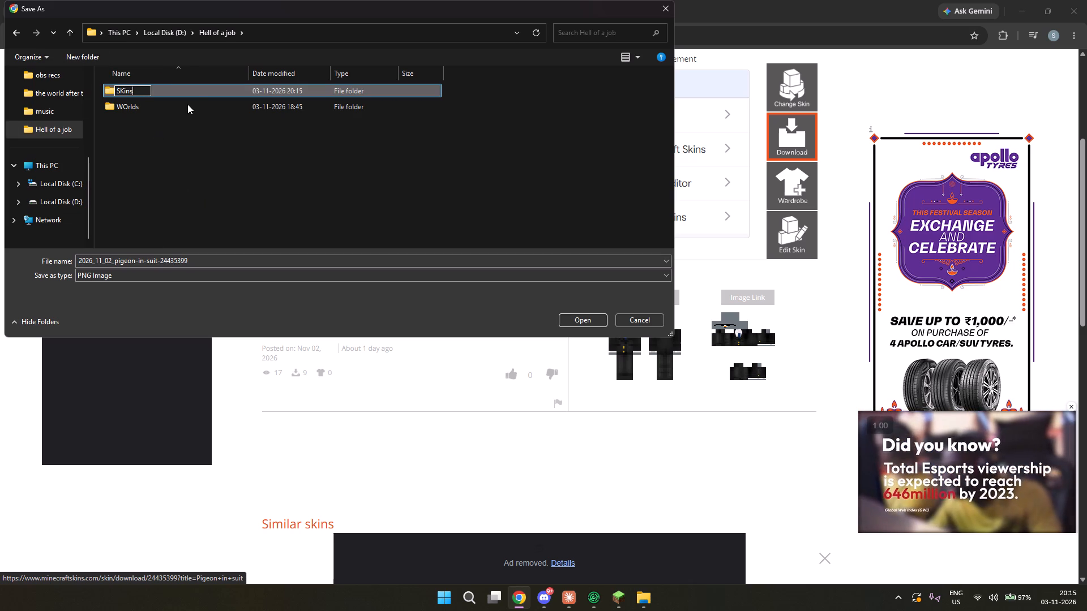
double_click(202, 92)
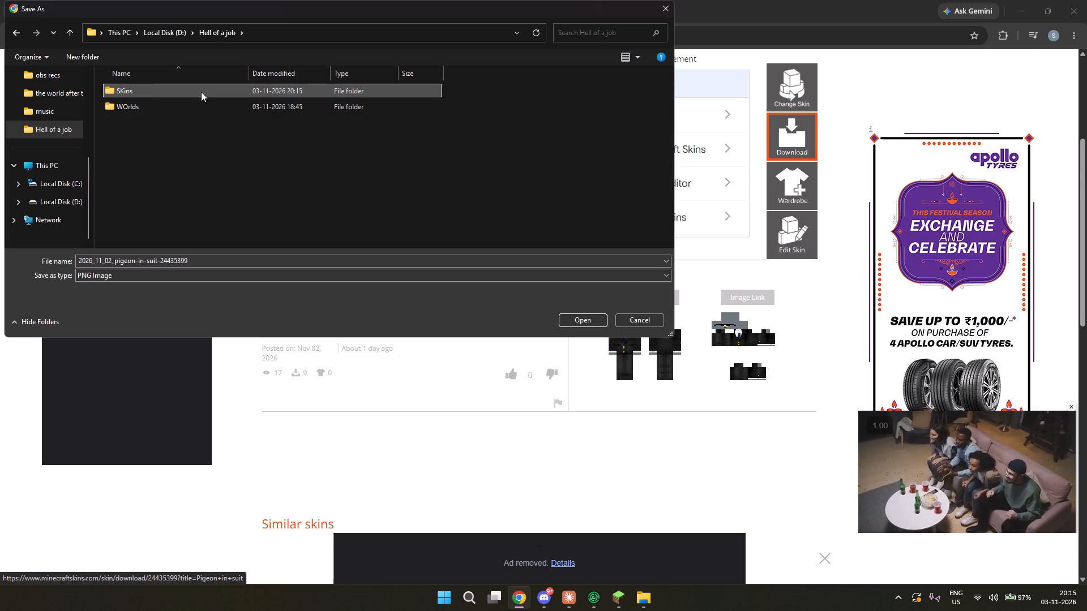
double_click(201, 92)
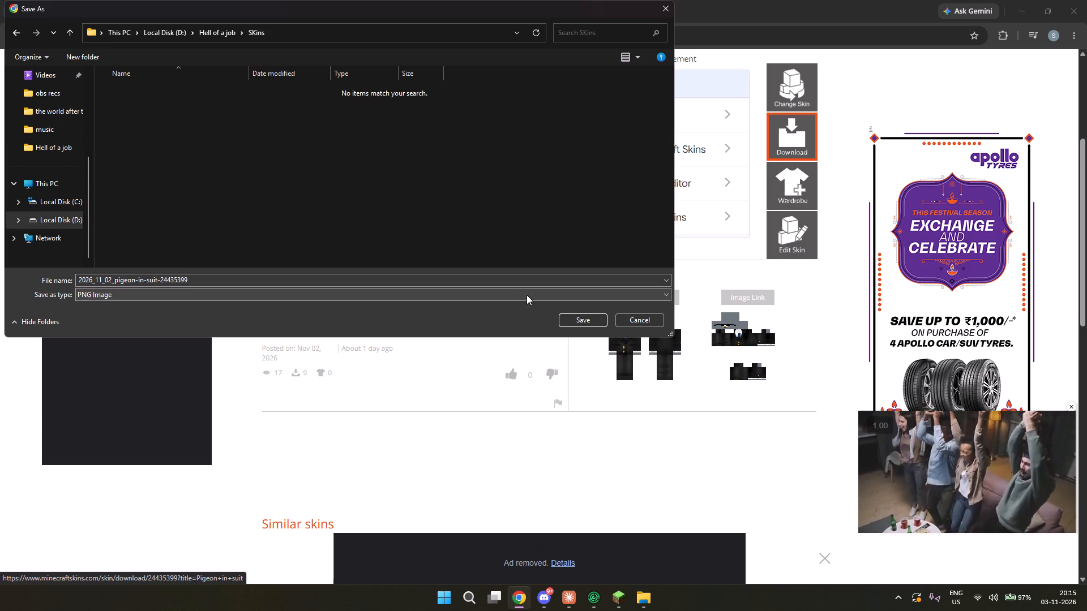
left_click(583, 324)
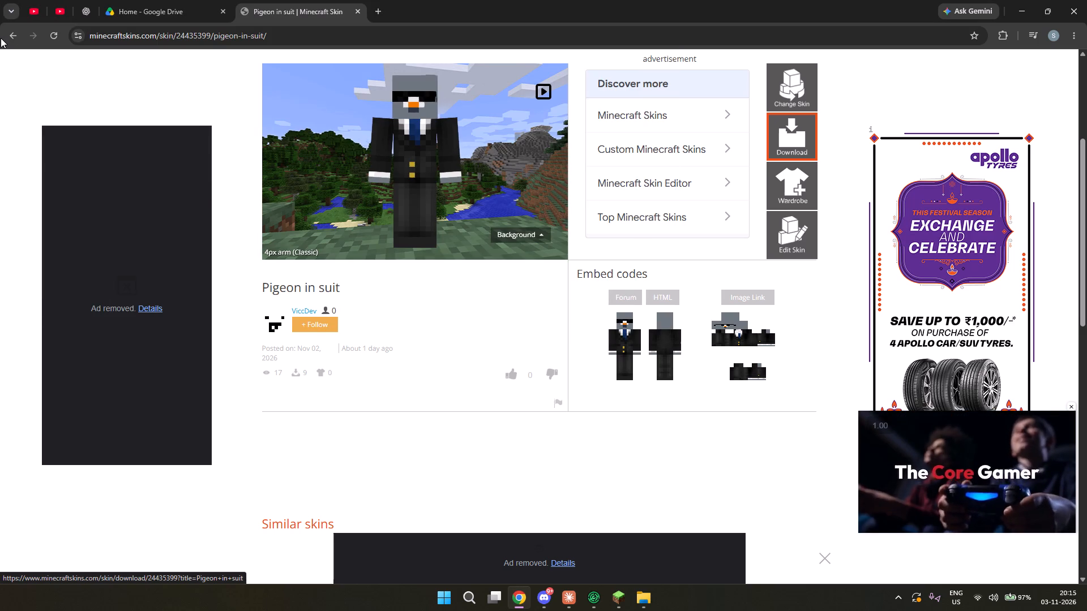
Go back to the suit skin results and download the Agent Duck (tuff version) skin into the SKins folder.
left_click(1, 35)
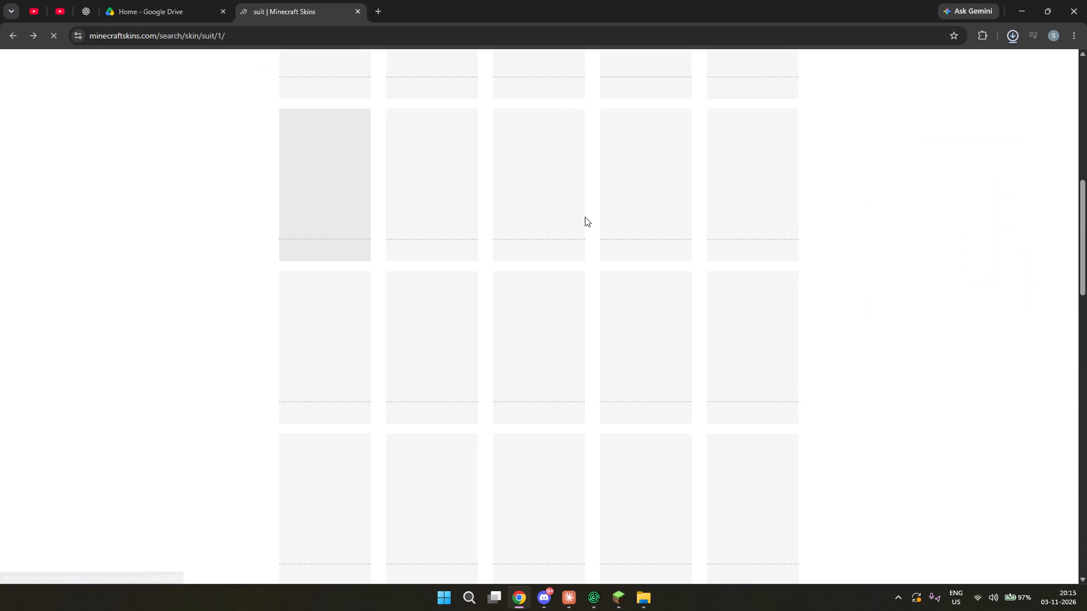
scroll(578, 303, "up", 5)
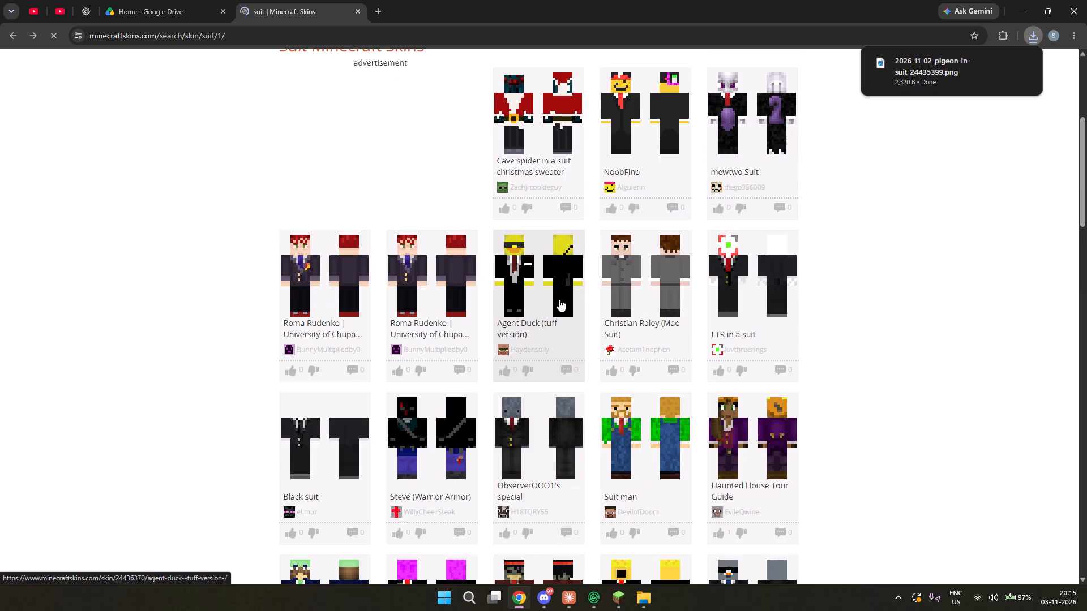
scroll(559, 299, "up", 3)
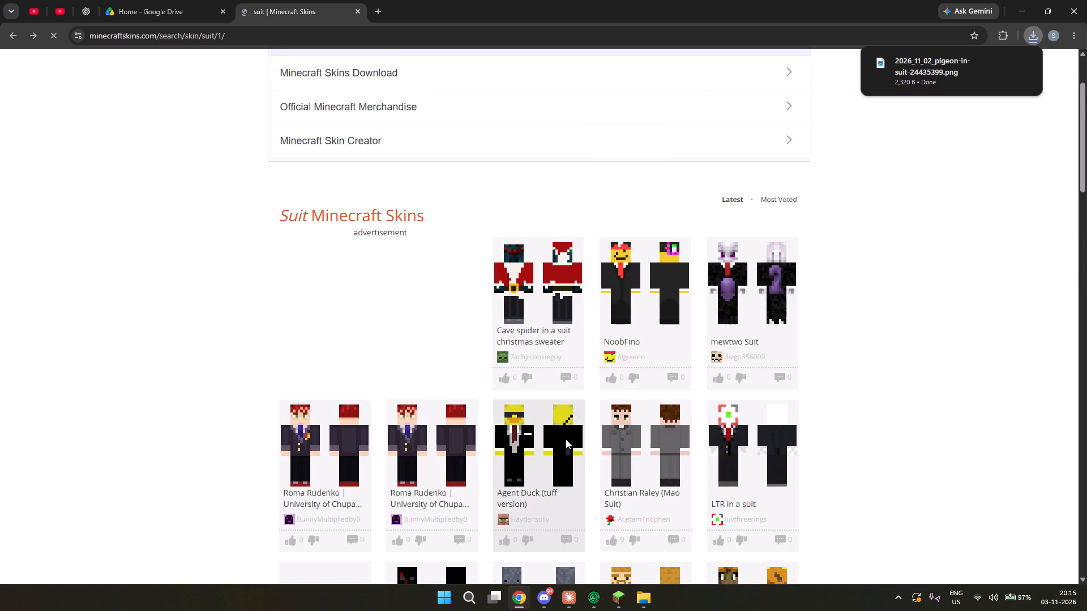
left_click(538, 440)
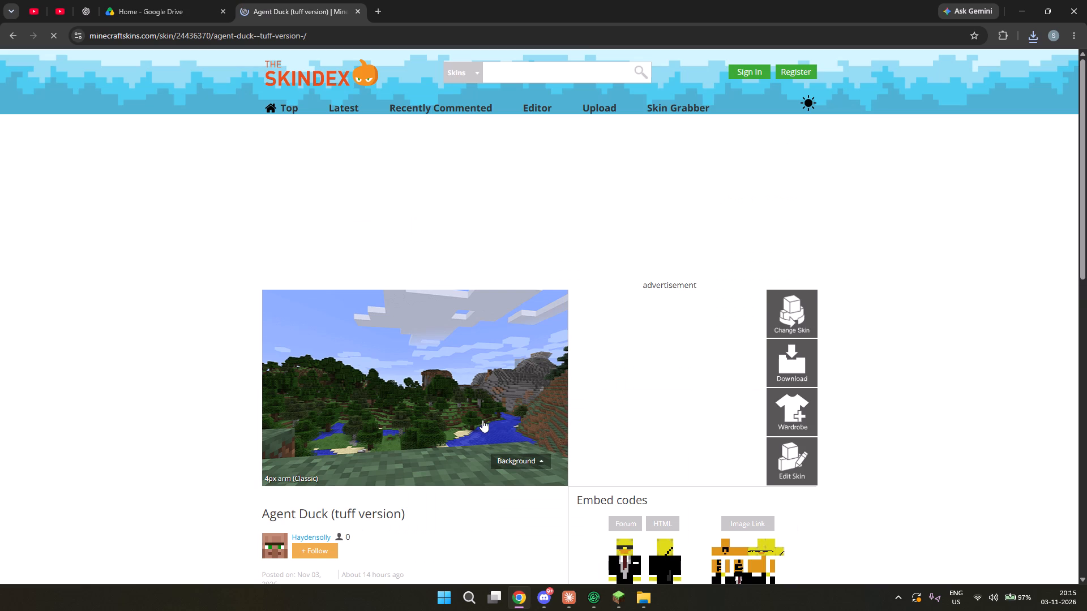
left_click(803, 366)
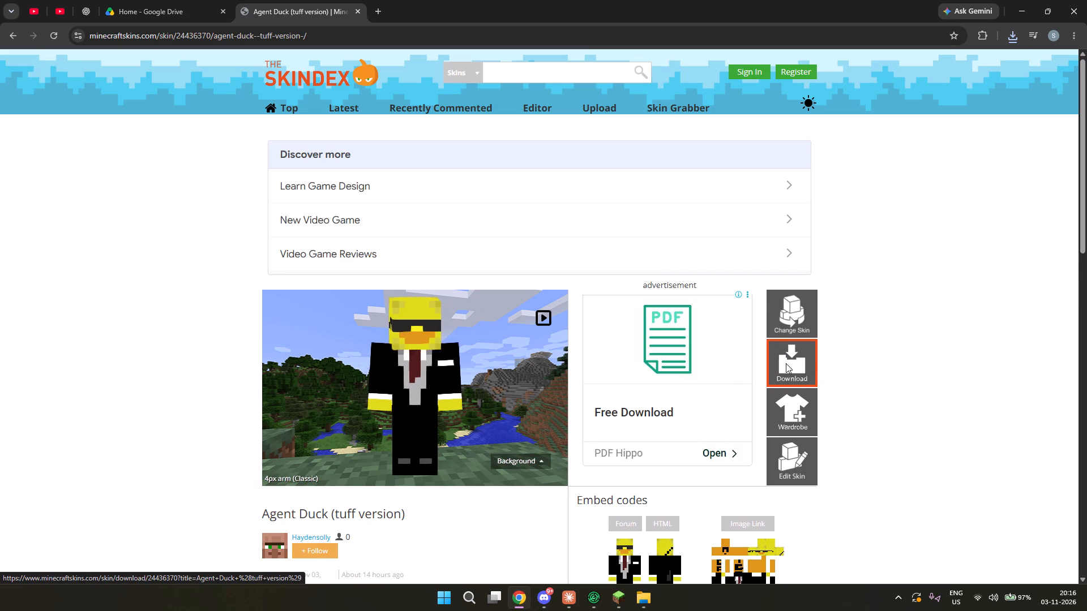
left_click(785, 363)
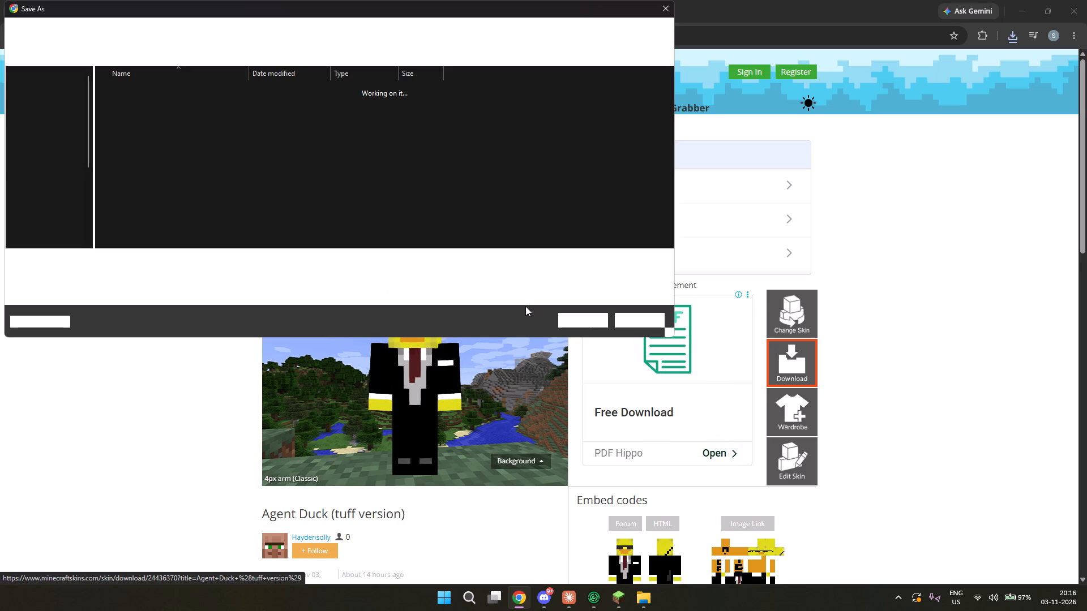
left_click(583, 322)
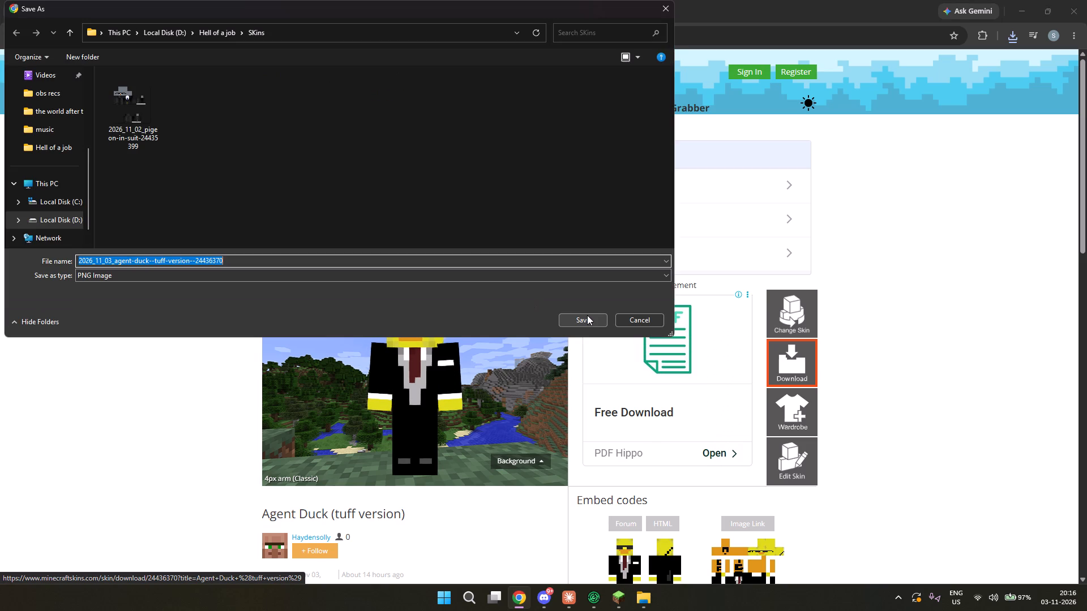
Switch to Minecraft and upload the pigeon-in-suit skin file from the SKins folder to the ManagerTom entity.
left_click(629, 589)
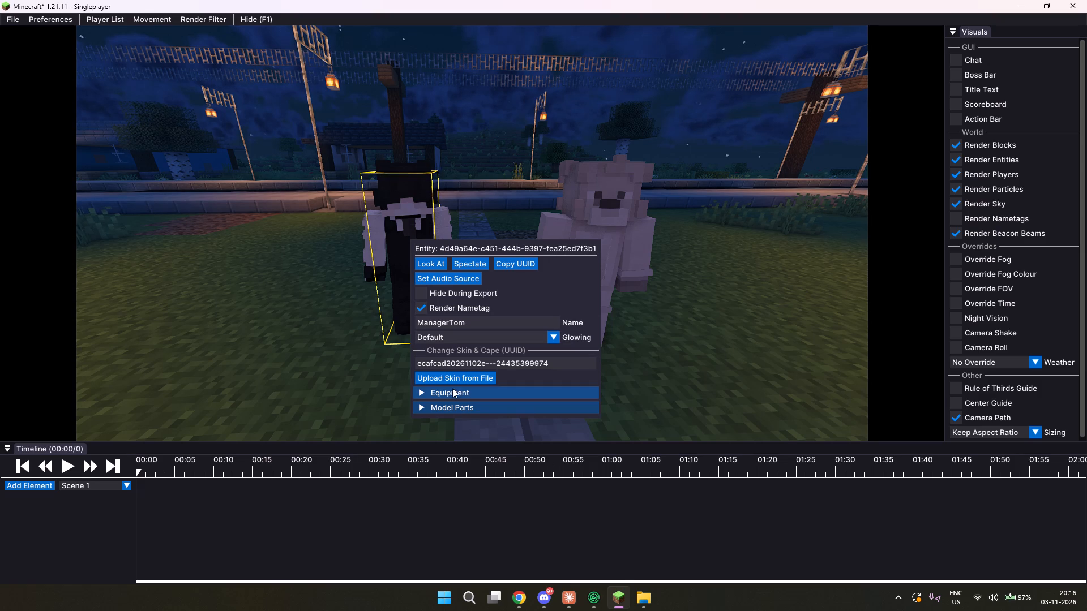
left_click(460, 380)
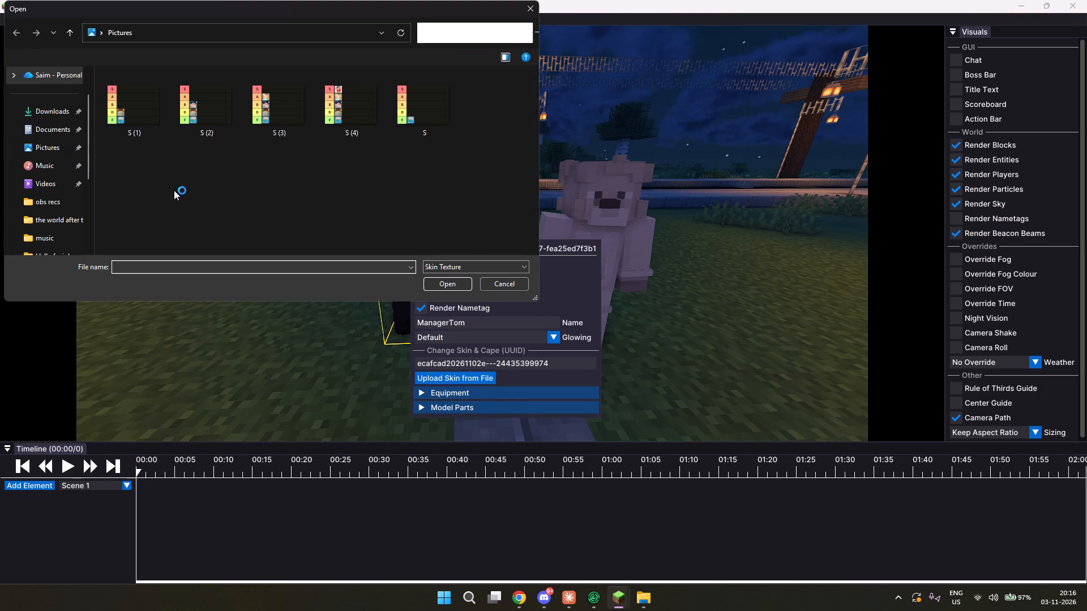
scroll(33, 191, "down", 4)
left_click(62, 122)
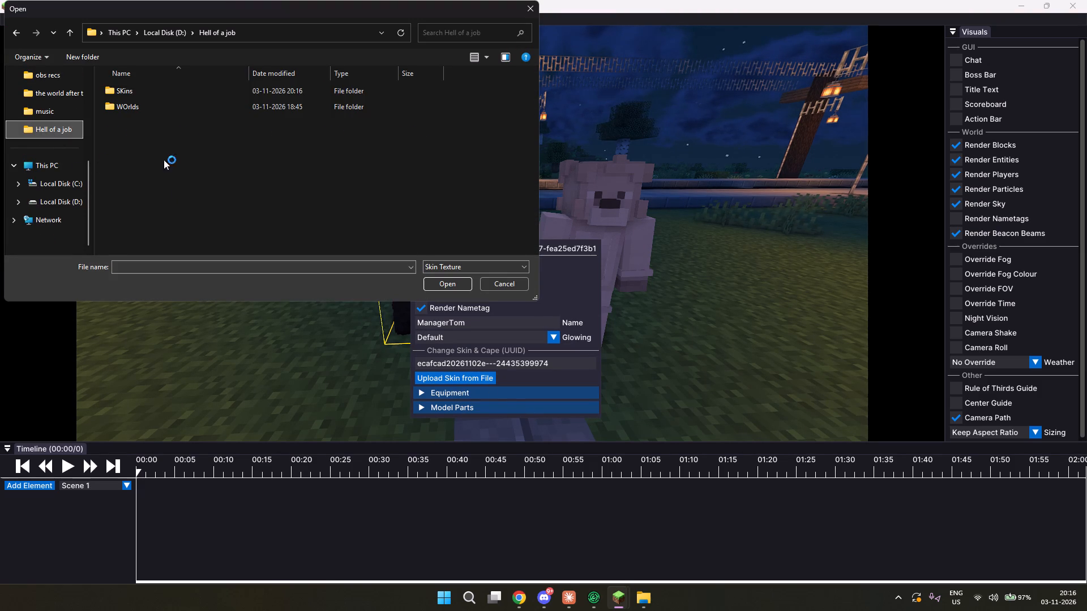
double_click(147, 87)
left_click(139, 113)
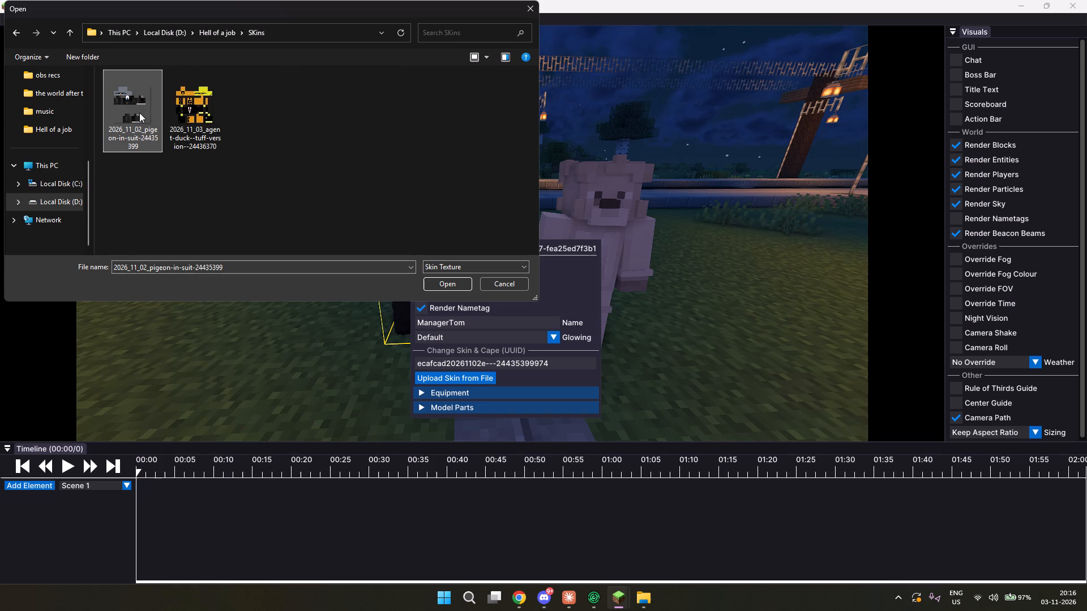
left_click(460, 285)
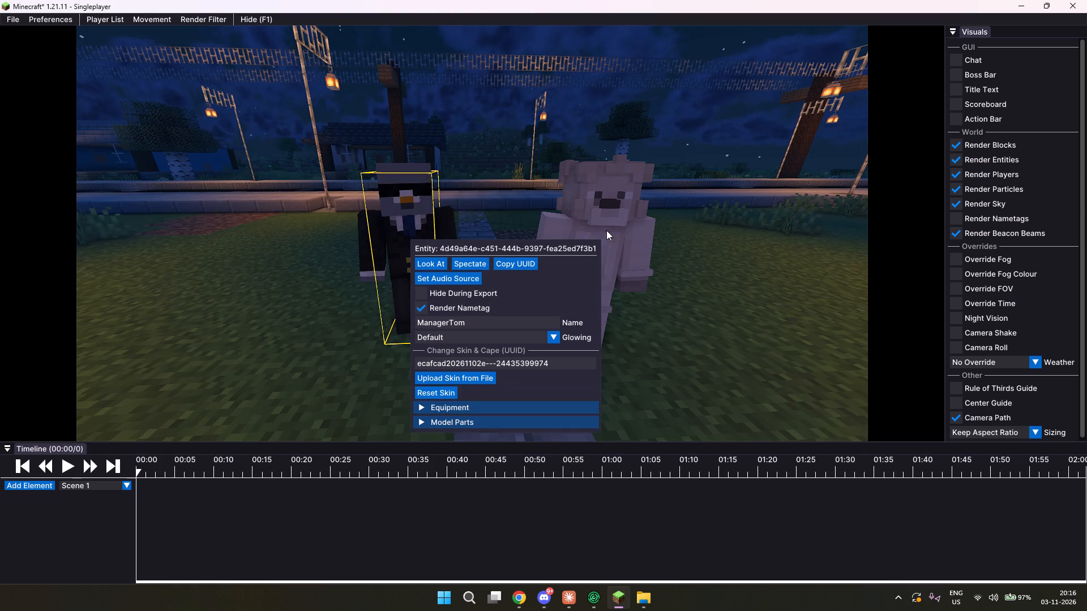
Upload the agent-duck tuff version skin file from the SKins folder to the bear character beside the pigeon.
left_click(594, 230)
left_click_drag(594, 230, 543, 298)
right_click(600, 256)
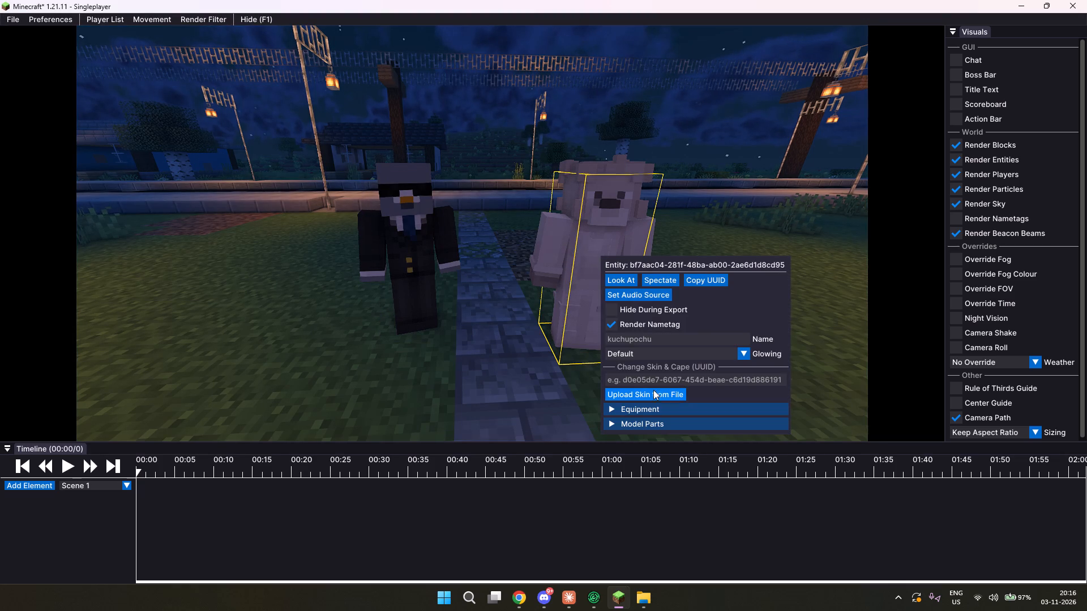
left_click(653, 393)
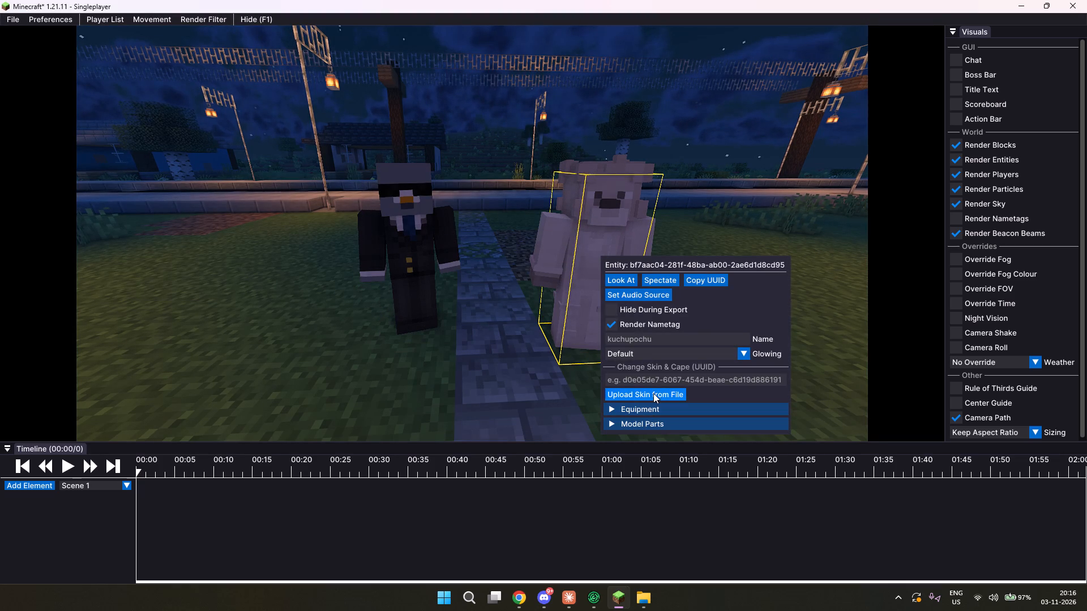
left_click(209, 98)
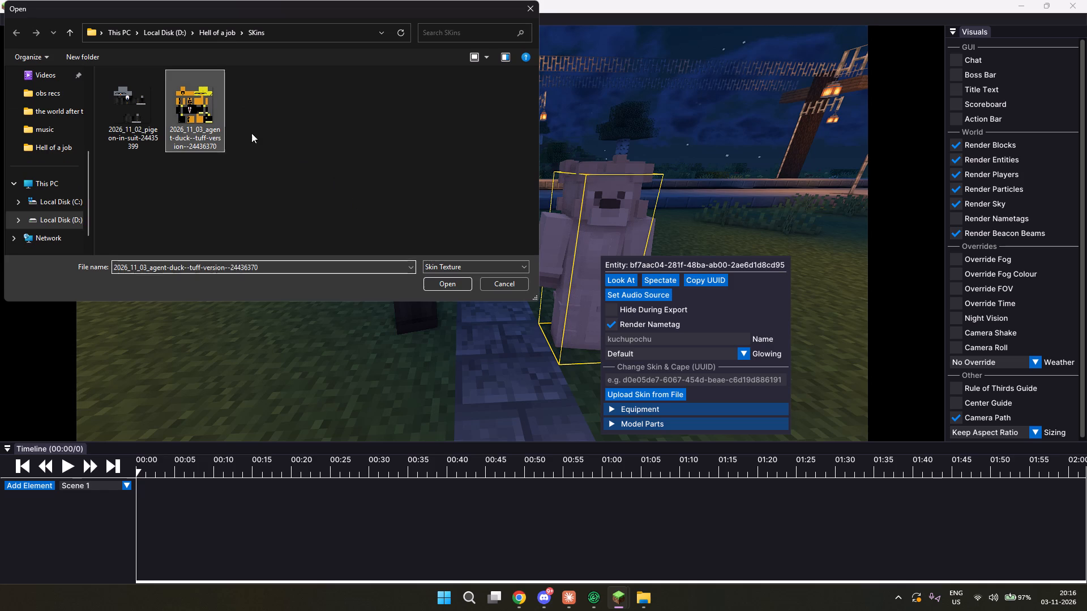
left_click(431, 279)
left_click(447, 312)
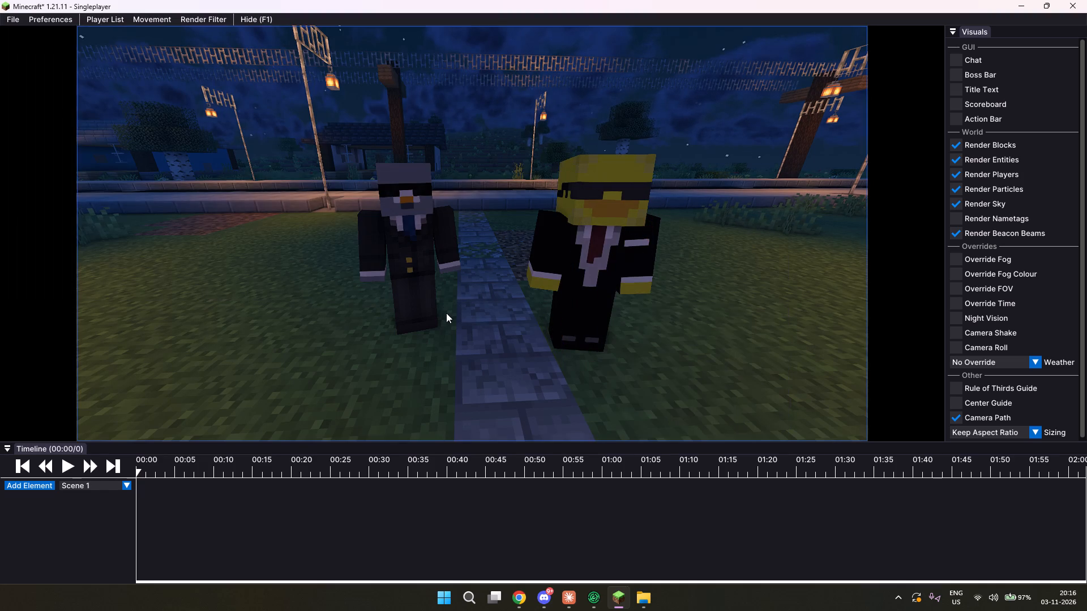
Examine the pigeon and duck characters from near and far, playing a short part of the replay.
left_click_drag(698, 373, 543, 298)
type("ww")
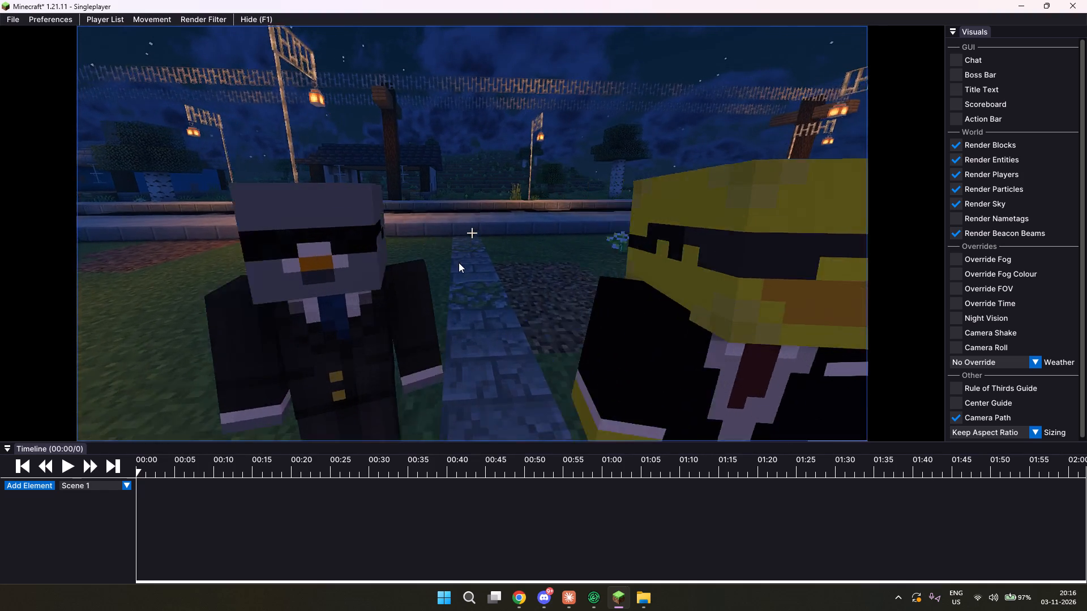
left_click_drag(461, 243, 543, 299, "ctrl")
key("s")
key("space")
type("s")
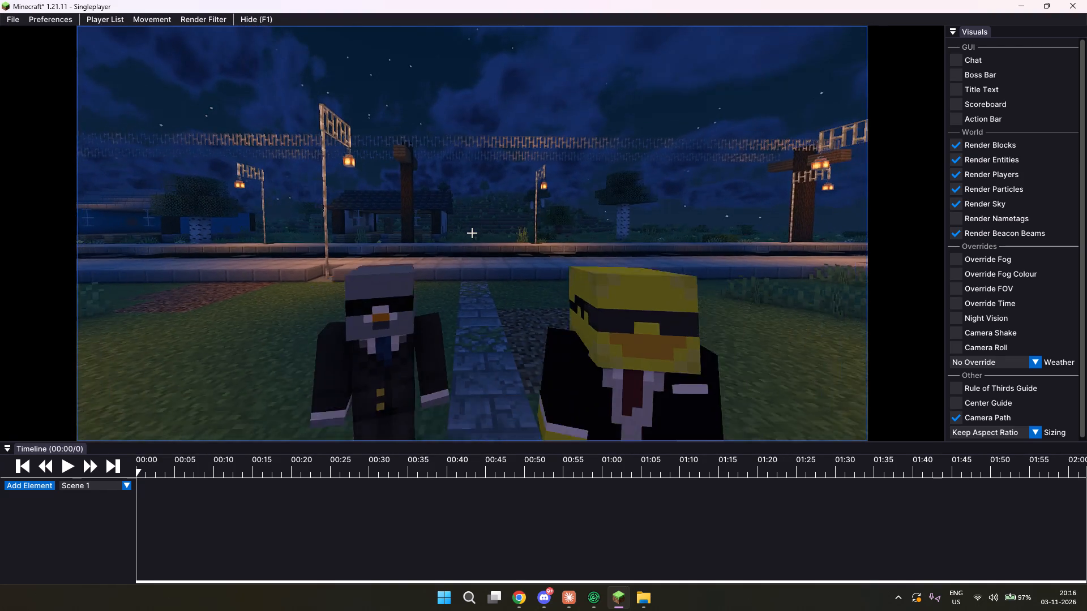
left_click_drag(543, 299, 543, 298, "ctrl")
key("w")
left_click_drag(472, 249, 543, 298)
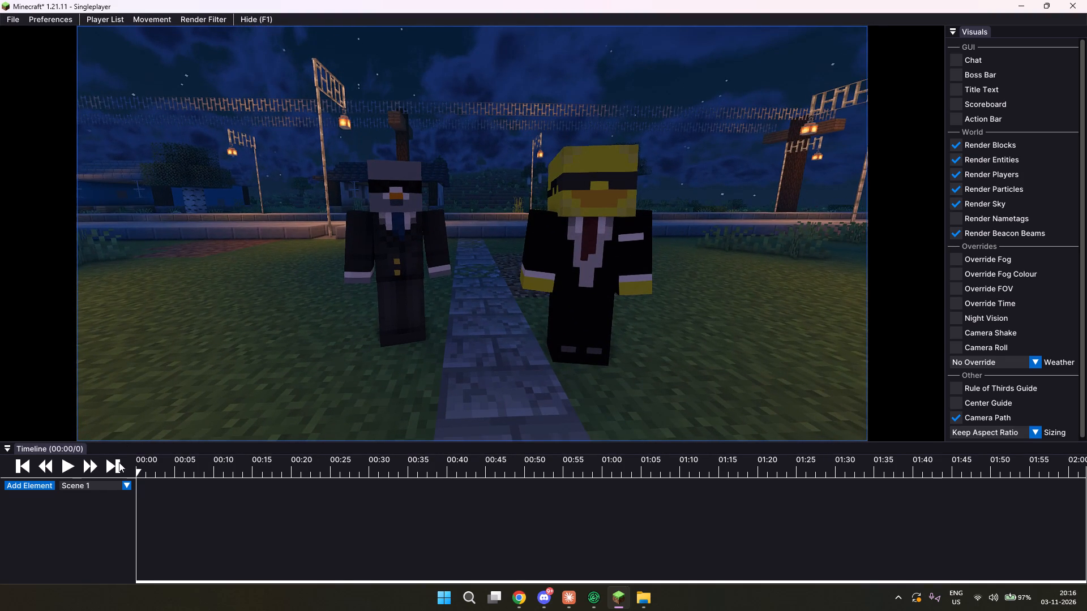
left_click(66, 466)
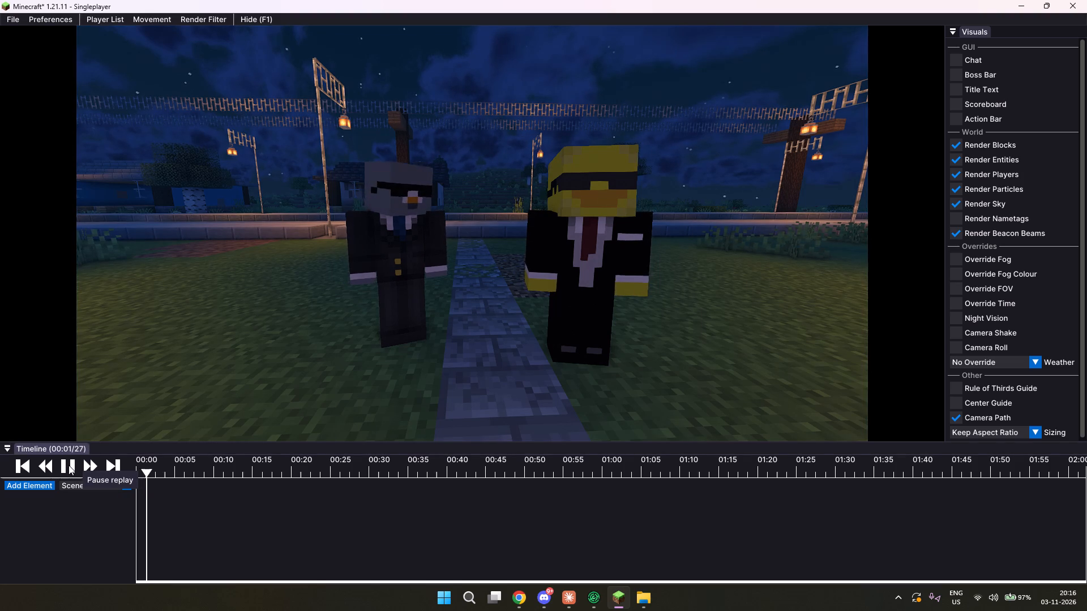
left_click(69, 465)
key("s")
left_click_drag(435, 369, 543, 299)
key("space")
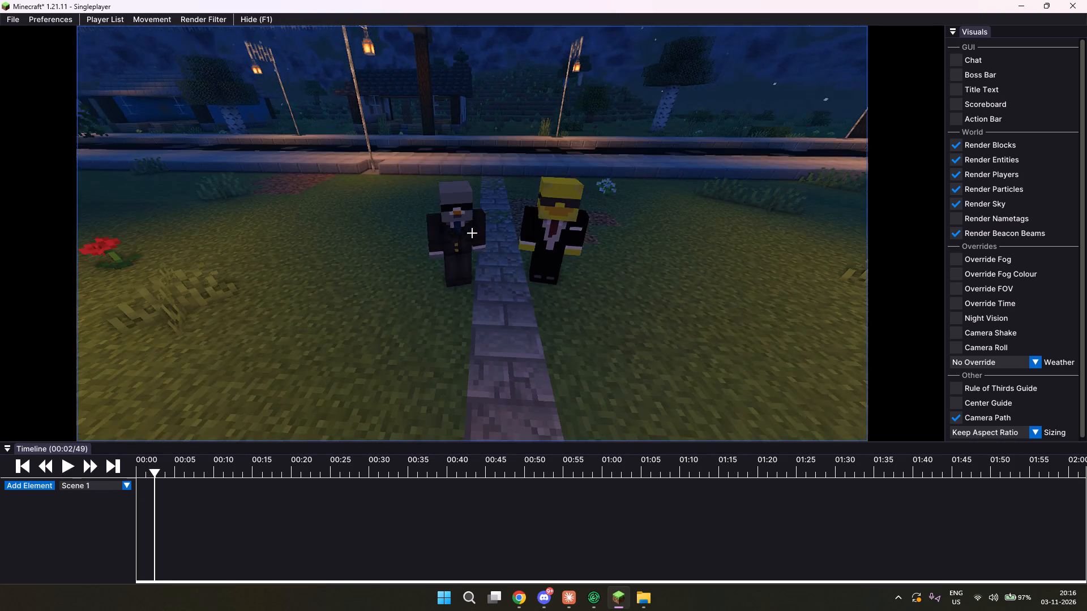
left_click_drag(543, 299, 543, 298)
Move the replay to about 00:04 and fly the camera into the house to look down on the bed.
left_click_drag(155, 464, 173, 462)
left_click_drag(293, 361, 543, 298)
key("a")
key("s")
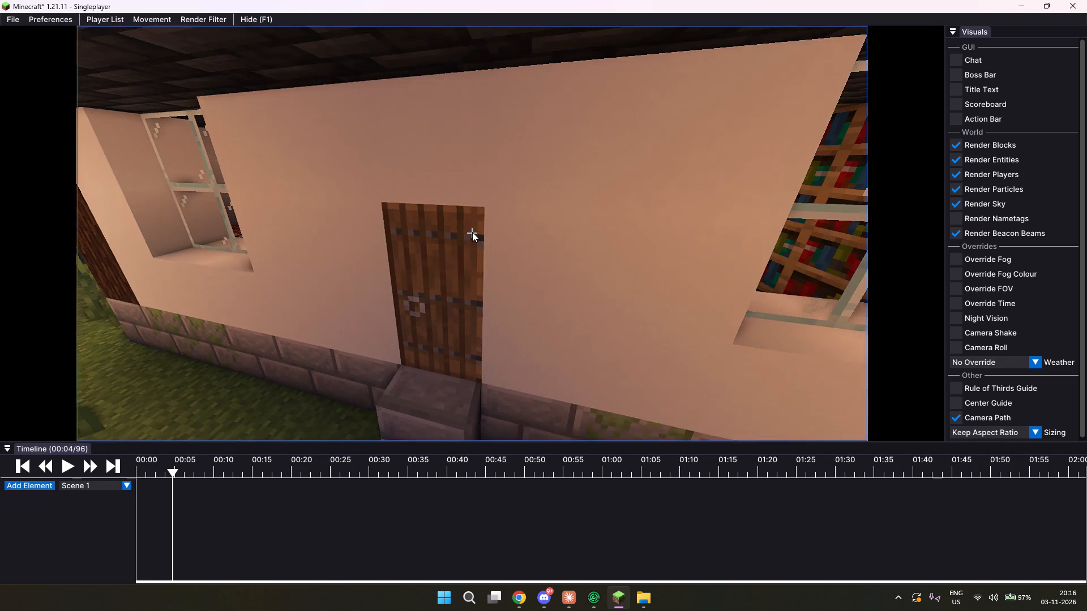
key("w")
left_click_drag(430, 201, 542, 298)
key("w")
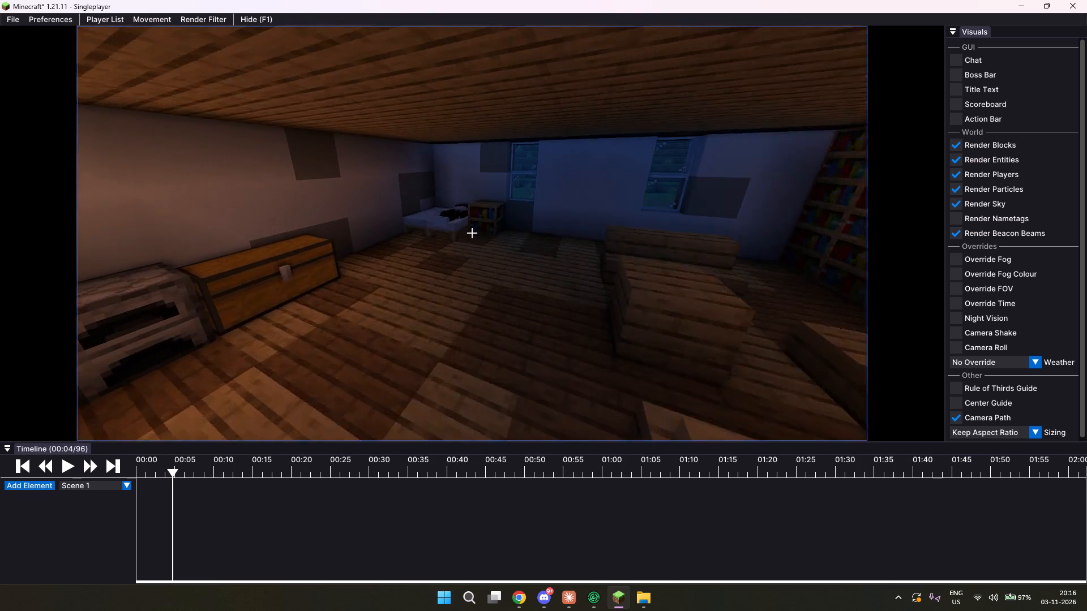
left_click_drag(542, 298, 544, 298)
key("space")
key("a")
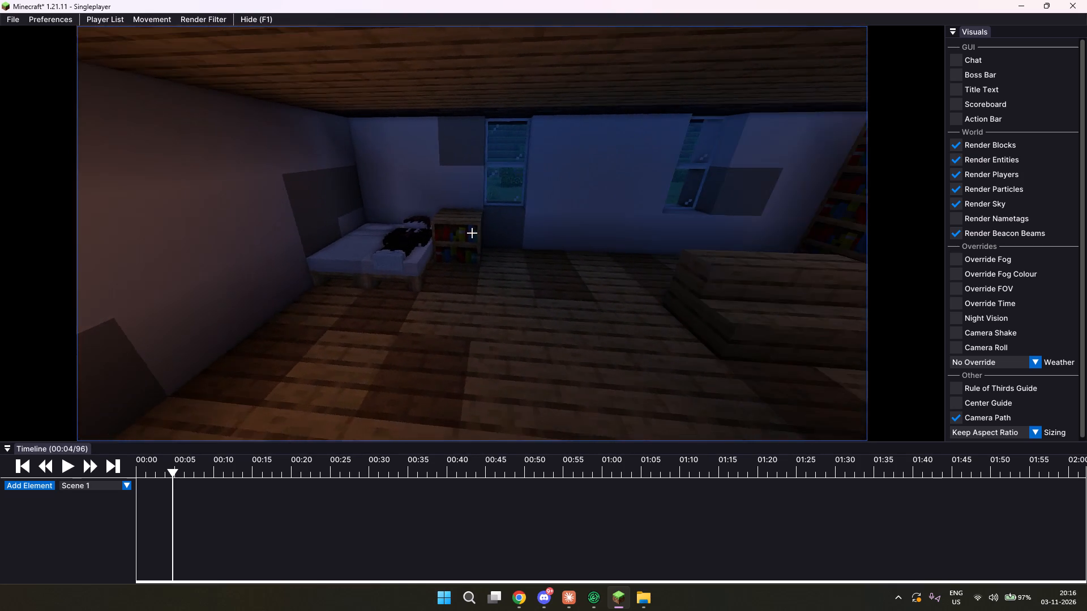
left_click_drag(544, 298, 543, 298)
key("w")
key("space")
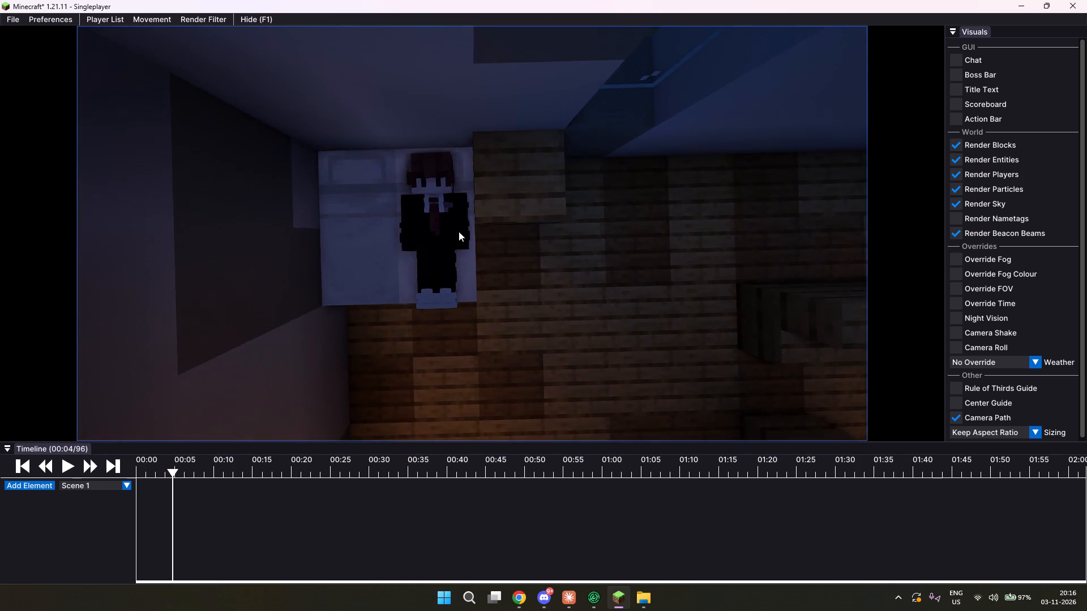
Lower the flying speed to 0.1 and bring the overhead camera above the character sleeping in the bed.
key("a")
left_click_drag(505, 289, 543, 299)
key("d")
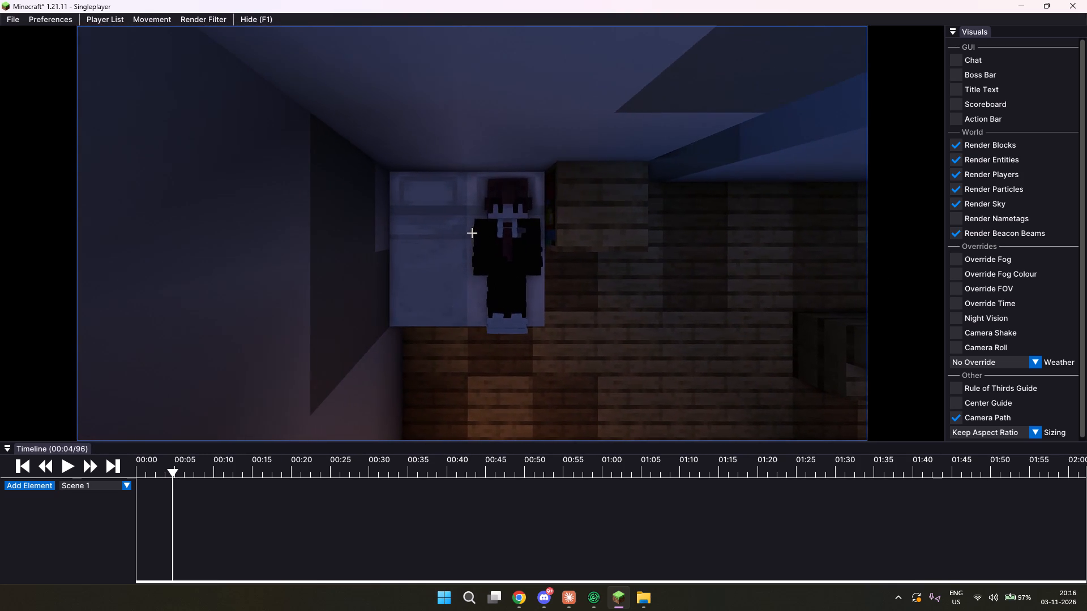
left_click_drag(543, 299, 543, 298)
scroll(472, 233, "down", 13)
key("d")
key("d")
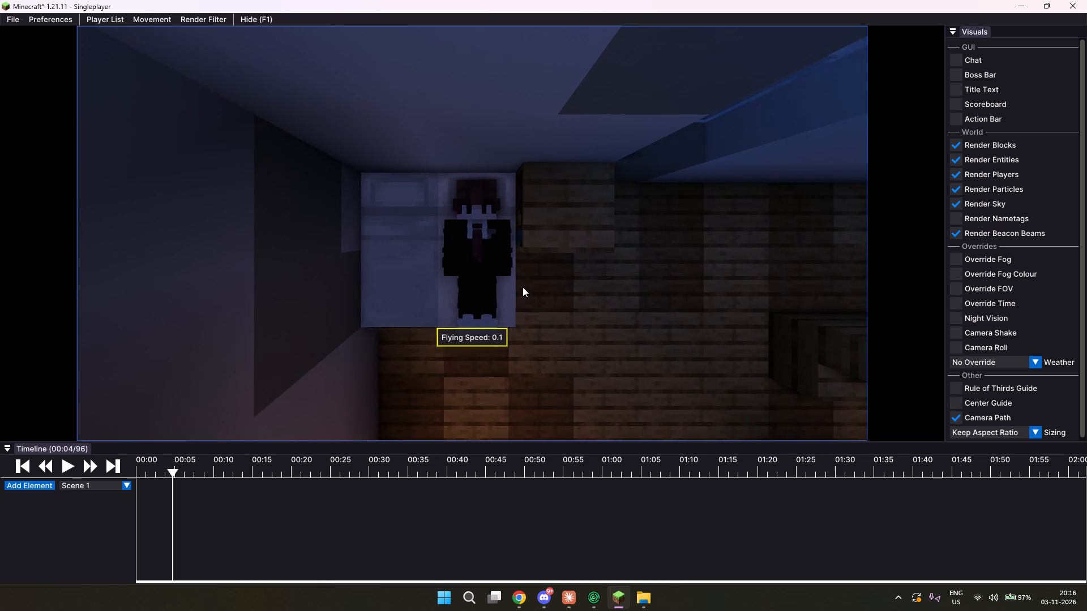
left_click_drag(561, 287, 543, 298)
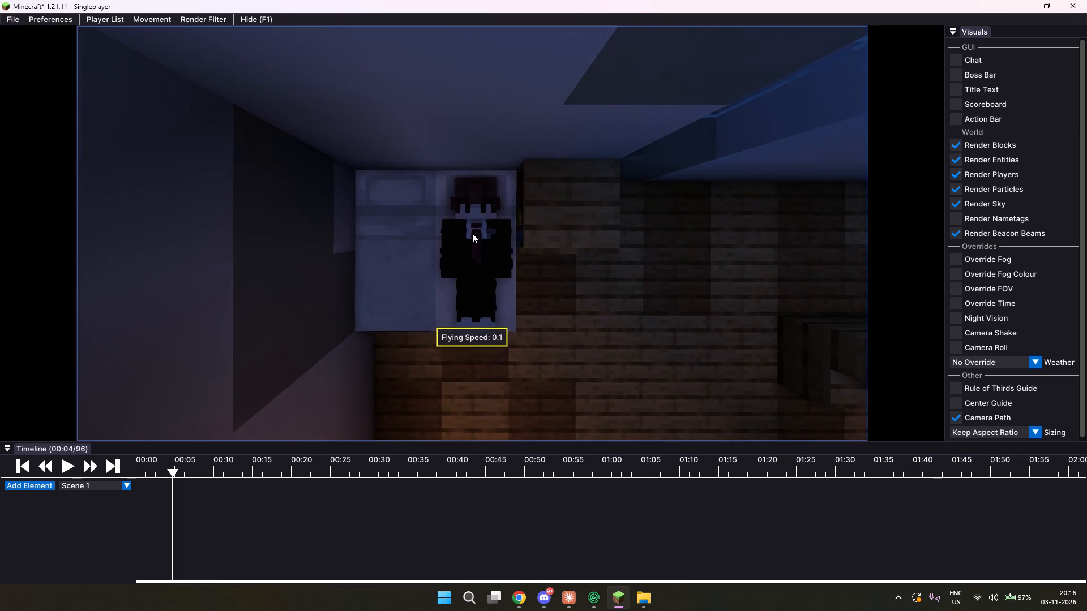
left_click_drag(473, 231, 543, 299)
Bring the overhead camera closer to the bed, adjusting its height to keep the character framed from head to feet.
key("s")
key("s")
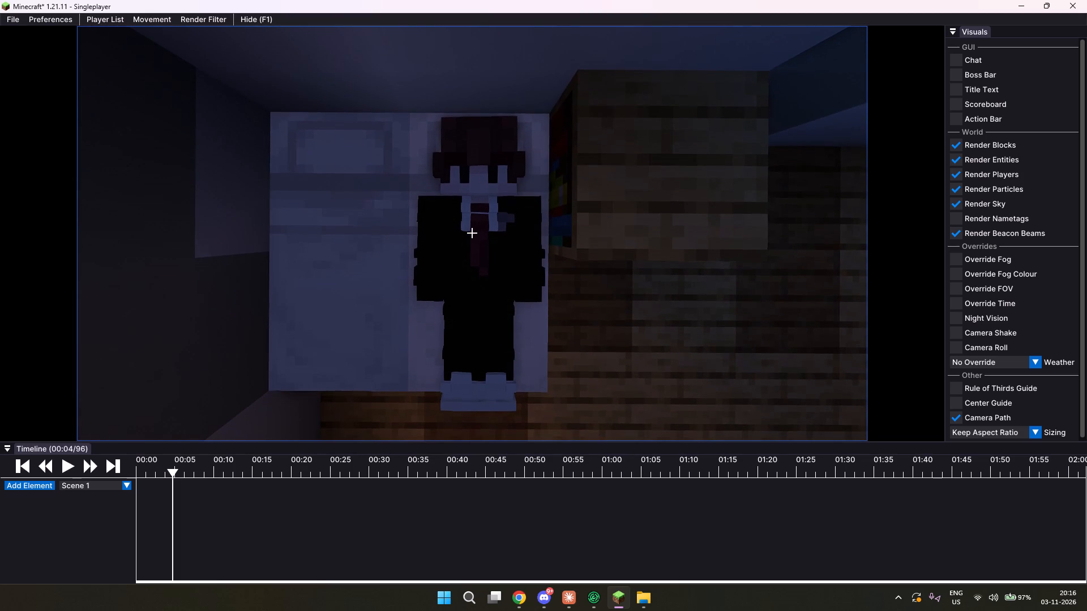
left_click_drag(543, 299, 543, 298)
key("s")
key("s")
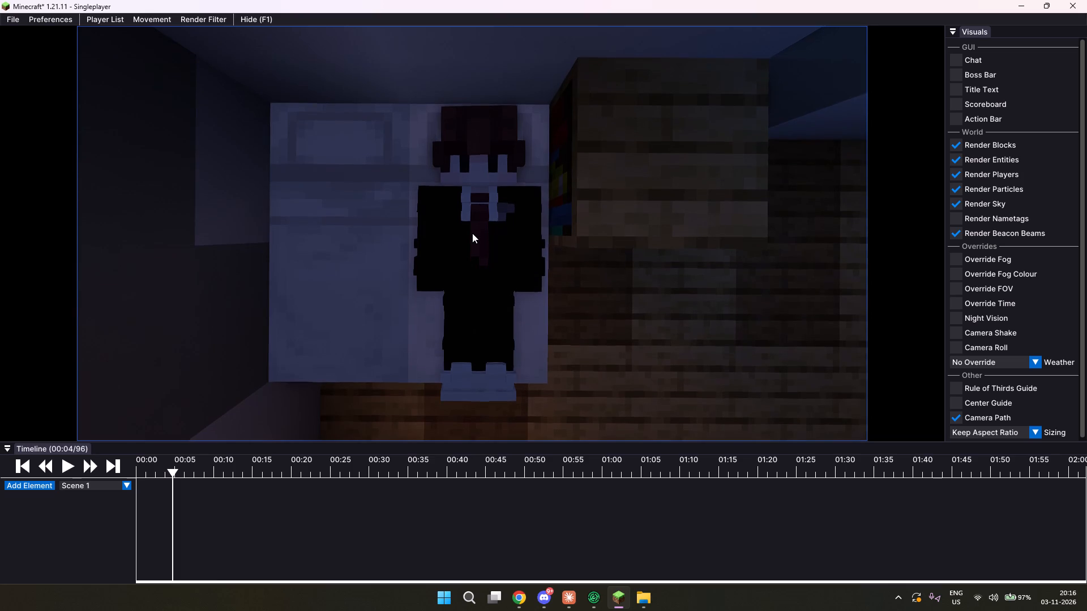
key("space")
key("space")
key("space")
key("space")
key("space")
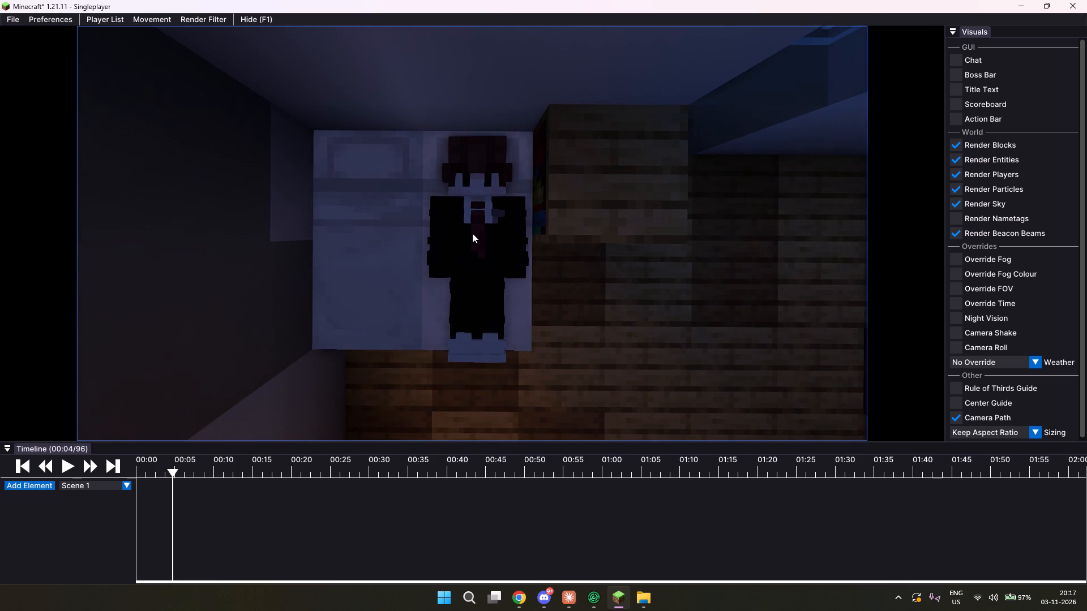
right_click(450, 190)
Turn on the Center Guide and align the camera so the sleeping character sits on the vertical centre line.
scroll(1027, 339, "down", 4)
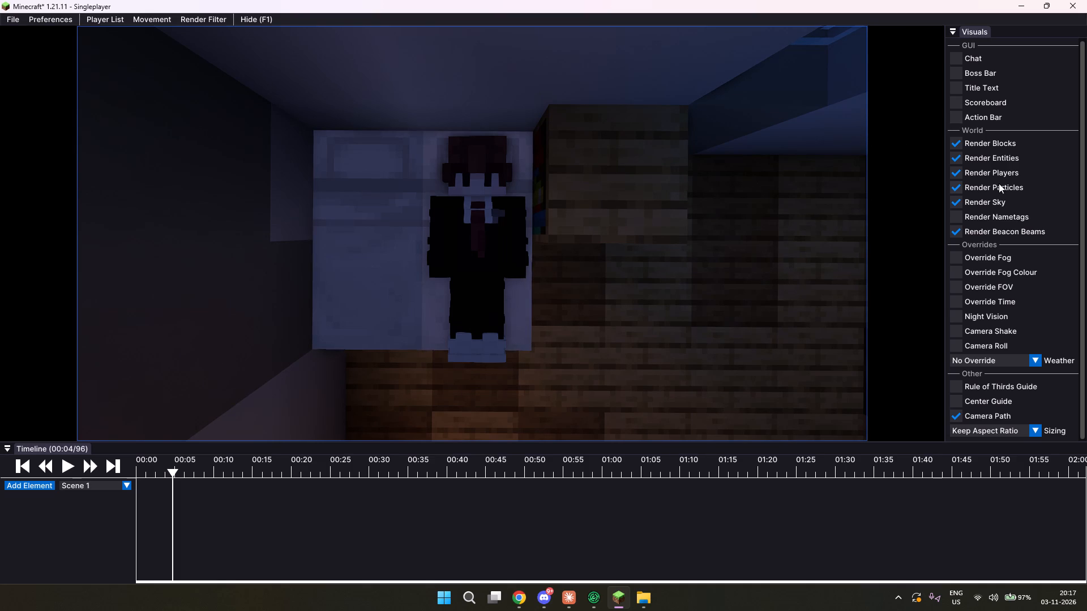
scroll(1063, 364, "down", 5)
left_click(960, 403)
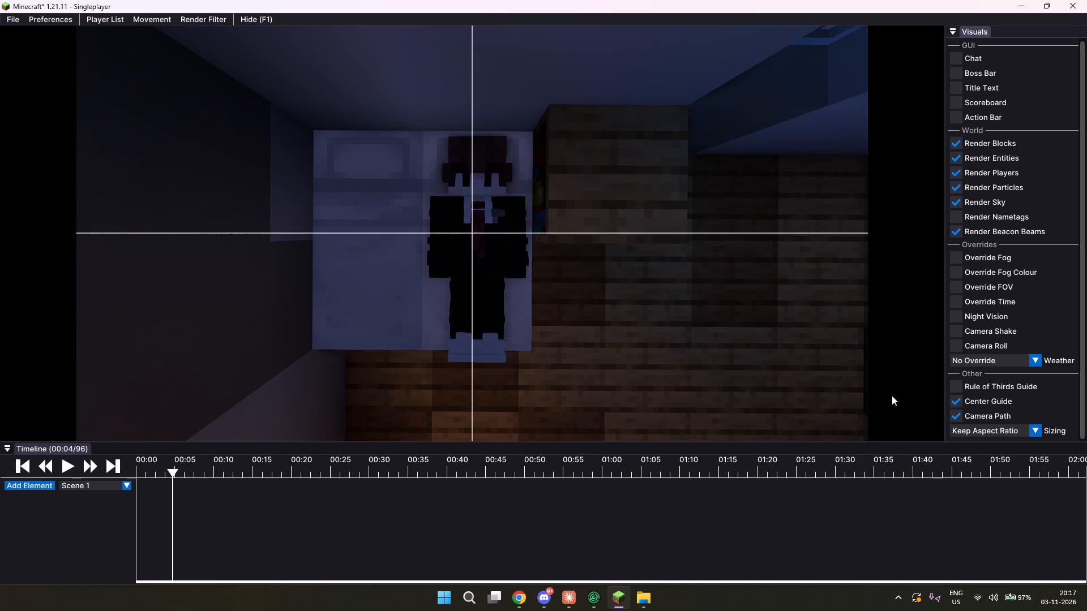
left_click_drag(776, 384, 543, 298)
key("d")
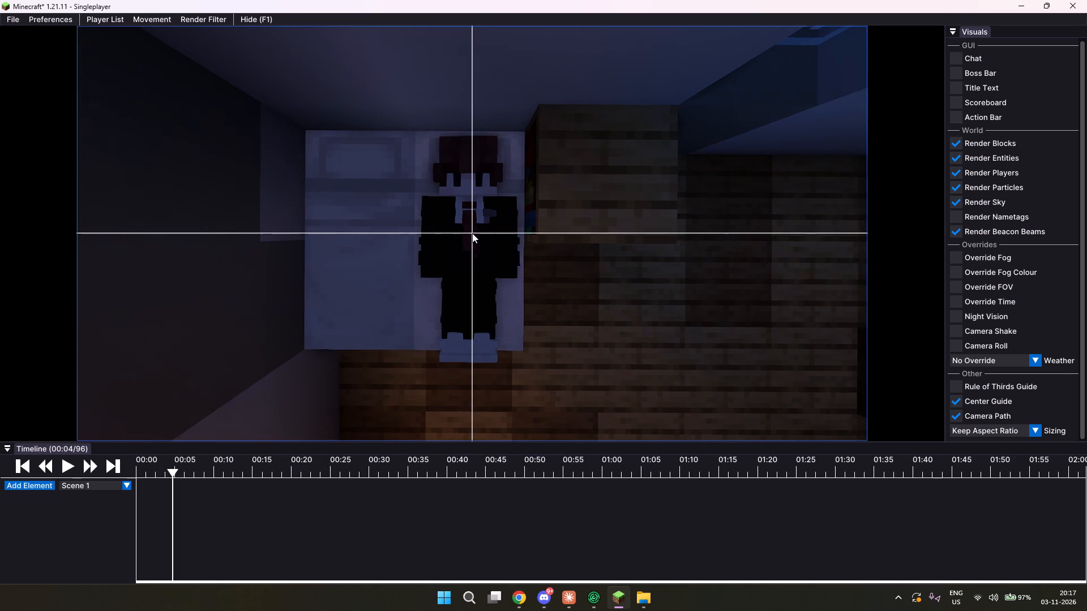
type("ad")
scroll(472, 233, "down", 6)
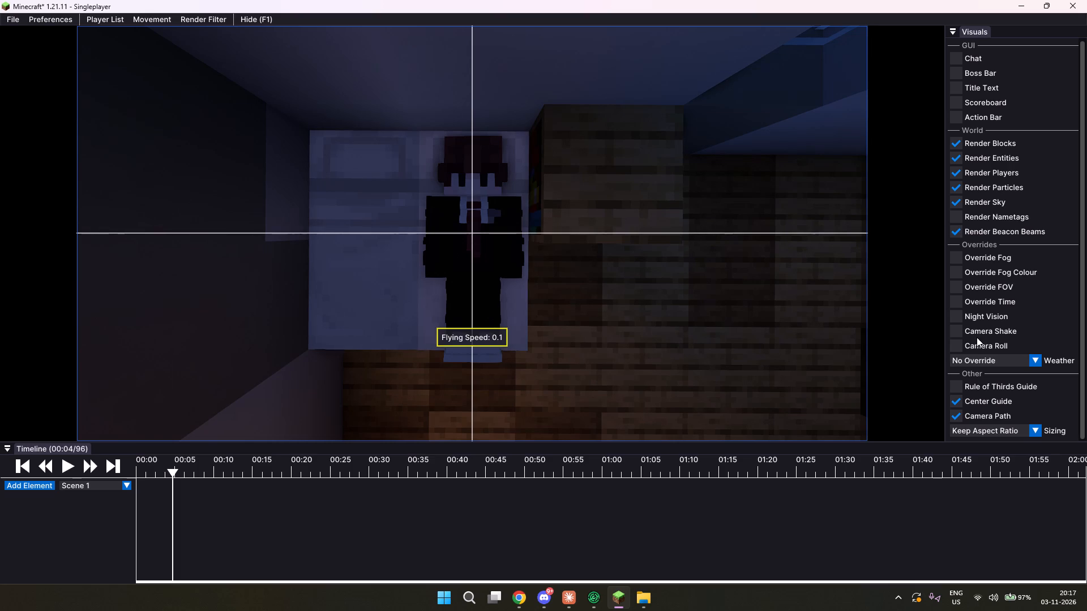
Set the view sizing to Change Aspect Ratio.
left_click(967, 359)
left_click(967, 359)
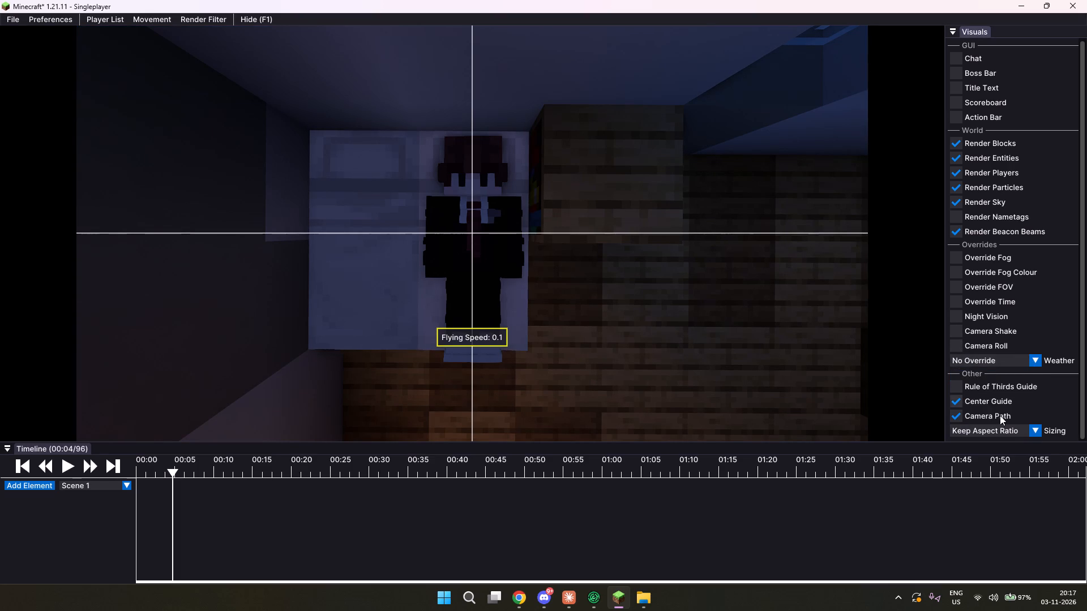
scroll(990, 397, "down", 3)
left_click(999, 429)
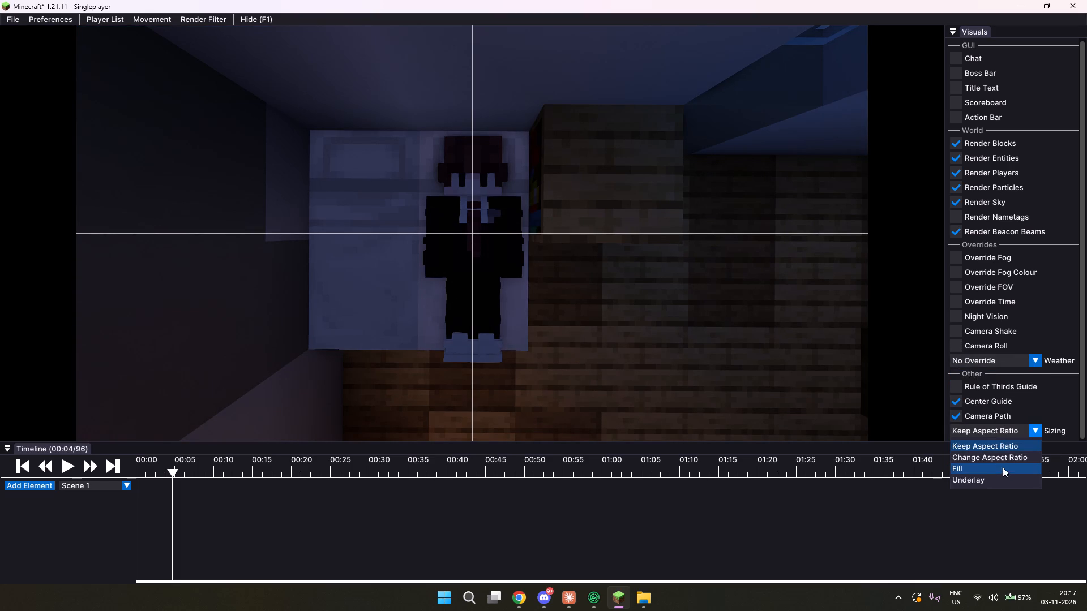
left_click(998, 454)
left_click(1004, 436)
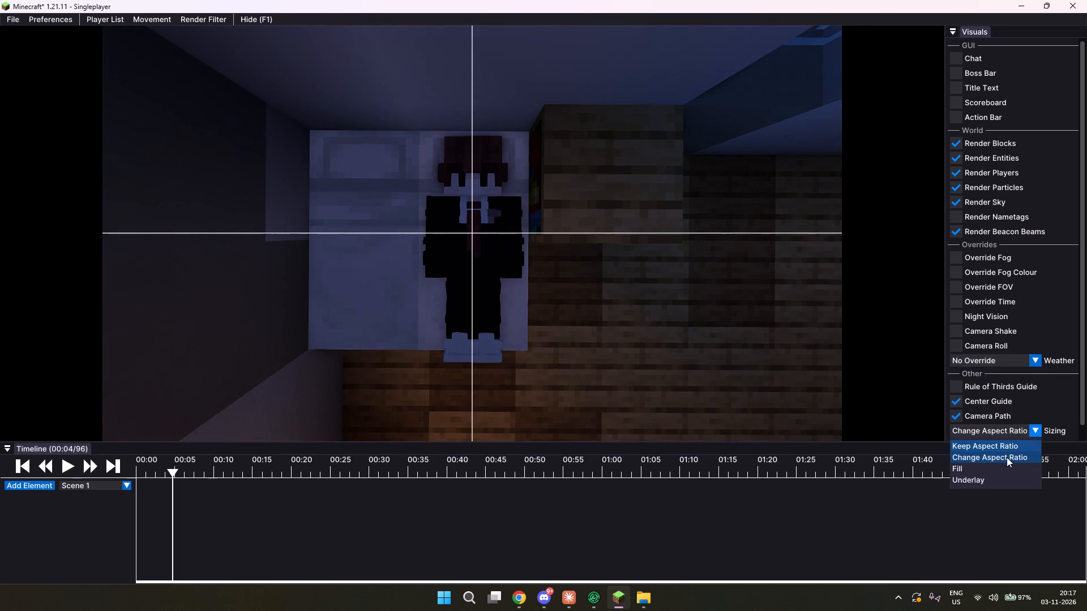
left_click(1007, 457)
left_click(1011, 433)
left_click(1011, 433)
scroll(1047, 385, "down", 3)
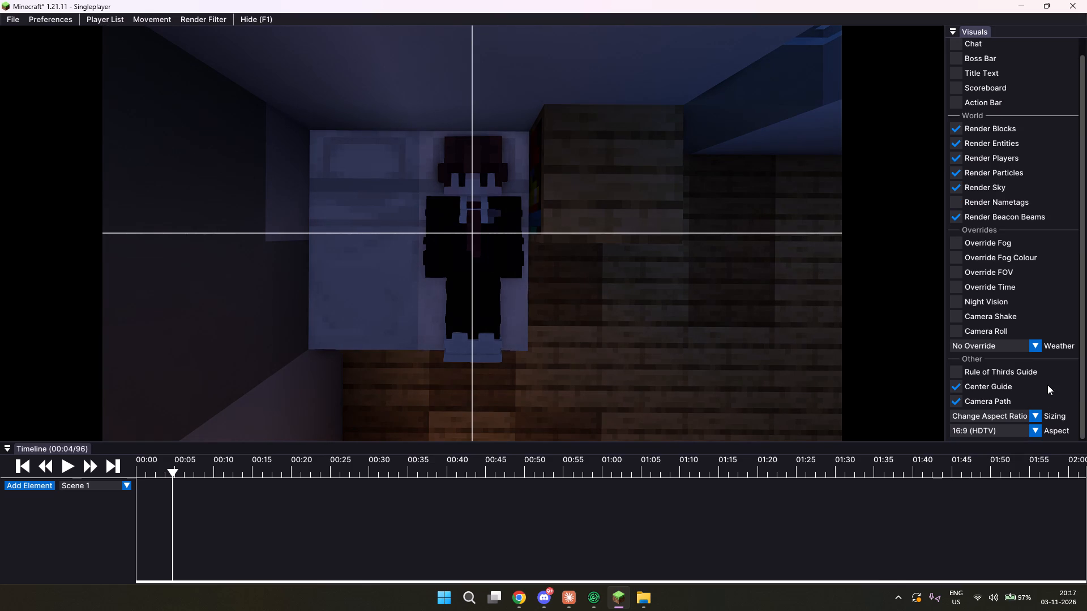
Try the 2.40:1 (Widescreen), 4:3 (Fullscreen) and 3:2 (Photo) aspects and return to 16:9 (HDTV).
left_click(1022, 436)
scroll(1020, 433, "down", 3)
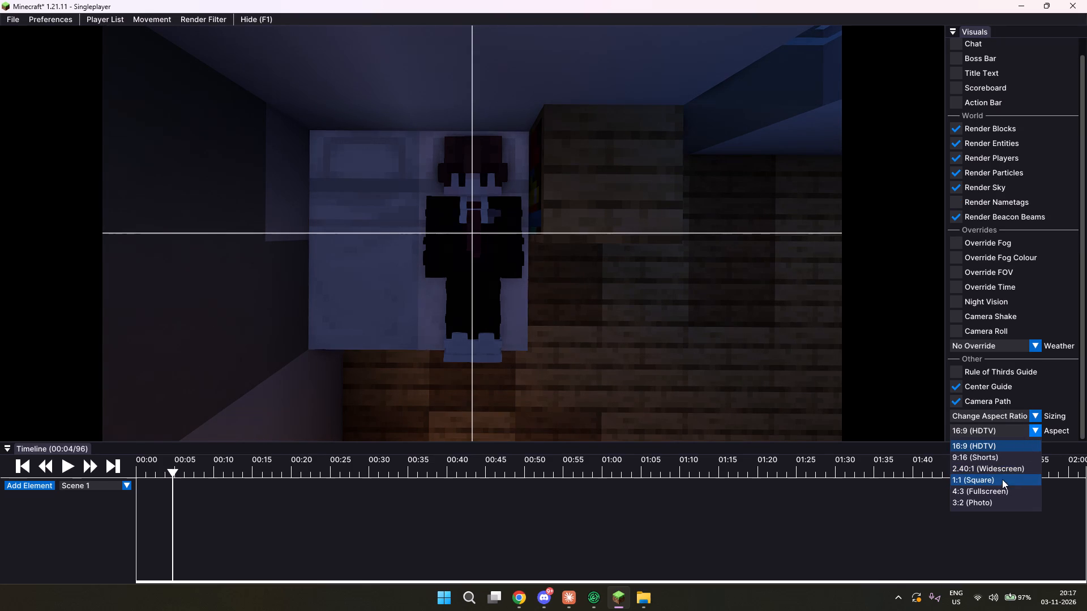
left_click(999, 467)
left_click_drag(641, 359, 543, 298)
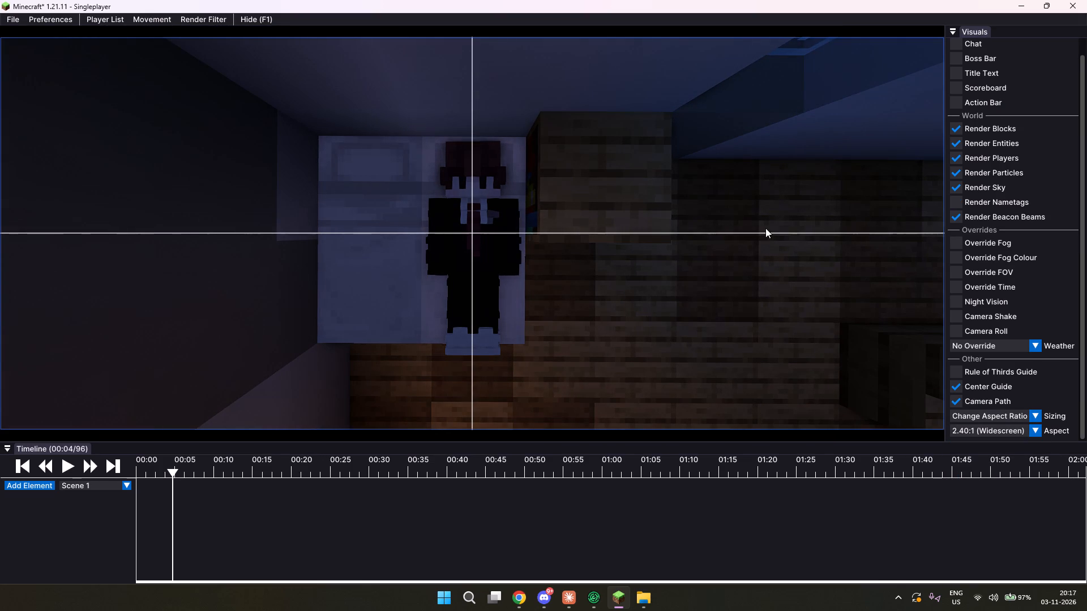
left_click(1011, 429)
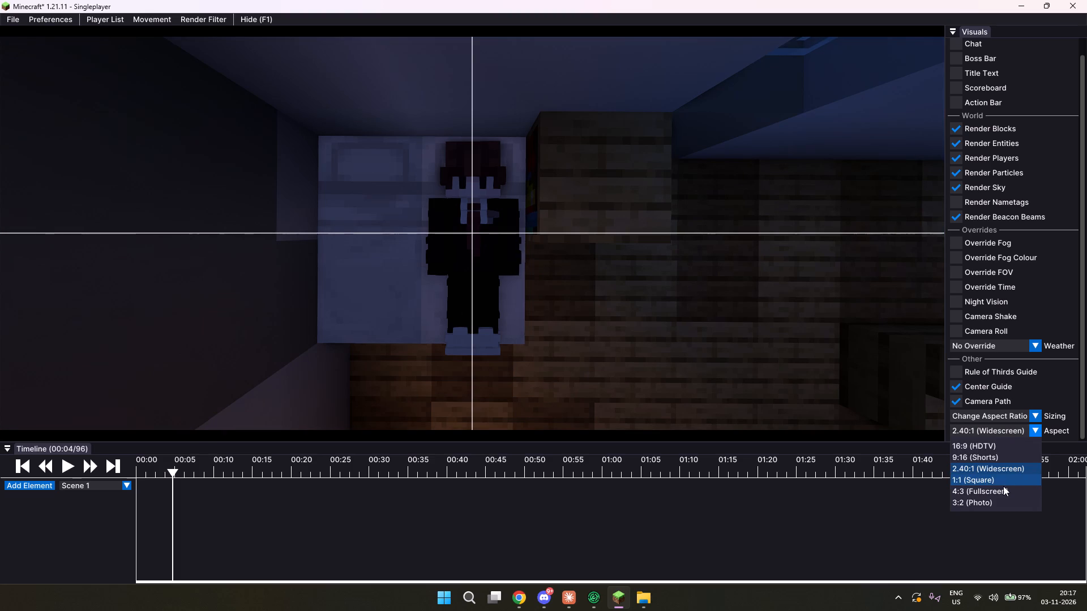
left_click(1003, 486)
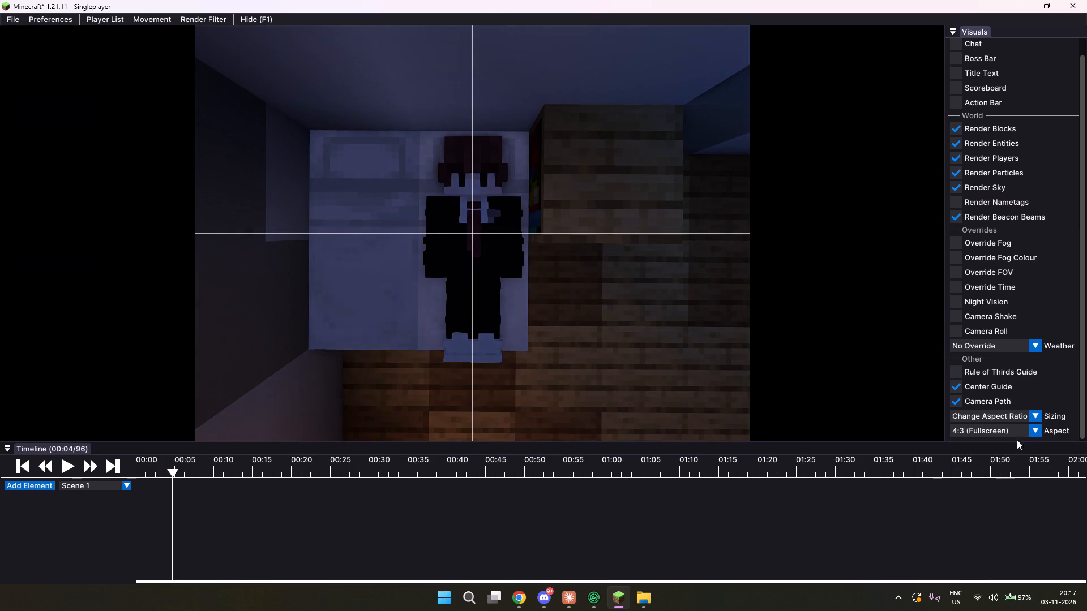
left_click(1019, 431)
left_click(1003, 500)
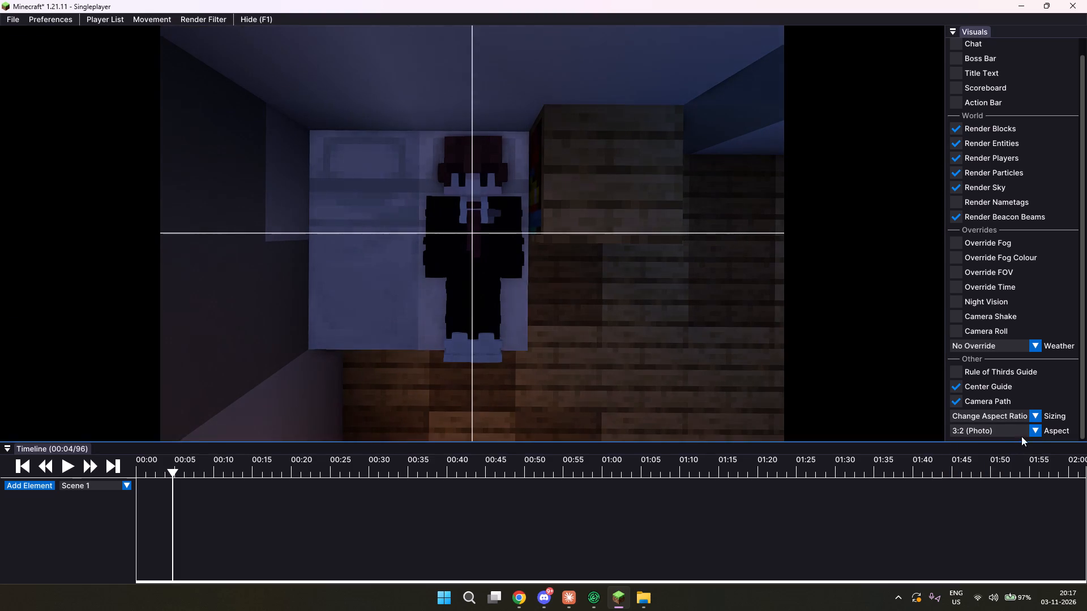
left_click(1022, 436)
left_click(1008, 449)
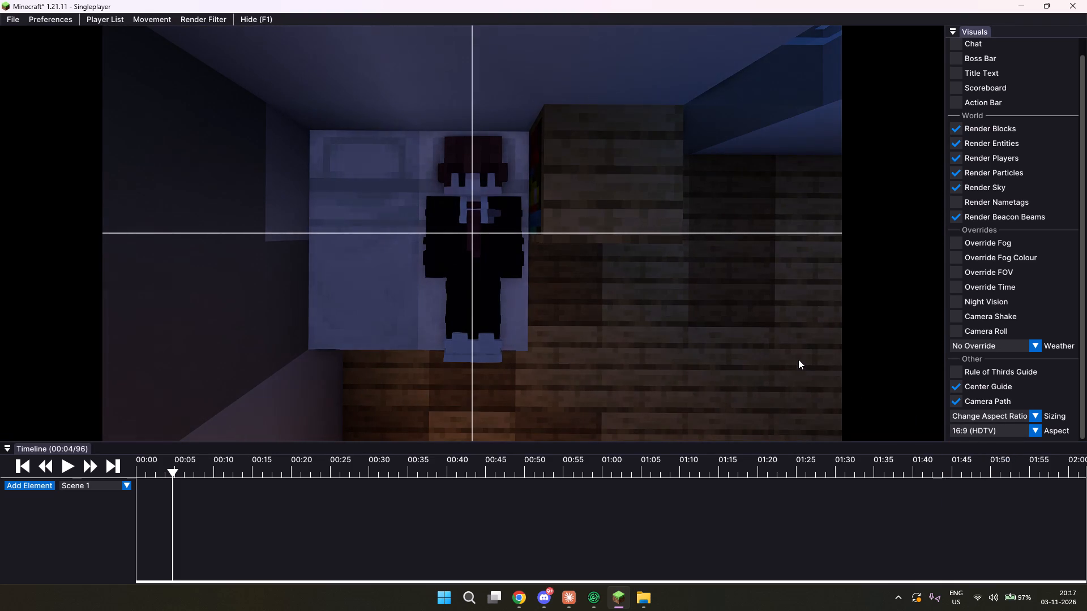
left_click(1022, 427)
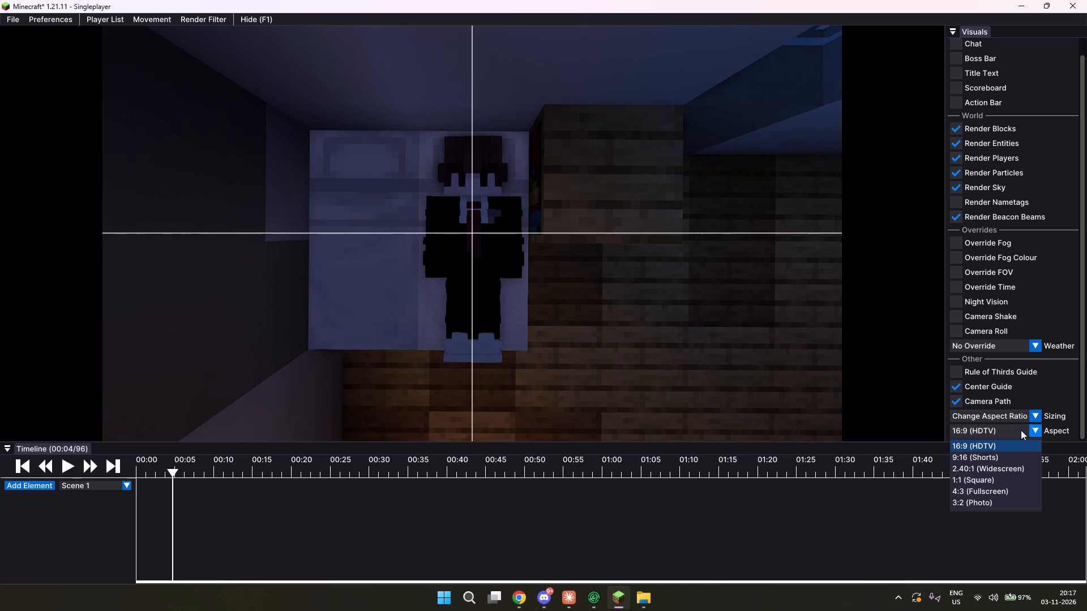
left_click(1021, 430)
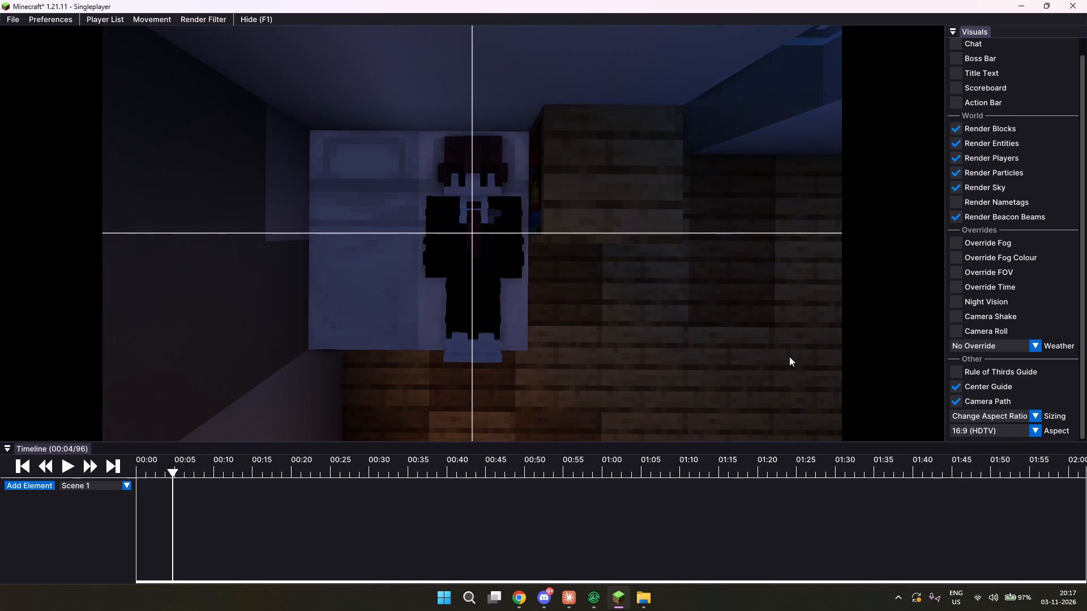
Shift the overhead camera slightly towards the foot of the bed so the guides cross on the character's body.
left_click_drag(727, 332, 543, 298)
left_click_drag(472, 233, 543, 298)
key("s")
key("s")
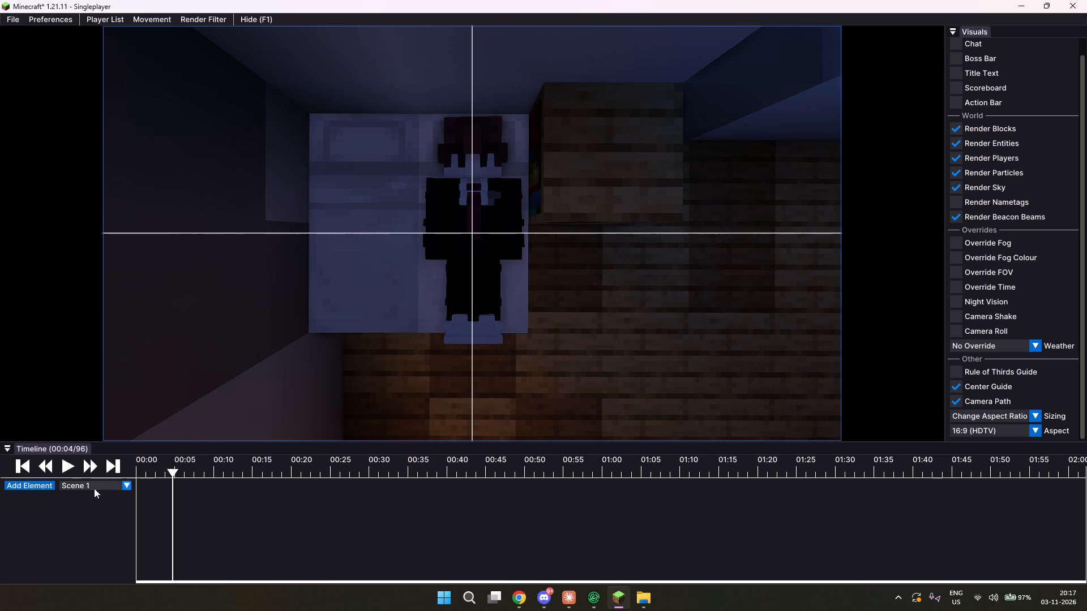
Advance the replay to 00:05 (tick 102) and add a Camera element to Scene 1.
key("Right")
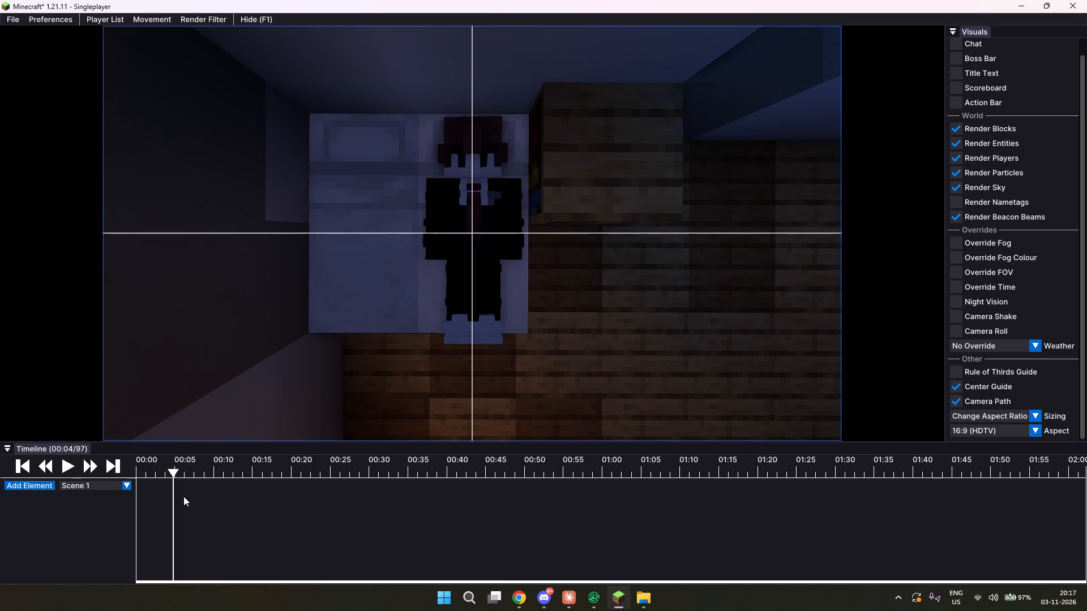
key("Right")
key("Right")
key("Right")
key("Right")
key("Right")
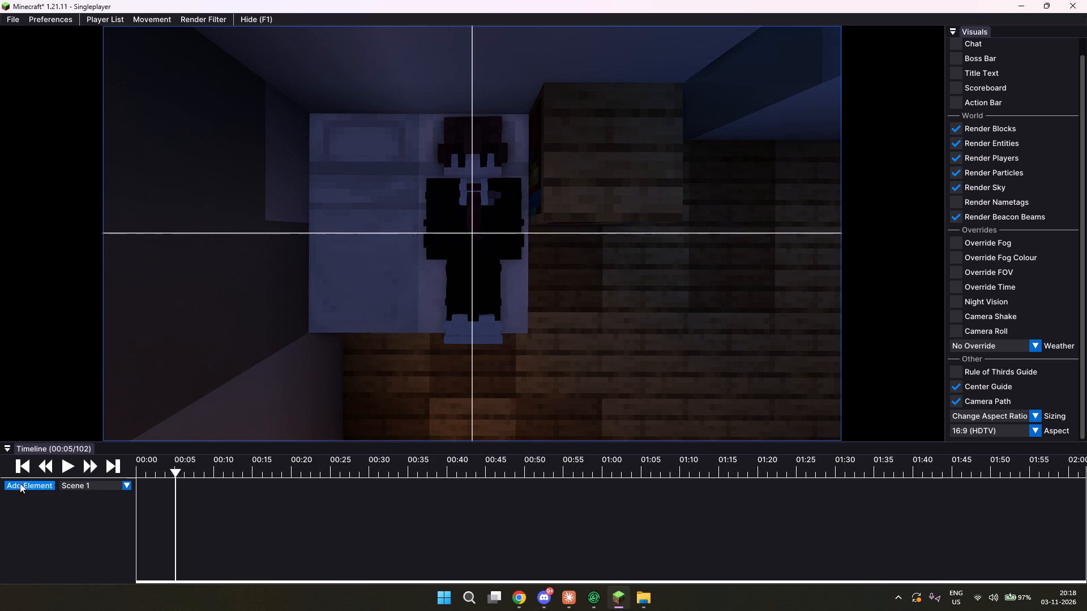
left_click(20, 483)
left_click(52, 473)
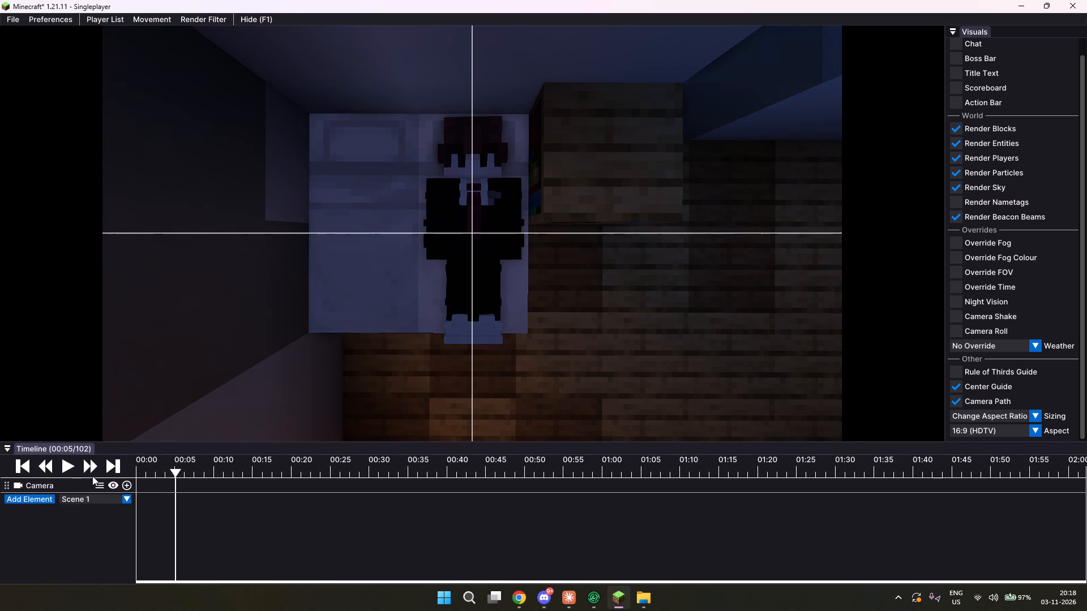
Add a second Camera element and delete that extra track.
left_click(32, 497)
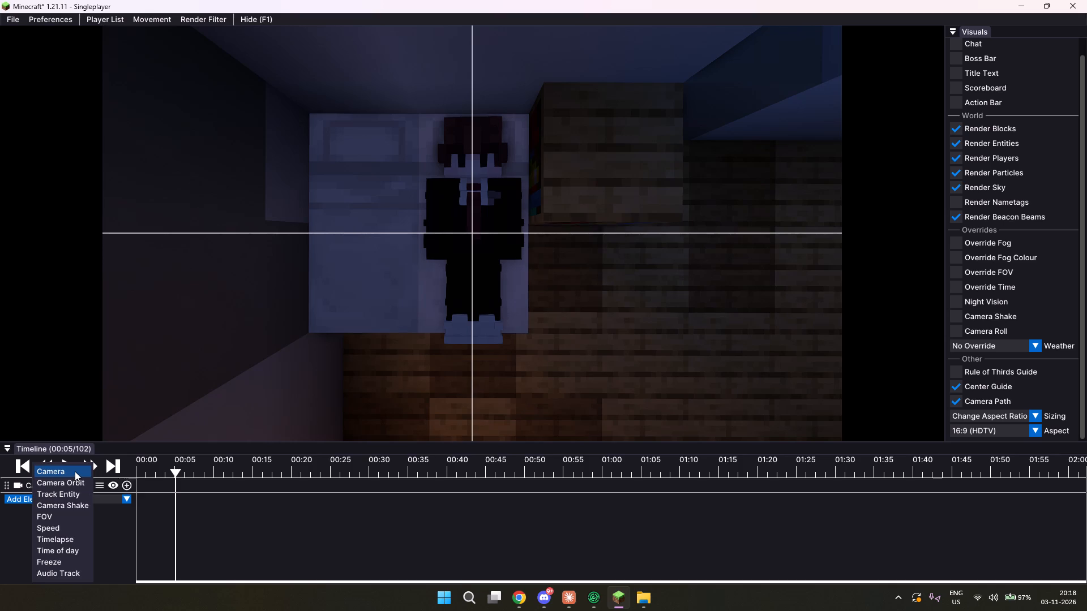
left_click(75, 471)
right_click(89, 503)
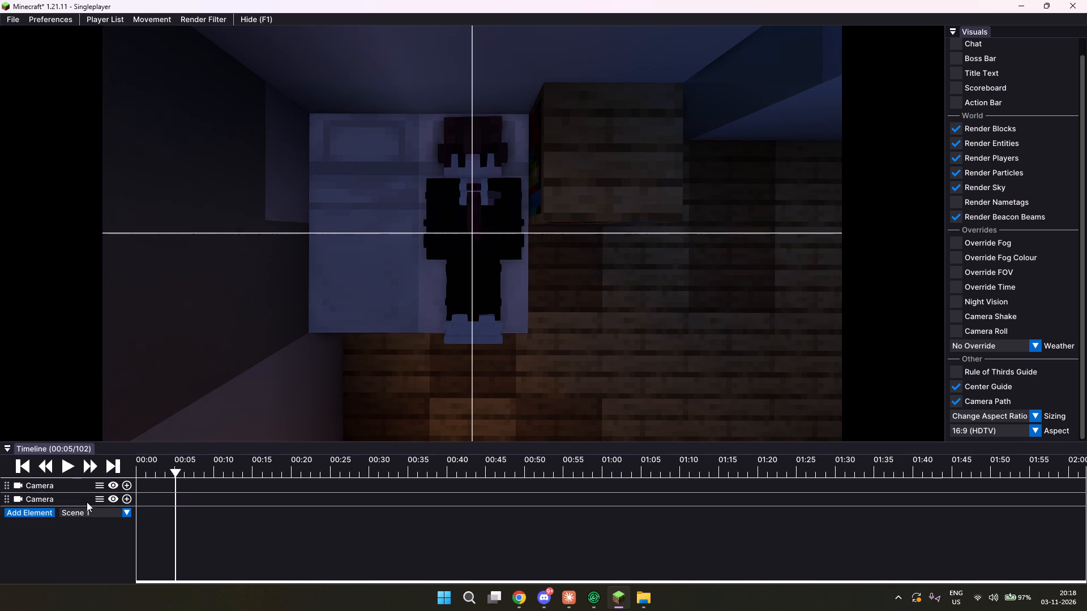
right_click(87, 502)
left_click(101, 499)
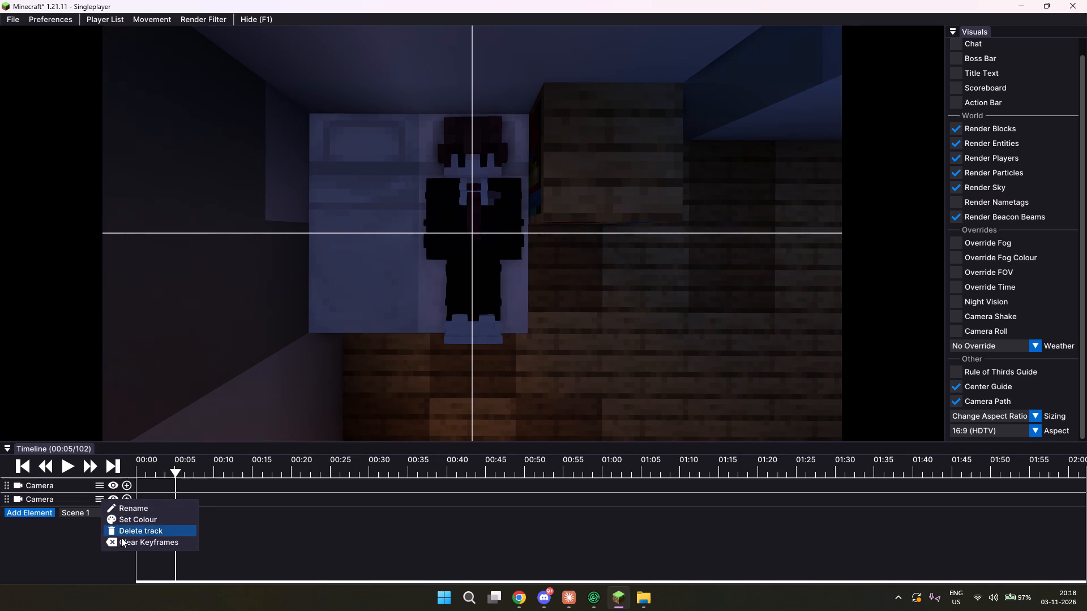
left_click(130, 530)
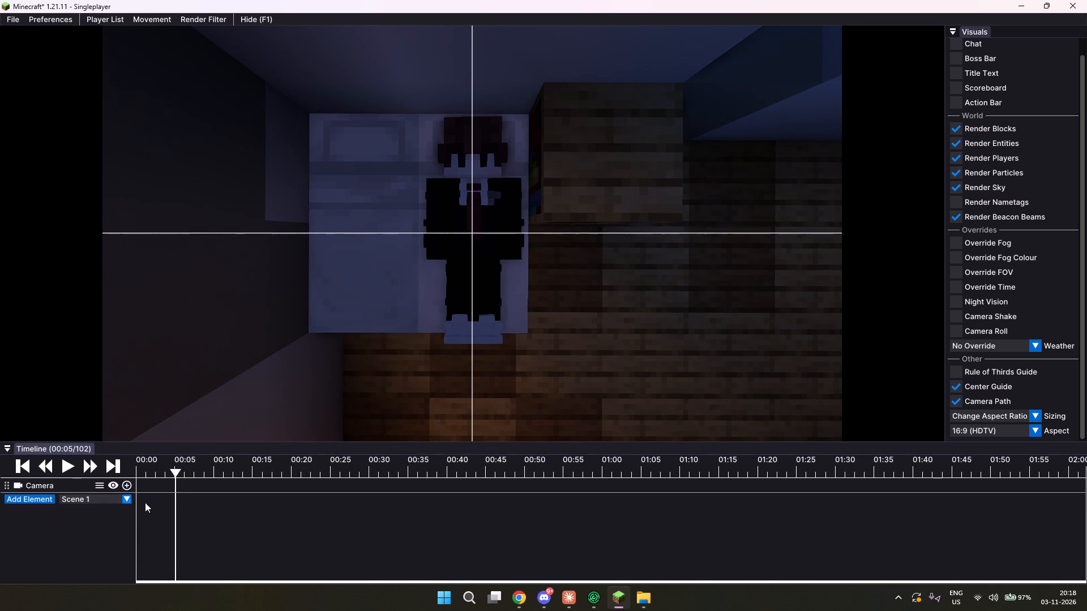
Add a keyframe at 00:05 on the Camera track for the overhead bed shot.
left_click(126, 485)
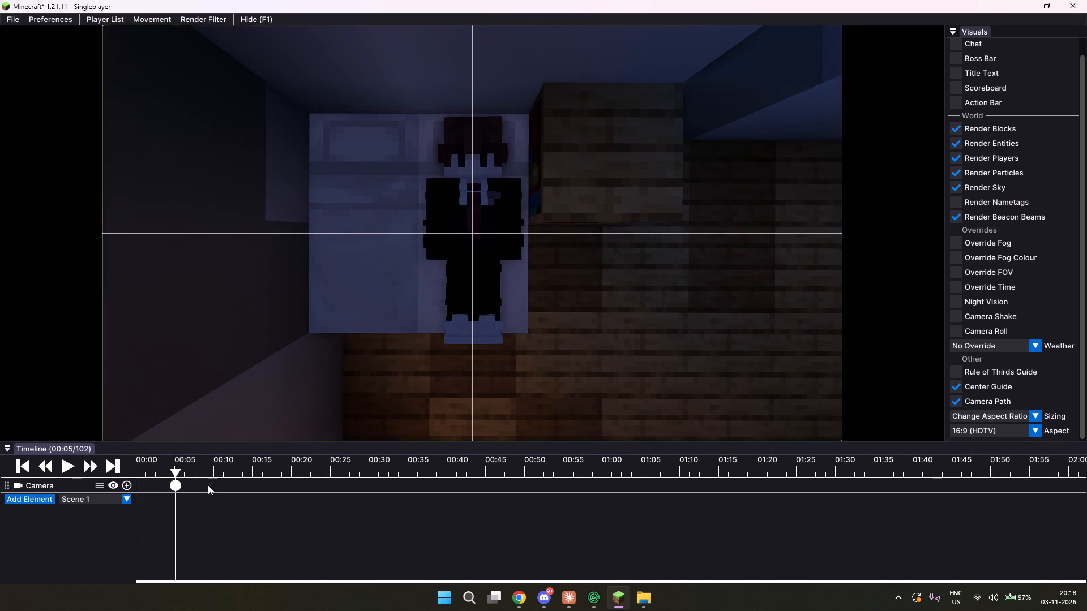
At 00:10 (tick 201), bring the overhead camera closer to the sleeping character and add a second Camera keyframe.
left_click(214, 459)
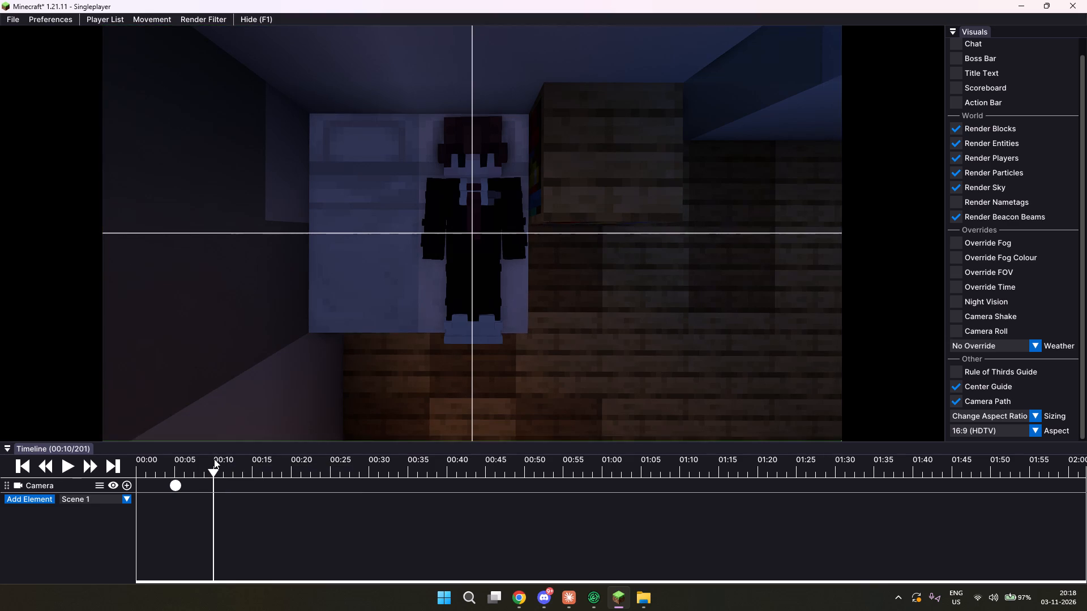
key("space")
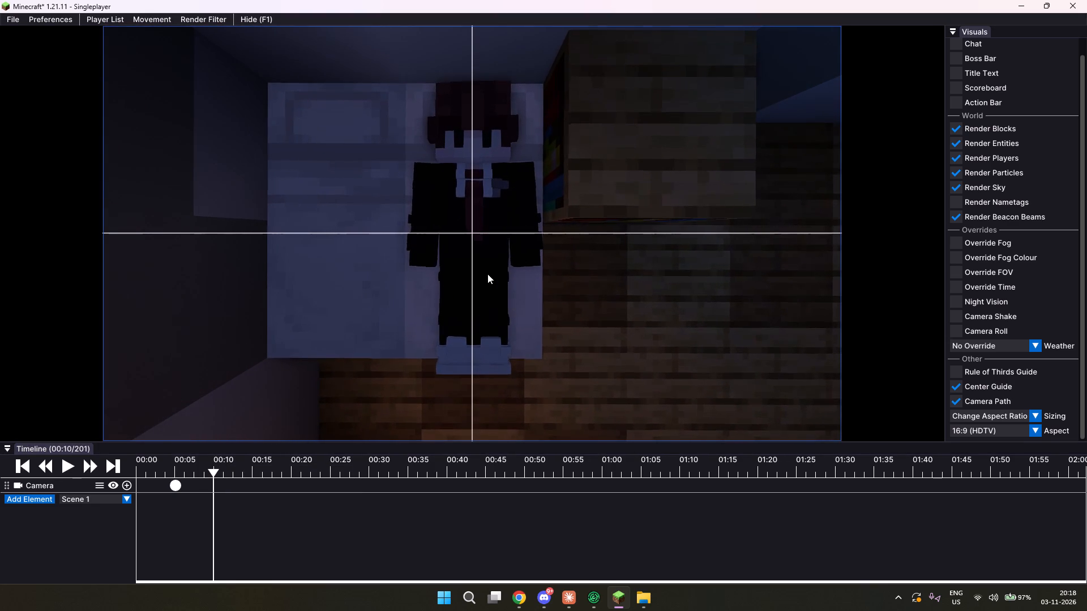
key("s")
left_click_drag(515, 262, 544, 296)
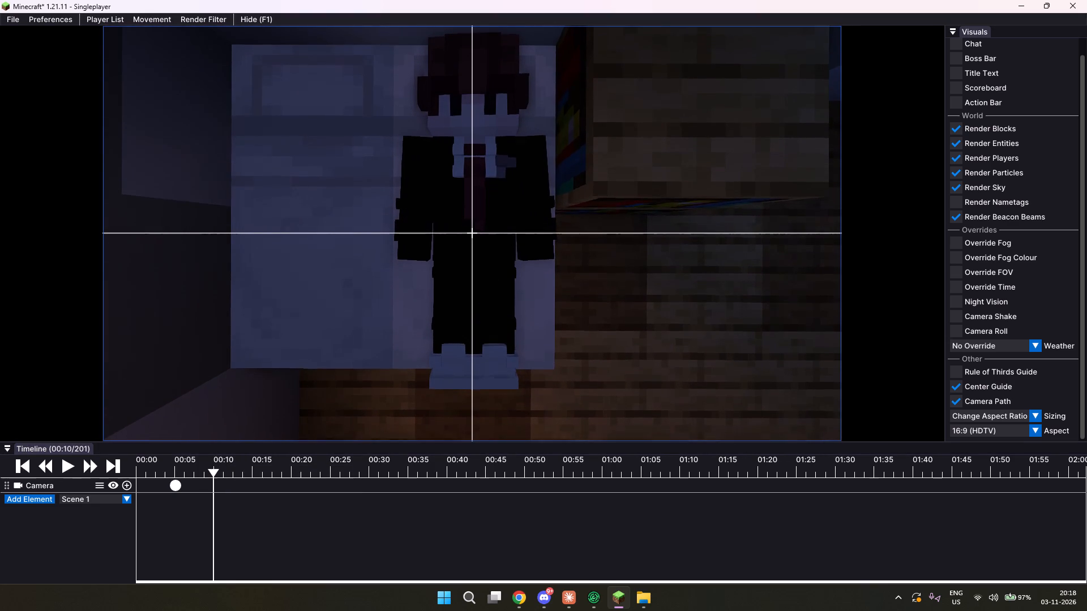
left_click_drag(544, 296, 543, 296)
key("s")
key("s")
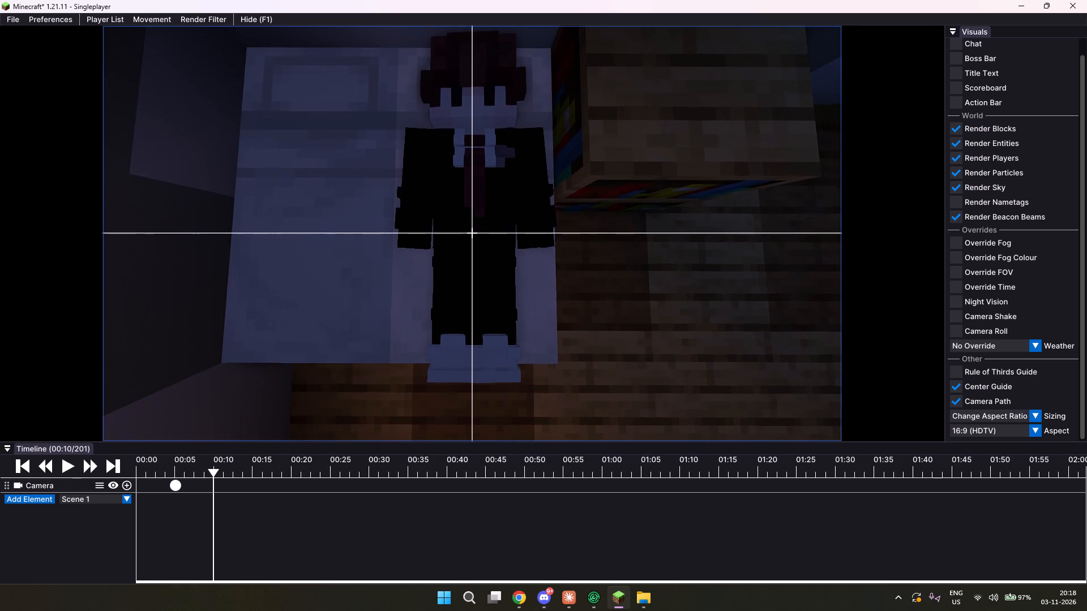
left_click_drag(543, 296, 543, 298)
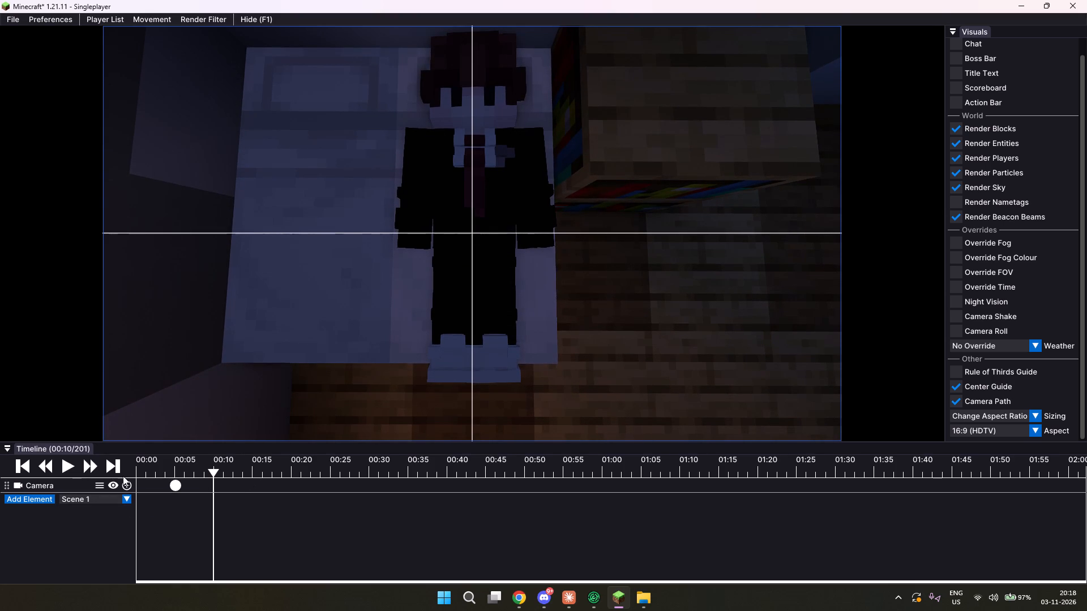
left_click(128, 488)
Mark the timeline's in and out points to span the bed shot from 00:05 to 00:10.
left_click_drag(178, 462, 213, 450)
key("i")
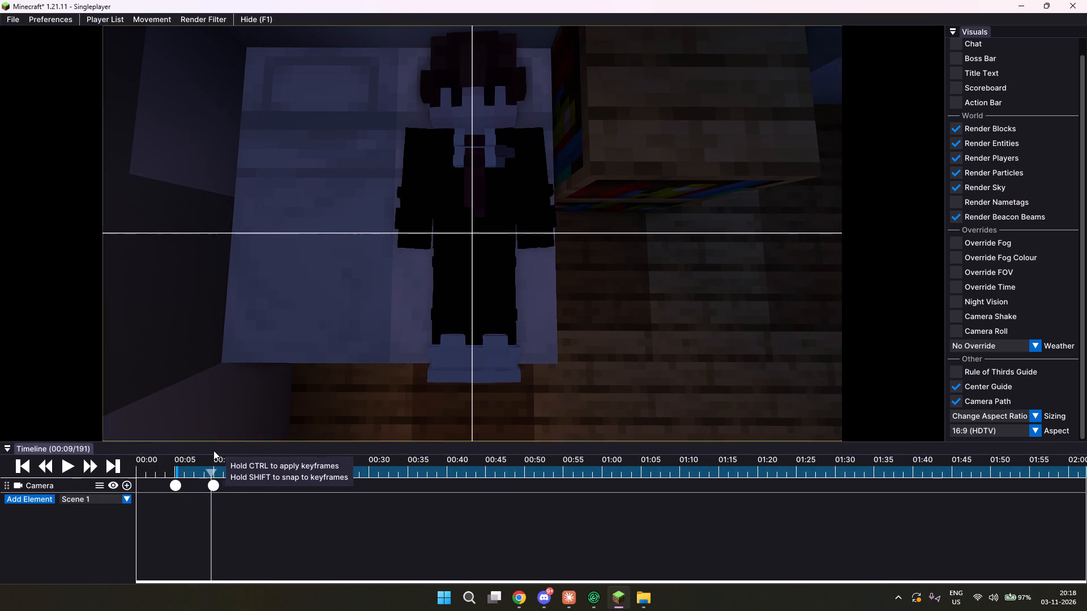
left_click_drag(213, 450, 179, 459)
key("o")
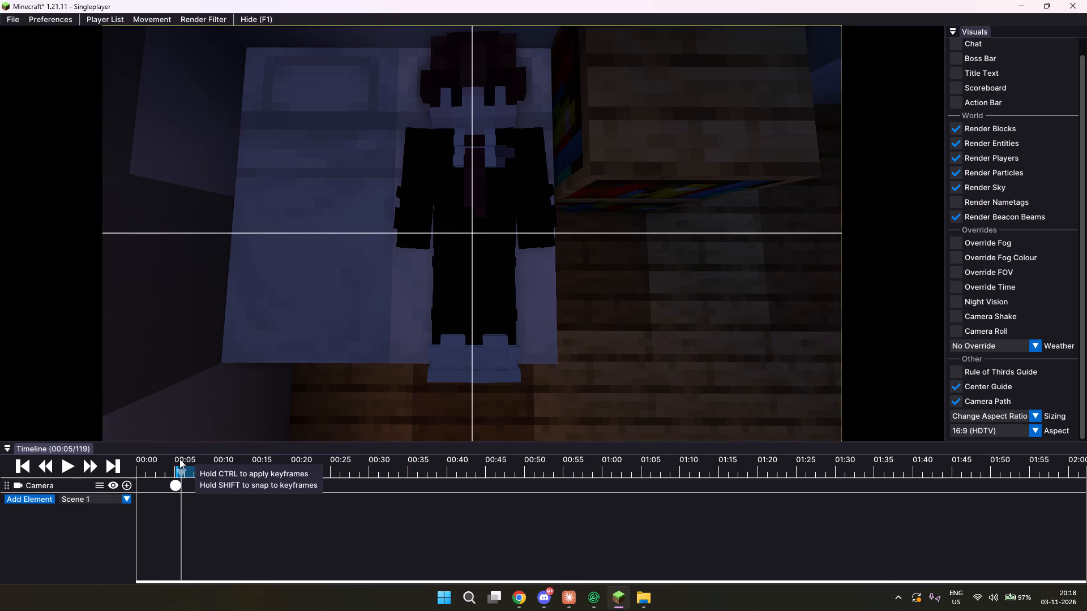
Play back the overhead push-in from just before the first keyframe and pause it at 00:09.
left_click_drag(179, 459, 165, 462)
left_click(64, 463)
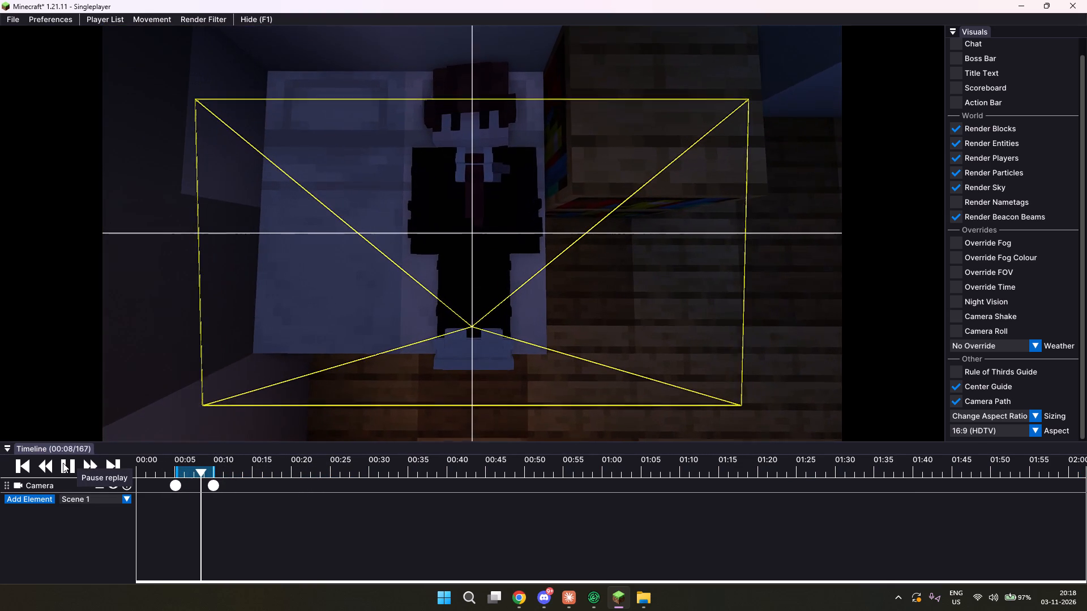
left_click(63, 463)
left_click(63, 463)
left_click(63, 463)
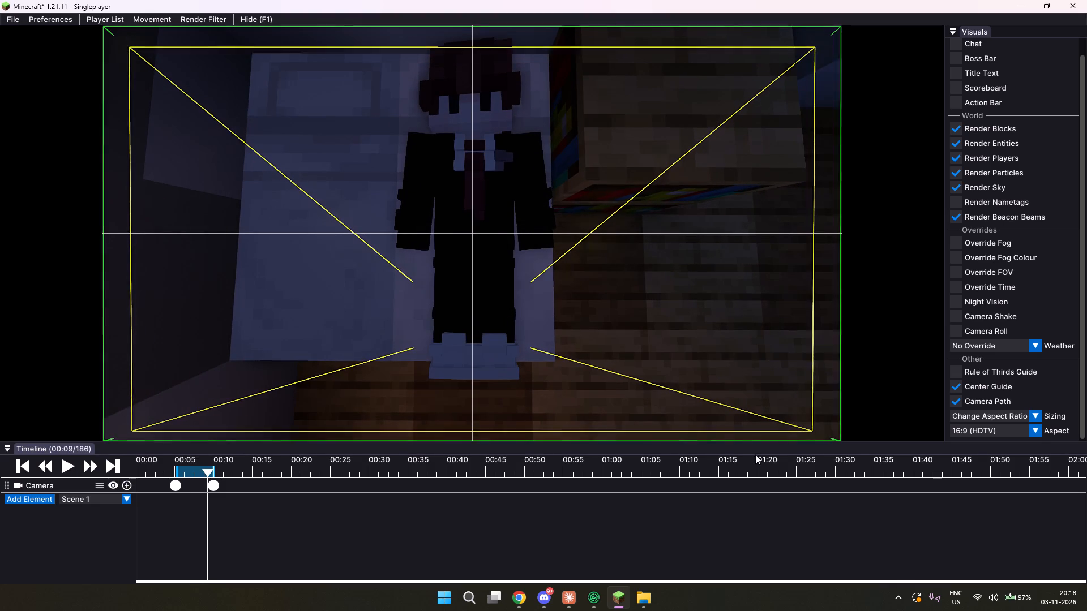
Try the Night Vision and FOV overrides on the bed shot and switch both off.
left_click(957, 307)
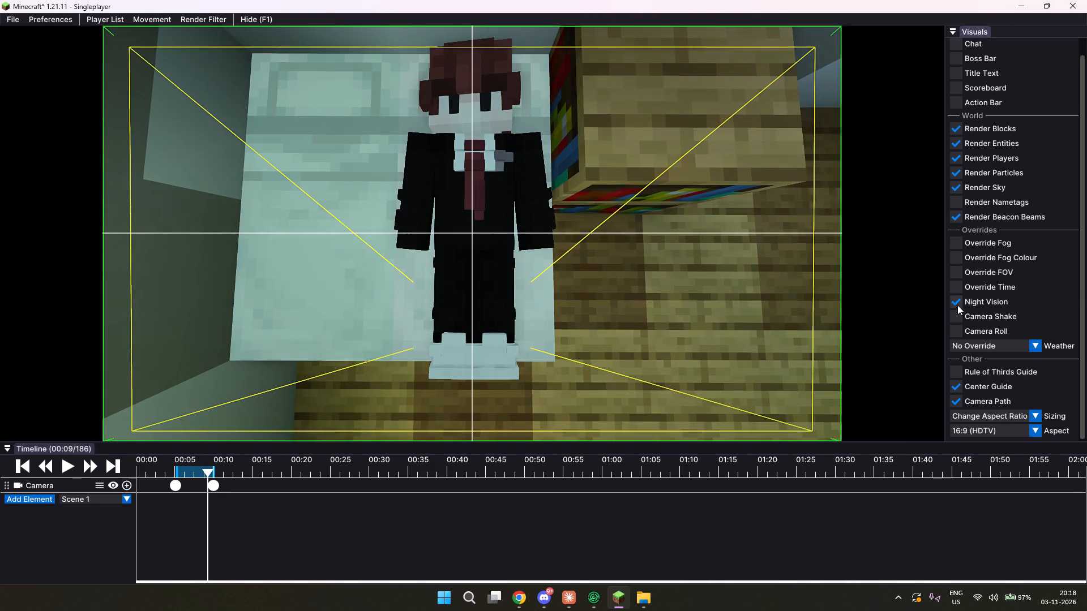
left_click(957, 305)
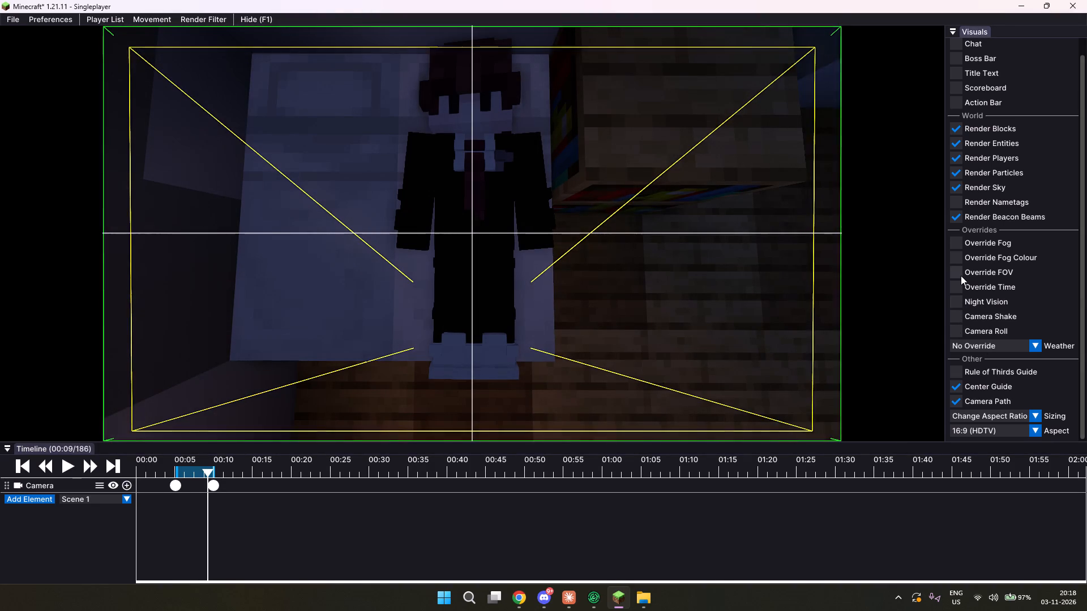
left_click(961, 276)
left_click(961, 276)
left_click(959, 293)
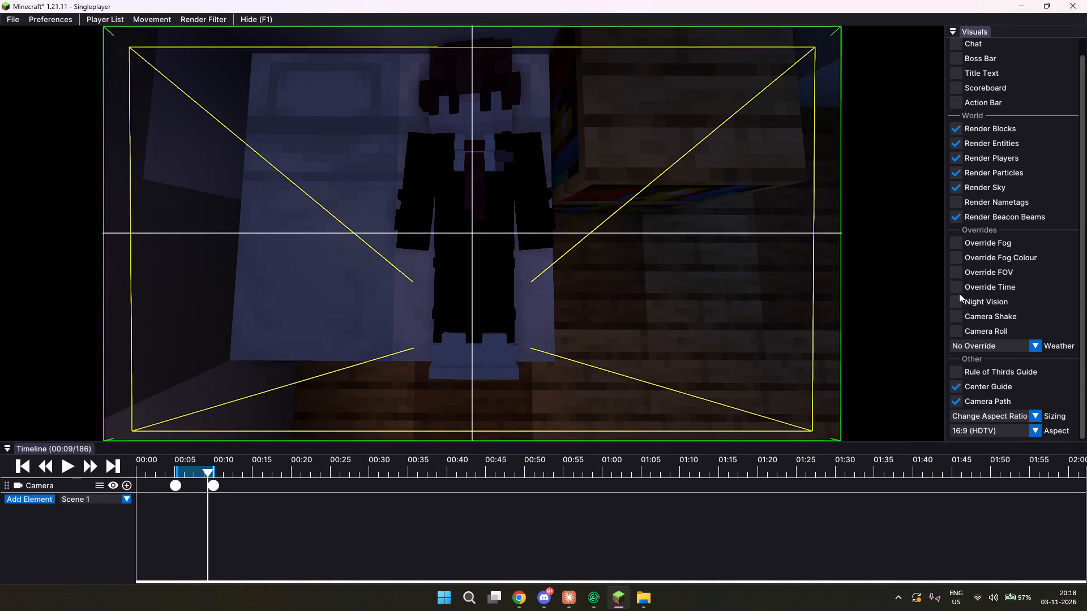
Enable the Override Time setting for the replay.
left_click(961, 286)
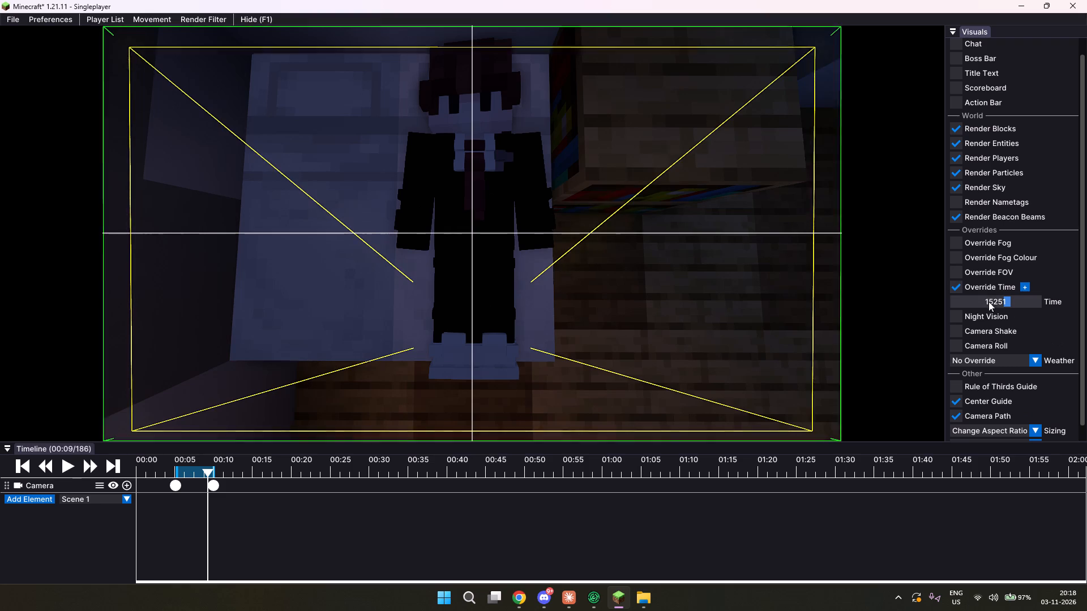
Select both keyframes on the Camera track and delete them.
left_click_drag(262, 510, 162, 467)
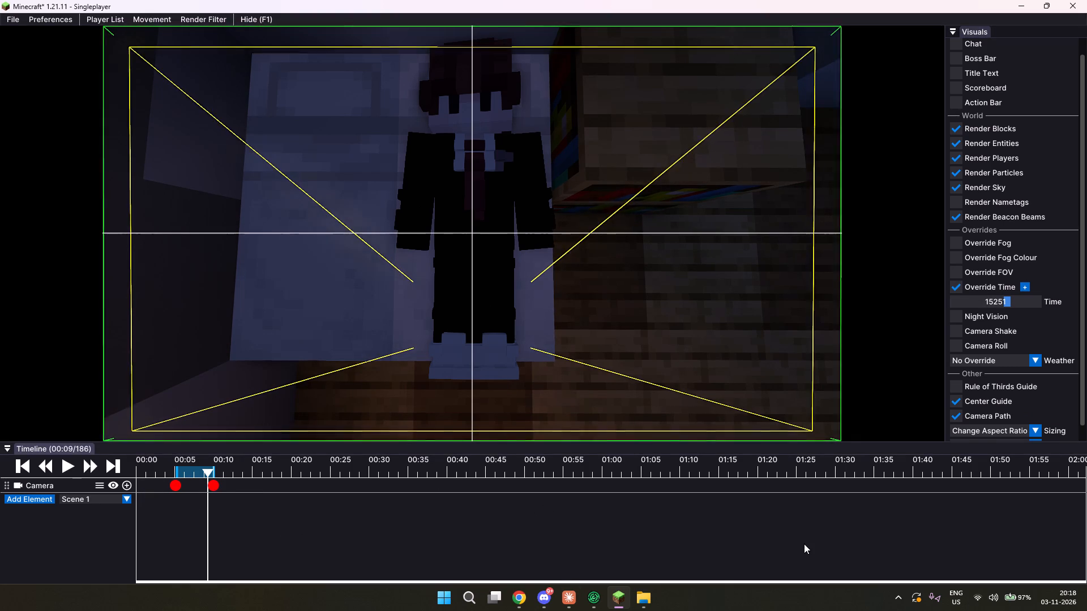
key("Delete")
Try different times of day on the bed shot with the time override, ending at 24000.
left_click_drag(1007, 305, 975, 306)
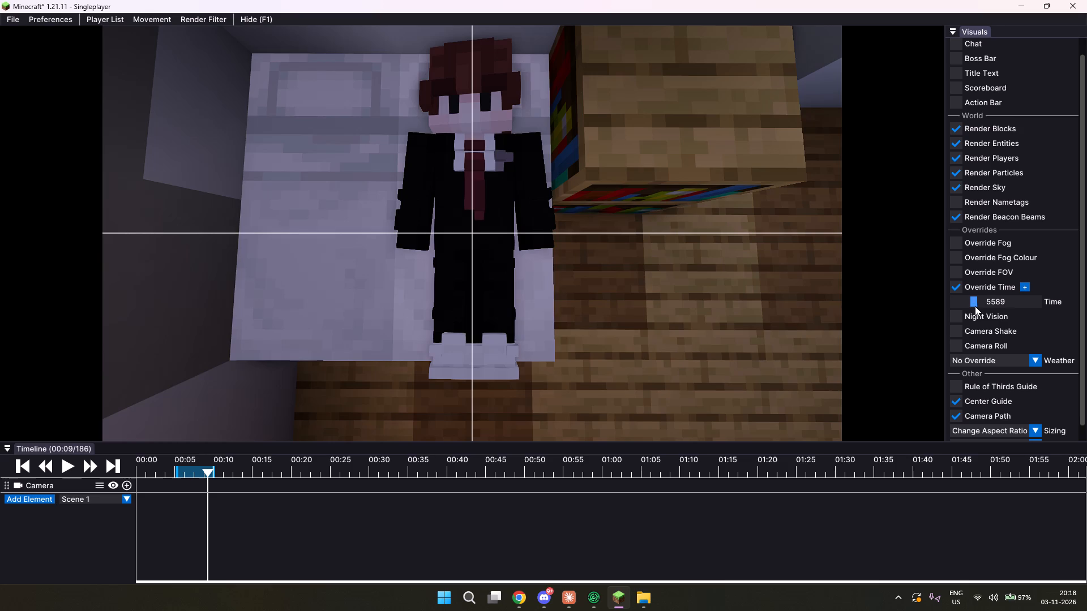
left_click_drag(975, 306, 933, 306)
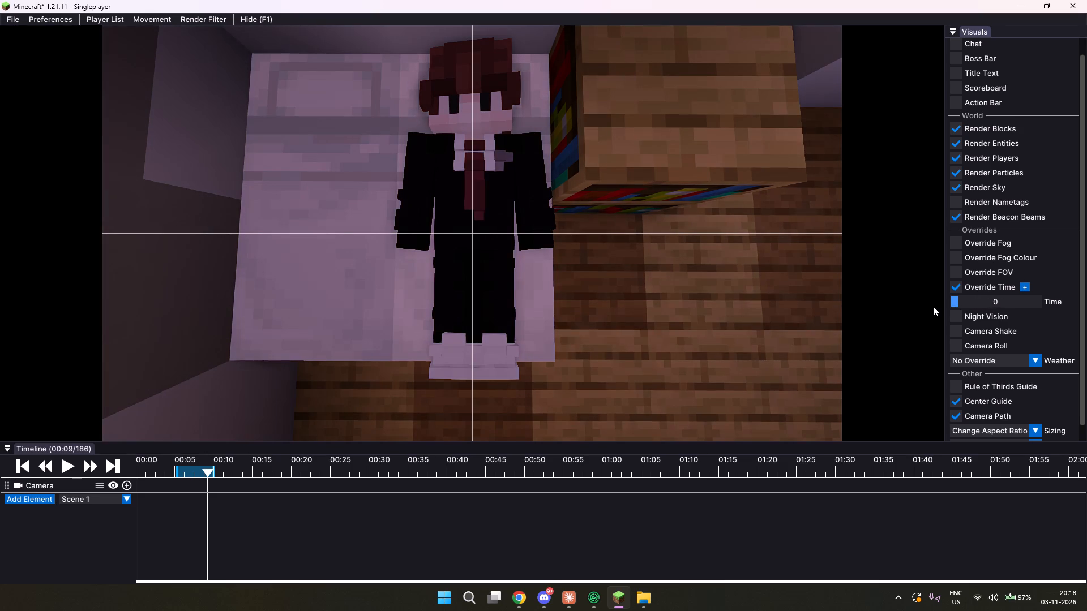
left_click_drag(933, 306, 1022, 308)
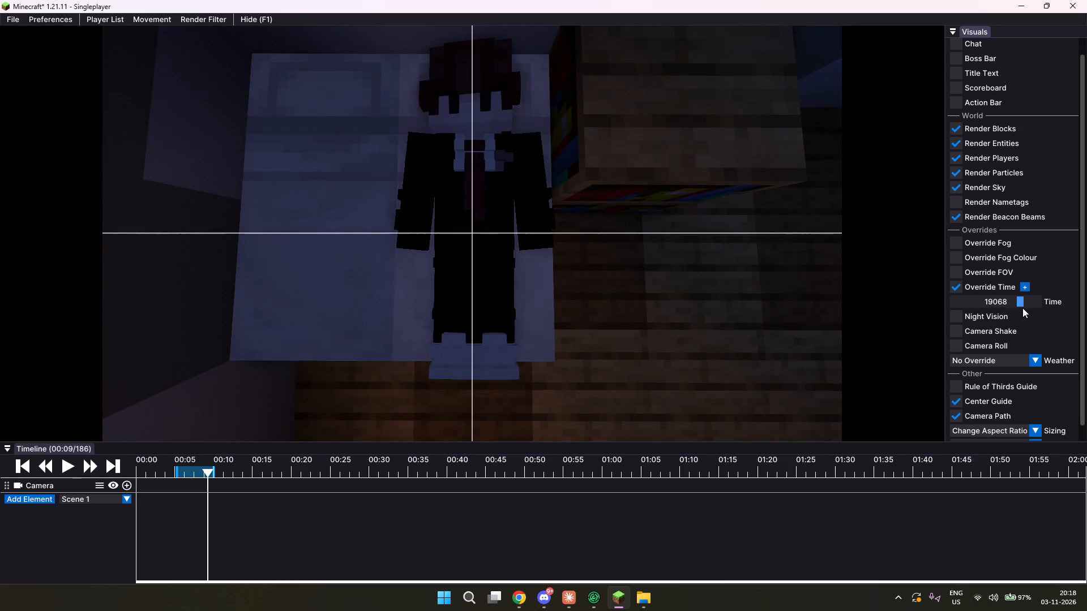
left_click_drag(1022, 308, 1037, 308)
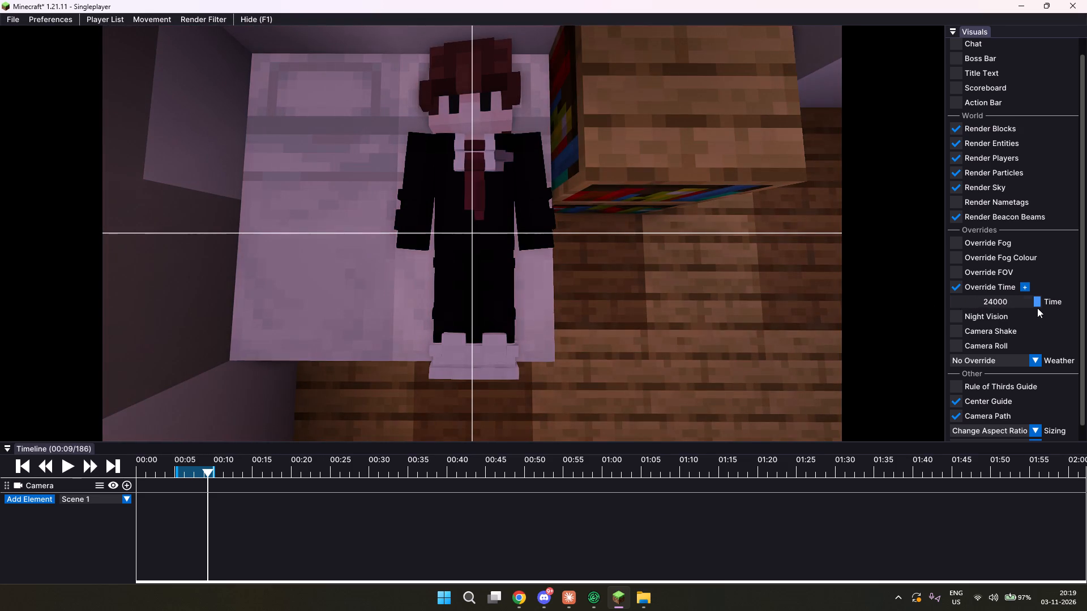
Fly the camera from the bedroom to the two suited characters outside the house, raising the flying speed to 0.7.
left_click_drag(485, 294, 543, 299)
key("s")
key("w")
key("space")
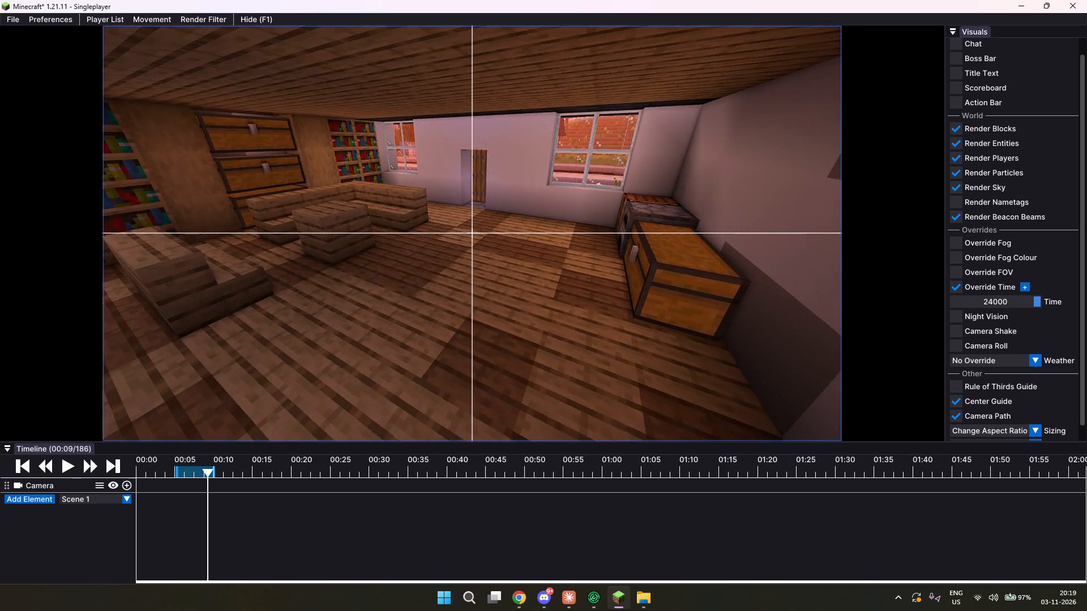
left_click_drag(543, 299, 543, 298)
key("w")
key("w")
key("w")
key("w")
key("w")
key("w")
key("w")
key("w")
key("w")
key("w")
key("w")
key("w")
key("w")
key("w")
key("w")
scroll(472, 233, "up", 6)
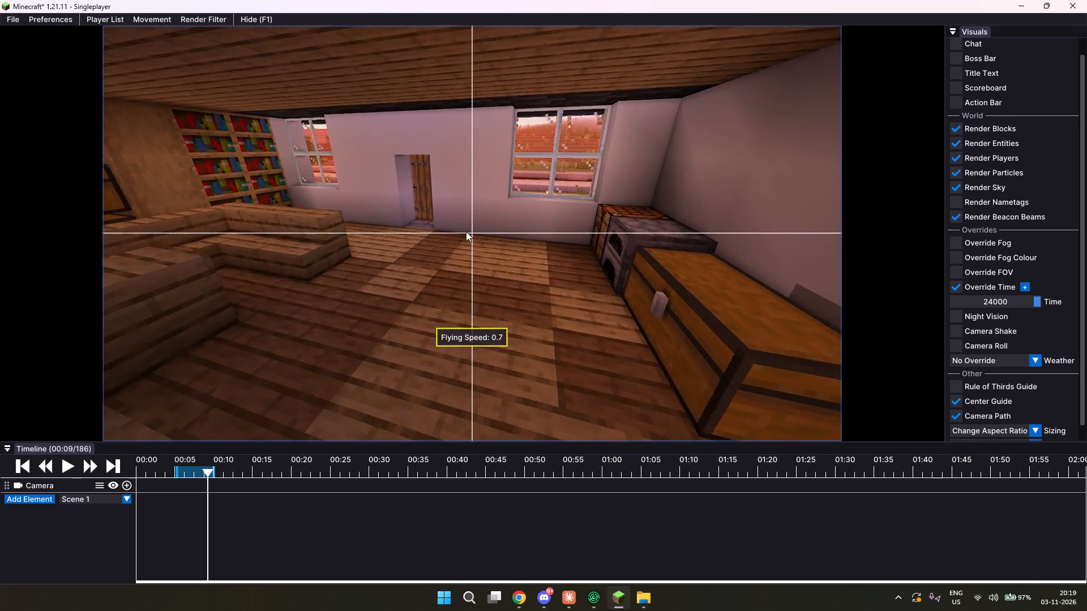
key("d")
left_click_drag(482, 229, 537, 298)
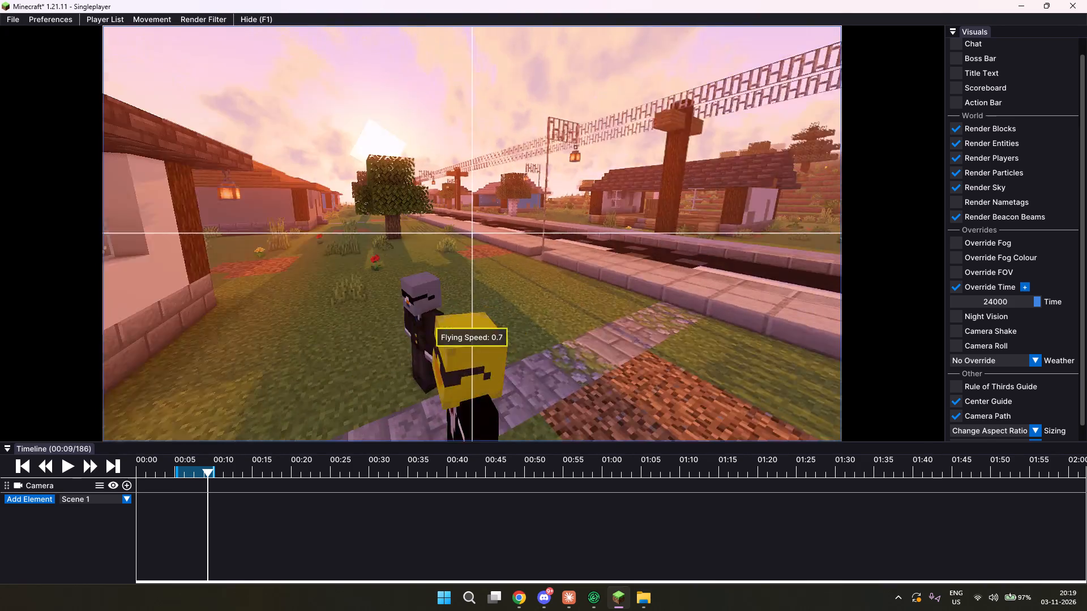
left_click_drag(537, 298, 543, 298)
key("s")
Compare sunset, night and daylight settings on the outdoor view and set the time override to 11507.
left_click_drag(1005, 298, 1000, 299)
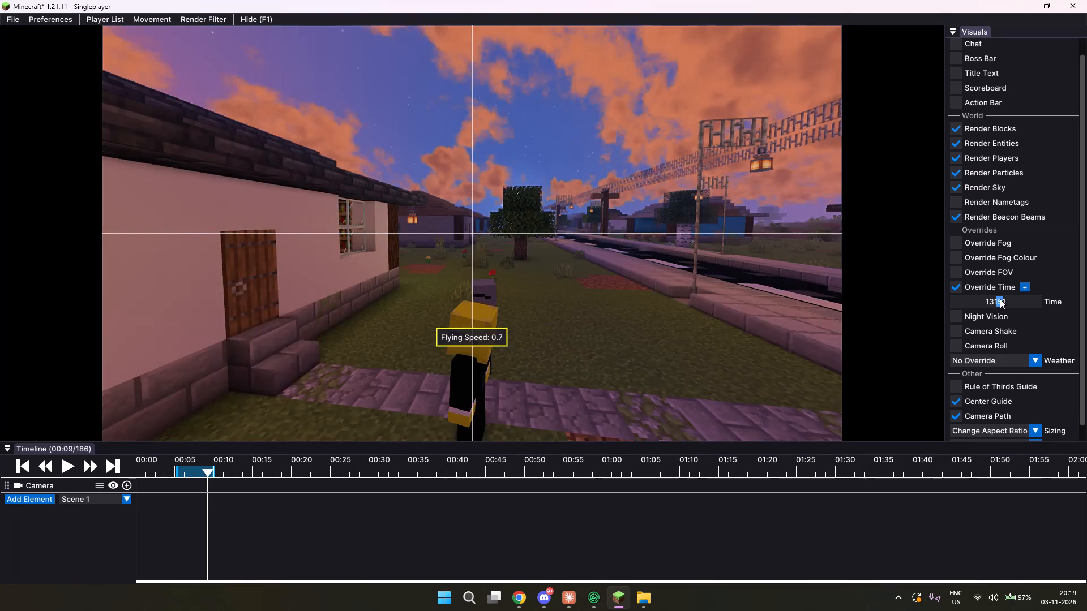
left_click_drag(1000, 299, 1003, 300)
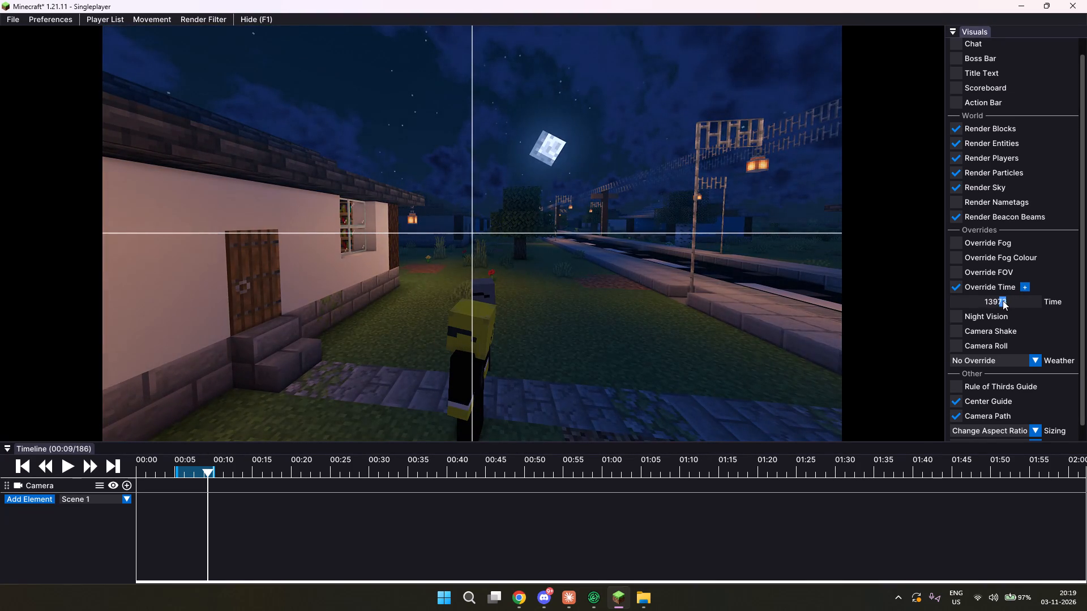
left_click_drag(1003, 300, 995, 304)
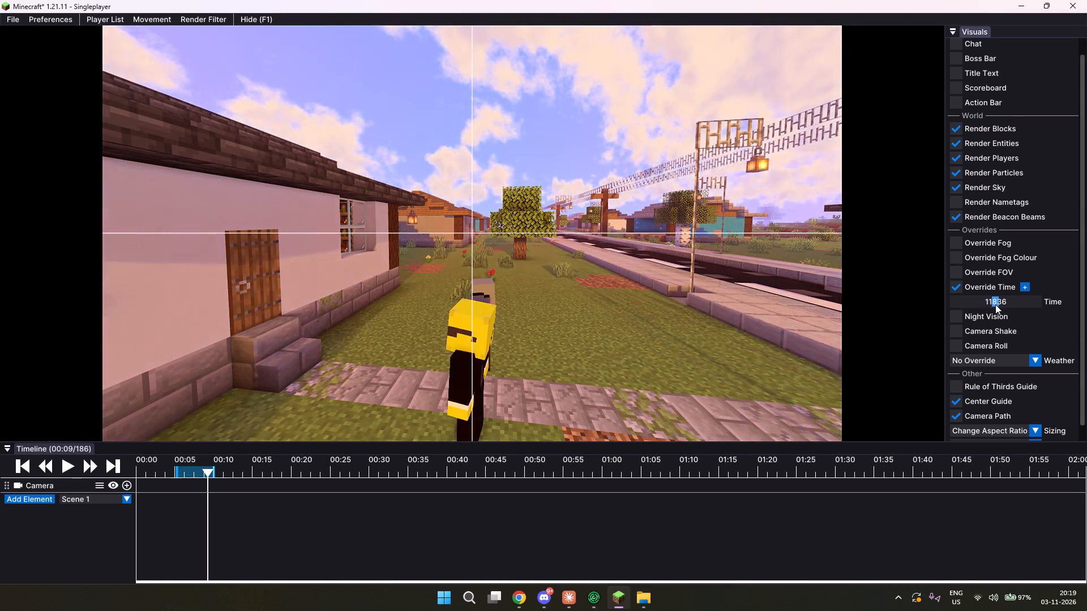
left_click_drag(995, 304, 1000, 304)
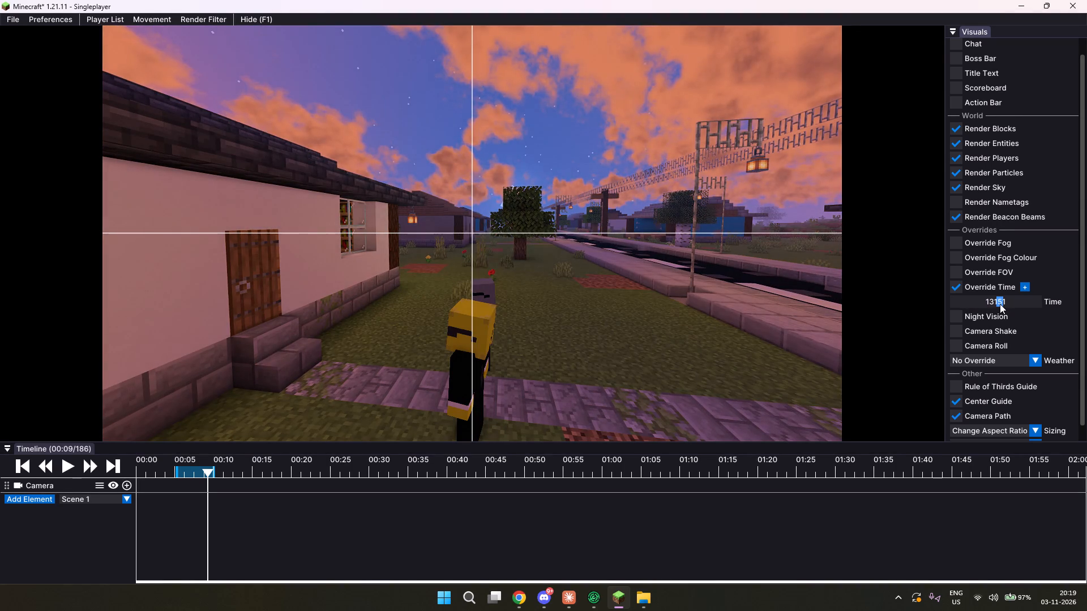
left_click_drag(1000, 304, 993, 306)
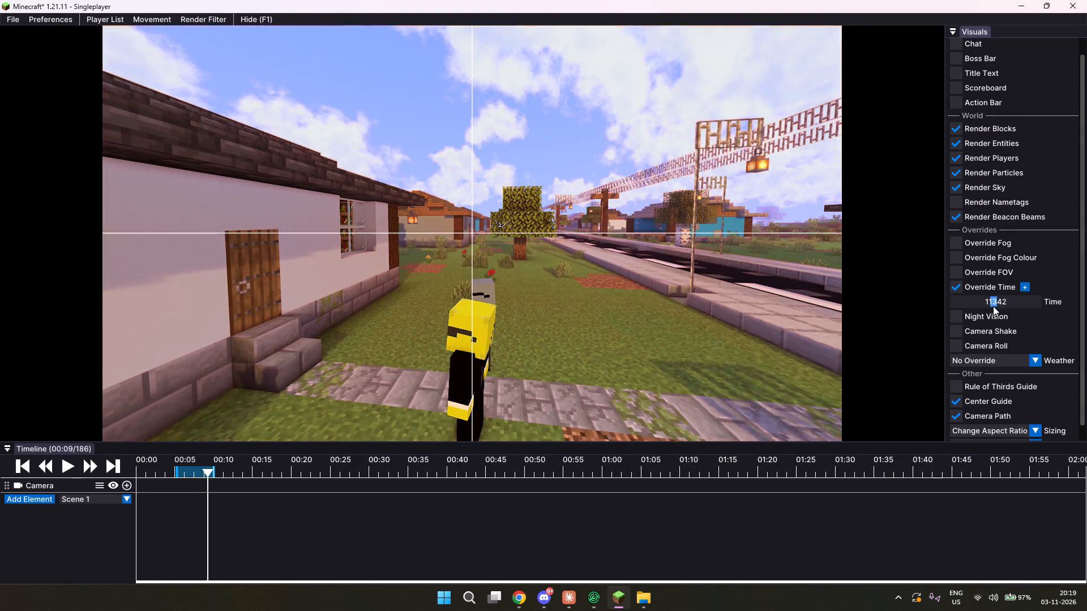
left_click_drag(993, 306, 995, 306)
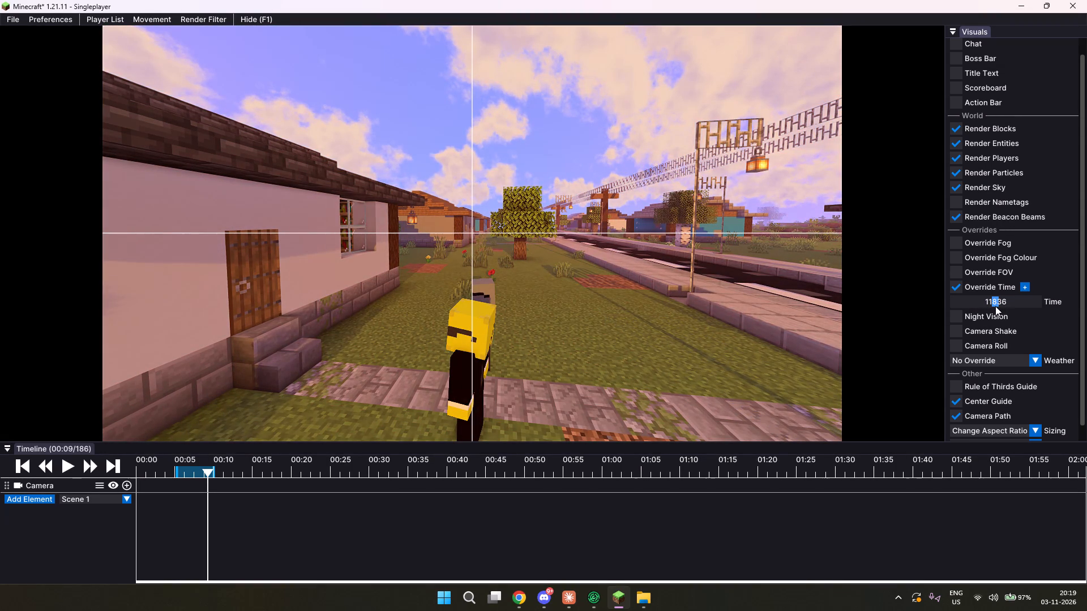
left_click_drag(995, 306, 994, 306)
Reposition the camera to an elevated, angled view of the house front with both suited characters on the path.
left_click_drag(634, 315, 542, 298)
key("w")
key("w")
key("s")
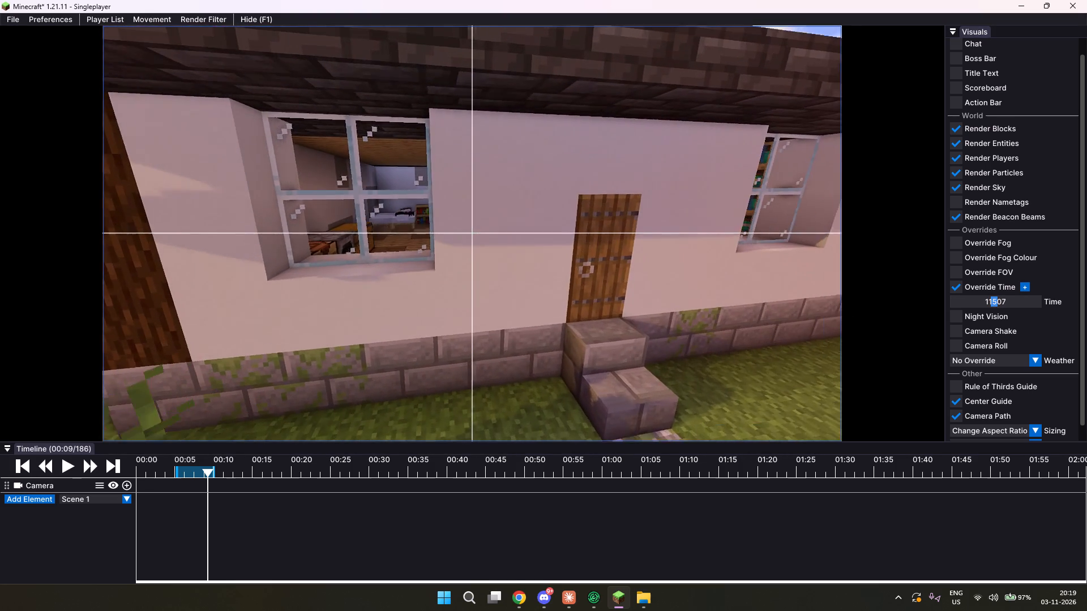
left_click_drag(542, 298, 543, 298)
key("space")
key("space")
key("space")
key("space")
key("space")
key("w")
key("d")
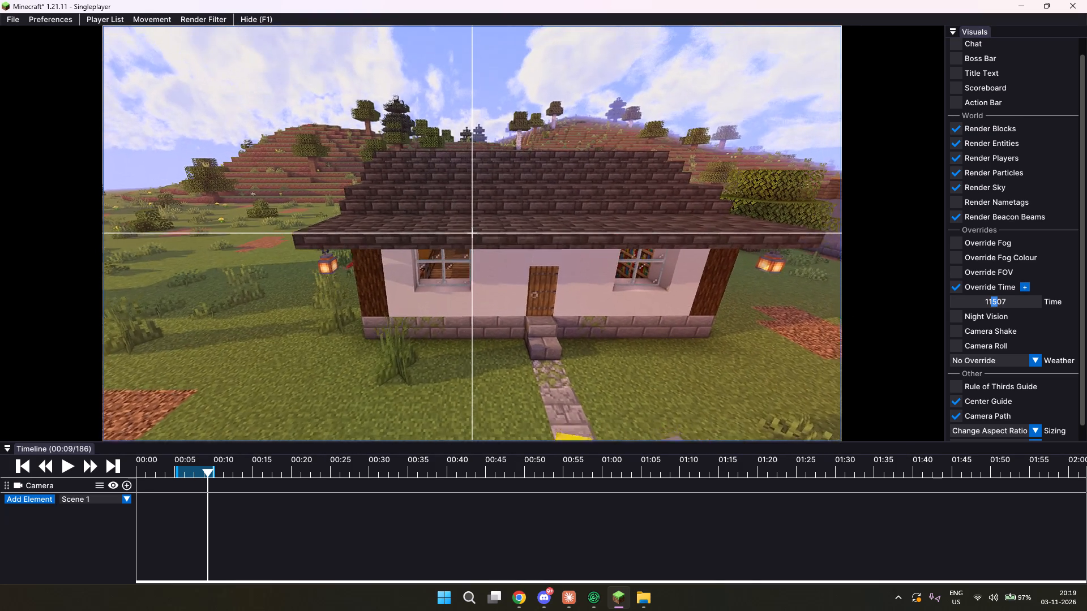
left_click_drag(543, 298, 543, 298)
key("a")
key("s")
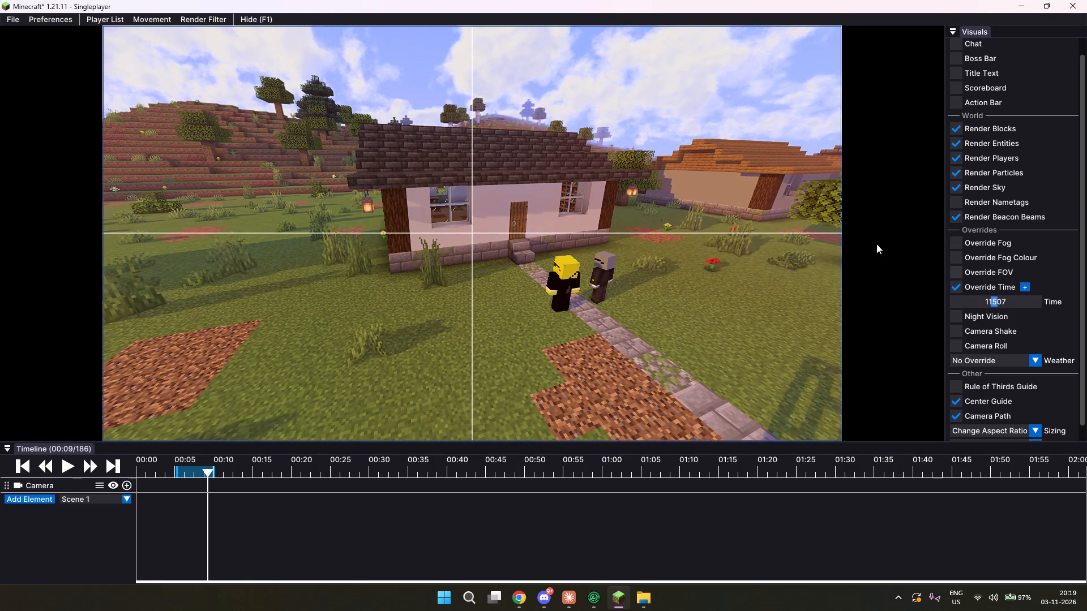
Enable the FOV override and narrow the field of view to about 36.9 for the house exterior shot.
left_click(956, 269)
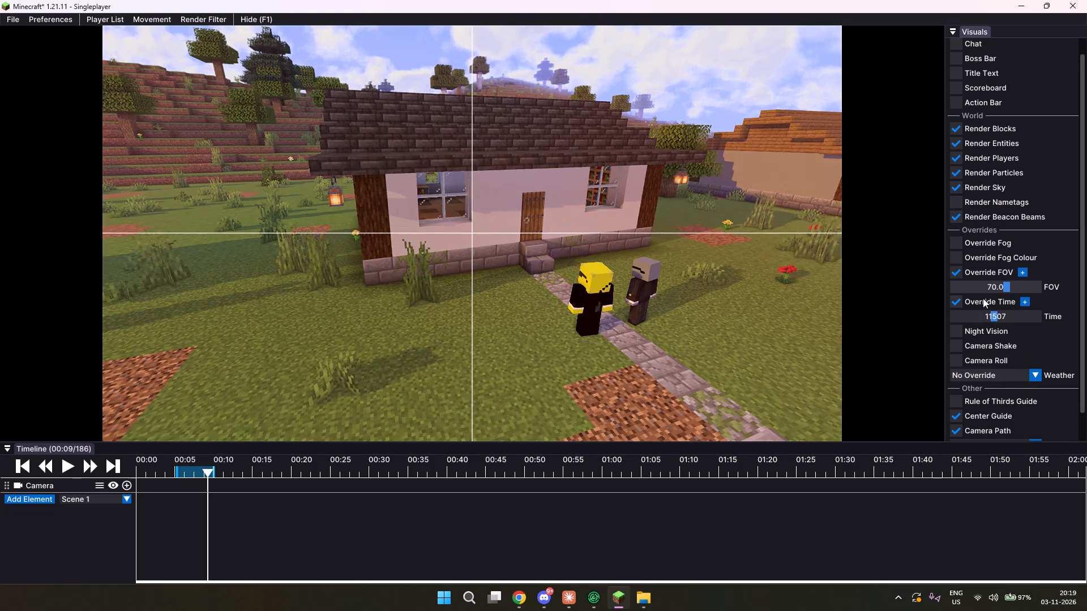
key("s")
left_click(985, 286)
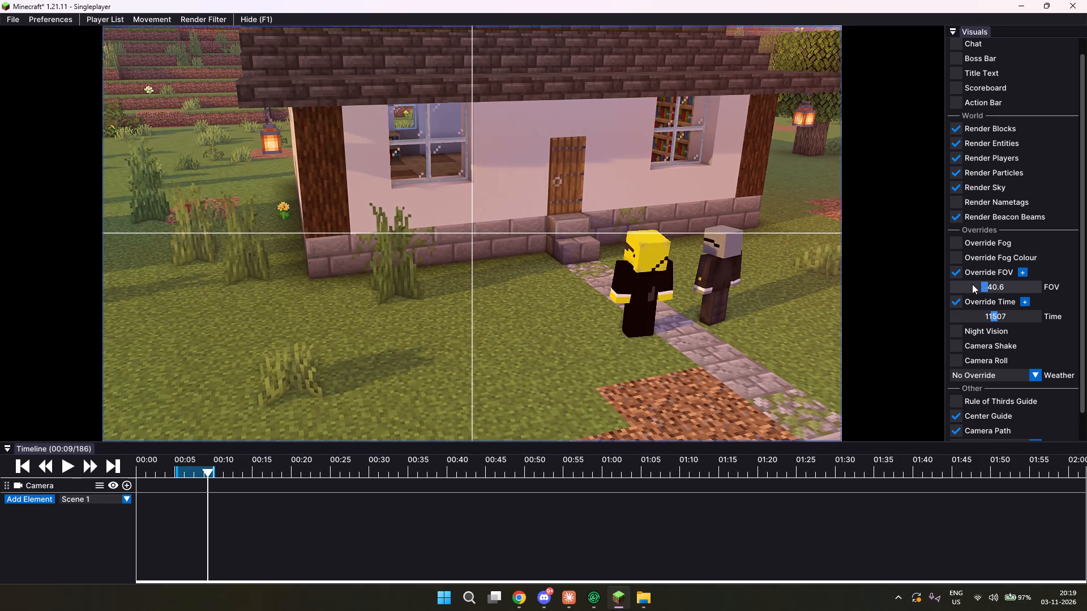
left_click_drag(981, 289, 978, 292)
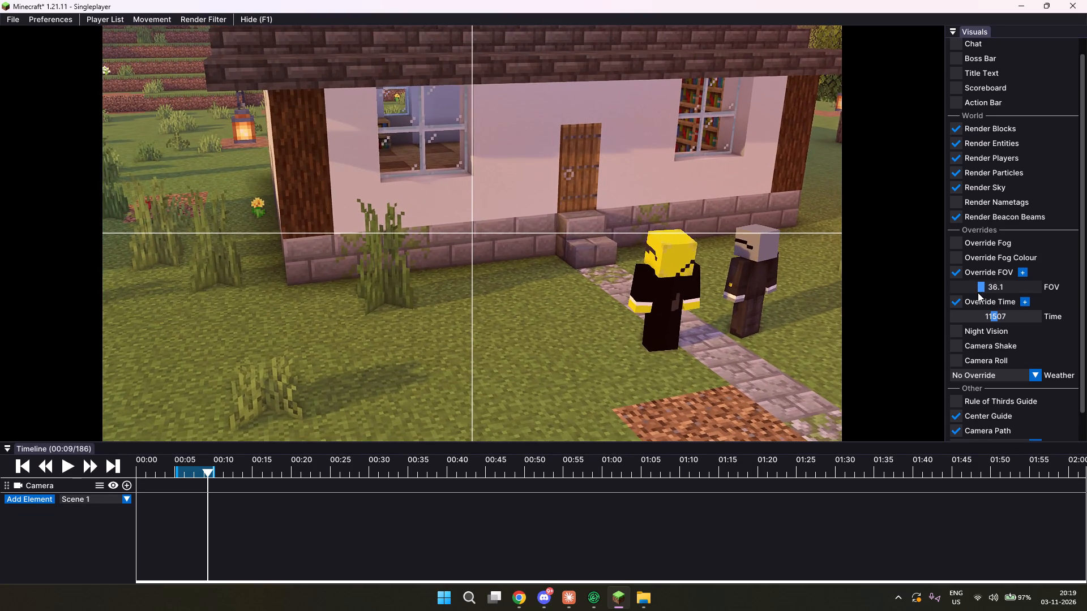
left_click_drag(978, 292, 981, 306)
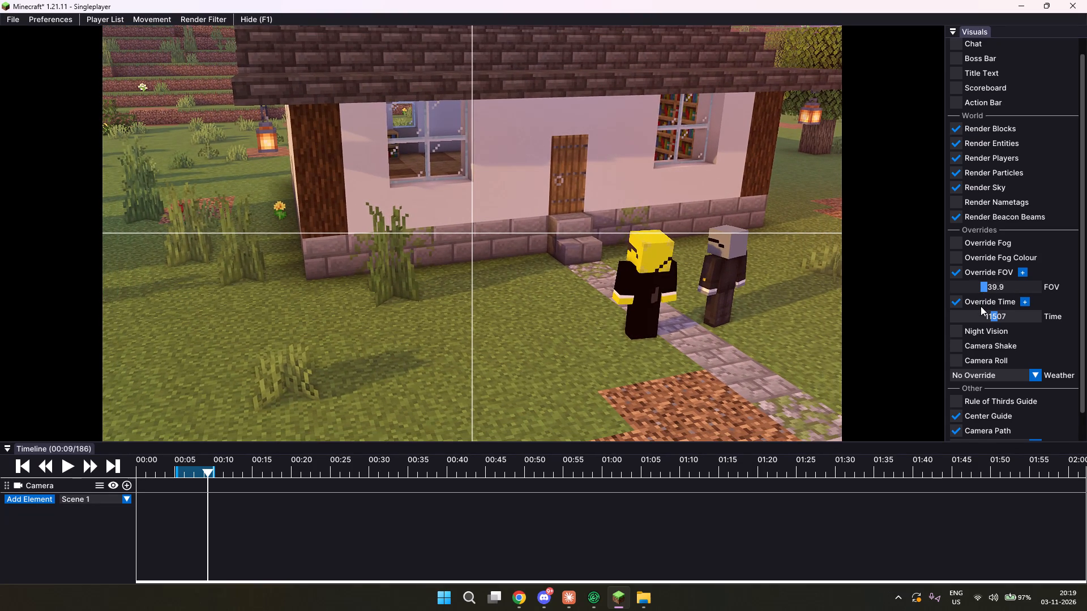
left_click_drag(981, 306, 981, 321)
left_click_drag(986, 286, 983, 292)
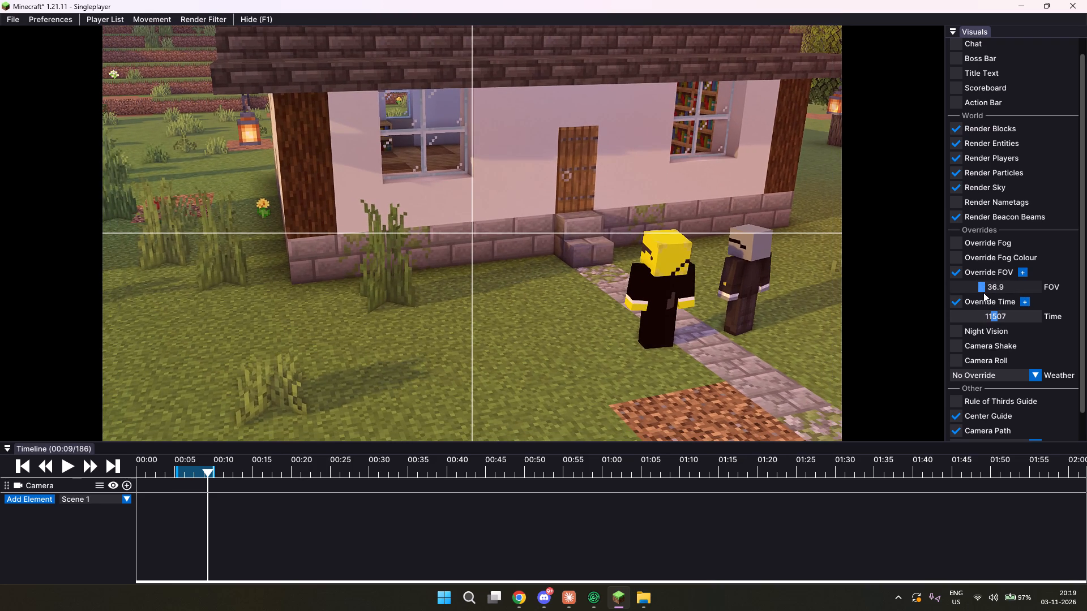
Compare narrow and wide FOV override values on the house exterior shot and set the FOV to 39.9.
left_click_drag(983, 292, 986, 302)
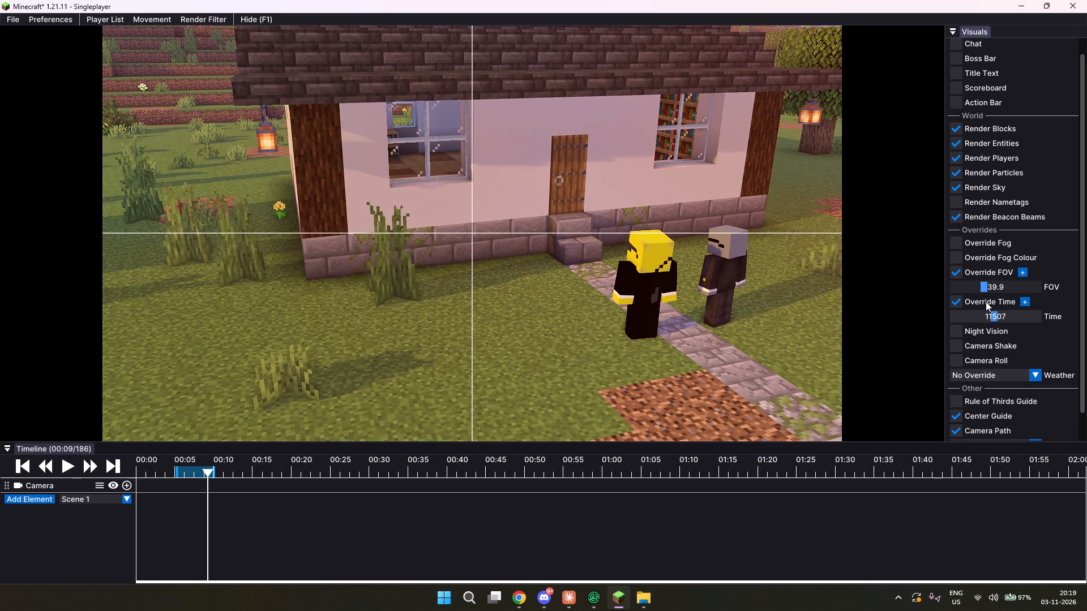
left_click_drag(986, 302, 986, 308)
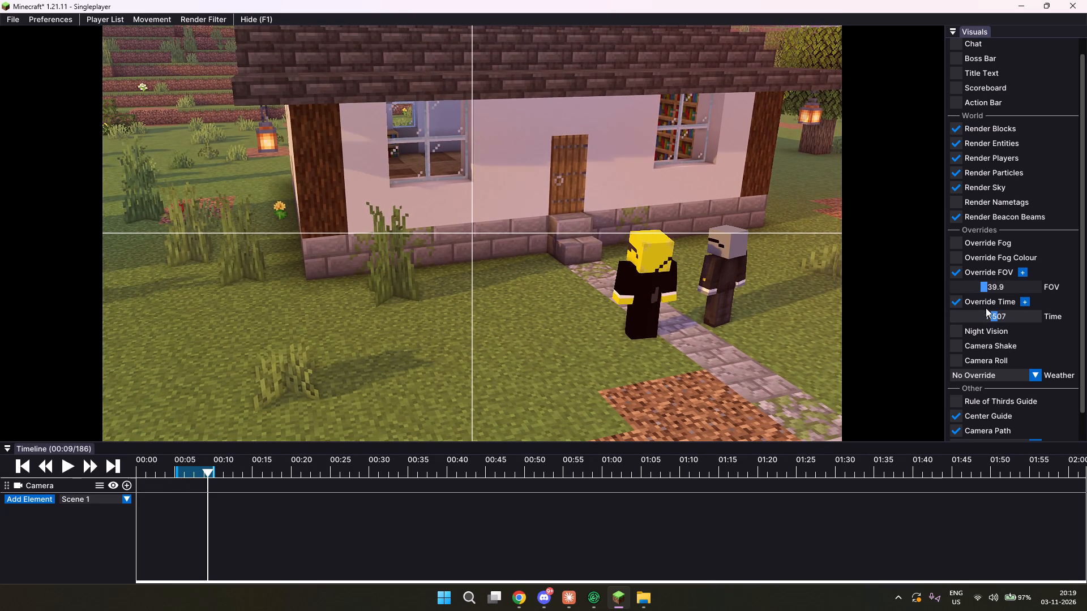
left_click_drag(986, 308, 986, 321)
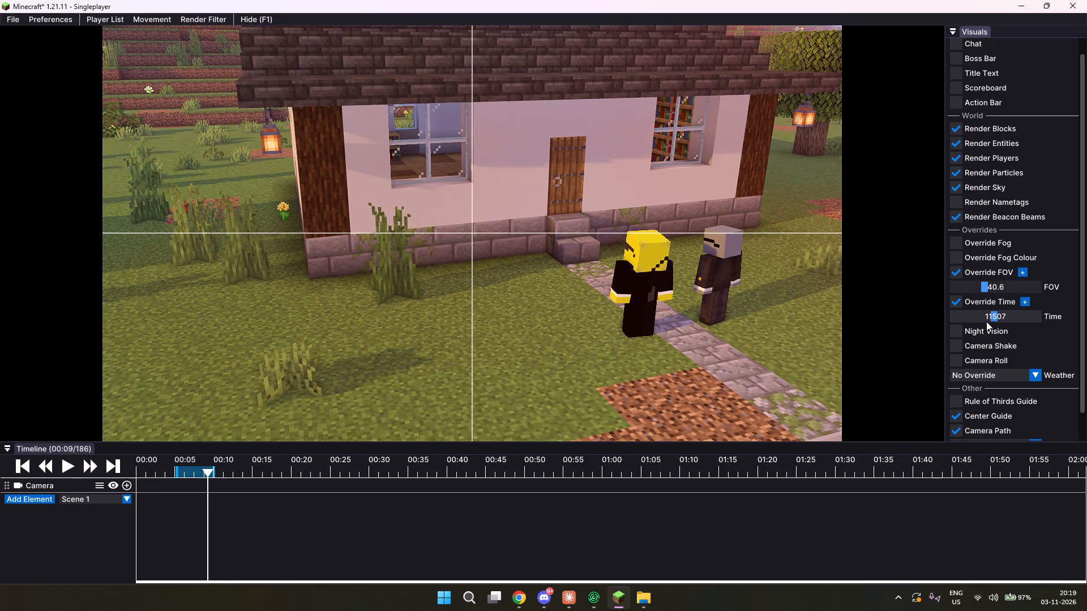
left_click_drag(986, 321, 985, 335)
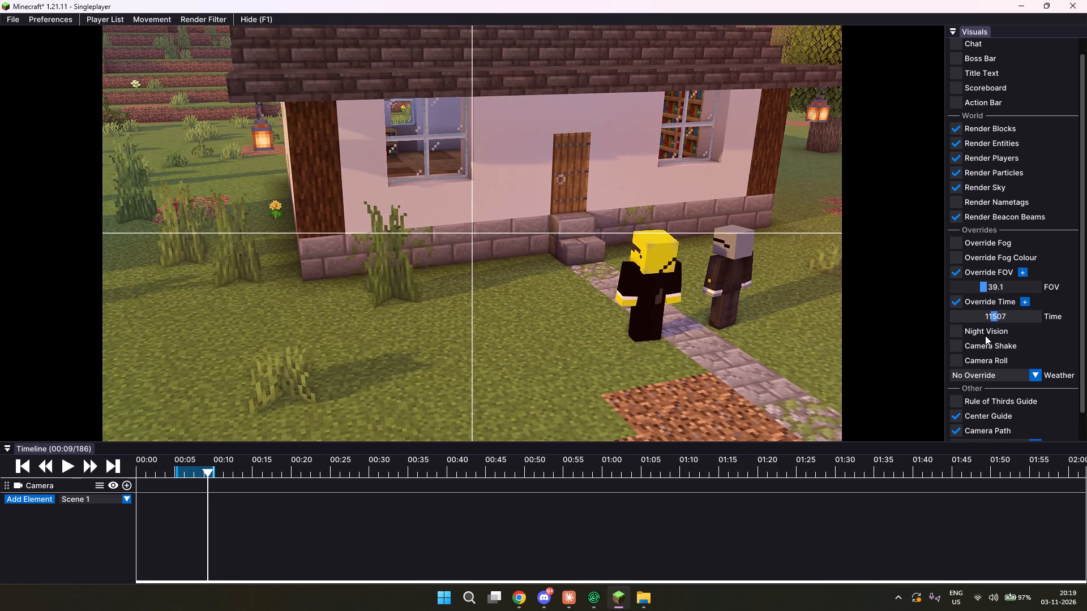
left_click_drag(985, 335, 986, 335)
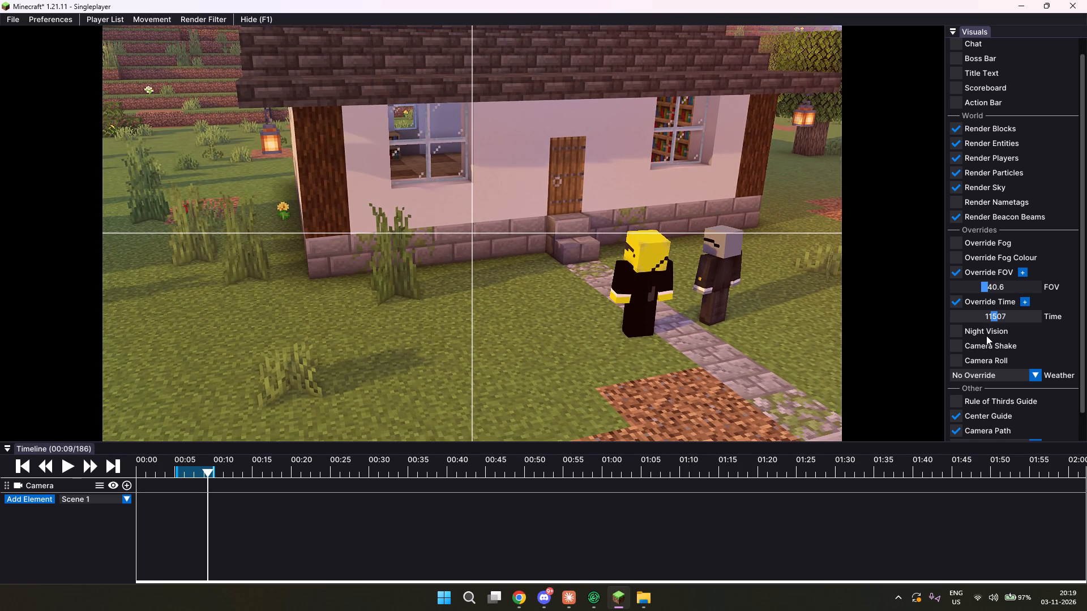
left_click_drag(986, 335, 986, 335)
left_click(1002, 289)
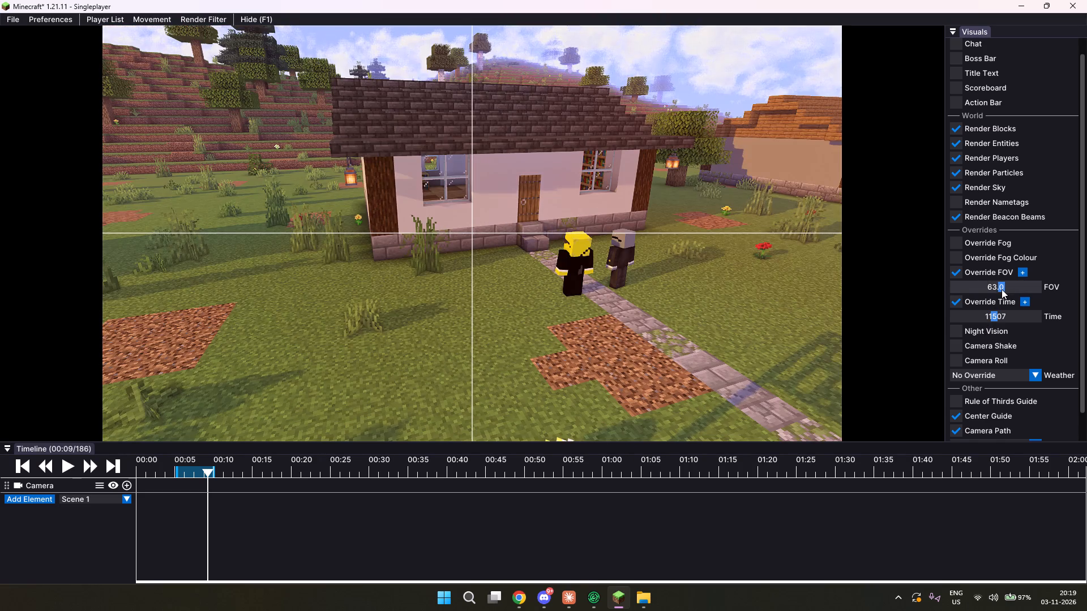
left_click(990, 292)
right_click(995, 290)
double_click(1002, 290)
left_click_drag(1009, 290, 995, 289)
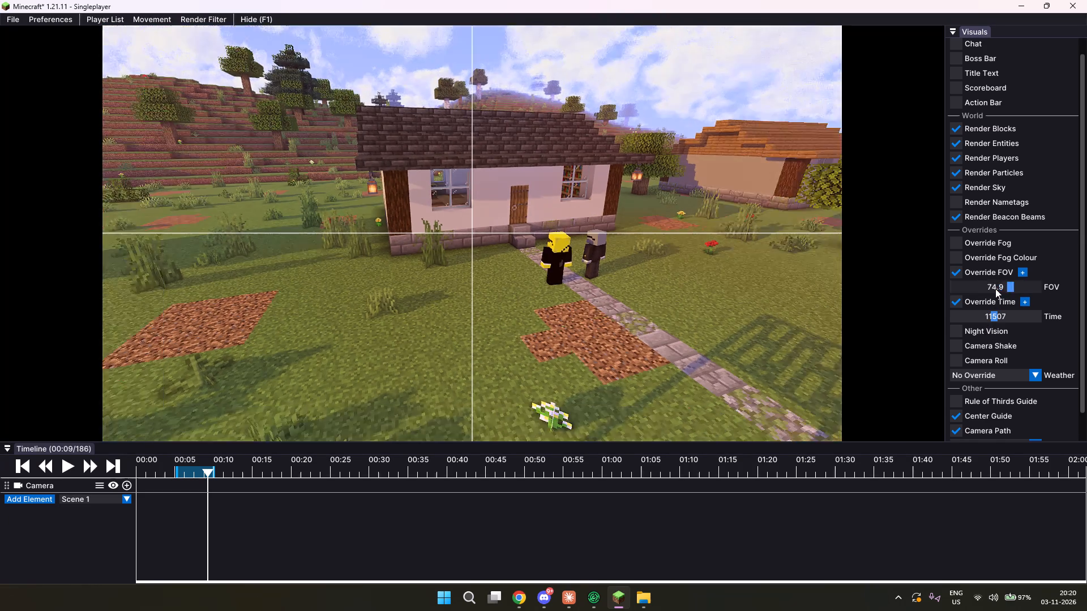
left_click_drag(995, 289, 983, 304)
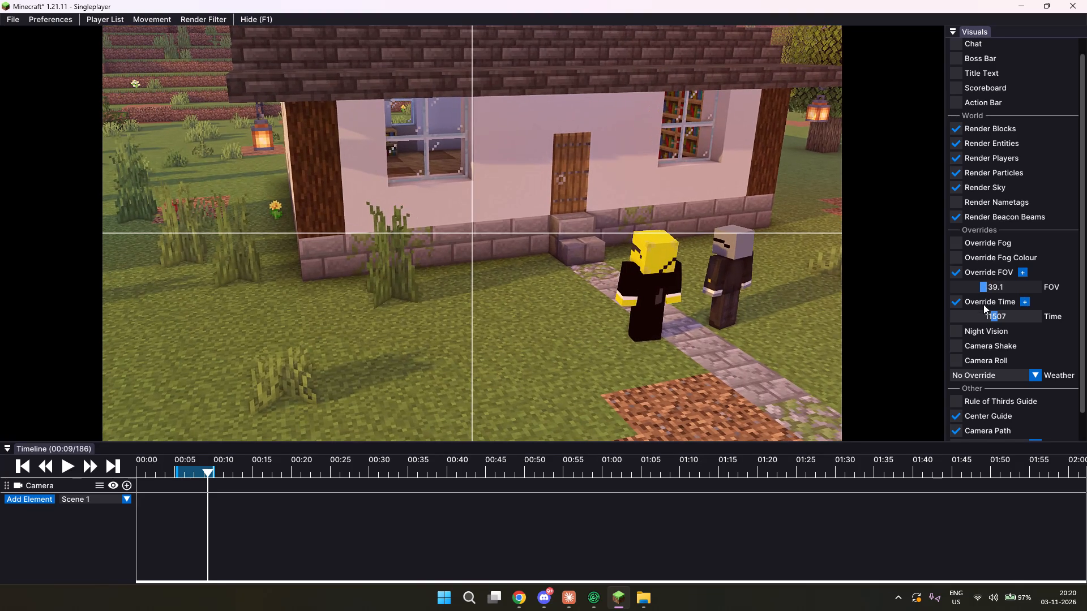
left_click_drag(983, 304, 984, 319)
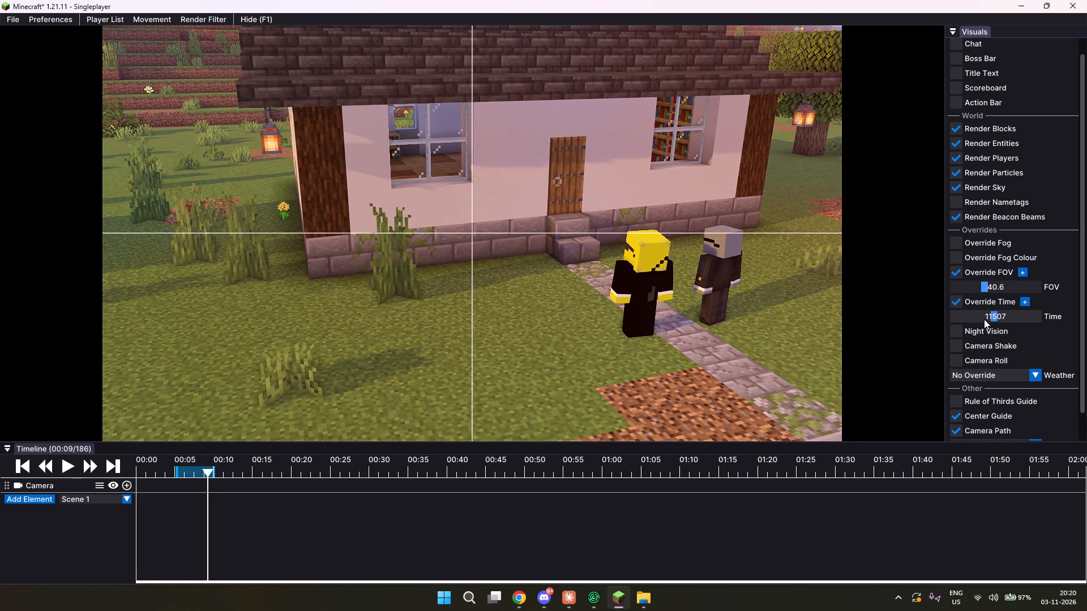
left_click_drag(984, 319, 985, 320)
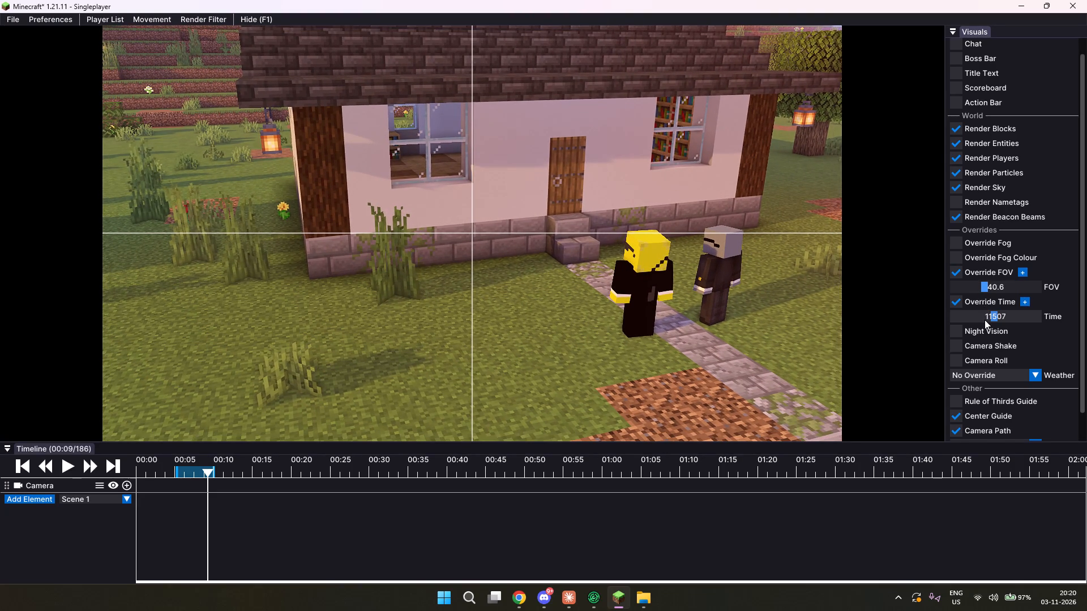
left_click_drag(985, 320, 985, 329)
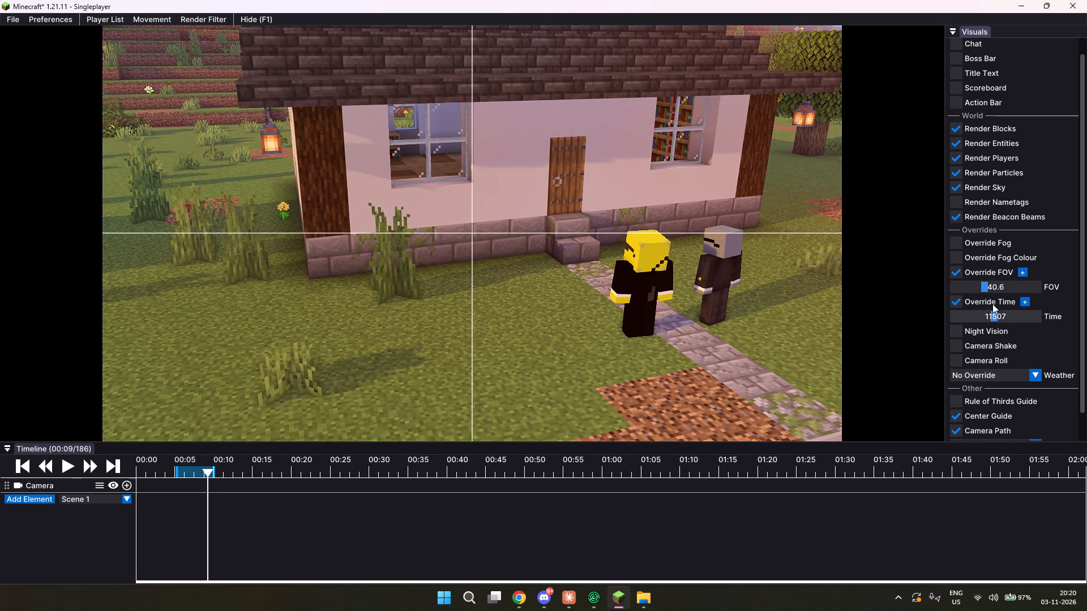
left_click(986, 291)
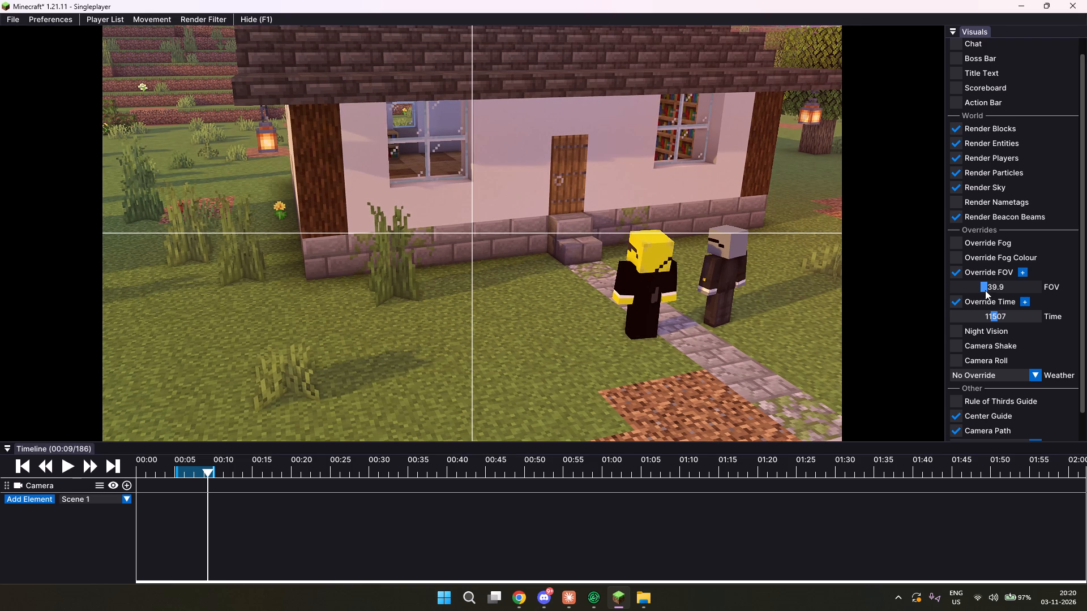
Lower the camera and move it back to frame the full house front with both suited characters on the path.
left_click_drag(737, 303, 543, 297)
key("s")
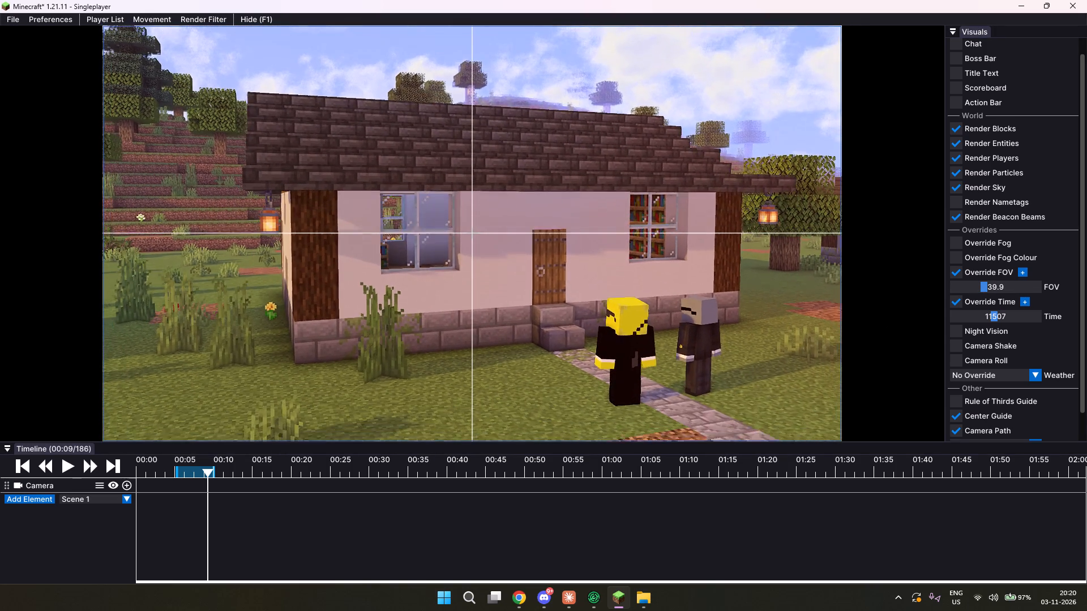
left_click_drag(543, 297, 543, 298)
key("d")
key("d")
key("d")
key("d")
key("d")
key("d")
key("d")
left_click_drag(472, 233, 543, 298)
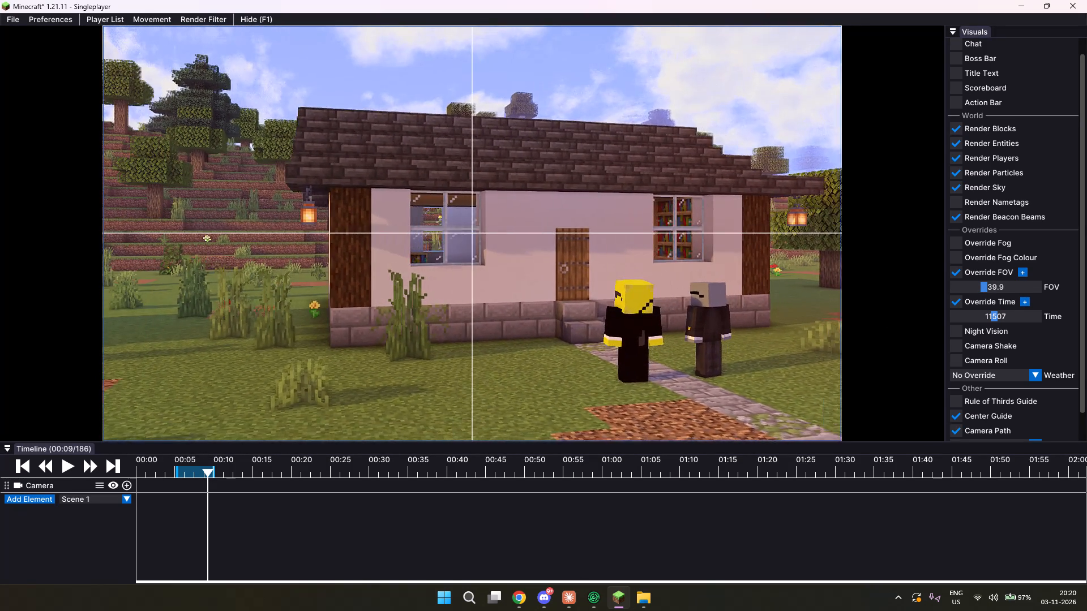
left_click_drag(543, 298, 543, 298)
Move the camera in closer behind the two suited characters facing the house door.
left_click_drag(559, 335, 549, 303)
key("w")
key("w")
key("w")
key("w")
key("w")
key("a")
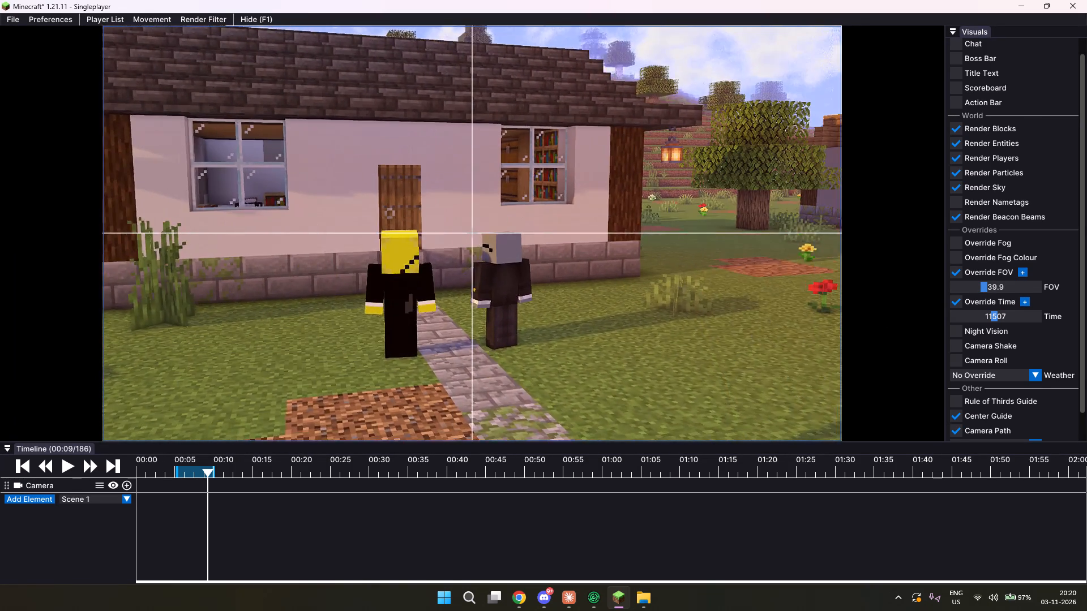
left_click_drag(549, 303, 535, 296)
key("d")
key("d")
key("d")
key("d")
key("d")
key("d")
key("d")
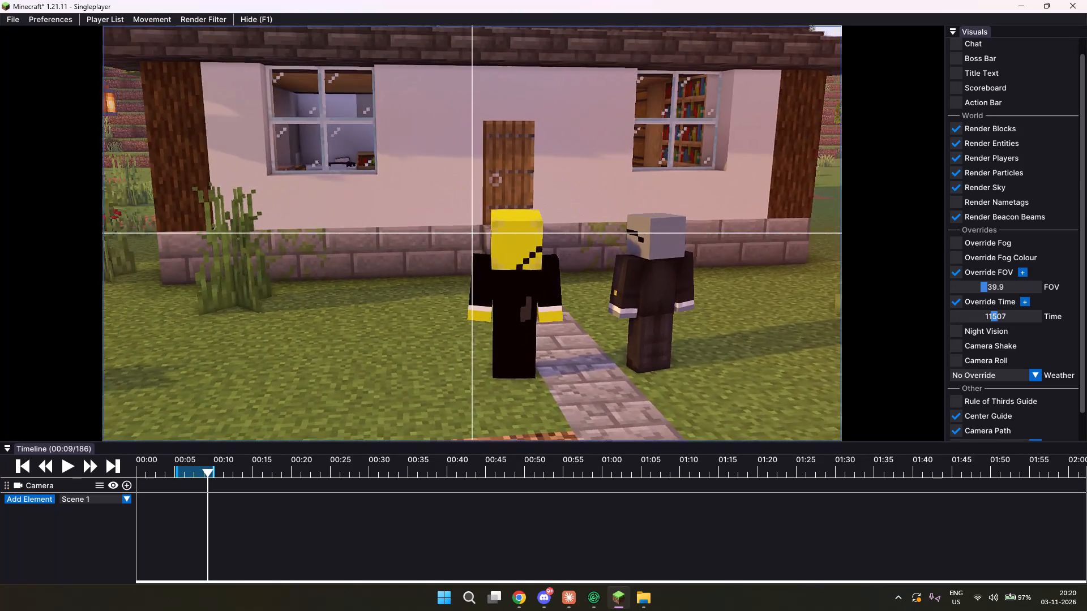
Circle the camera around behind the grey-headed character to a low, angled view of the door and bookshelf-side window.
left_click_drag(535, 296, 543, 298)
key("w")
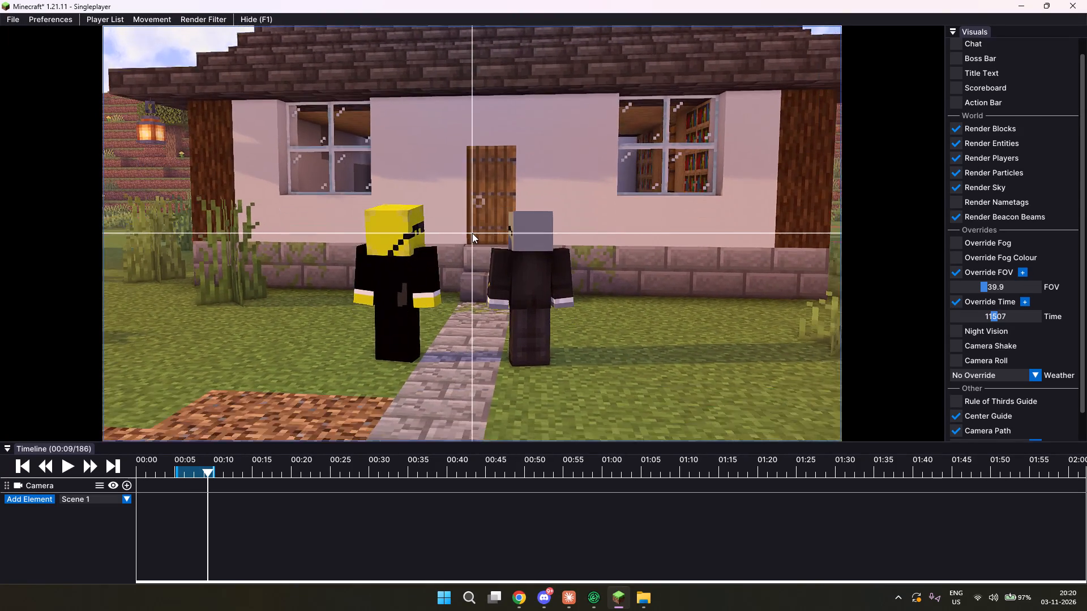
left_click_drag(472, 233, 541, 298)
key("d")
key("d")
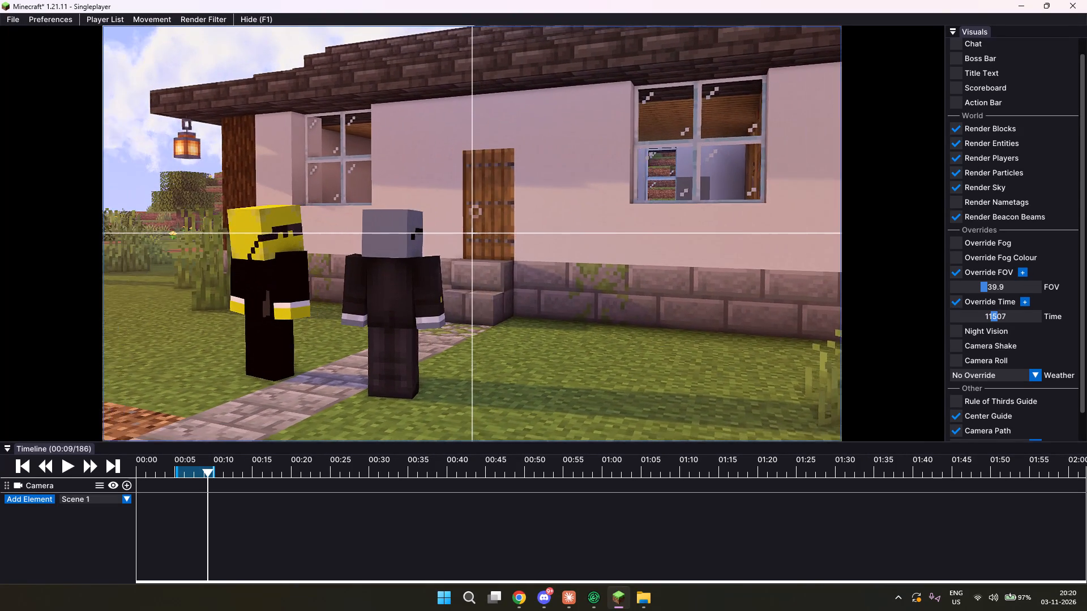
left_click_drag(541, 298, 543, 298)
key("d")
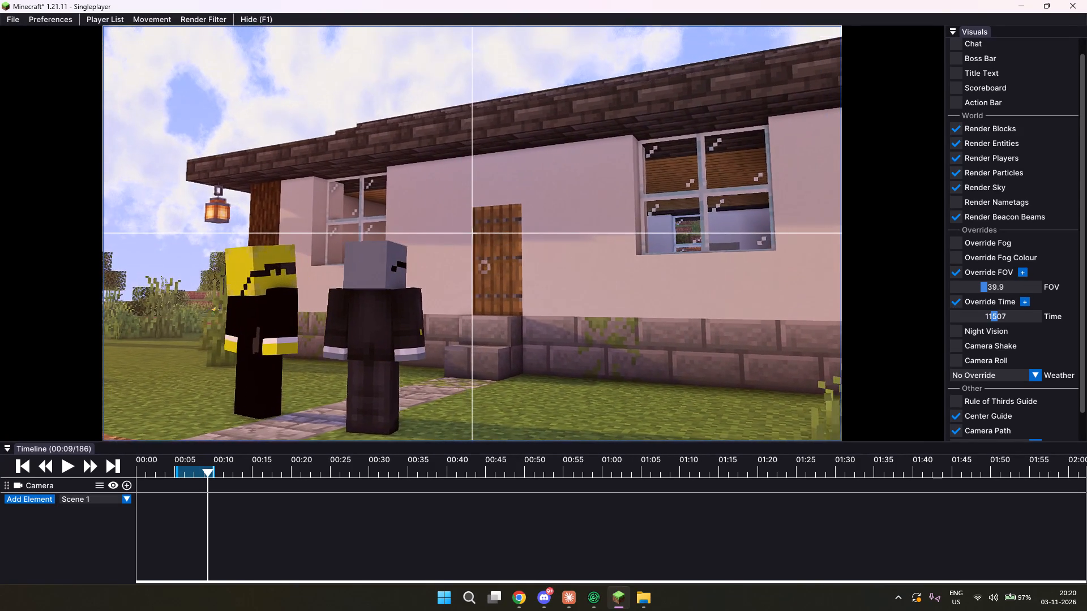
left_click_drag(543, 298, 544, 299)
key("w")
key("a")
key("space")
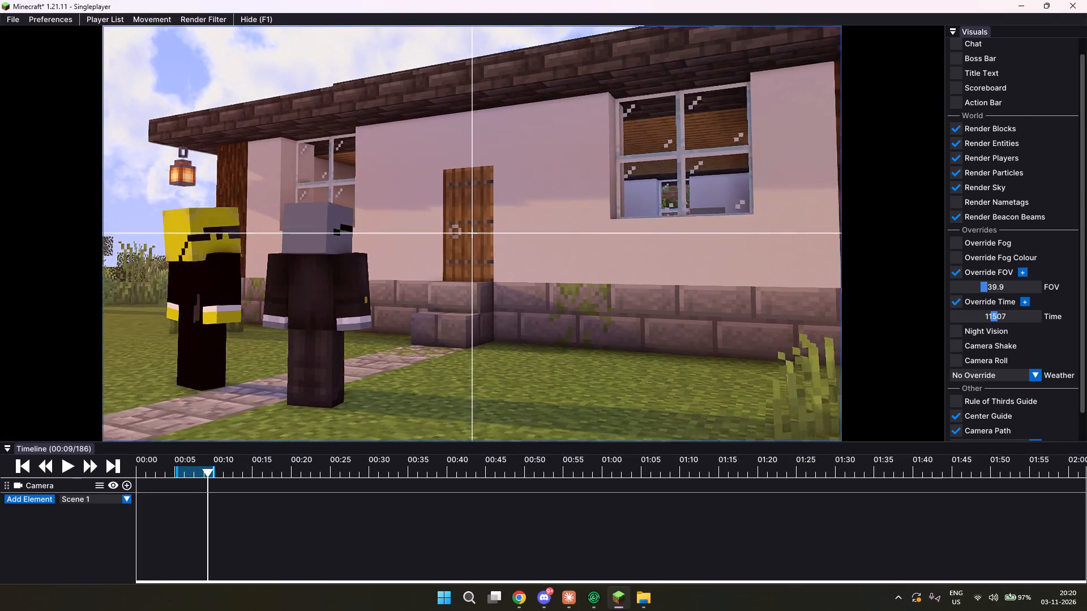
Raise the camera above the house to try elevated views over the roof and the terraced hill behind it.
left_click_drag(544, 299, 543, 298)
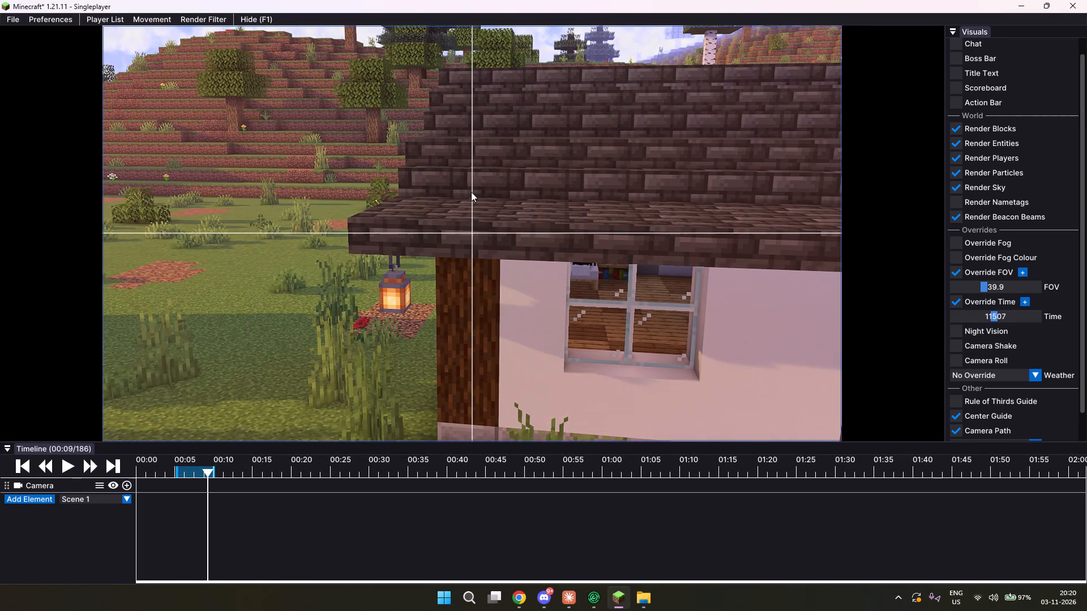
left_click_drag(486, 218, 543, 298)
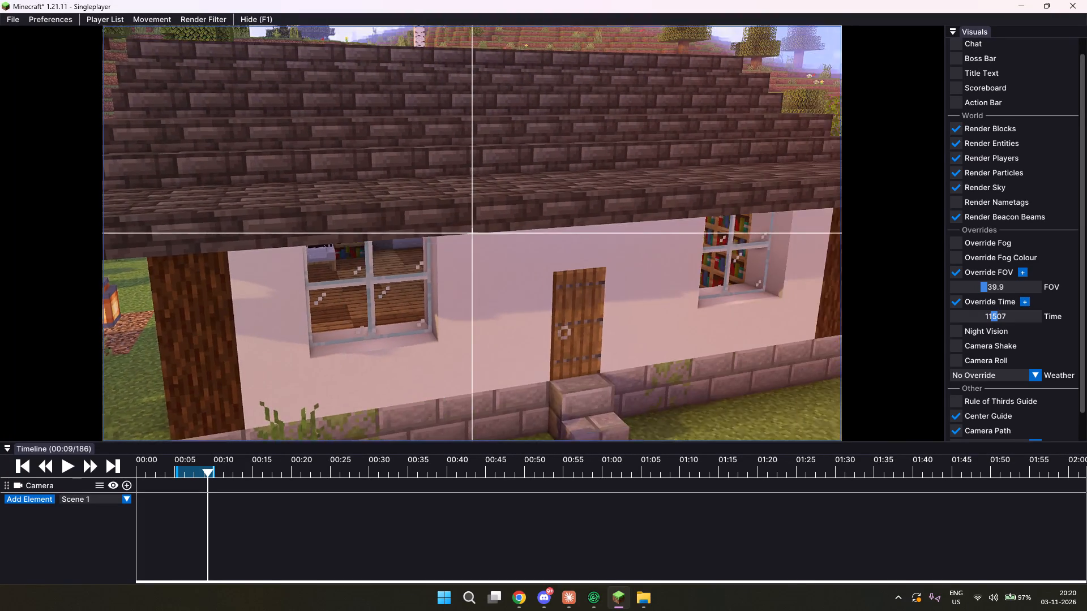
left_click_drag(543, 298, 544, 299)
key("s")
key("s")
key("a")
key("space")
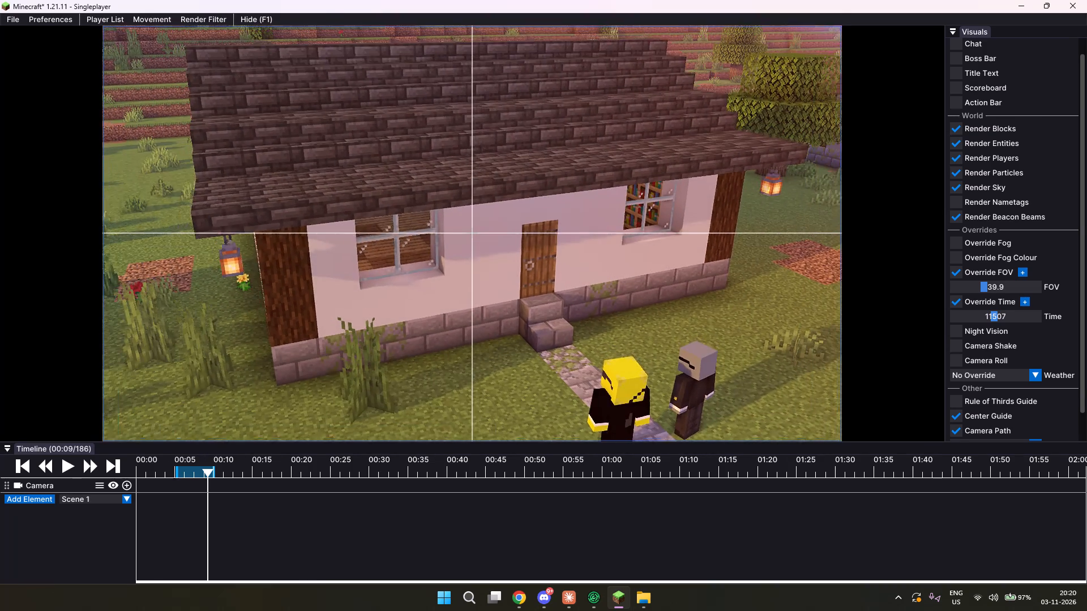
left_click_drag(544, 299, 543, 298)
key("w")
key("space")
key("space")
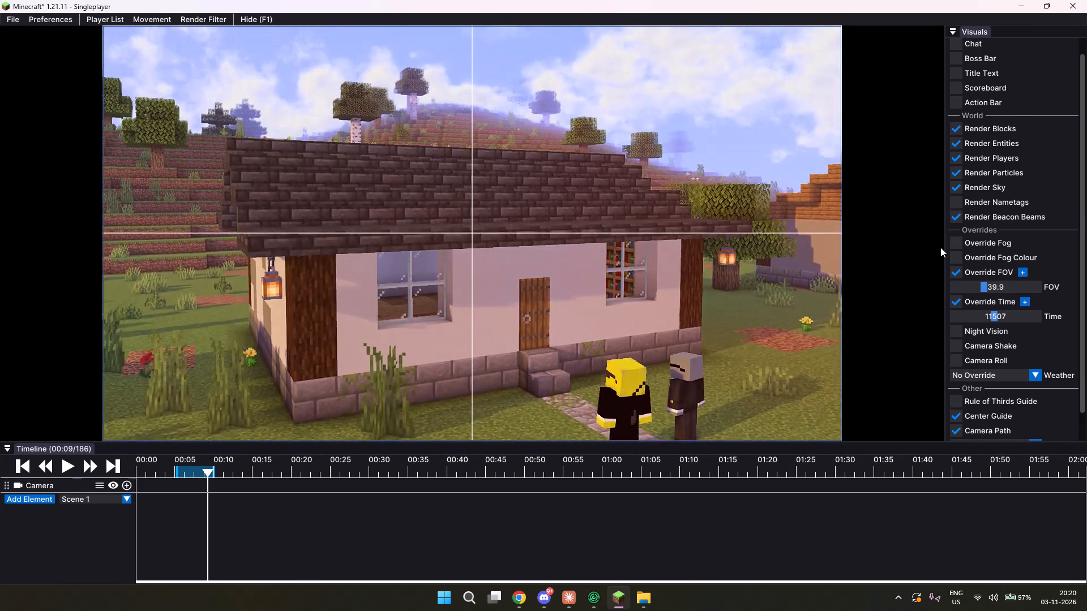
key("space")
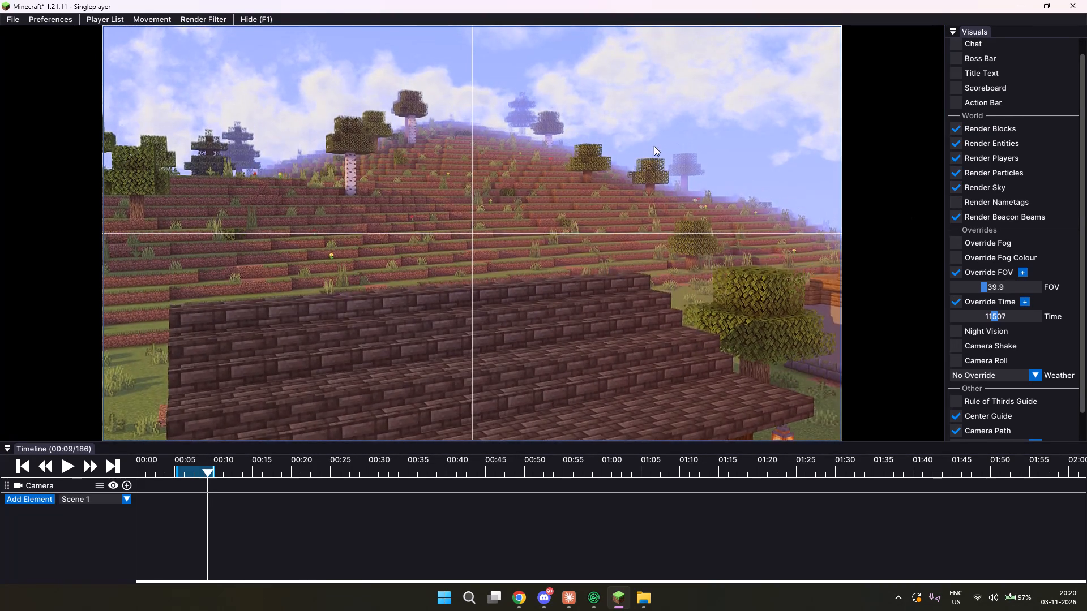
Set both the render distance and simulation distance to 16 chunks, apply the video settings and return to the replay.
key("Escape")
left_click(414, 234)
left_click(432, 166)
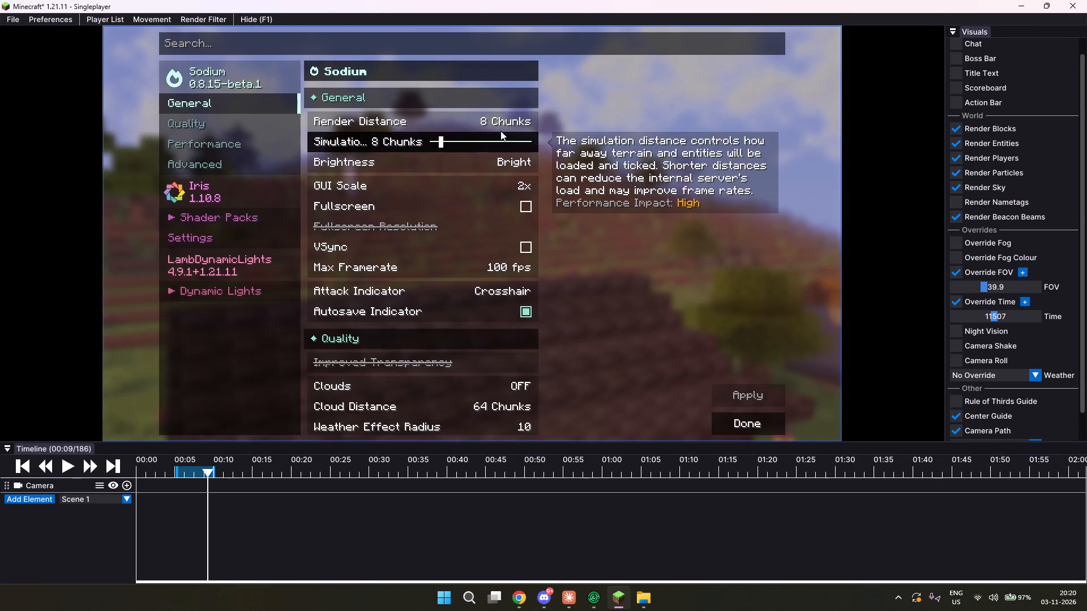
left_click_drag(463, 121, 480, 121)
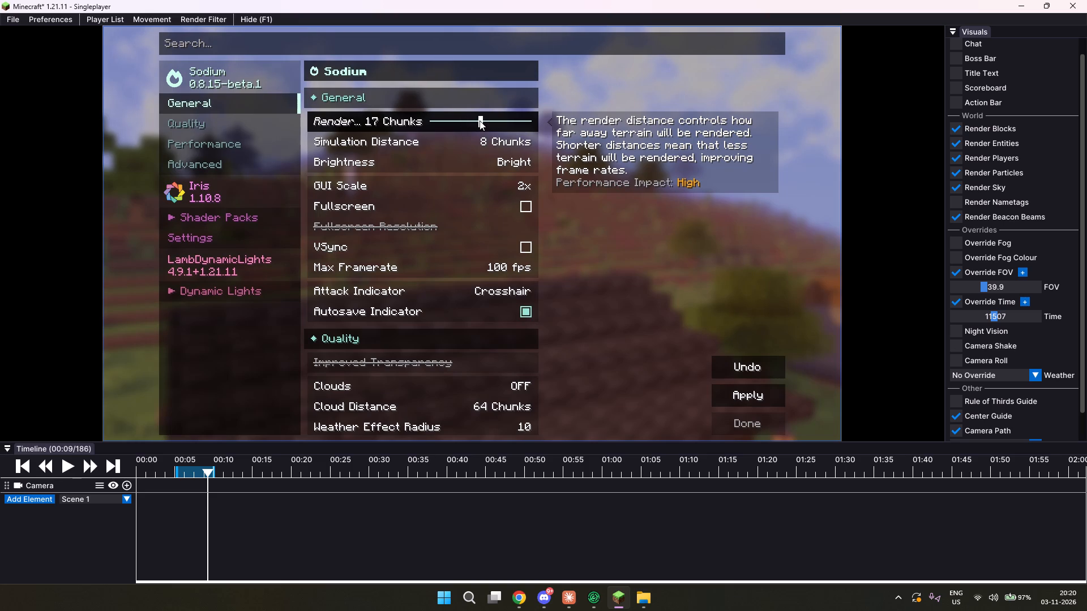
left_click_drag(480, 121, 476, 123)
left_click(470, 143)
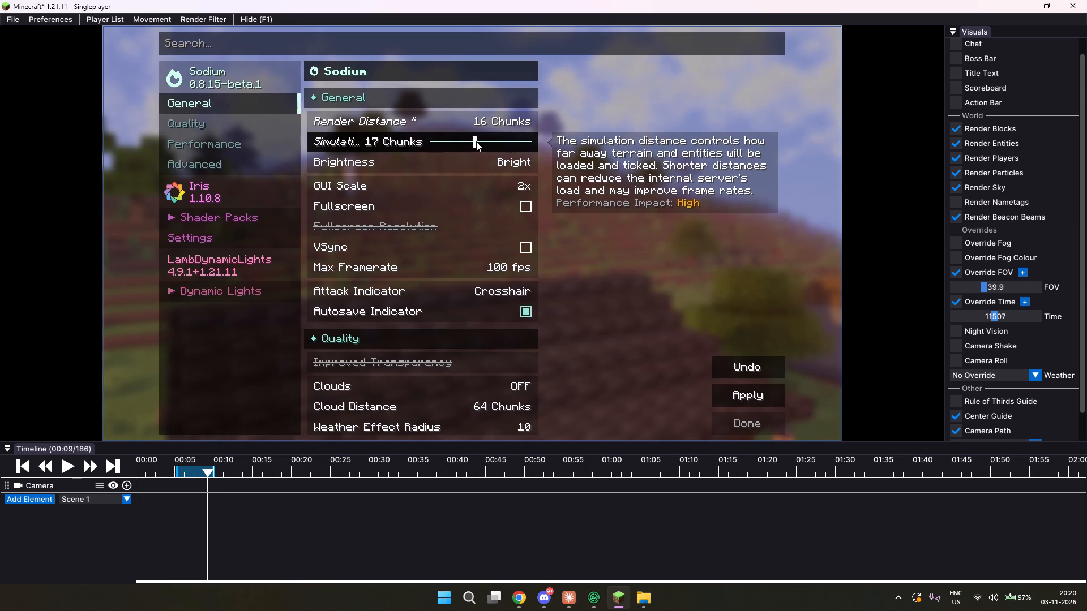
left_click(727, 399)
left_click(748, 423)
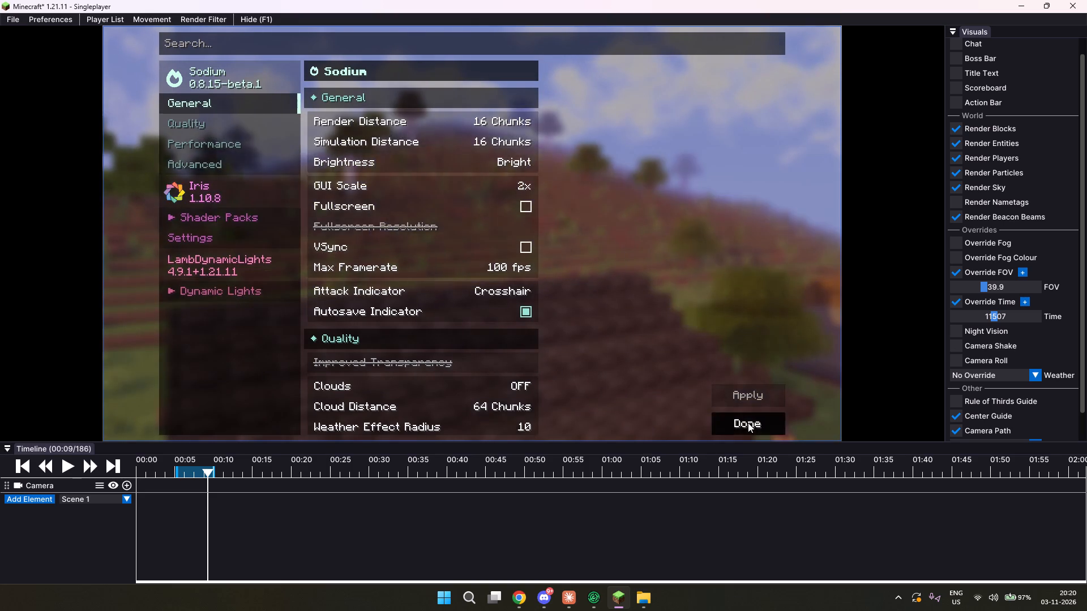
left_click(560, 430)
key("s")
left_click(566, 163)
left_click(566, 149)
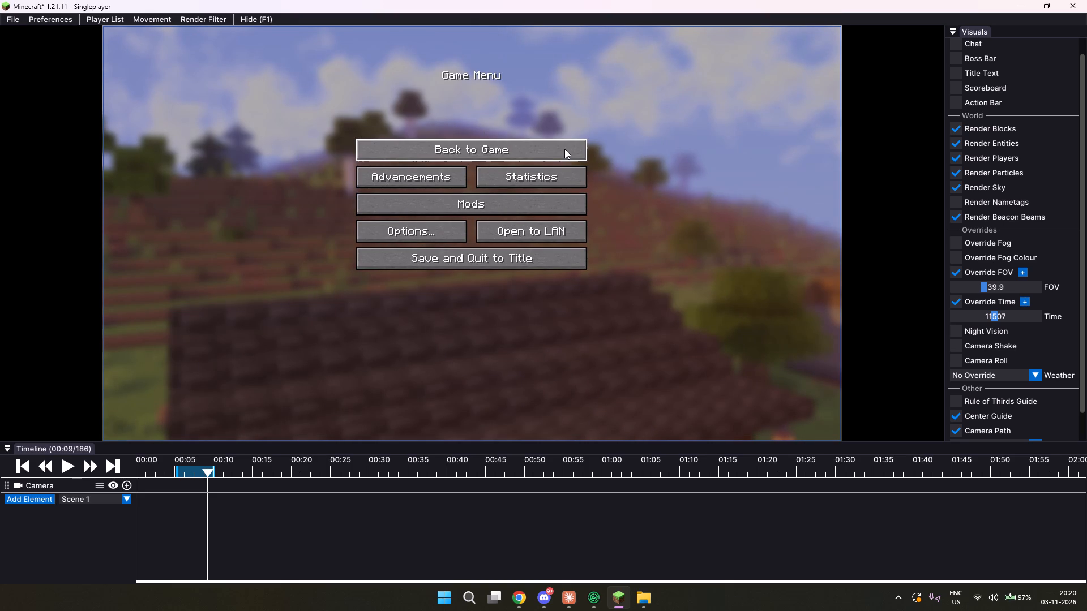
Pull the camera back to a wide corner view of the whole house, both suited characters and the hill behind.
key("a")
key("s")
key("s")
key("s")
key("s")
key("s")
left_click_drag(617, 204, 529, 300)
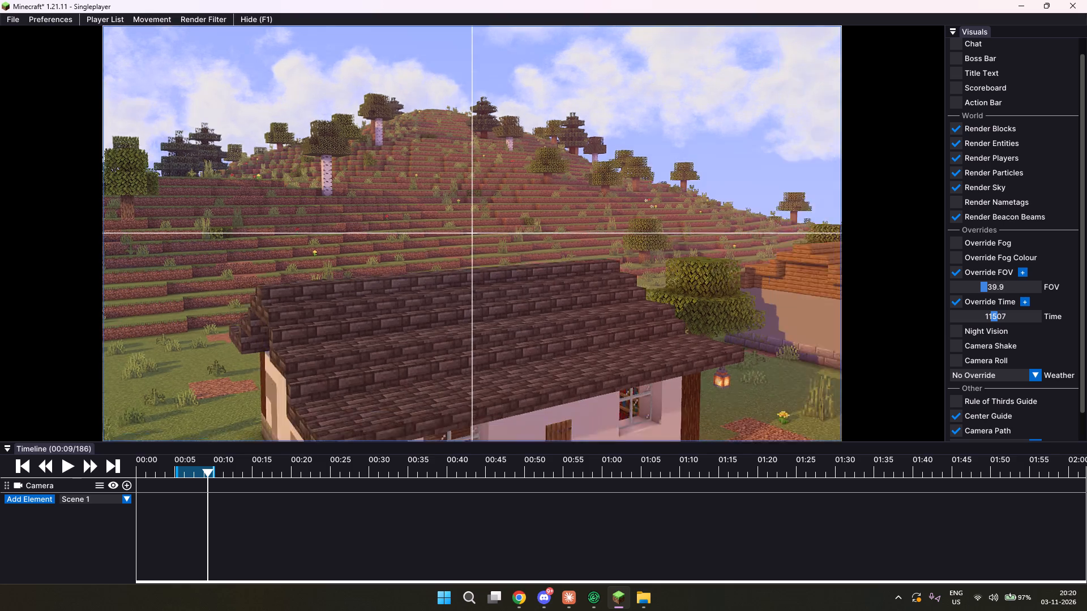
left_click_drag(529, 300, 543, 296)
key("s")
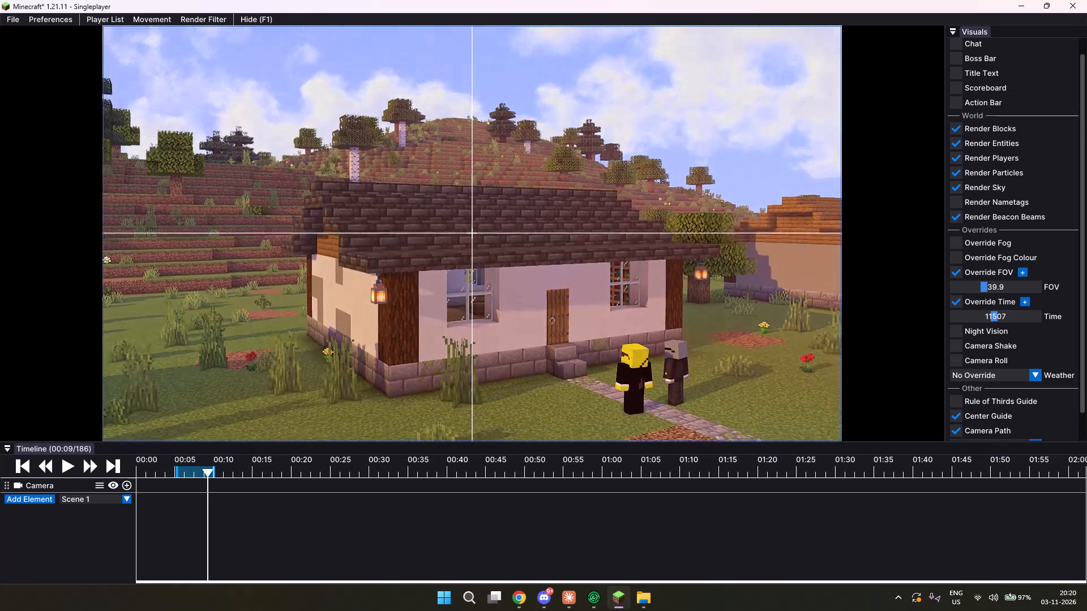
Swing the camera from the house to the street, framing the view along the road with a hanging lantern and wooden utility pole.
left_click_drag(543, 296, 544, 296)
key("d")
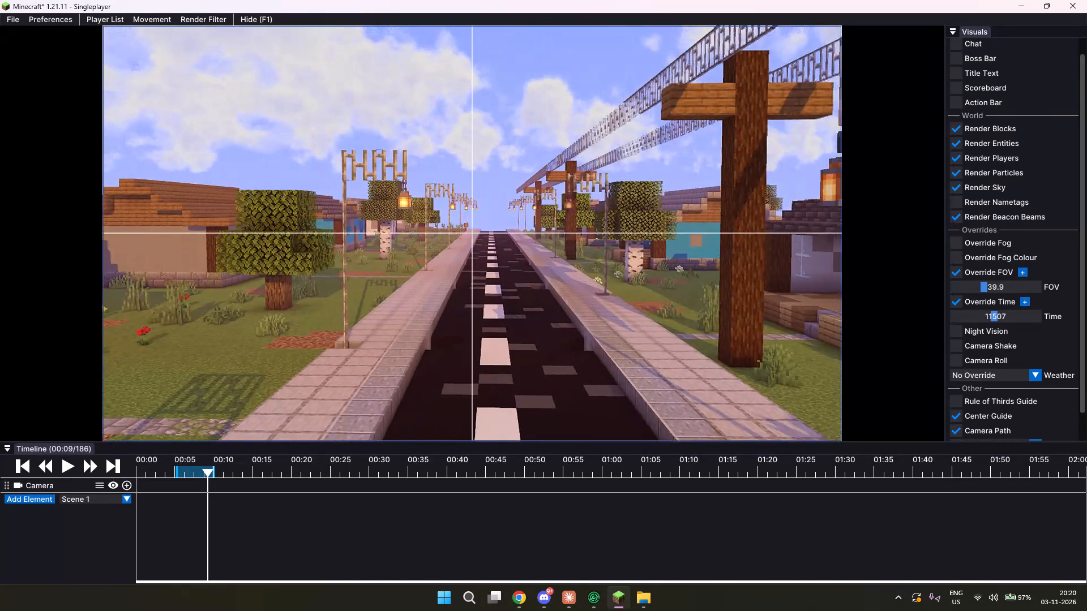
left_click_drag(544, 296, 542, 300)
type("d")
key("space")
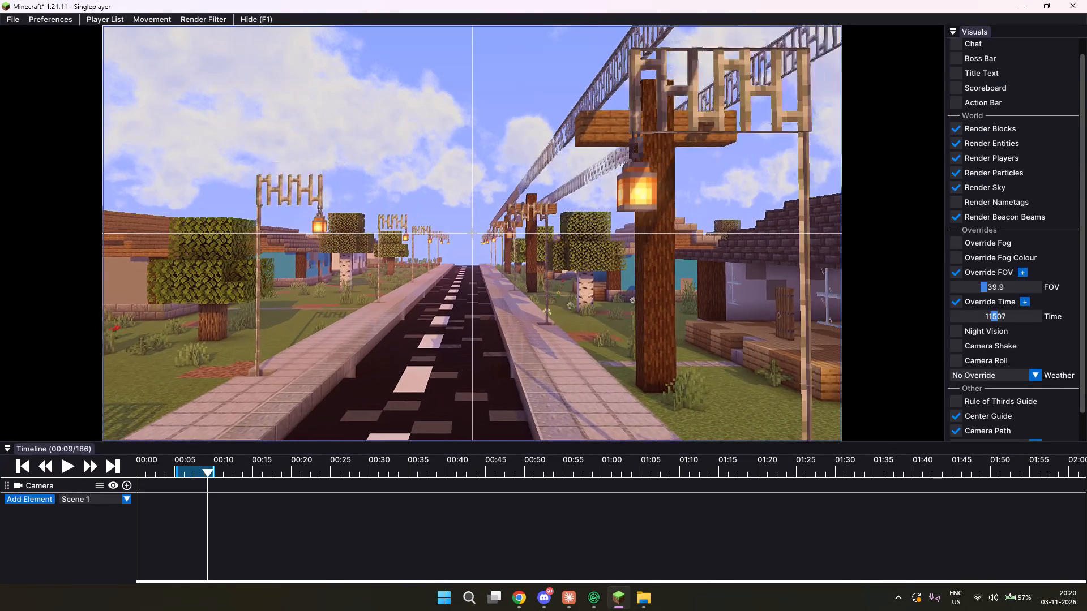
left_click_drag(542, 300, 545, 296)
key("w")
key("w")
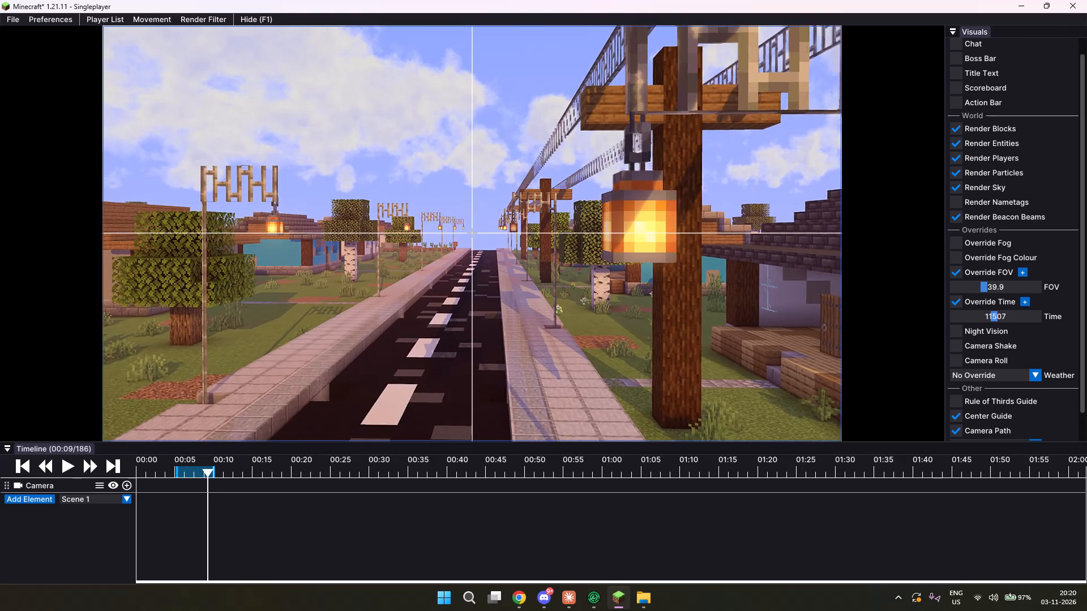
left_click_drag(545, 296, 543, 298)
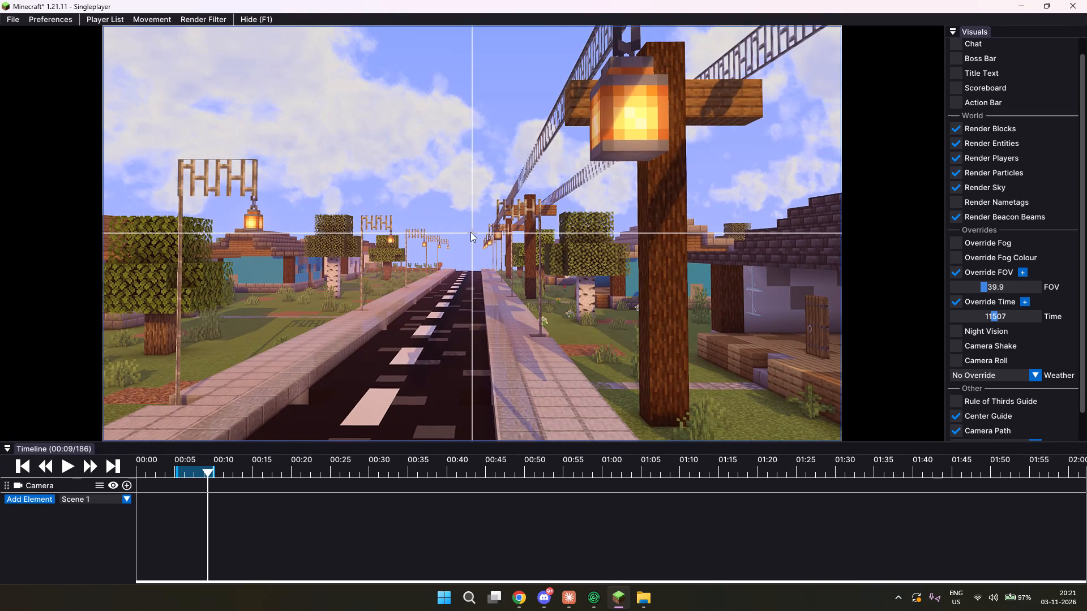
key("space")
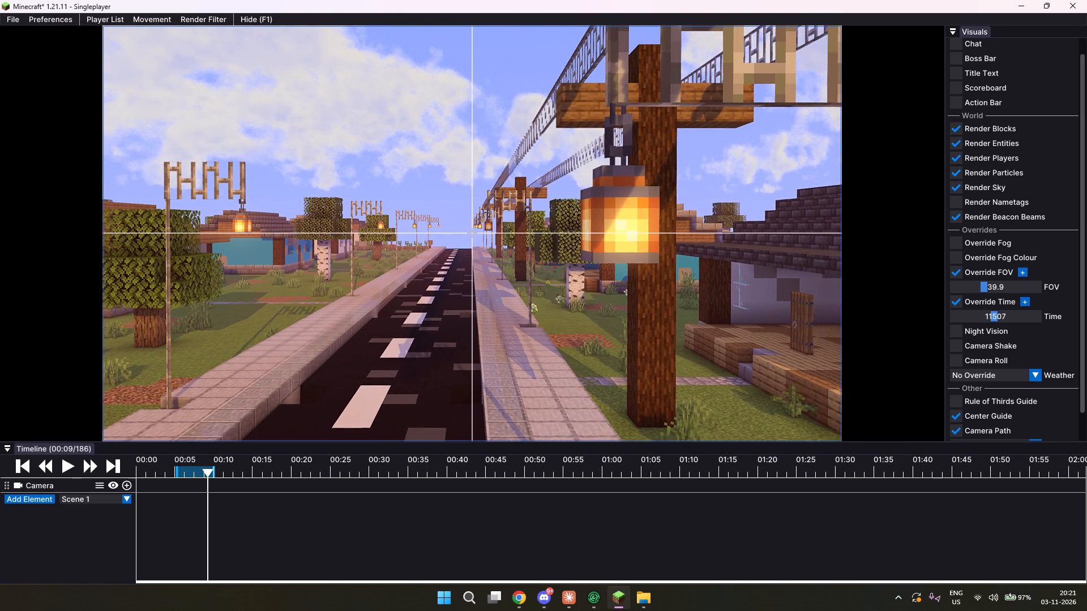
Back the camera off and shift it sideways until the hanging lantern lines up over the far end of the road.
type("ws")
key("s")
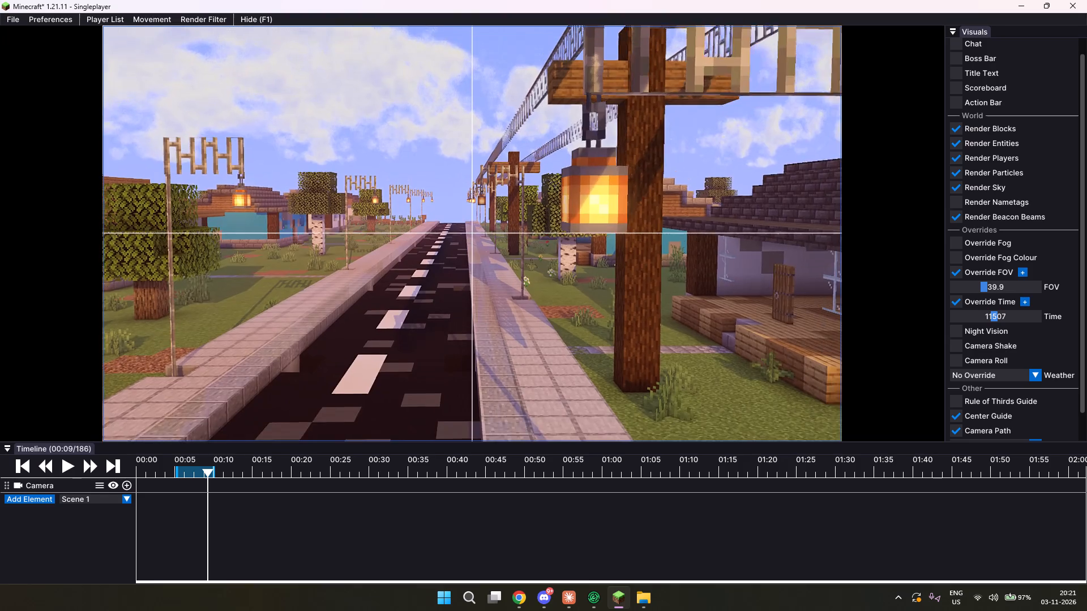
type("sq")
key("d")
key("q")
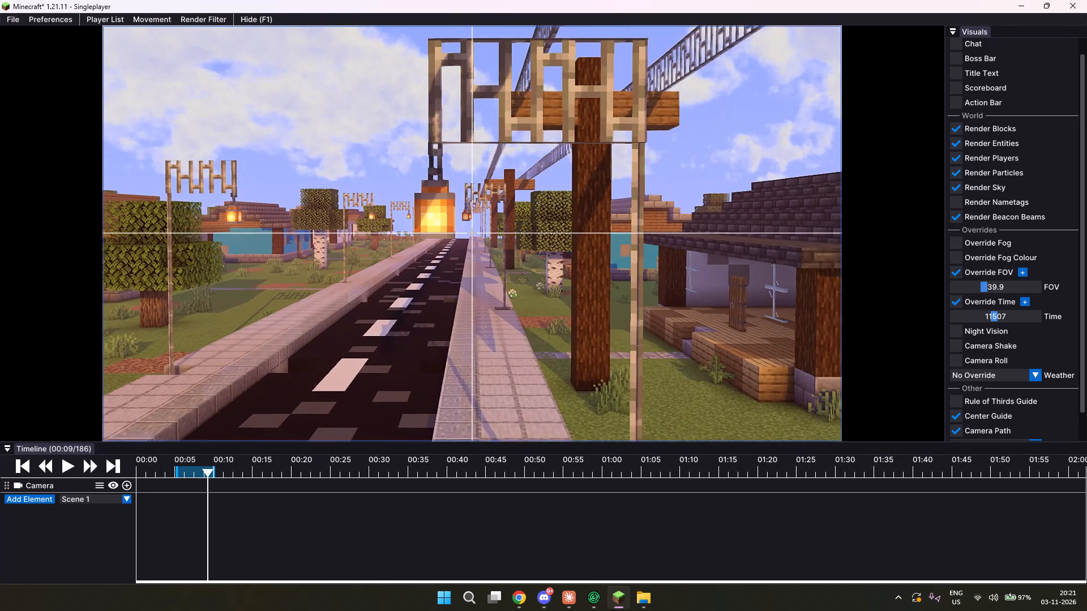
key("a")
type("WD")
type("D")
key("space")
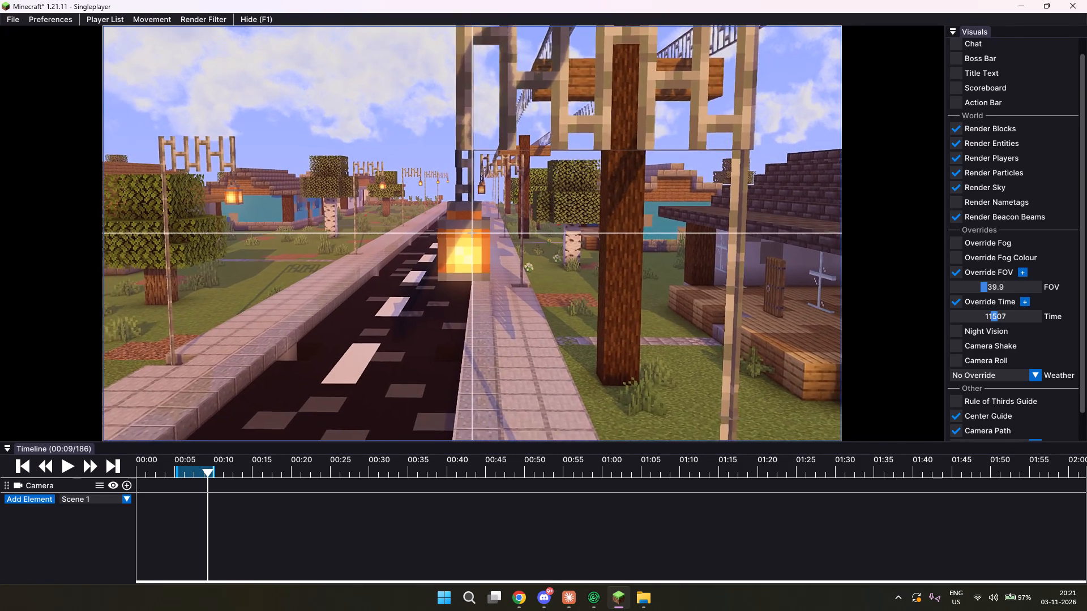
Lower the flying speed to 0.1 and fine-tune the camera so the hanging lantern sits on the center guide.
scroll(472, 234, "down", 16)
key("a")
left_click_drag(477, 233, 543, 297)
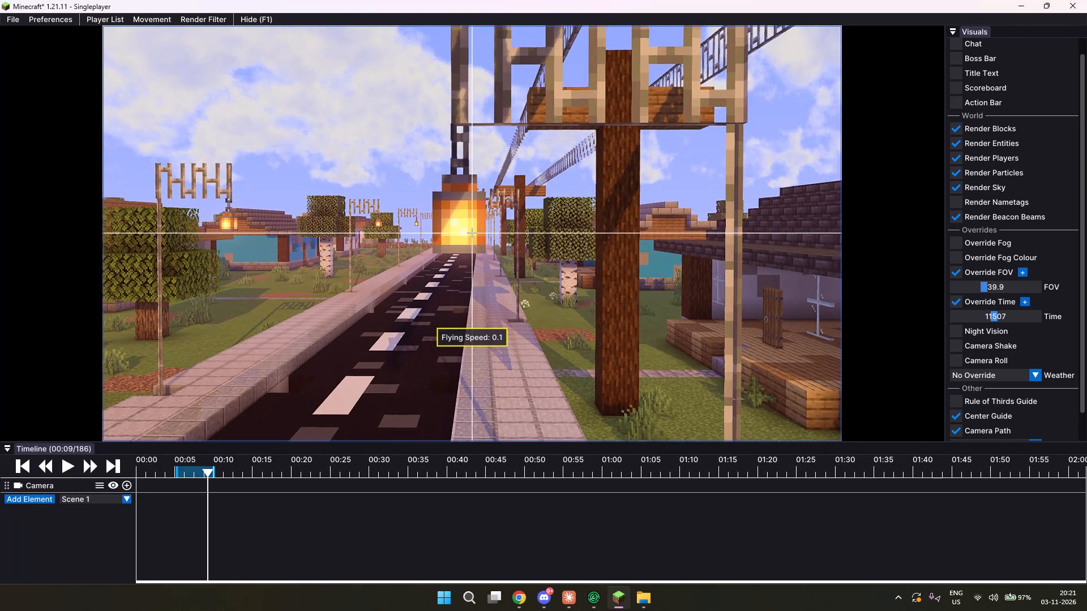
left_click_drag(543, 297, 543, 299)
key("space")
key("space")
key("a")
key("a")
type("AA")
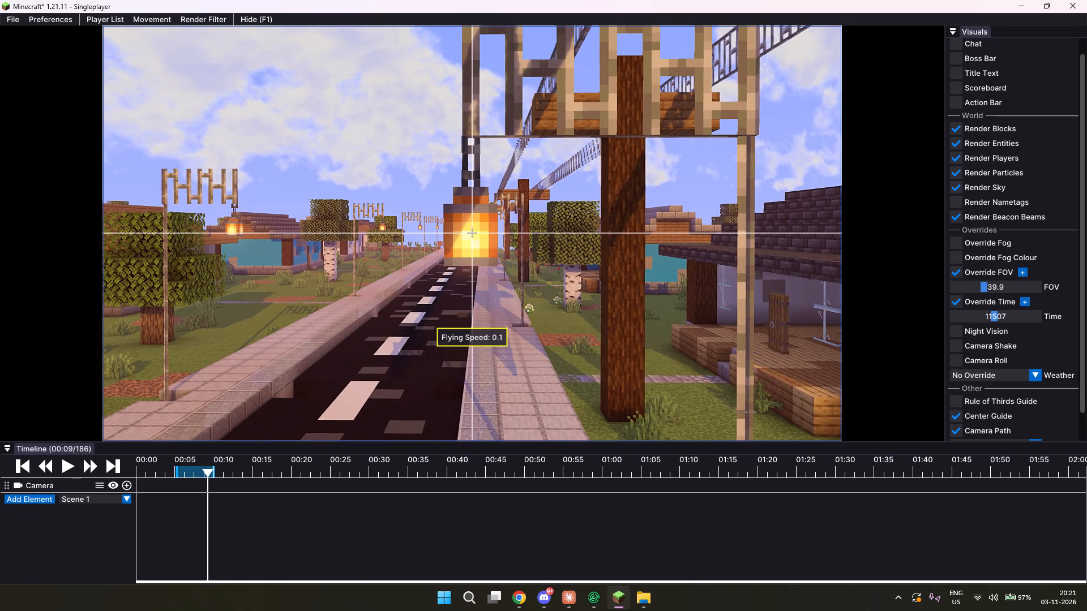
left_click_drag(543, 299, 543, 298)
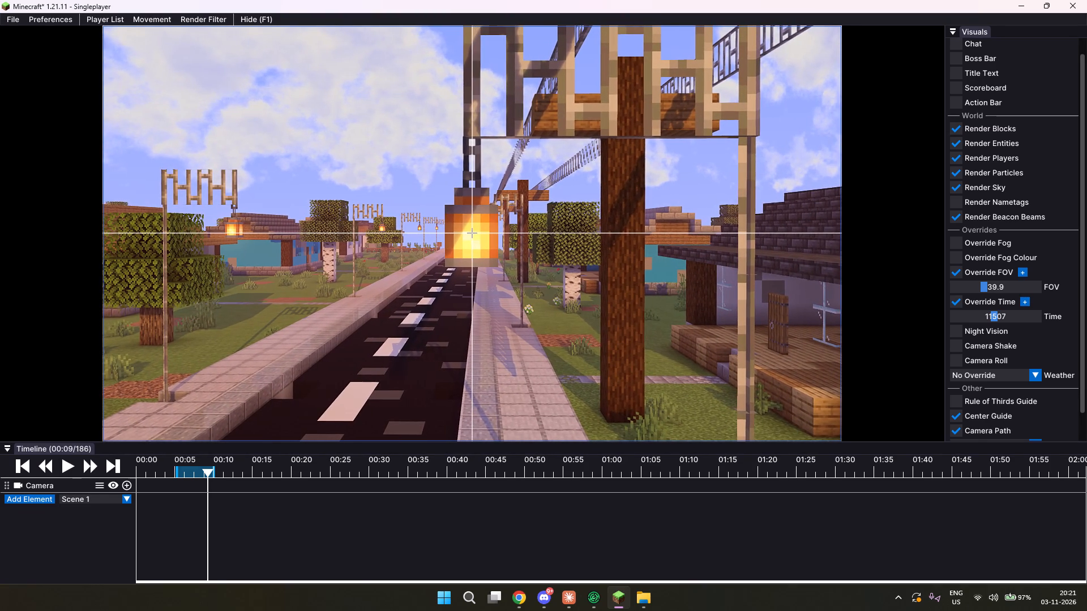
left_click_drag(543, 298, 542, 298)
type("WW")
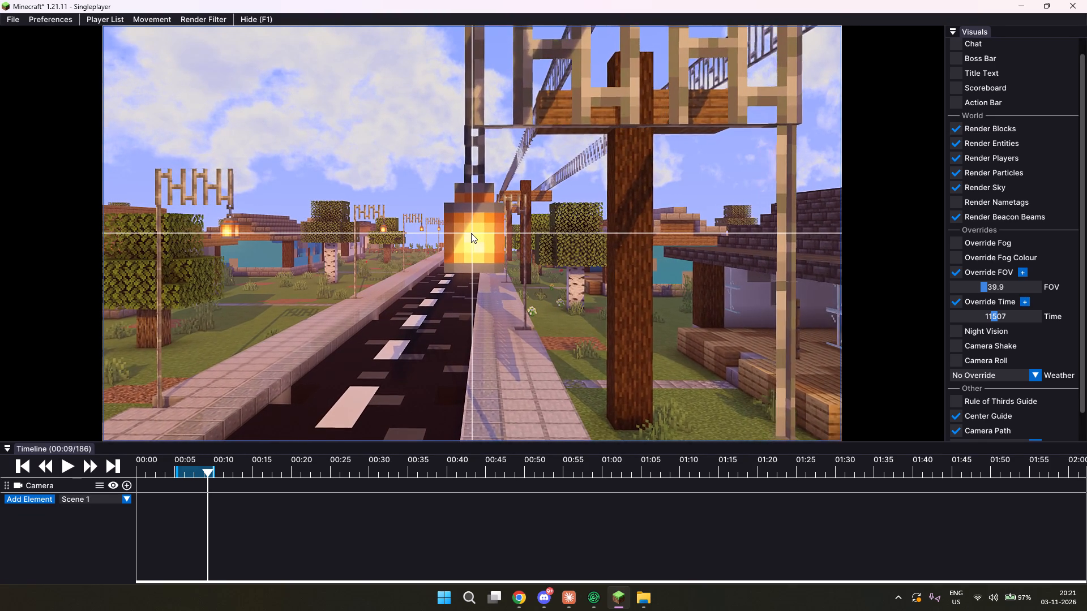
Slide the camera sideways so the lantern clears the road and sits near the utility pole, then push slowly forward.
key("d")
type("ASAA")
key("a")
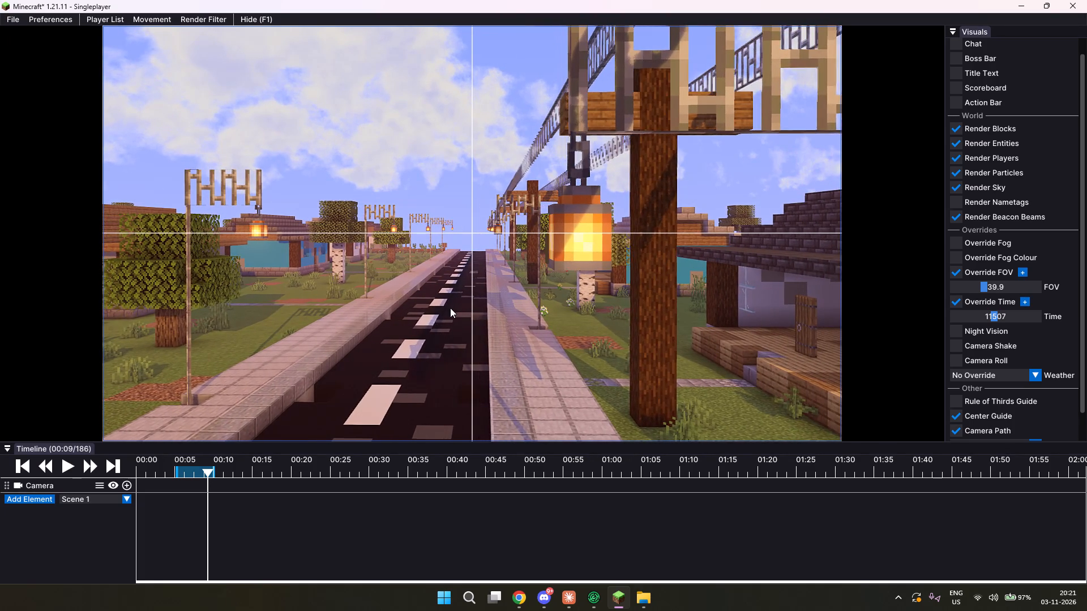
left_click_drag(469, 309, 543, 298)
key("w")
key("w")
key("w")
key("w")
key("w")
key("w")
key("w")
key("w")
key("w")
key("w")
key("w")
key("w")
key("w")
key("w")
key("w")
key("w")
key("w")
key("w")
key("w")
key("w")
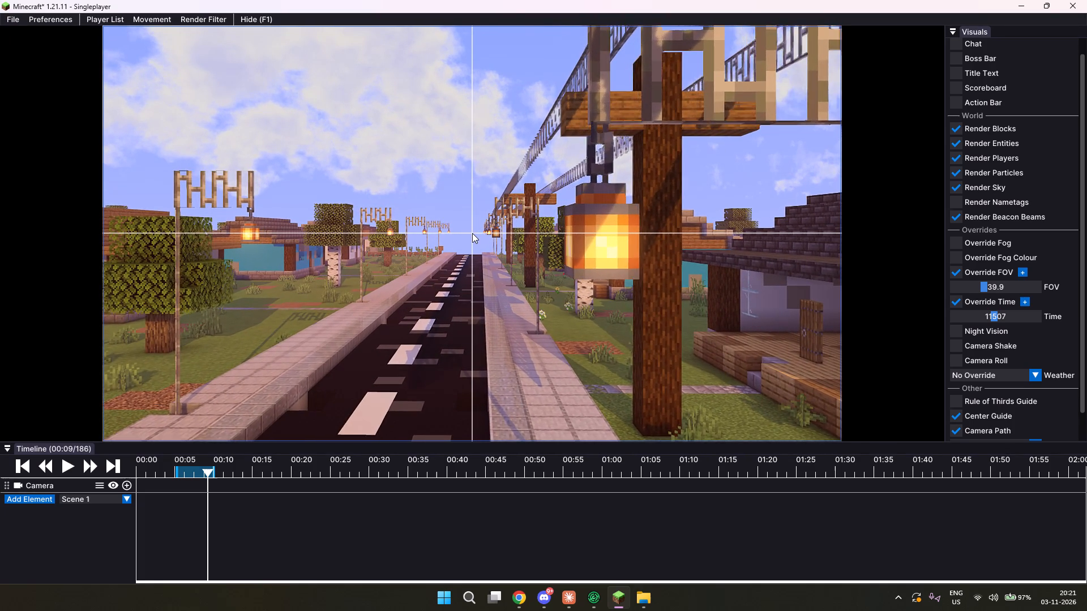
Pull the camera slowly back along the road until the lamp's whole lattice arm and post are in frame.
key("s")
key("s")
key("s")
key("s")
key("s")
key("s")
key("s")
key("s")
key("s")
key("s")
key("s")
key("s")
key("s")
key("s")
key("s")
key("s")
key("s")
key("s")
key("s")
key("s")
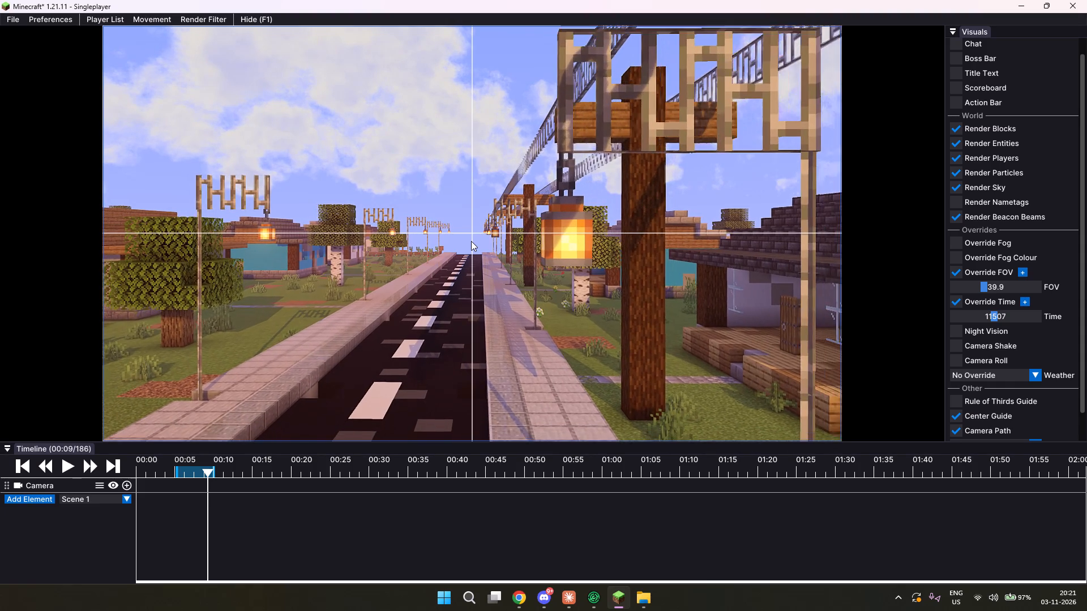
left_click_drag(471, 241, 535, 298)
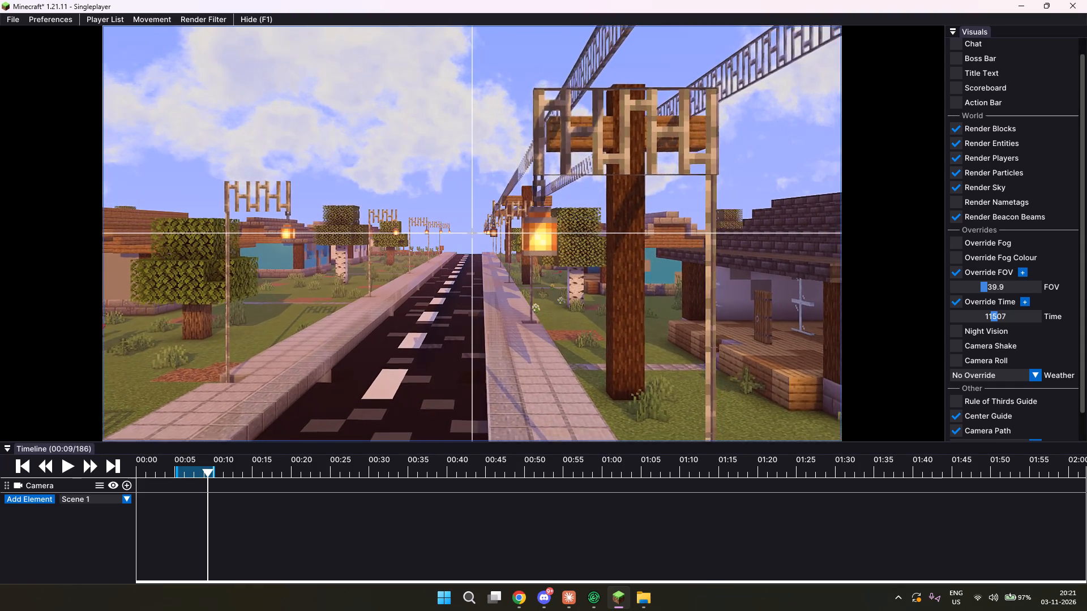
Turn the camera back to frame the white house with both suited characters on the path and the hill behind.
left_click_drag(535, 298, 544, 298)
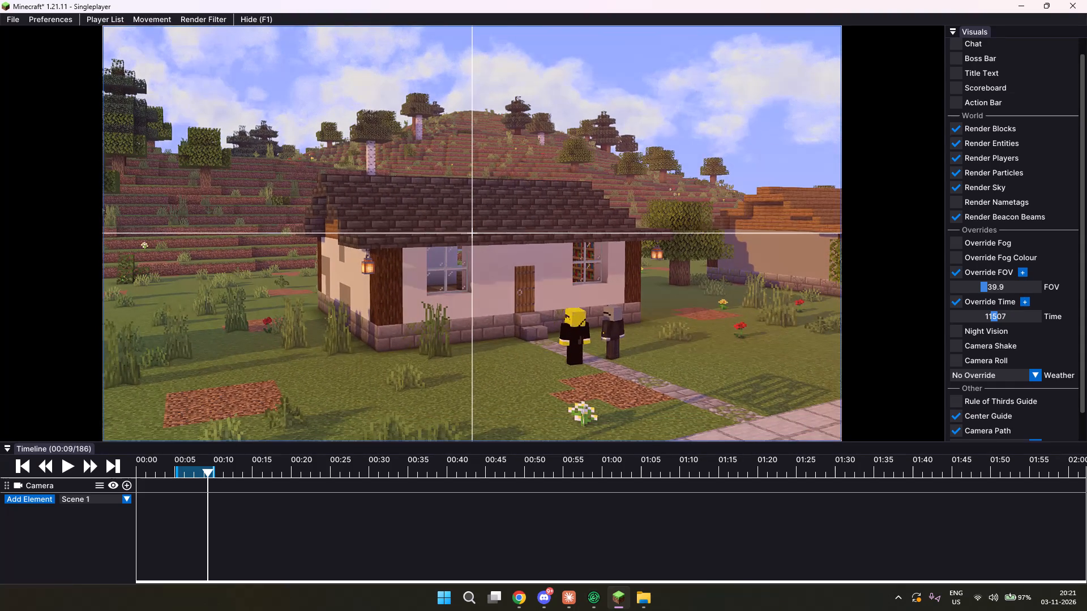
left_click_drag(544, 298, 543, 298)
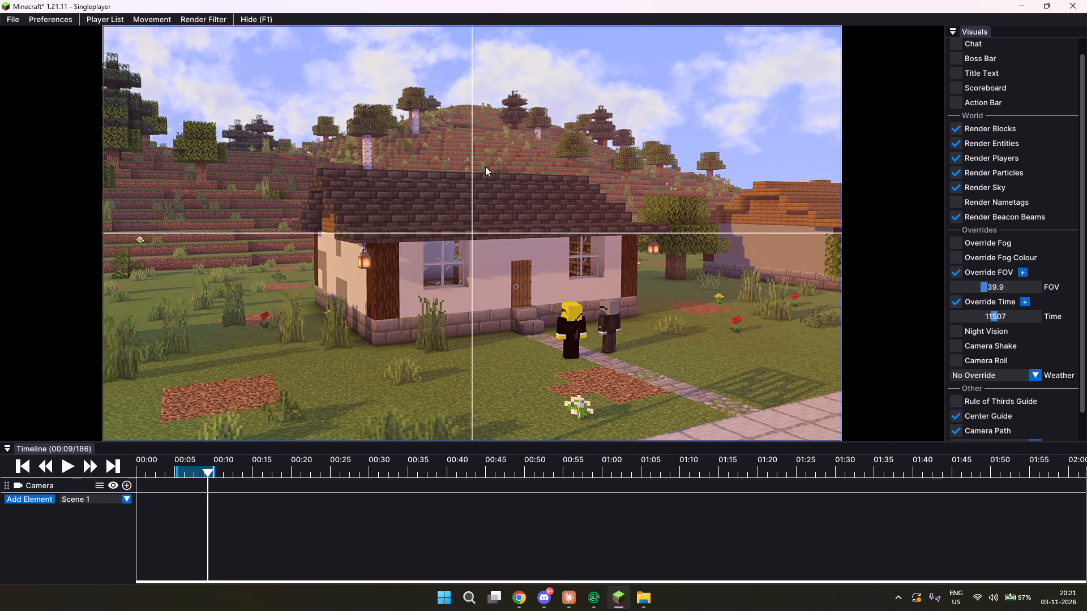
Open the game options and check through the video and controls settings.
key("Escape")
left_click(442, 228)
left_click(436, 174)
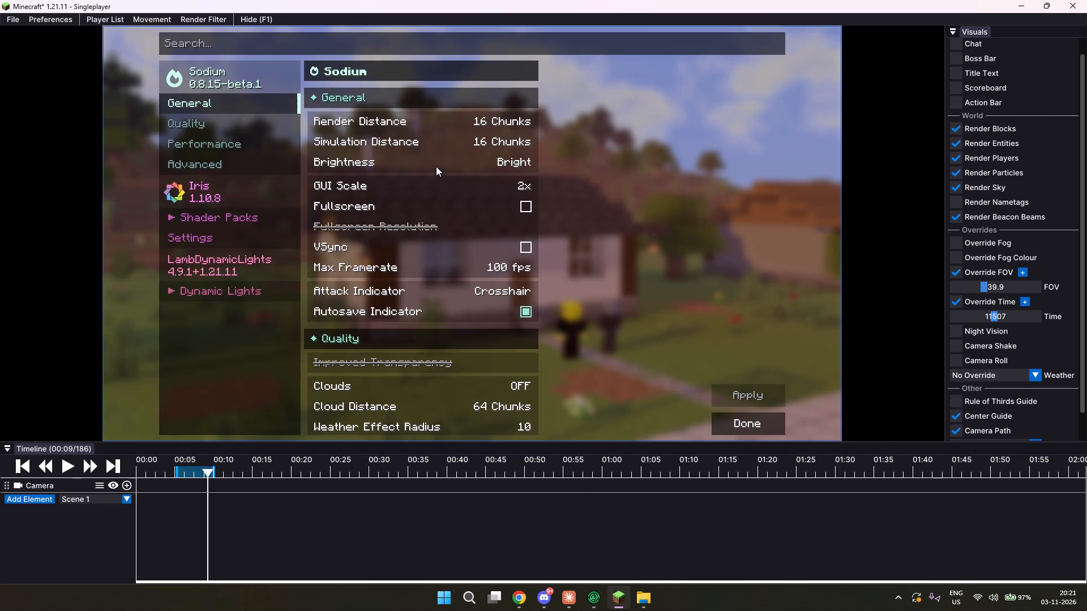
key("Escape")
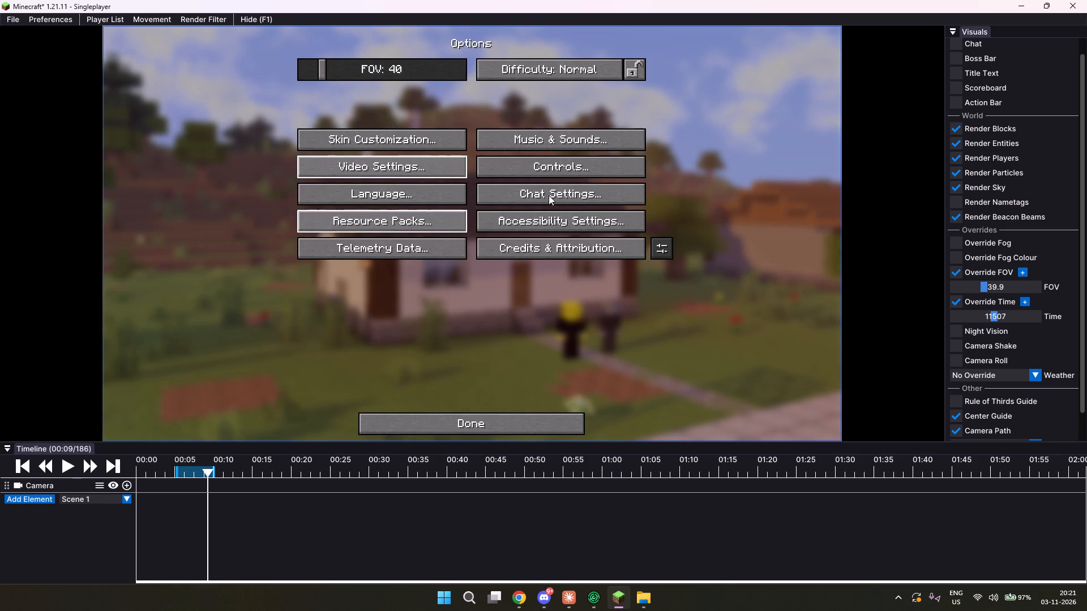
left_click(576, 171)
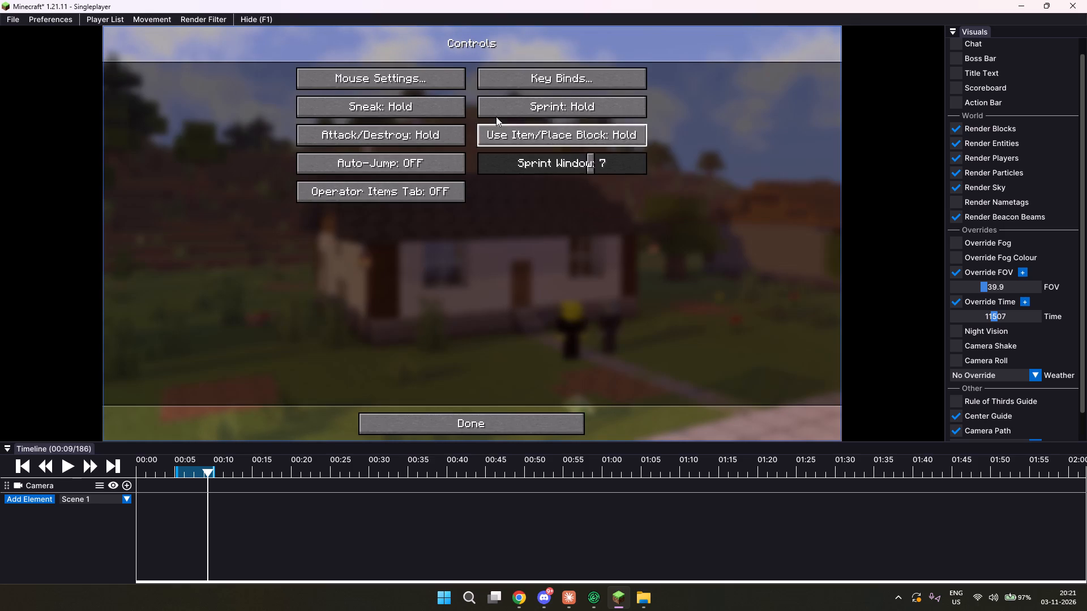
left_click_drag(409, 84, 442, 135)
key("Escape")
key("Escape")
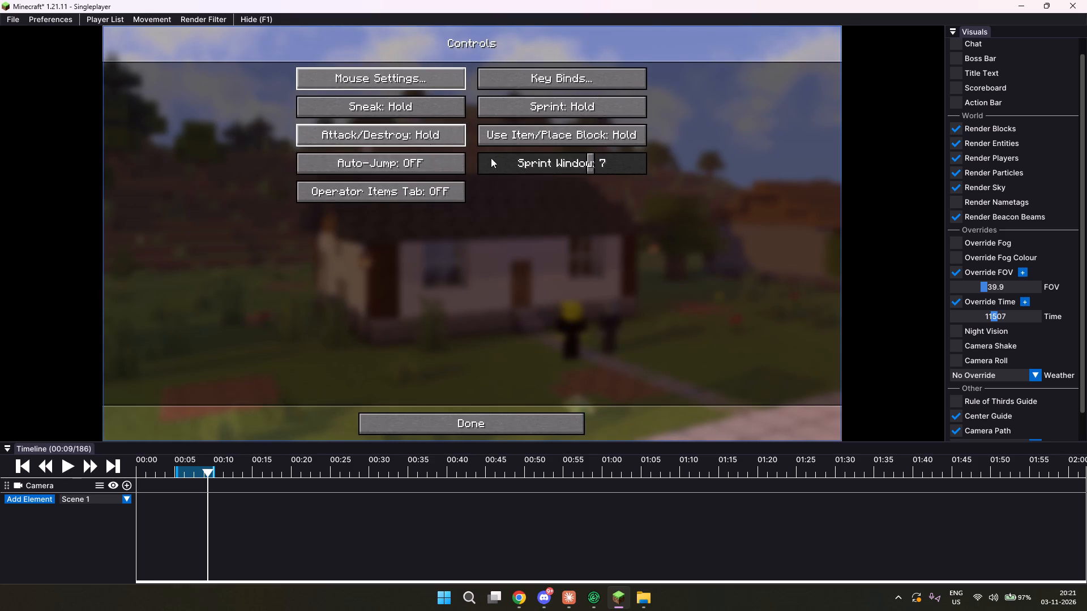
Set the master volume to 100%, turn the UI and Narrator/Voice sounds off, and return to the replay.
left_click(585, 142)
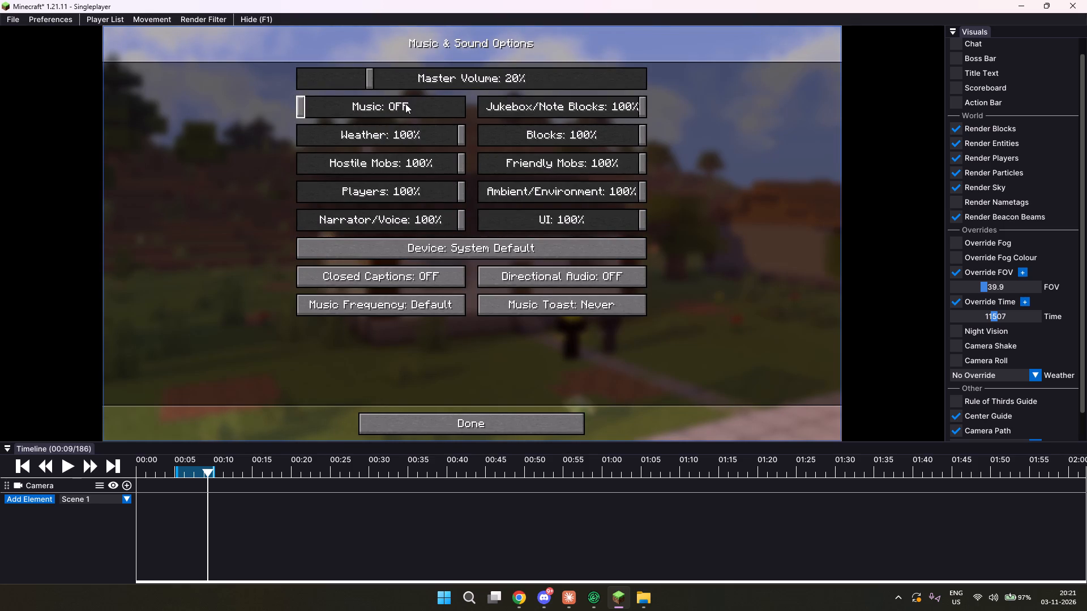
left_click_drag(405, 104, 202, 100)
left_click_drag(433, 78, 694, 92)
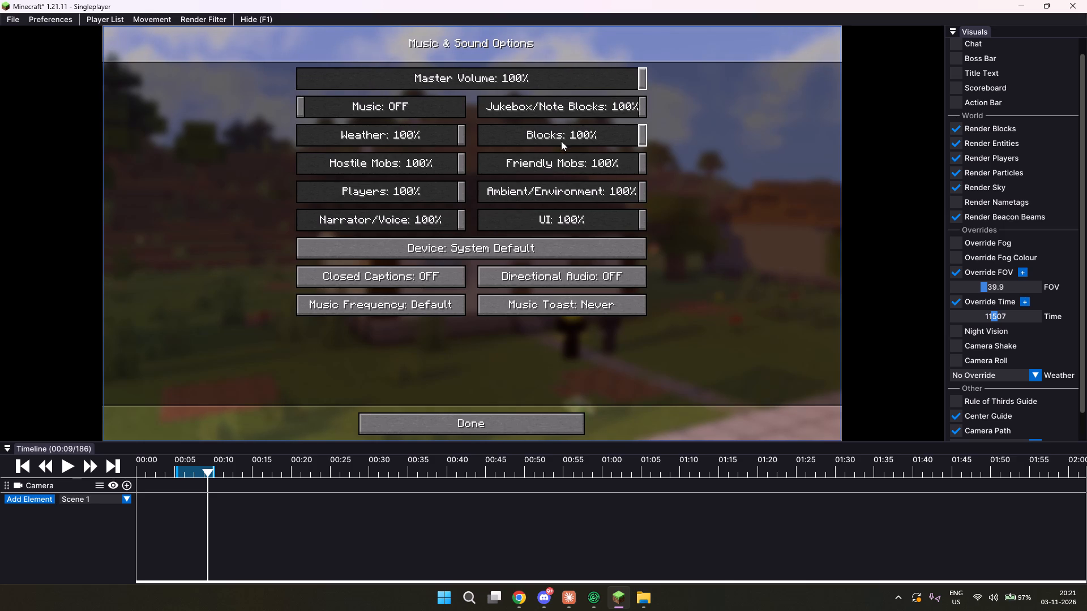
left_click_drag(566, 135, 665, 139)
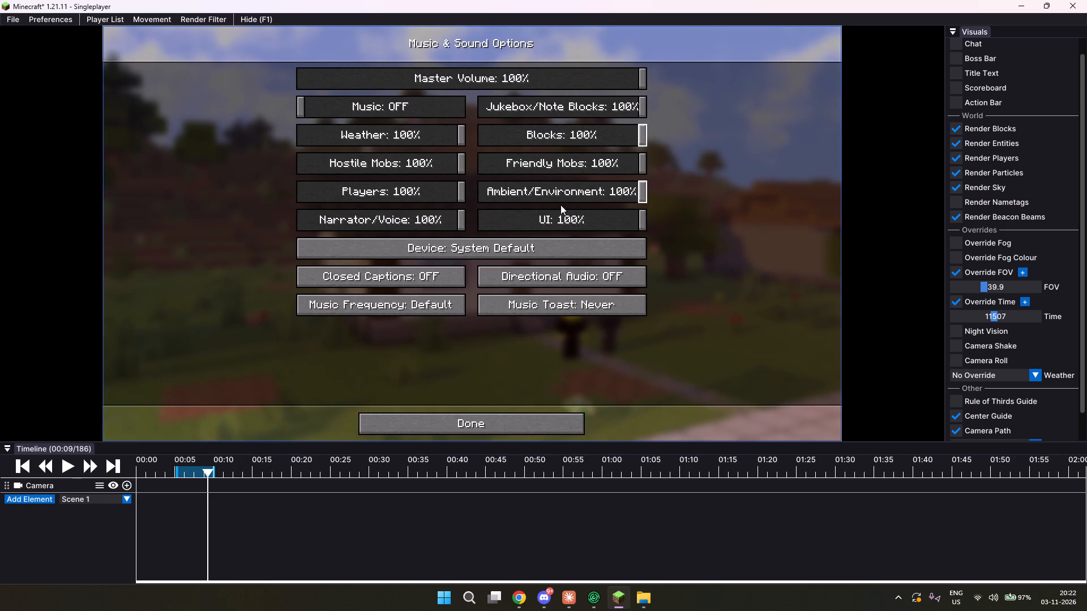
left_click_drag(572, 217, 377, 208)
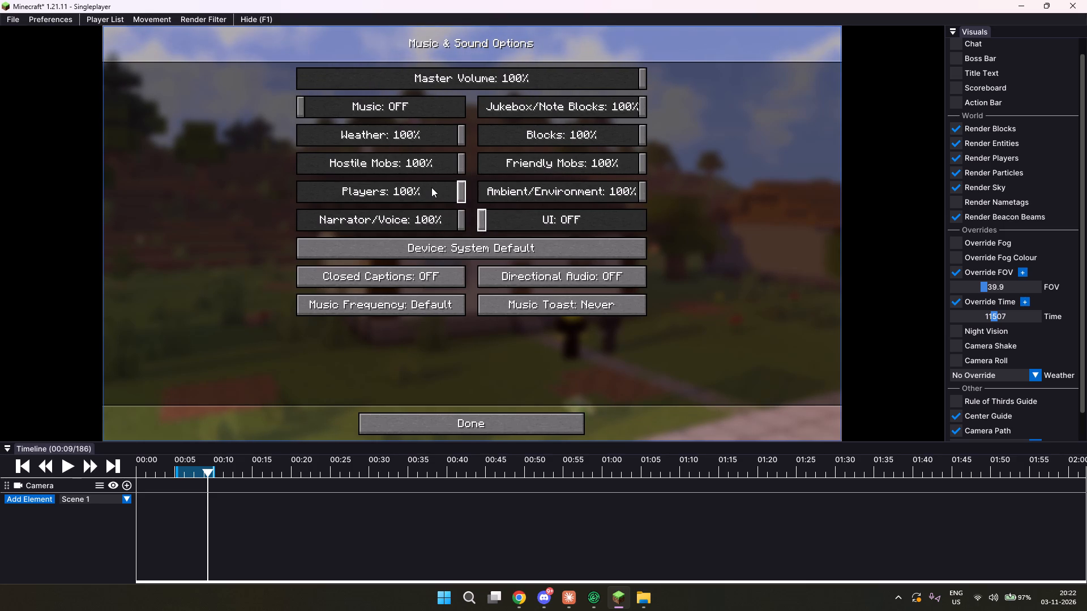
left_click_drag(445, 221, 209, 210)
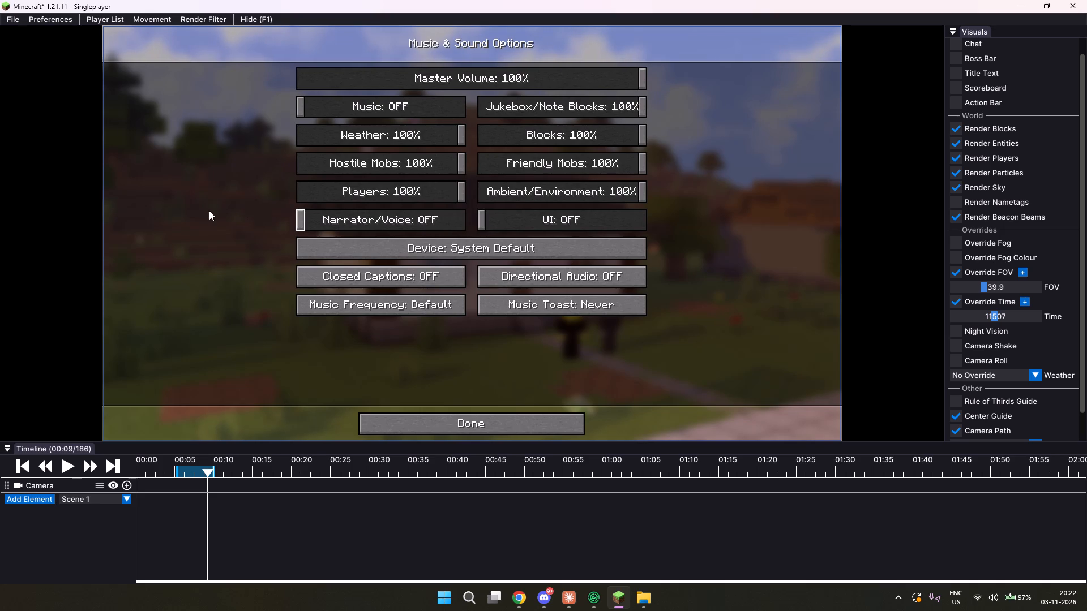
left_click_drag(209, 210, 165, 206)
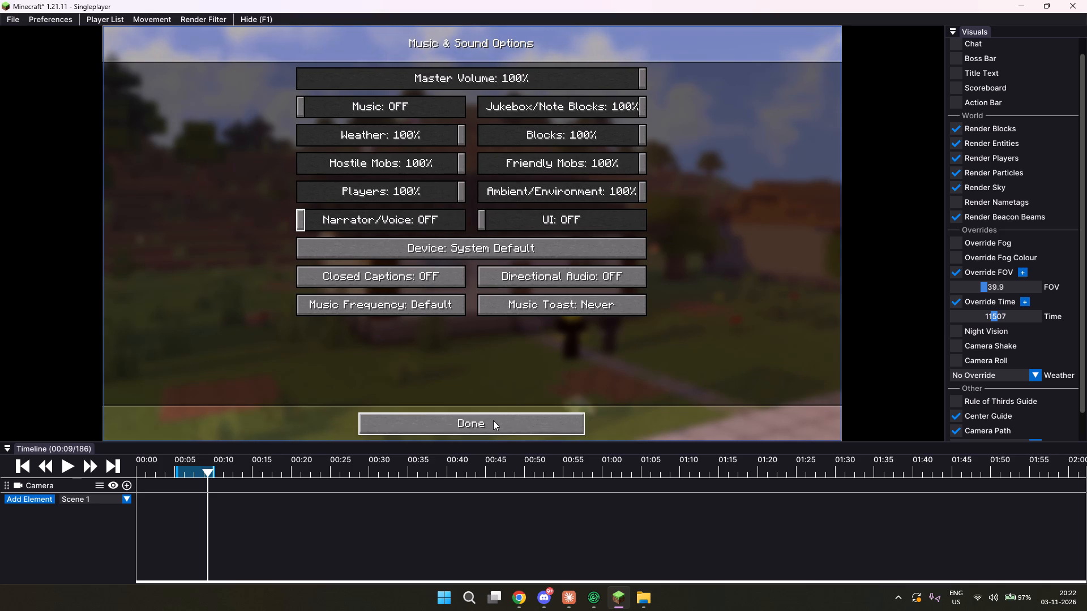
left_click(493, 420)
key("Escape")
key("Escape")
Turn the camera back along the road, framing the hanging lantern and utility pole beside the sidewalk.
left_click_drag(493, 292, 562, 301)
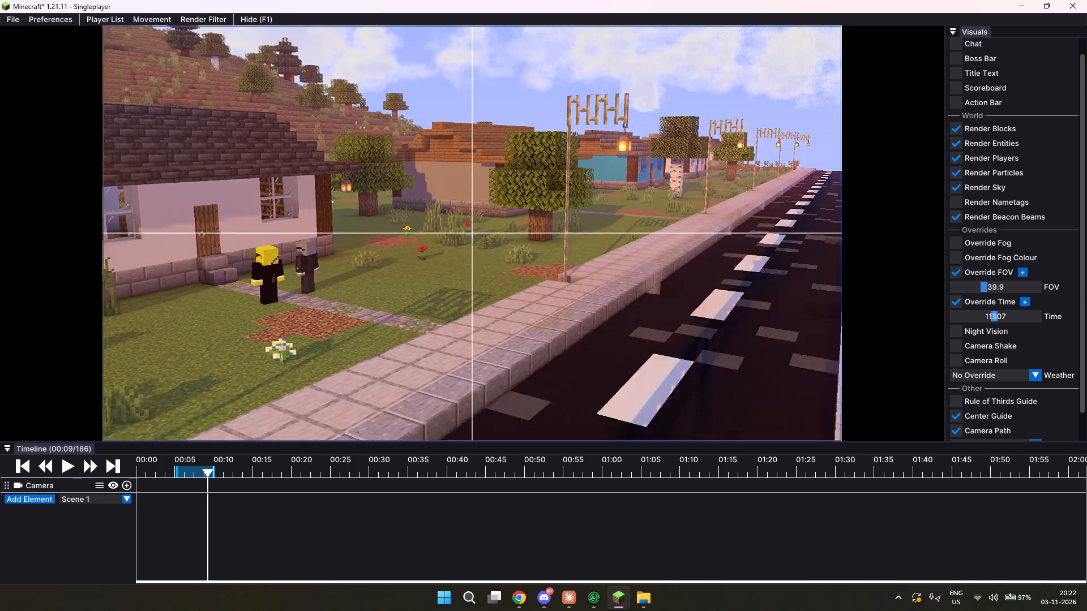
left_click_drag(562, 301, 543, 298)
type("DW")
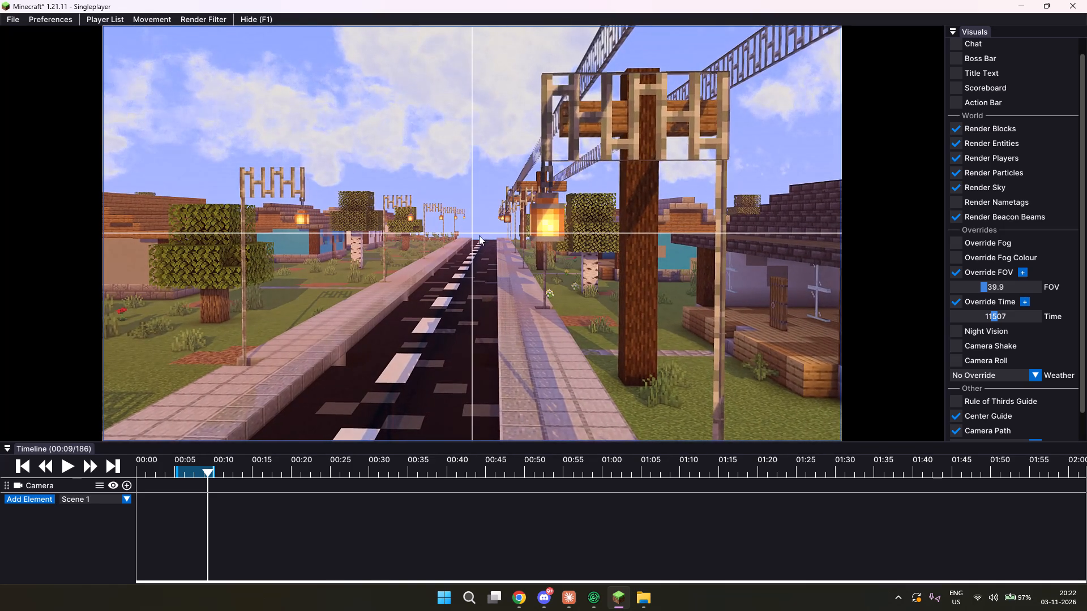
Fine-tune the FOV override for the street view to about 39.1.
left_click_drag(979, 289, 982, 289)
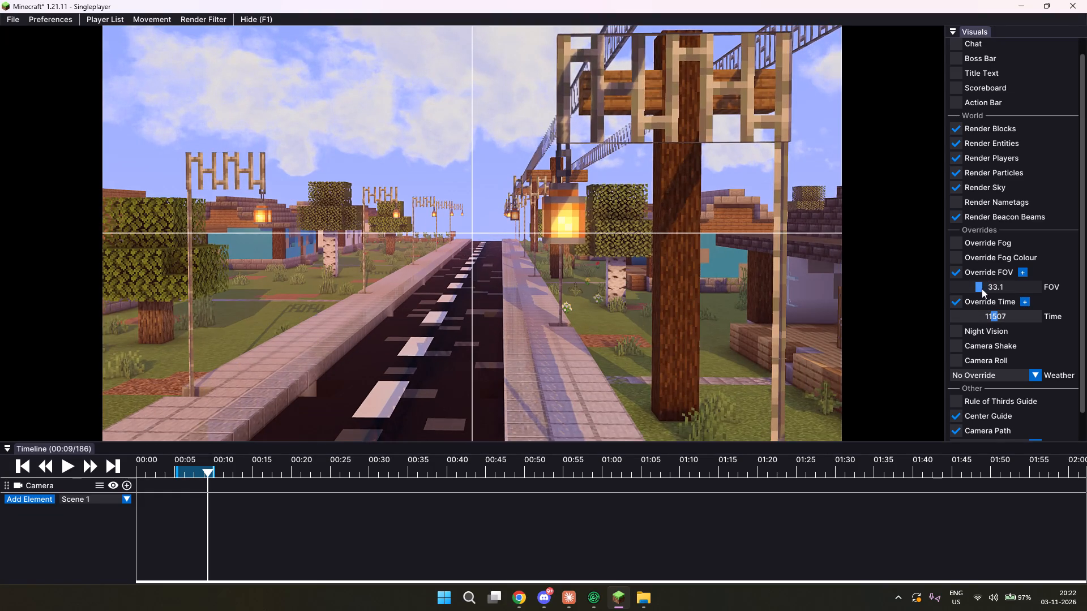
left_click_drag(982, 289, 983, 290)
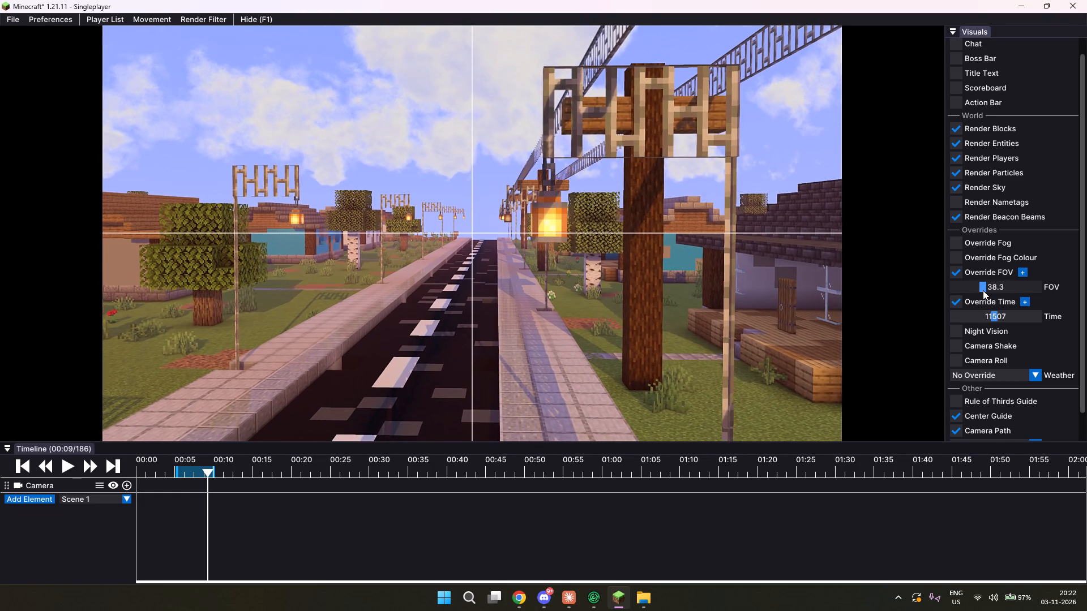
left_click_drag(983, 290, 984, 290)
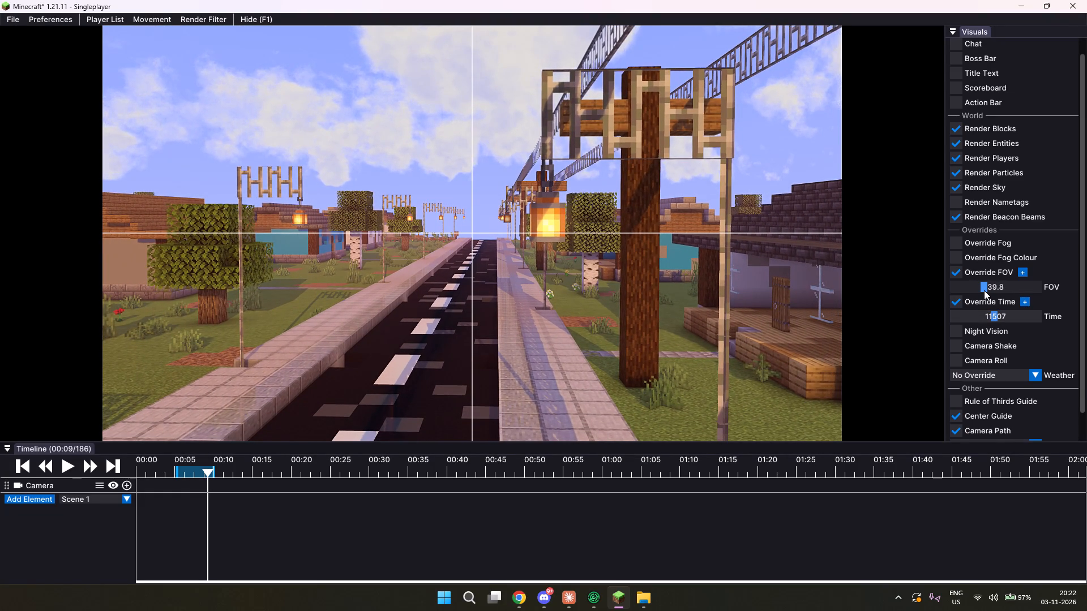
left_click_drag(984, 290, 983, 291)
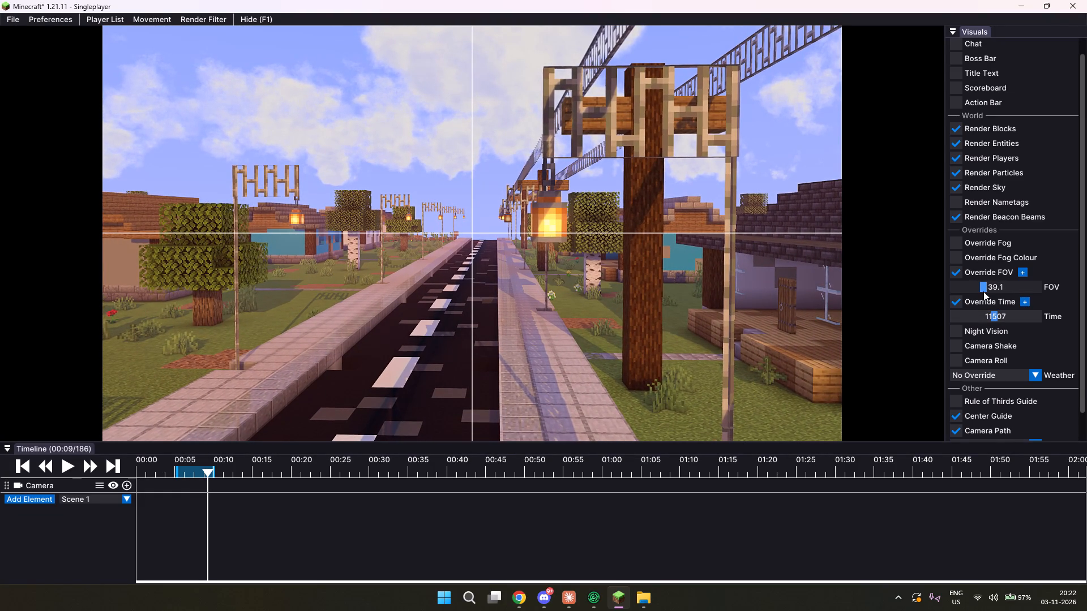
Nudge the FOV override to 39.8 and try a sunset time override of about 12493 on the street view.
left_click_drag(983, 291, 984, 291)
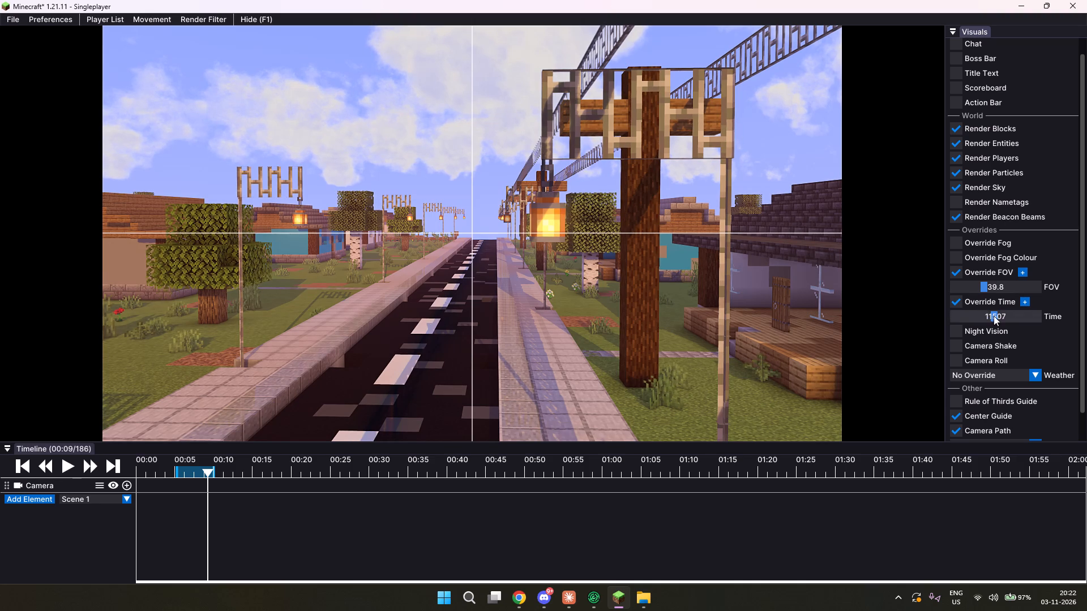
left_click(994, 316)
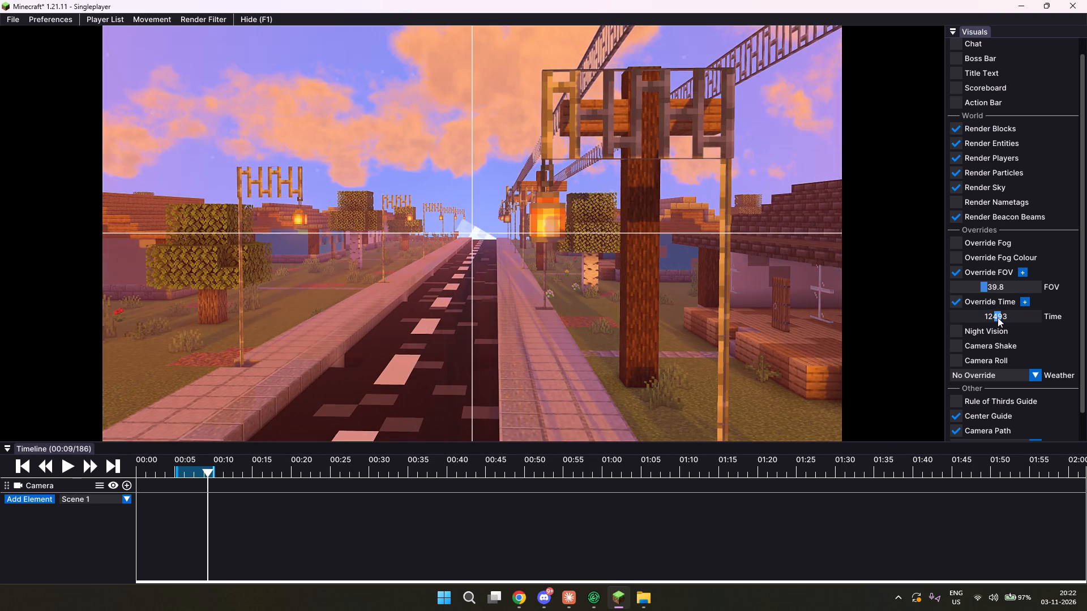
Look around the street in the sunset light, checking the road toward the sun and the opposite lantern view.
left_click_drag(610, 251, 540, 298)
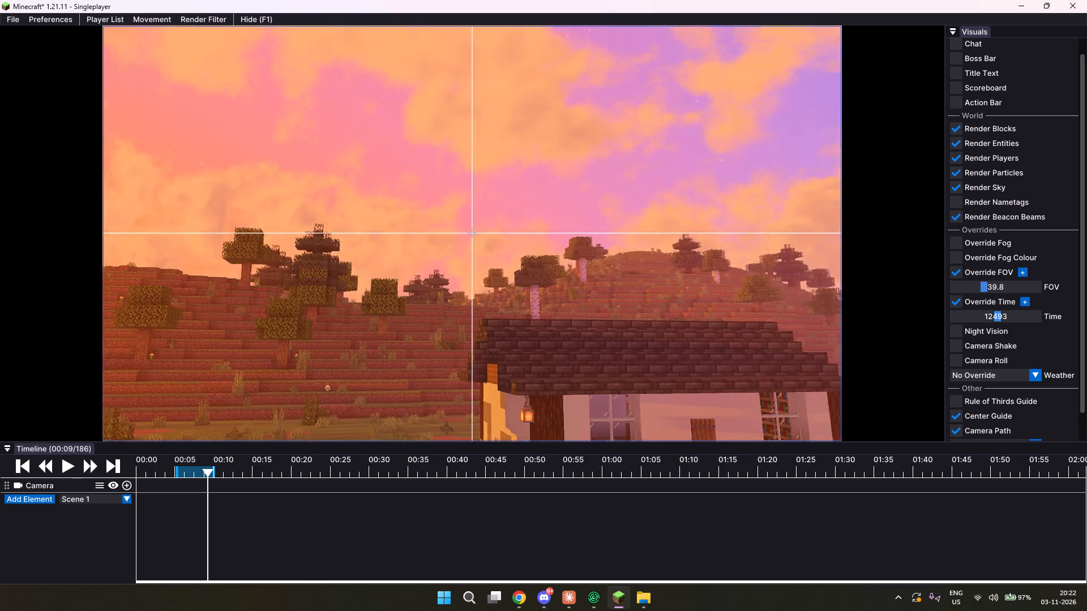
left_click_drag(540, 298, 543, 298)
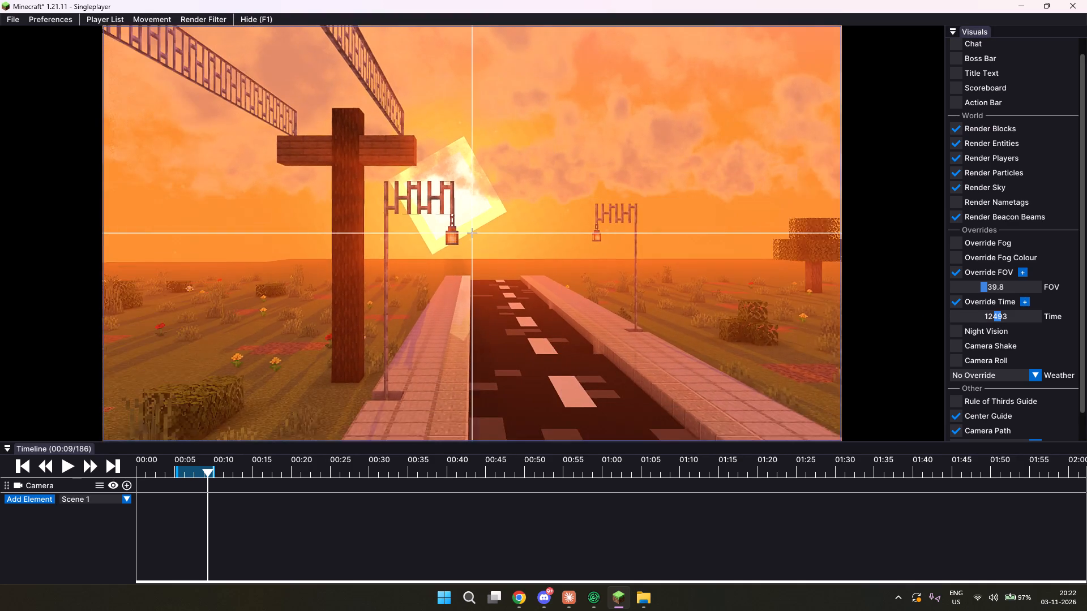
left_click_drag(543, 298, 543, 300)
key("w")
key("w")
key("w")
key("d")
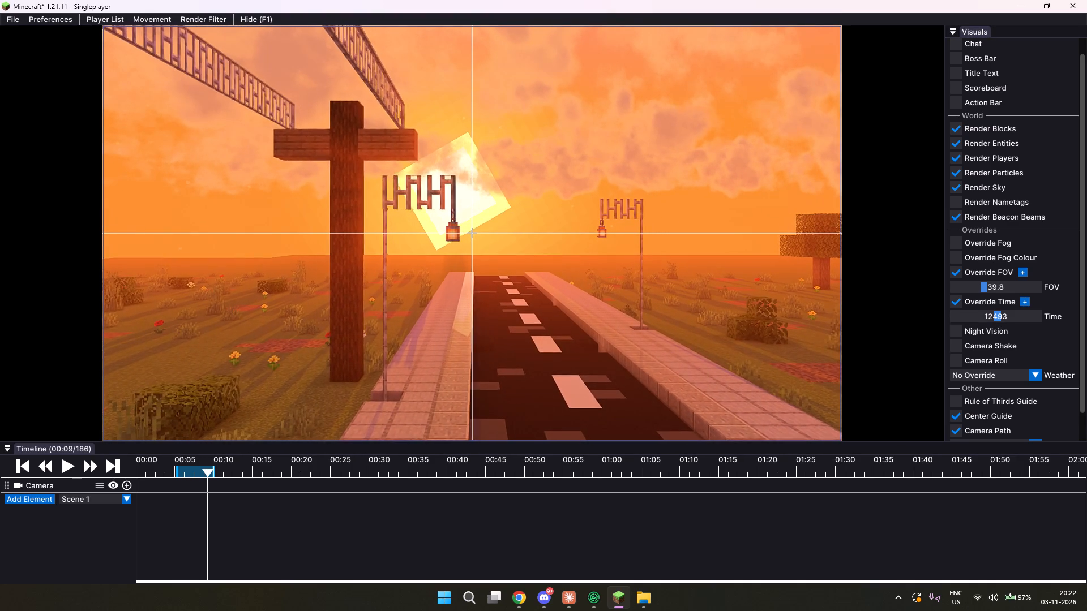
left_click_drag(543, 300, 544, 296)
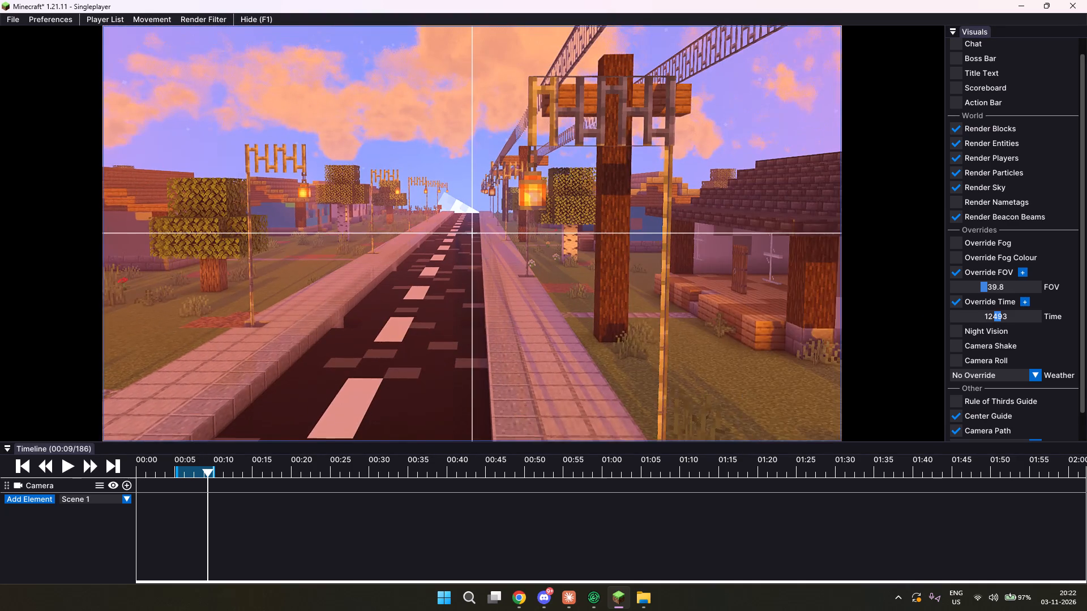
left_click_drag(544, 296, 543, 298)
Narrow the FOV override for the street view to about 30.1.
left_click_drag(981, 290, 977, 290)
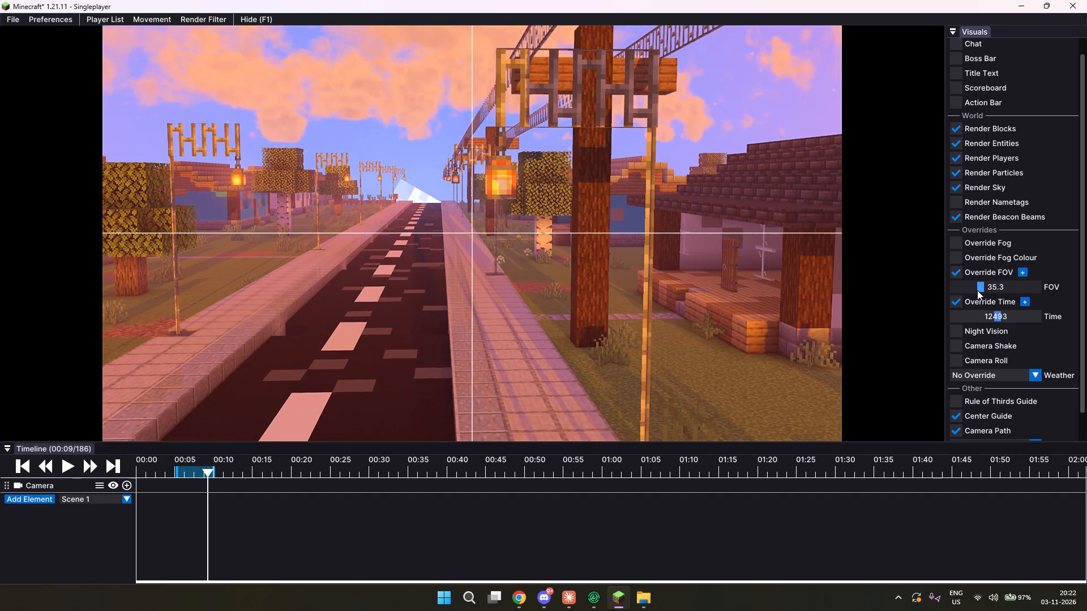
left_click_drag(977, 290, 970, 294)
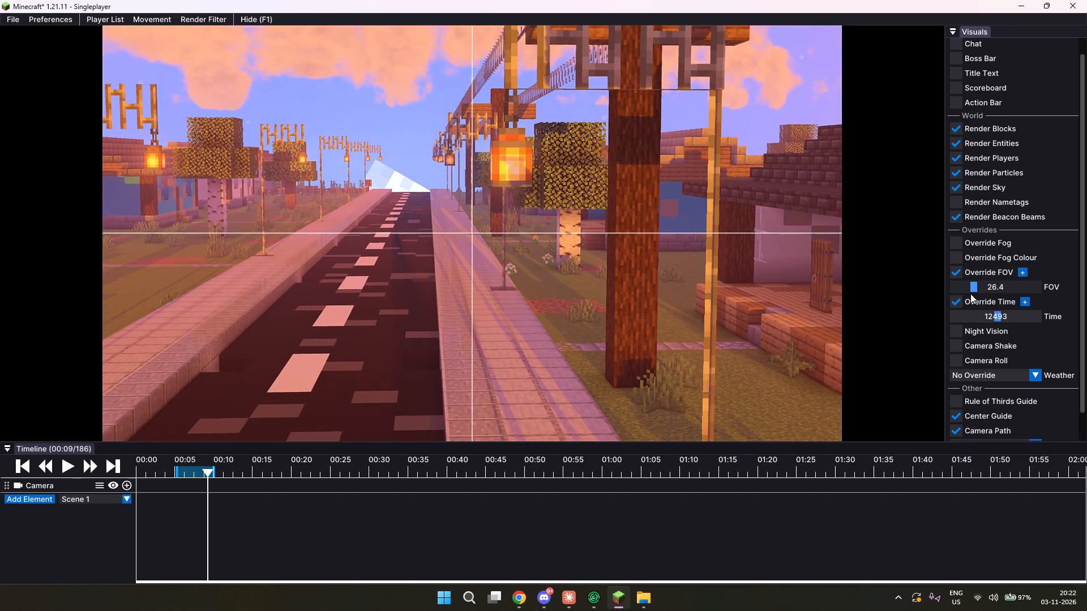
left_click_drag(970, 294, 974, 296)
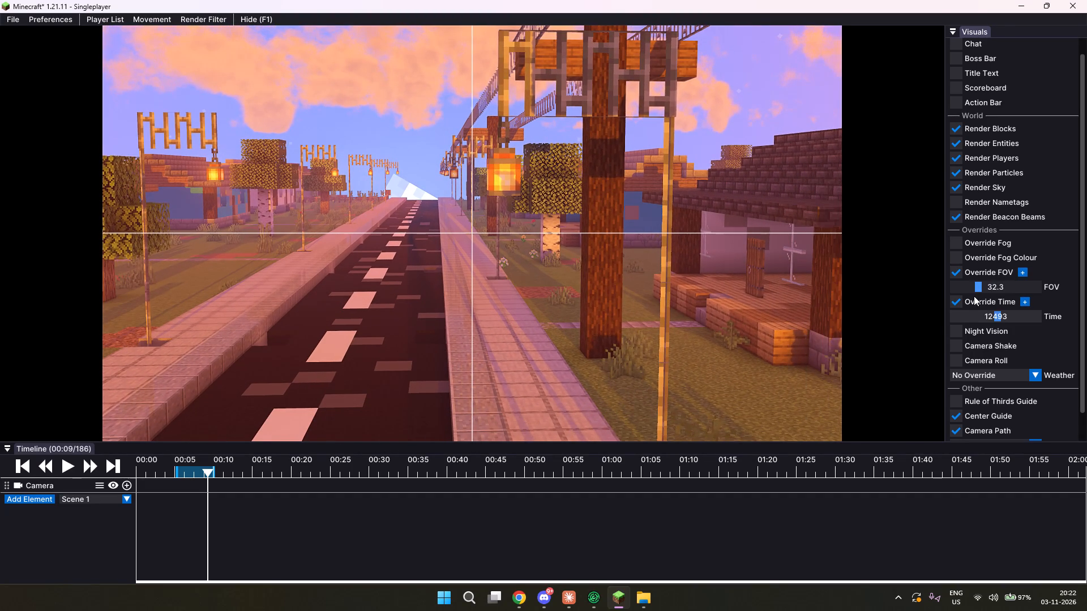
left_click_drag(974, 296, 973, 302)
Fly back and up over the road to scout an elevated sunset view between the rows of lantern posts.
left_click_drag(581, 227, 544, 298)
key("w")
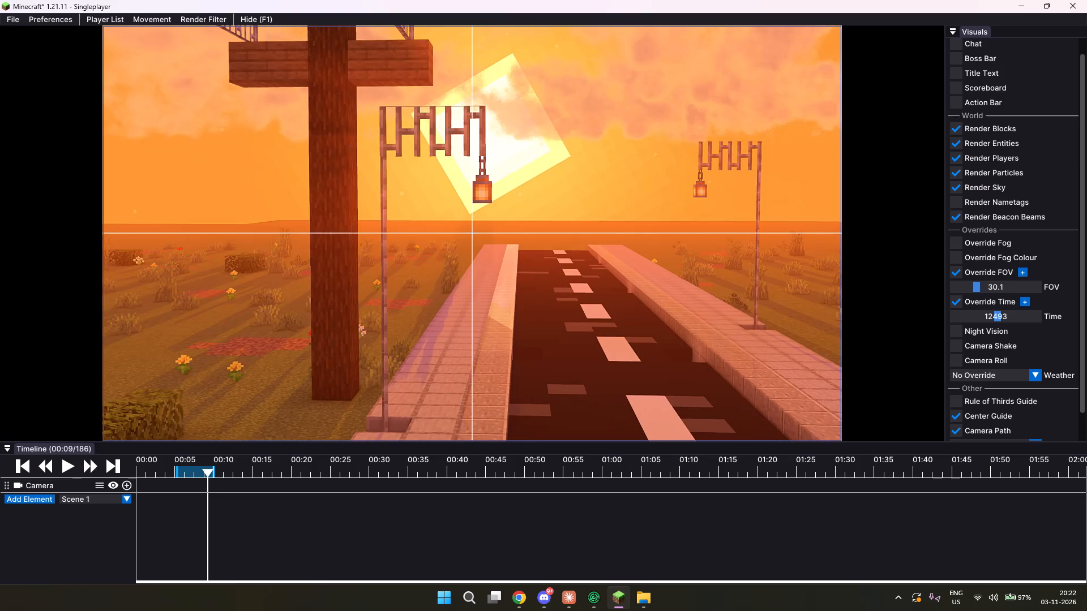
left_click_drag(544, 298, 513, 289)
key("s")
key("s")
key("s")
key("s")
key("s")
key("s")
key("s")
key("s")
key("s")
key("s")
key("s")
key("s")
key("s")
key("s")
key("s")
key("s")
key("s")
key("s")
type("W")
key("space")
left_click_drag(405, 199, 544, 296)
scroll(503, 221, "up", 7)
key("space")
key("a")
key("a")
key("a")
left_click_drag(402, 177, 543, 298)
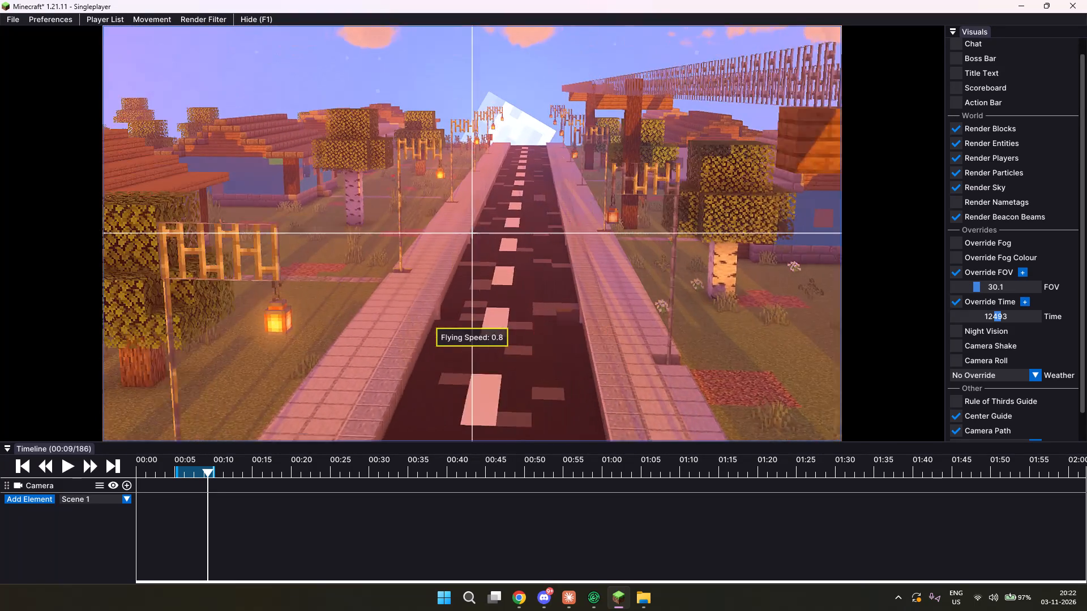
left_click_drag(543, 298, 552, 305)
scroll(538, 261, "up", 4)
left_click_drag(535, 255, 546, 299)
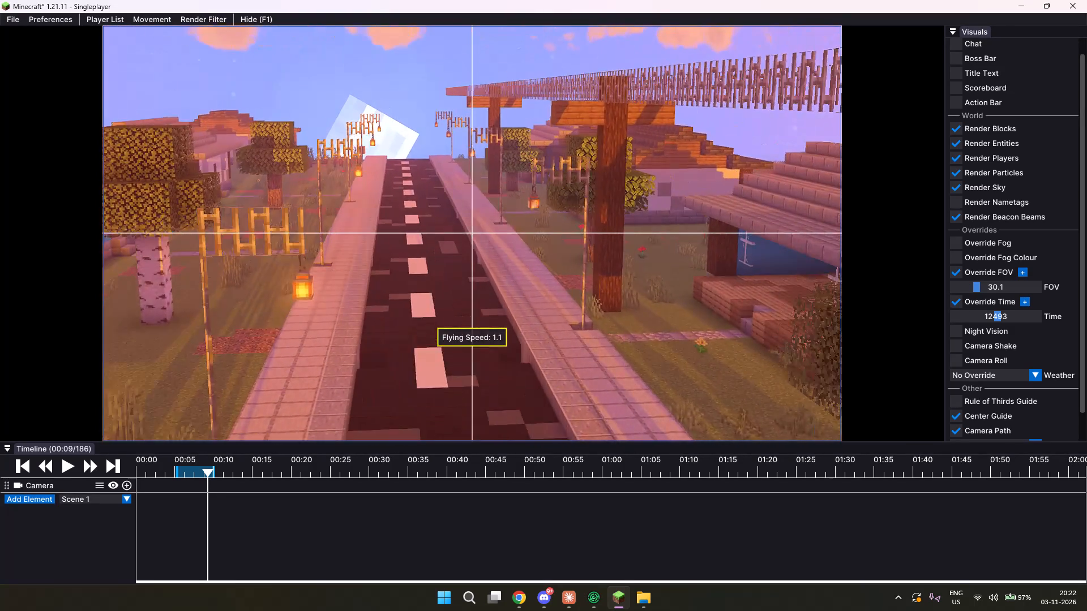
left_click_drag(546, 299, 543, 298)
Turn toward the setting sun and scout a view down the road with the sun above its far end.
key("shift+s")
key("shift+s")
key("shift+s")
key("shift+s")
key("shift+s")
key("shift+s")
key("shift+s")
key("shift+s")
key("shift+s")
key("shift+s")
key("shift+s")
key("shift+s")
key("shift+s")
key("shift+s")
key("shift+s")
key("ctrl+a")
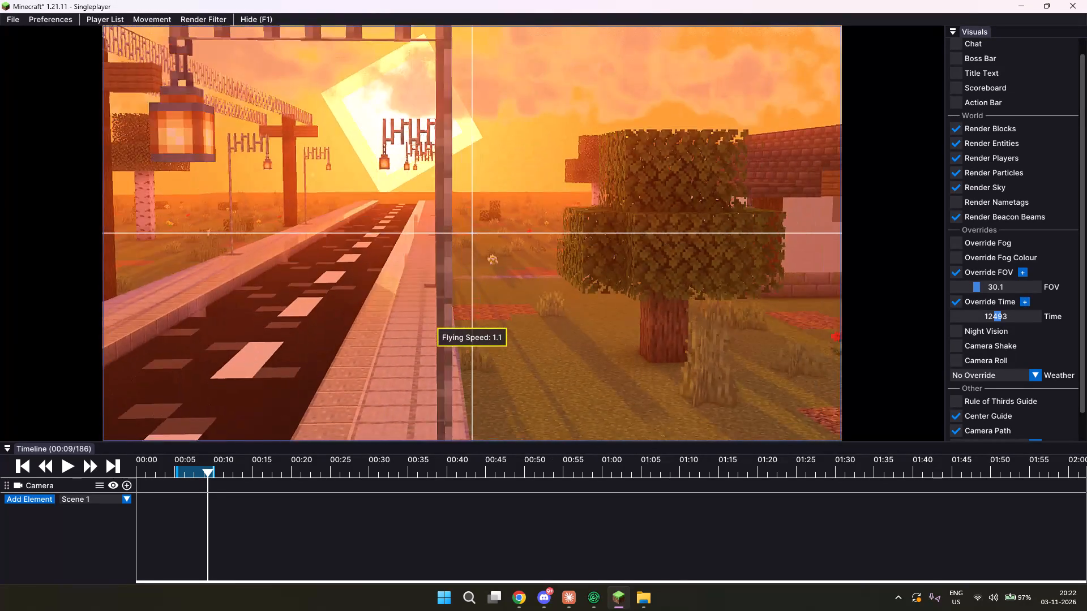
left_click_drag(543, 298, 472, 233)
key("space")
key("space")
key("space")
key("space")
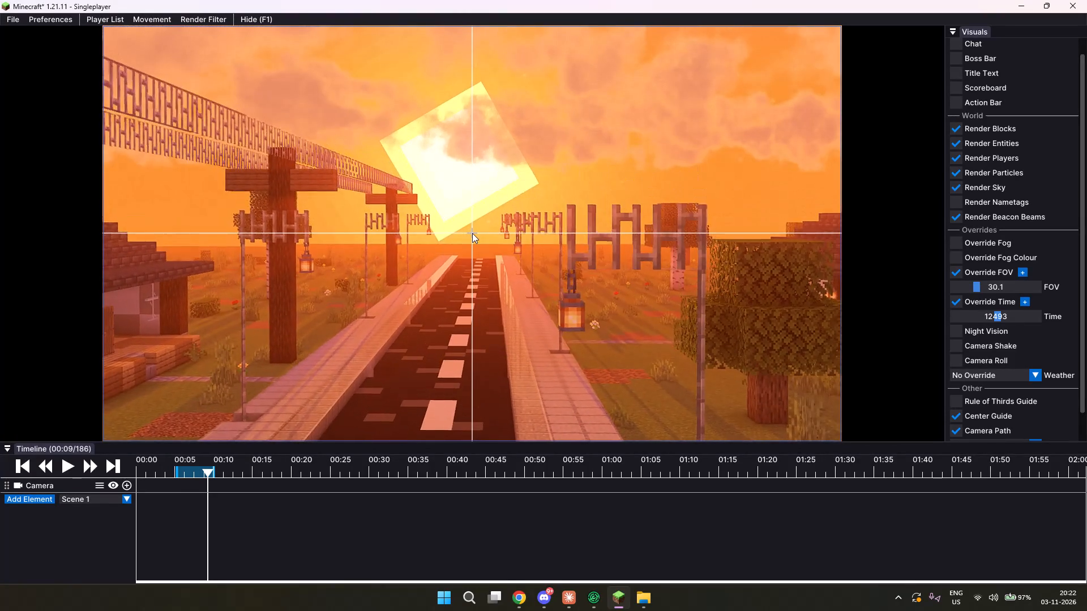
left_click_drag(472, 233, 543, 298)
scroll(472, 233, "down", 3)
key("d")
key("w")
key("space")
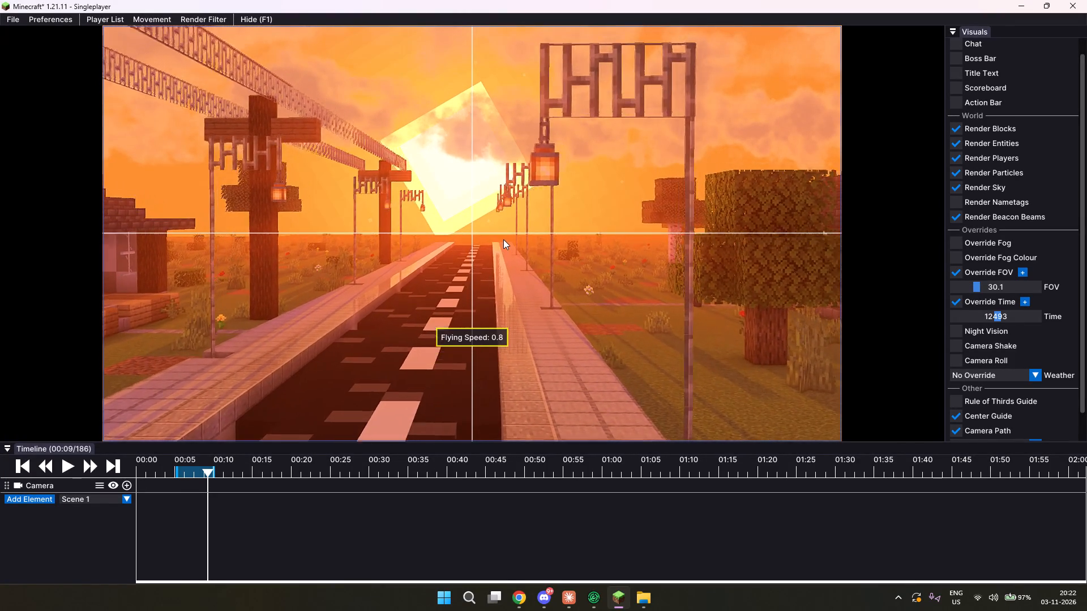
Move back and forth along the roadside to examine a close hanging lantern as foreground against the setting sun.
left_click_drag(509, 242, 544, 297)
key("s")
key("s")
key("s")
key("s")
key("s")
key("s")
key("s")
key("s")
key("s")
key("s")
key("s")
key("s")
key("s")
key("s")
key("s")
key("s")
key("s")
key("s")
key("s")
key("s")
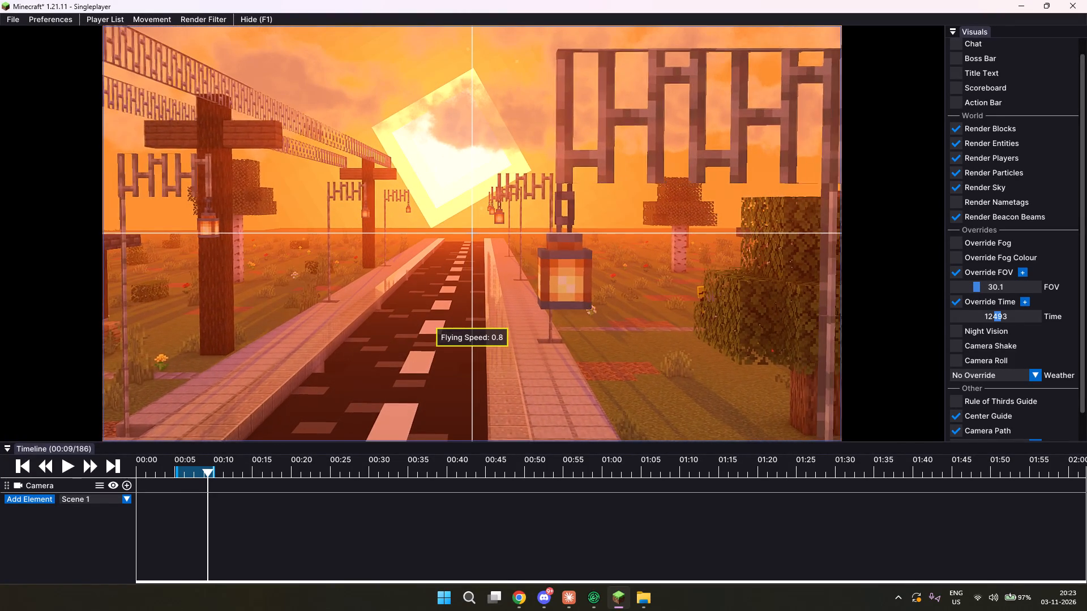
left_click_drag(544, 297, 543, 298)
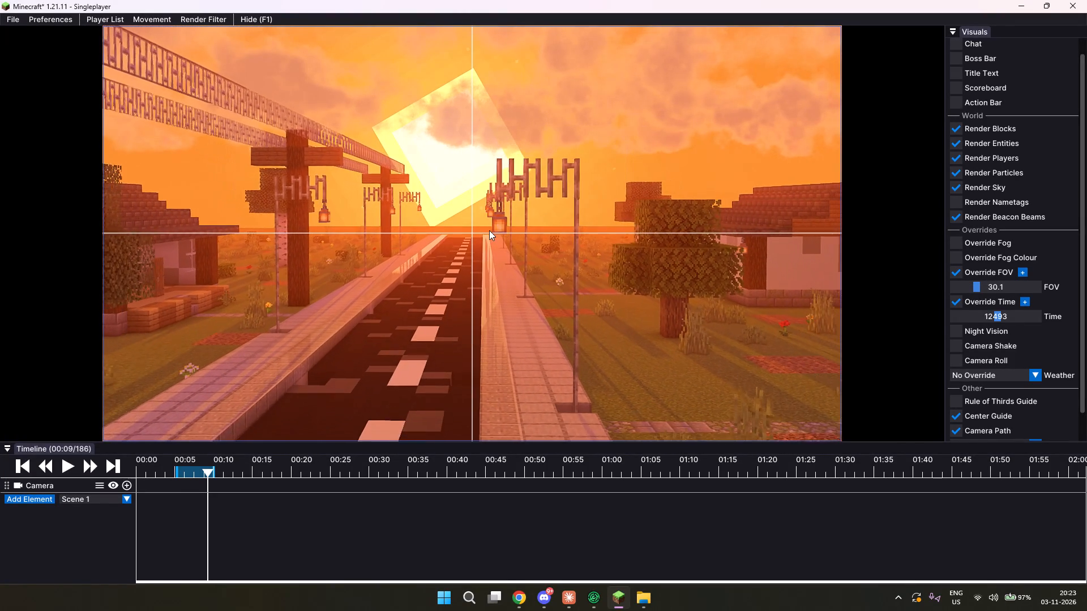
key("w")
key("w")
key("w")
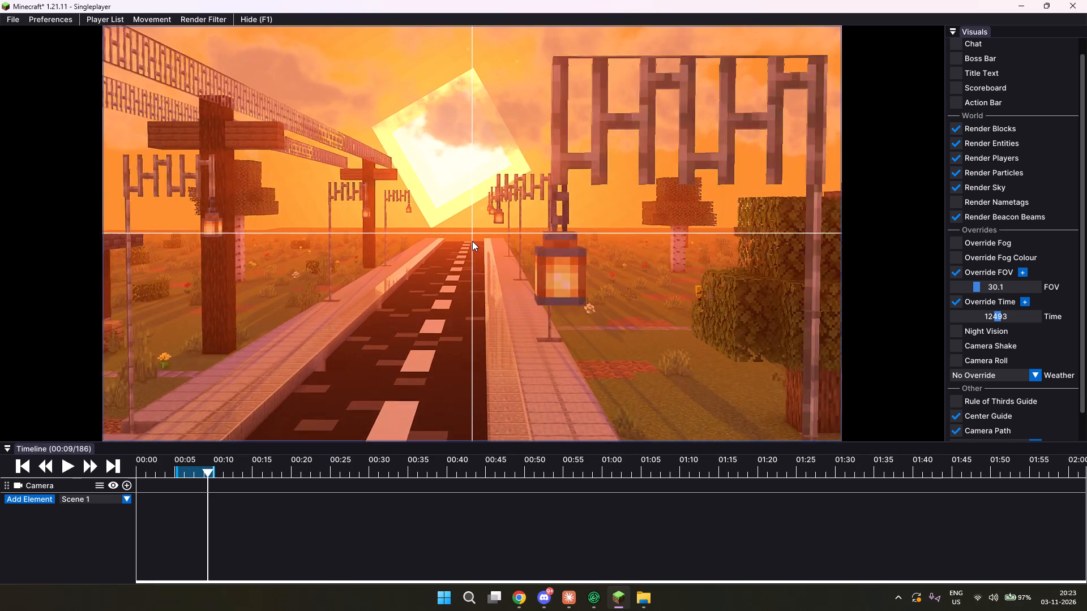
Scout sideways past the house and hillside, and look back down the road away from the sun.
left_click_drag(456, 247, 509, 298, "shift")
key("shift+d")
key("shift+d")
key("shift+d")
key("shift+d")
key("shift+d")
key("shift+d")
key("shift+d")
key("shift+d")
key("shift+d")
key("shift+d")
key("shift+d")
key("shift+d")
key("shift+d")
key("shift+d")
key("shift+d")
key("shift+d")
key("shift+d")
key("shift+d")
key("shift+d")
key("shift+d")
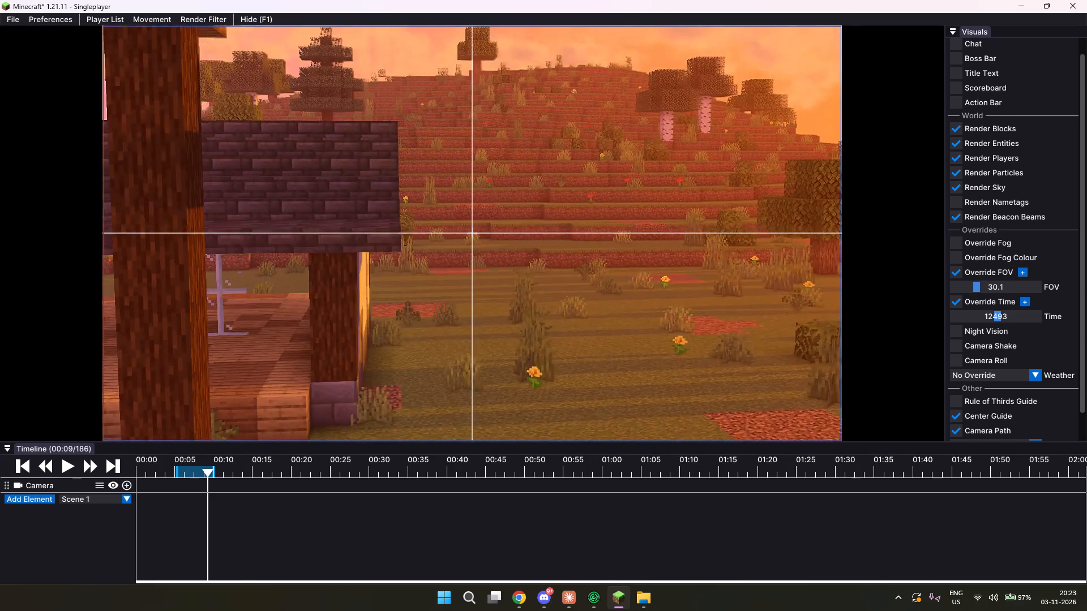
left_click_drag(509, 298, 542, 298, "shift")
key("shift+s")
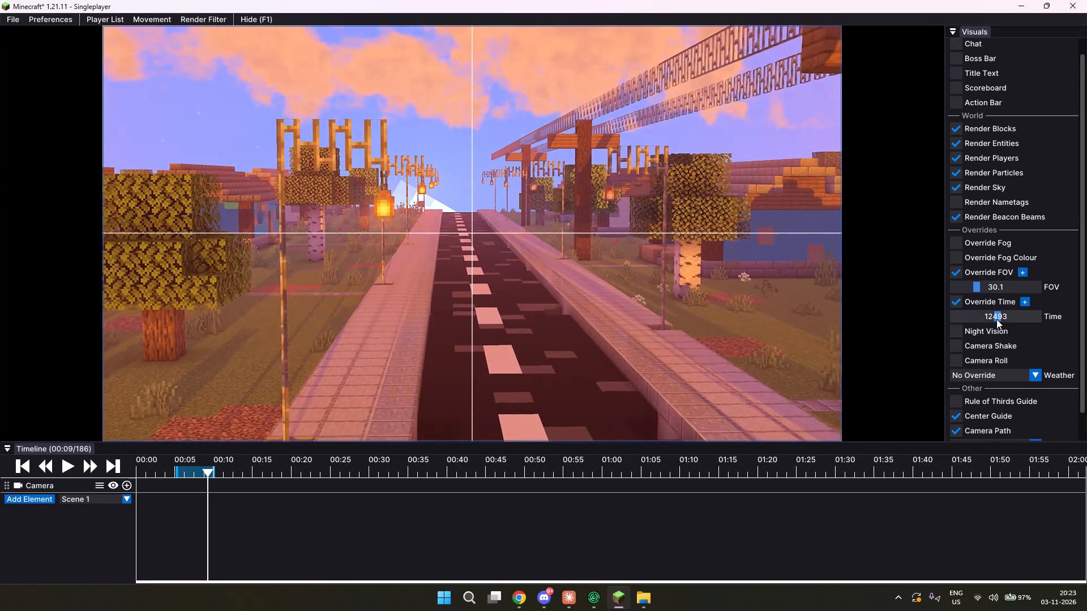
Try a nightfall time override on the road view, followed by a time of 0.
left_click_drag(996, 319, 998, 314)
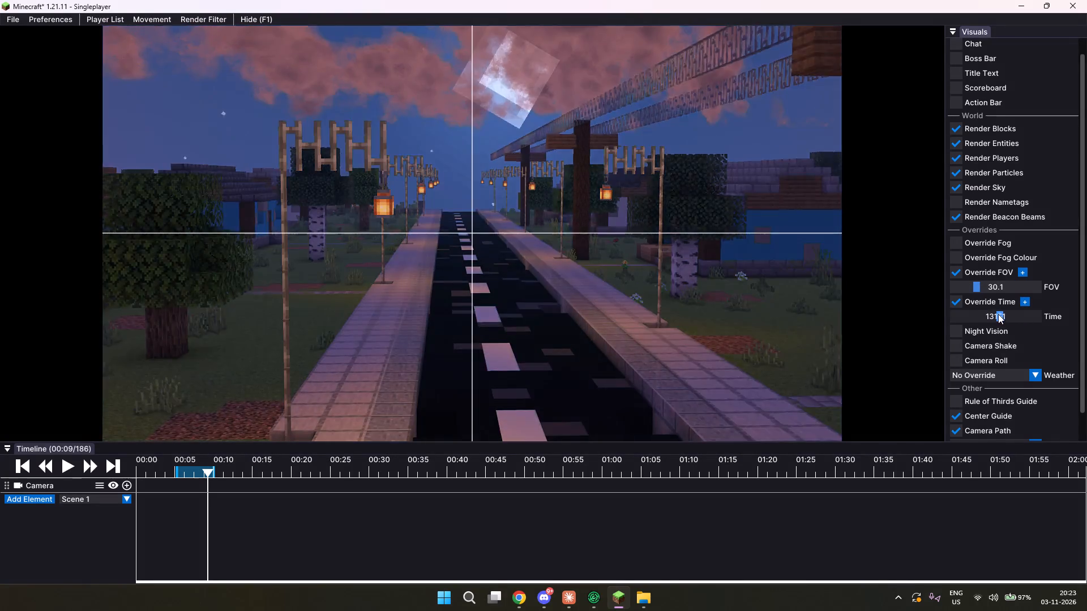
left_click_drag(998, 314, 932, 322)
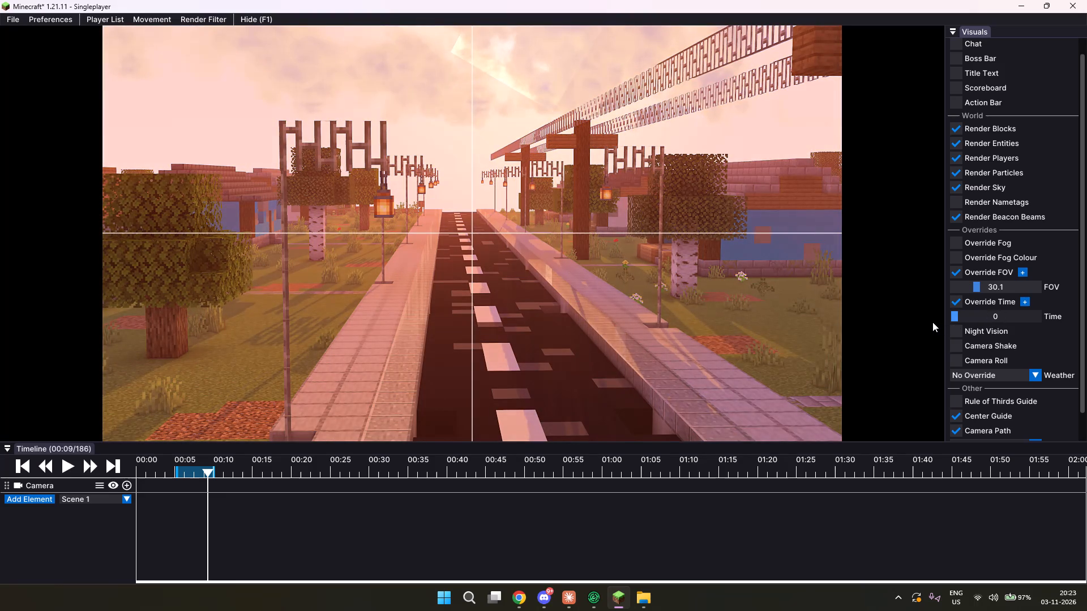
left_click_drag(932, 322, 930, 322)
Move the camera along the road to bring a utility pole and hanging lantern into the foreground.
left_click_drag(765, 294, 529, 298)
key("s")
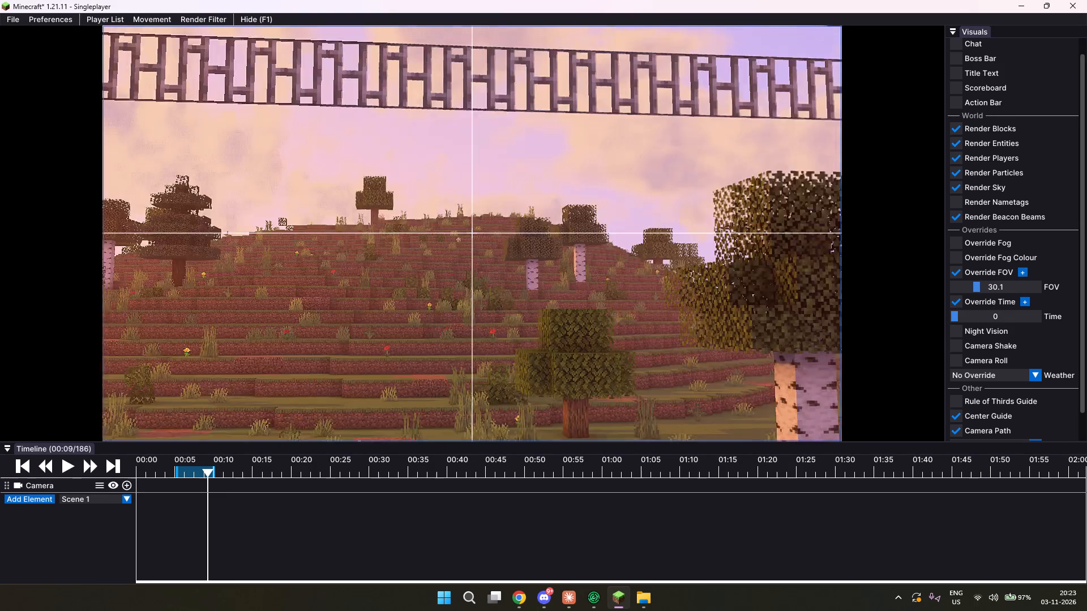
left_click_drag(529, 298, 543, 298)
key("d")
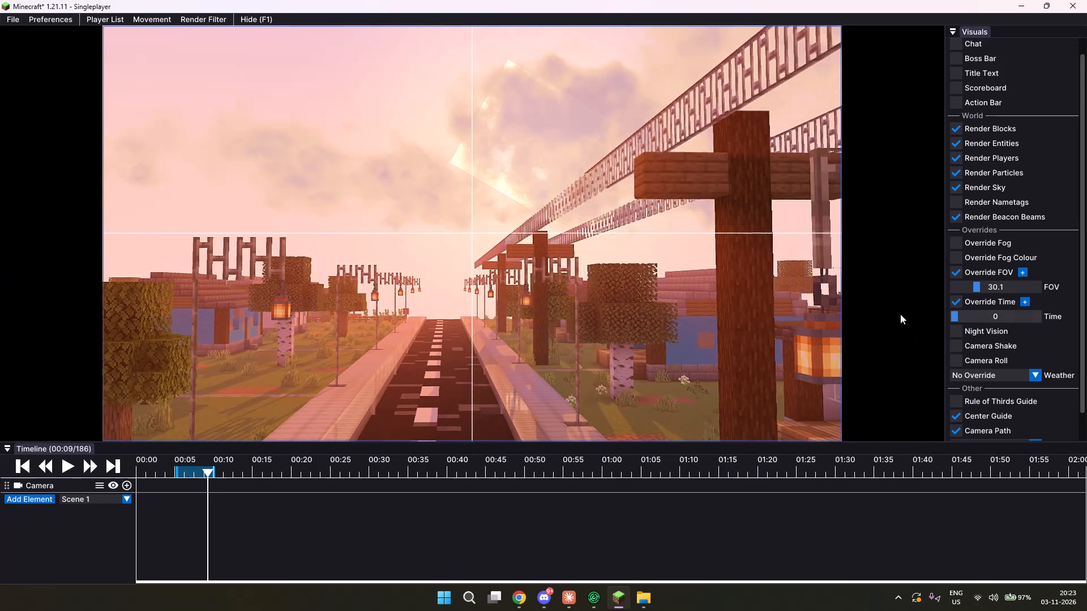
left_click_drag(783, 320, 543, 298)
key("d")
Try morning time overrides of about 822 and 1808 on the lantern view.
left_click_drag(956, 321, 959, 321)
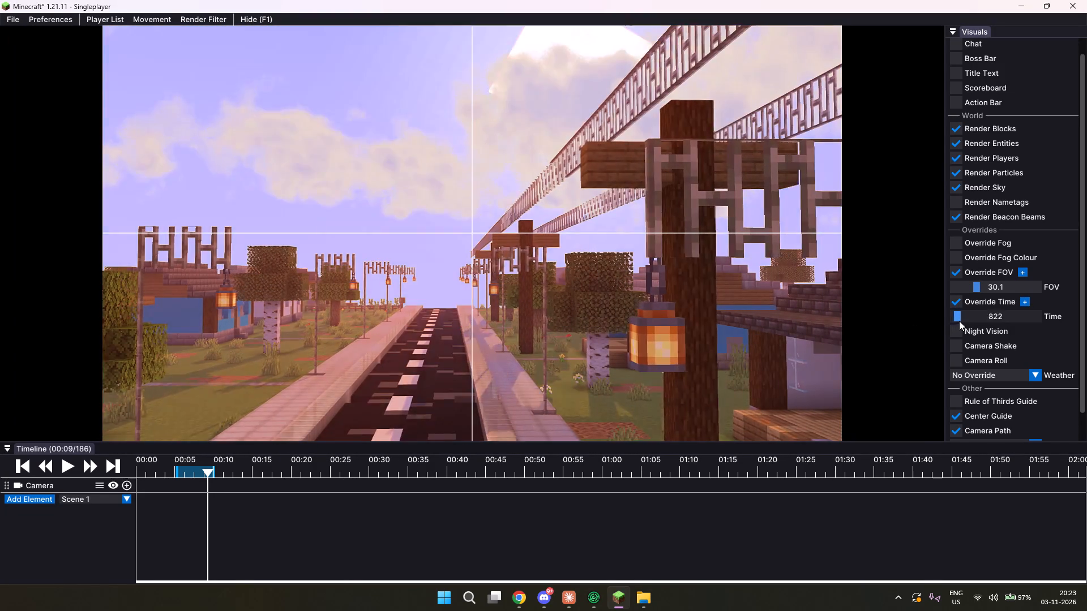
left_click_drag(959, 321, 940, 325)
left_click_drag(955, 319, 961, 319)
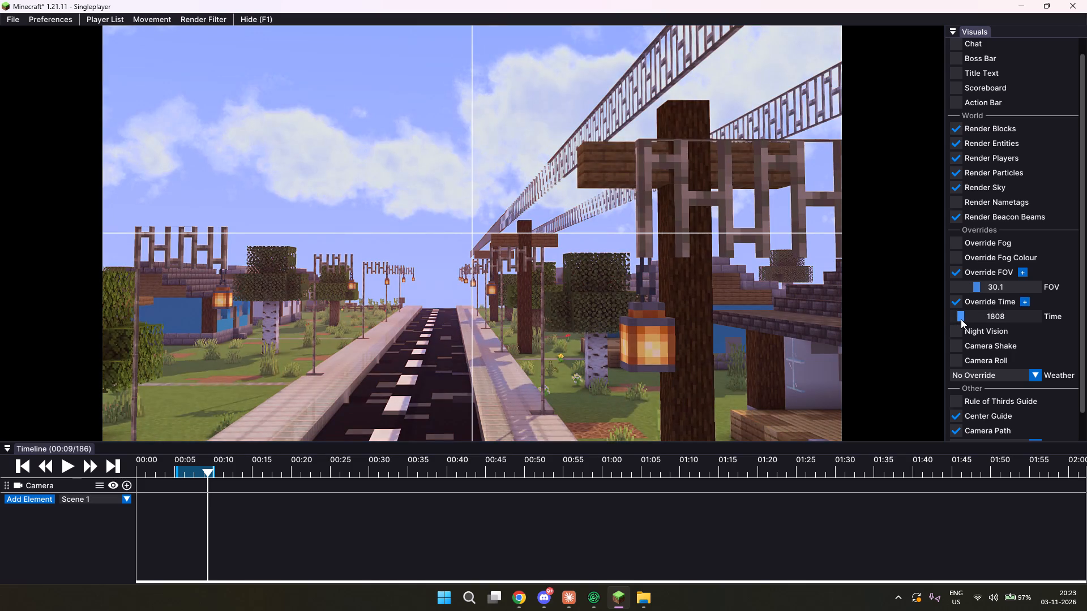
Compare late-day time overrides between about 10521 and 12822 on the lantern view, settling on 11178.
left_click_drag(961, 319, 992, 315)
key("d")
left_click_drag(714, 288, 543, 298)
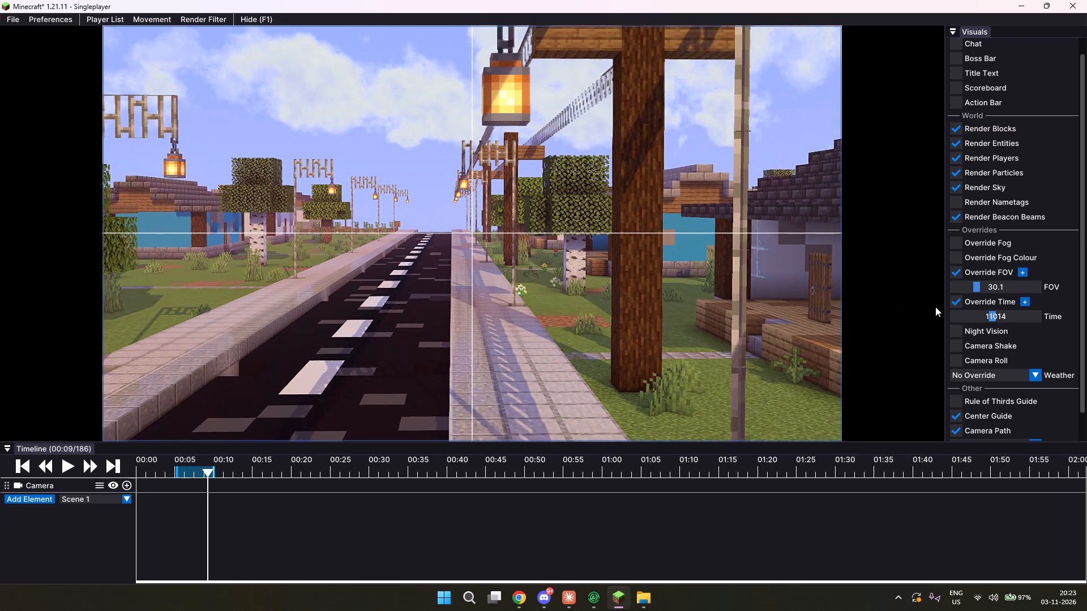
left_click_drag(989, 317, 996, 319)
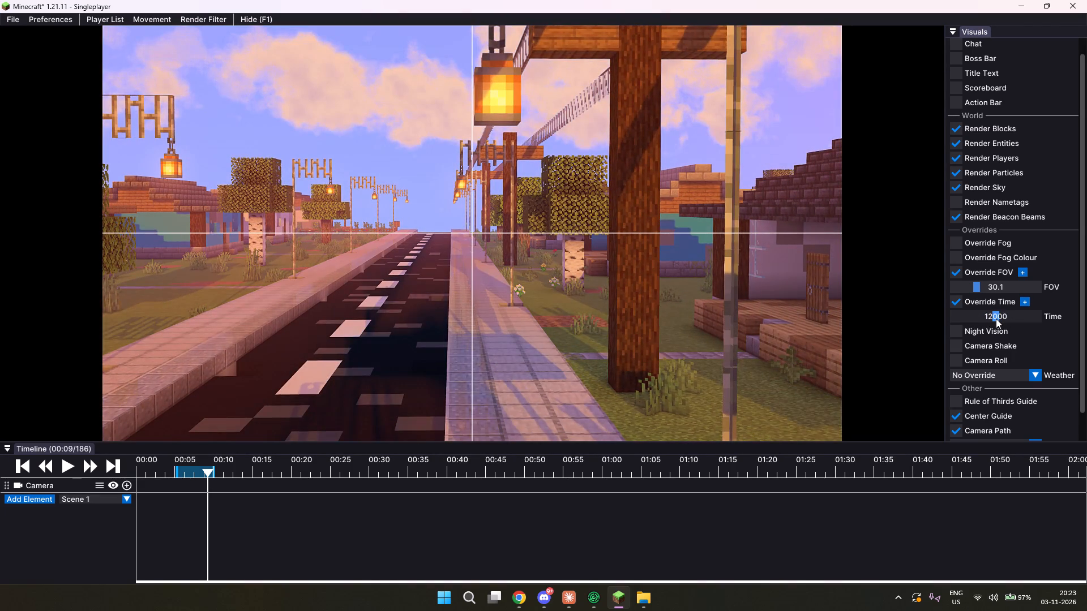
left_click_drag(996, 319, 999, 322)
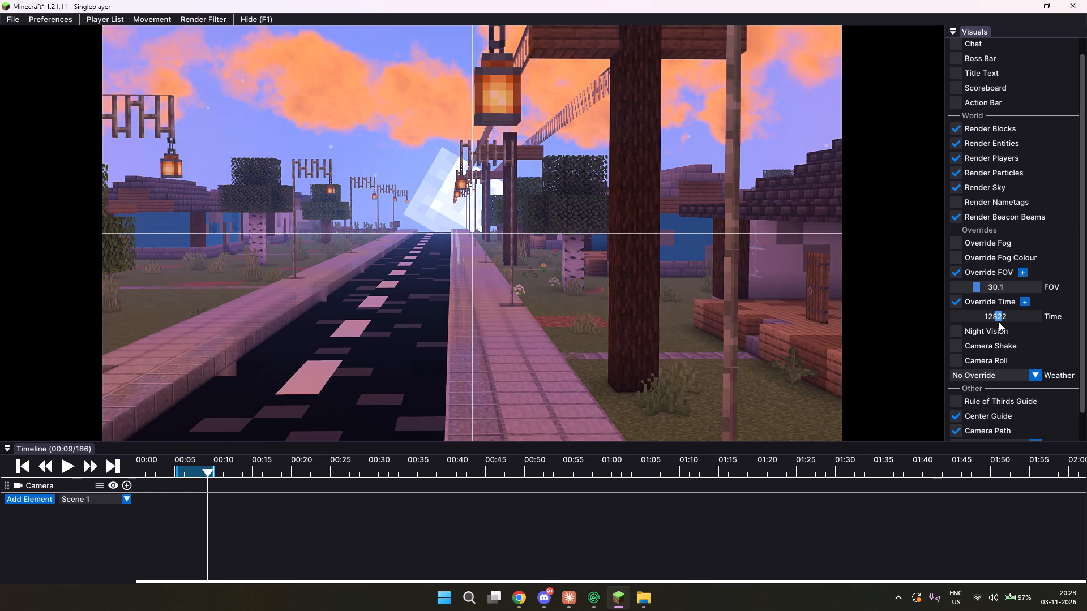
left_click_drag(999, 322, 991, 324)
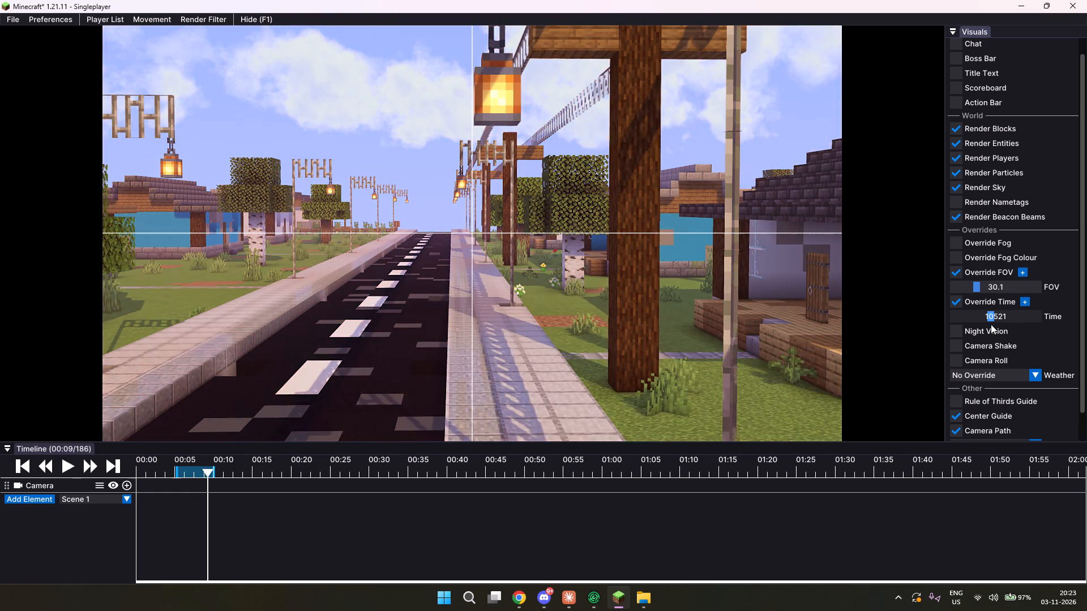
left_click_drag(991, 324, 998, 323)
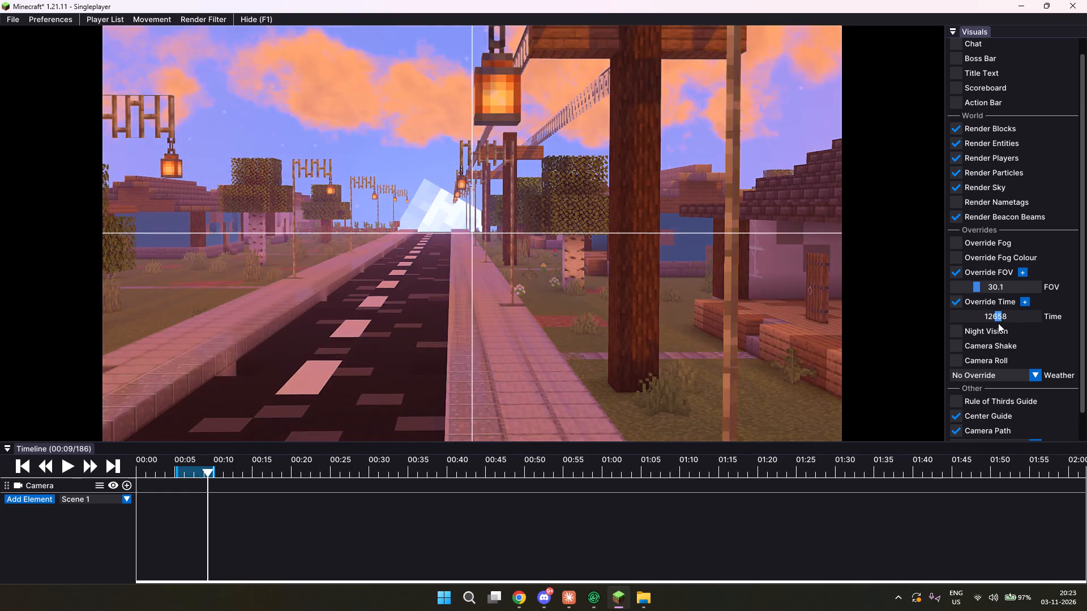
left_click_drag(998, 323, 993, 324)
Raise the camera and move it close to the hanging lantern, keeping the road receding beside it.
key("w")
key("space")
left_click_drag(346, 258, 543, 298)
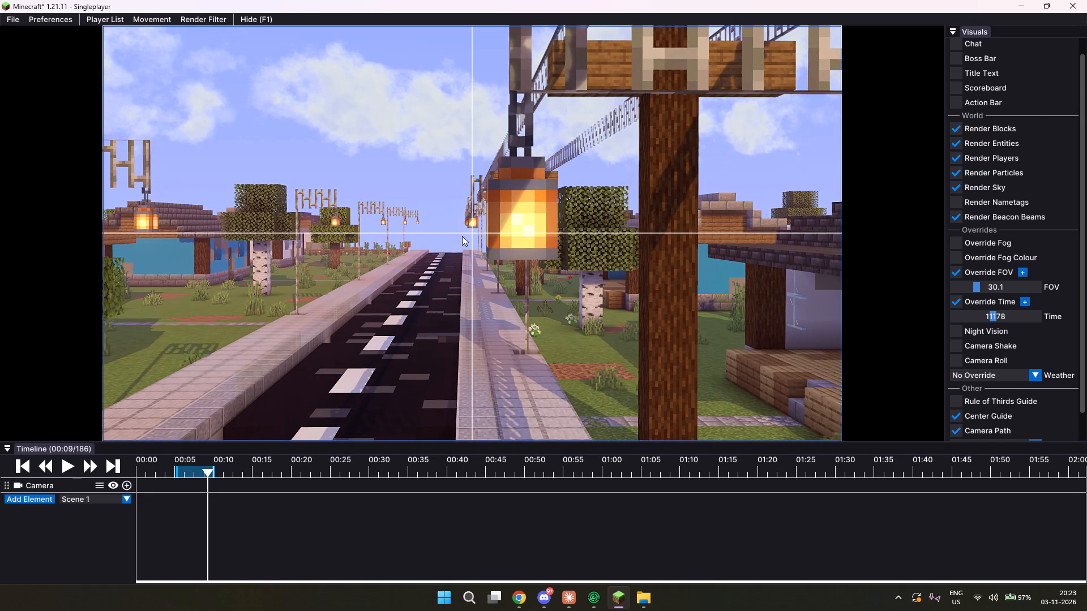
type("DD")
key("a")
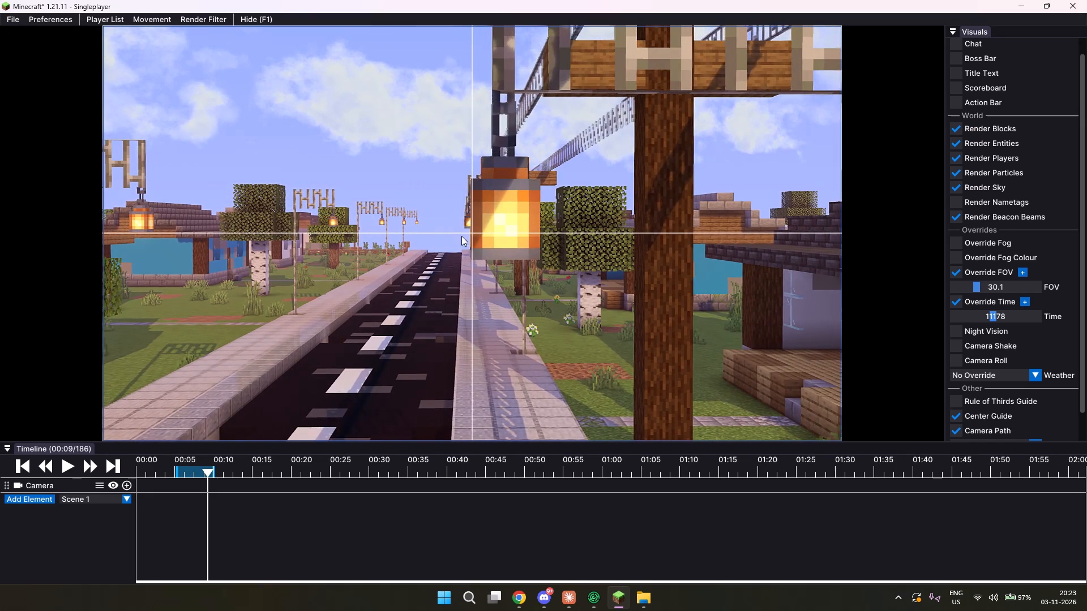
Reduce the flying speed and fine-tune the framing so the lantern hangs between the road's far end and the utility pole.
scroll(447, 225, "down", 11)
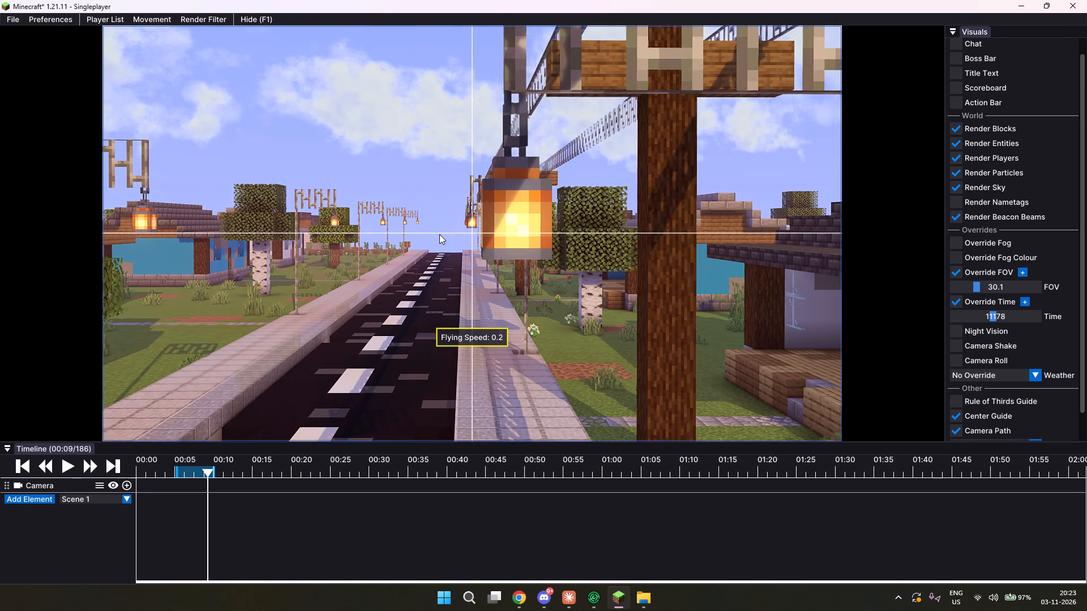
scroll(439, 234, "down", 5)
key("d")
scroll(439, 234, "down", 2)
key("d")
key("d")
left_click_drag(440, 255, 543, 297)
type("AA")
type("A A")
left_click_drag(543, 297, 544, 298)
key("a")
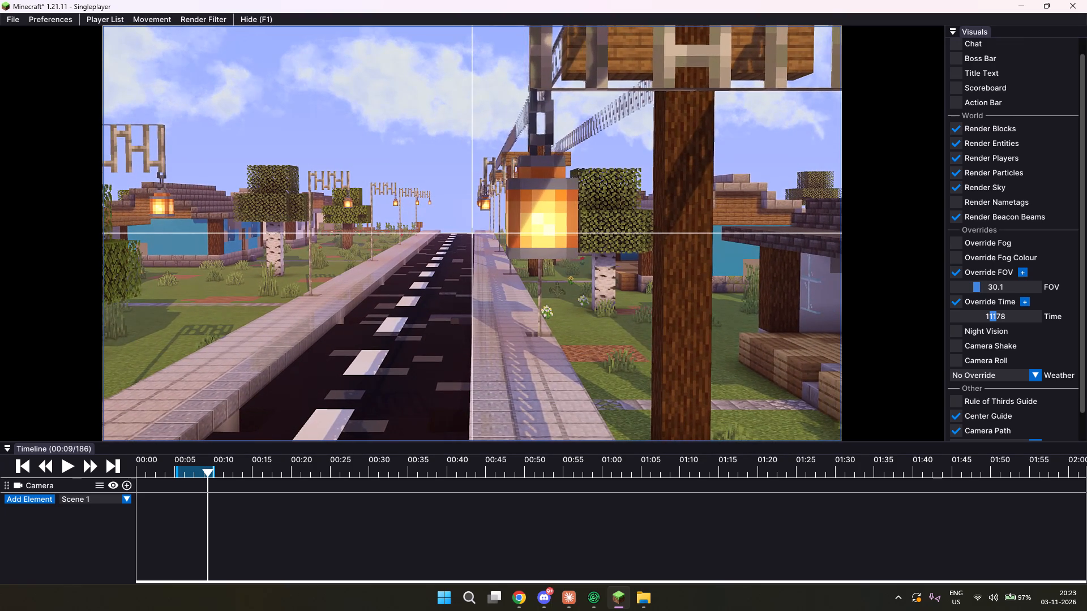
Move the camera slightly forward so the hanging lantern appears larger beside the wooden pole, keeping the road's far end near the centre guide.
left_click_drag(544, 298, 543, 298)
key("w")
type("WW")
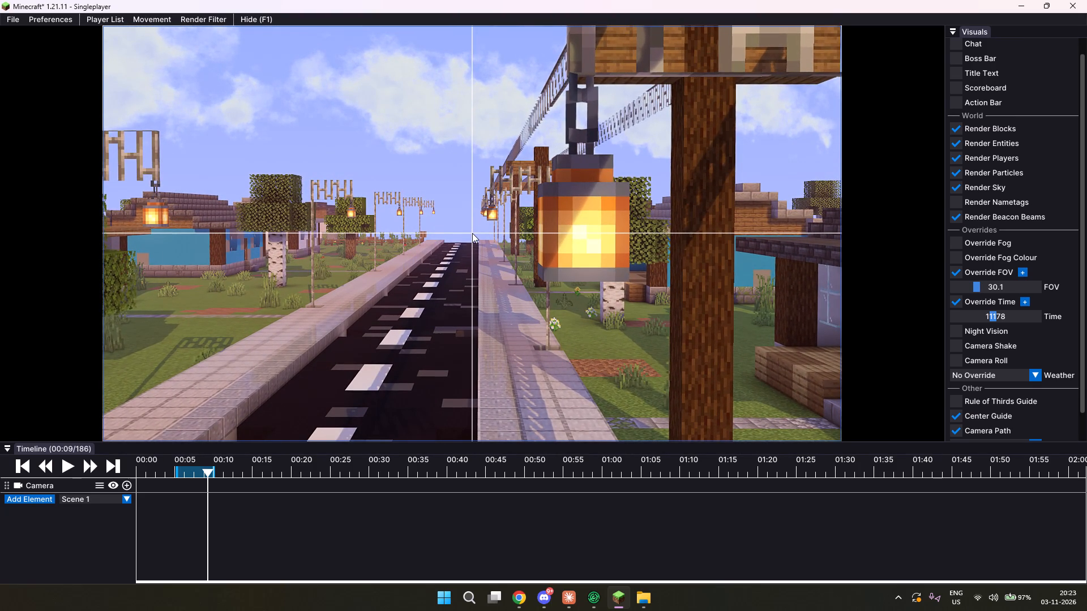
left_click_drag(473, 231, 543, 298)
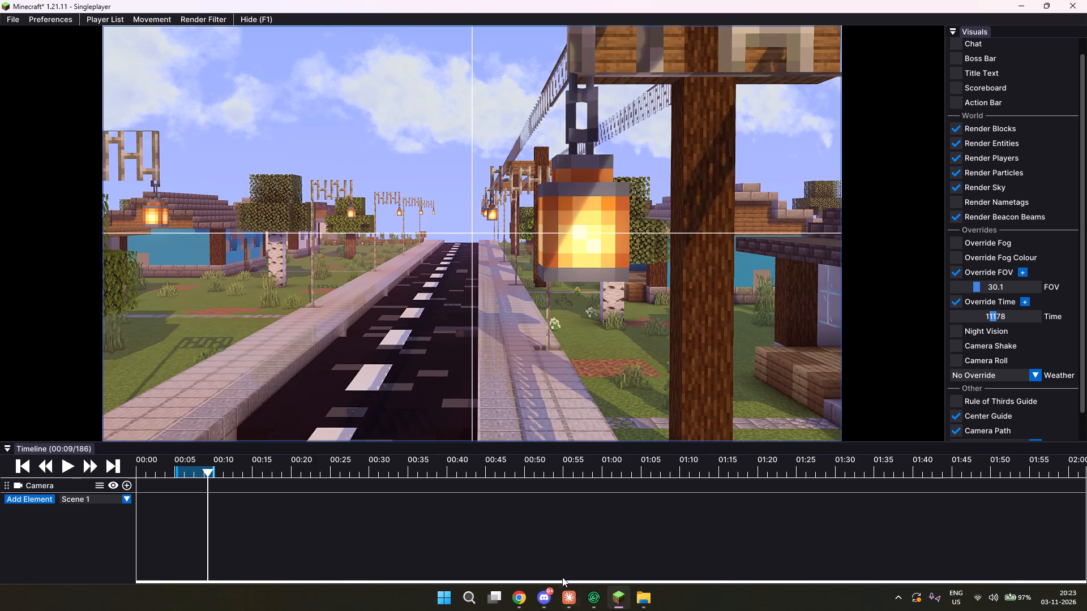
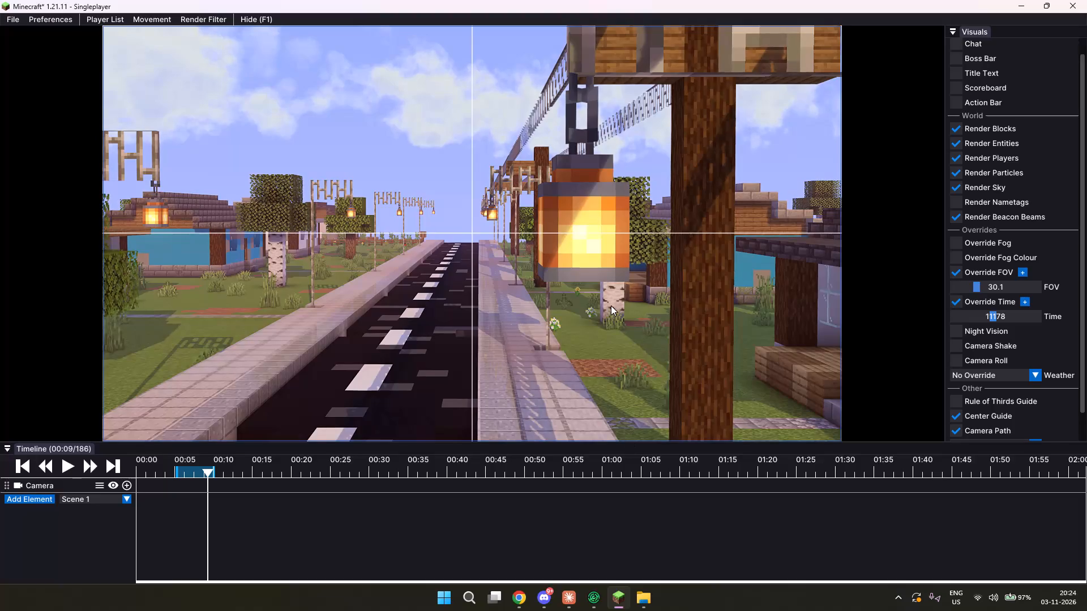
Set the flying speed to 0.4 and pull the camera back so the lantern appears smaller beside the utility pole.
type("EEW")
scroll(605, 300, "up", 2)
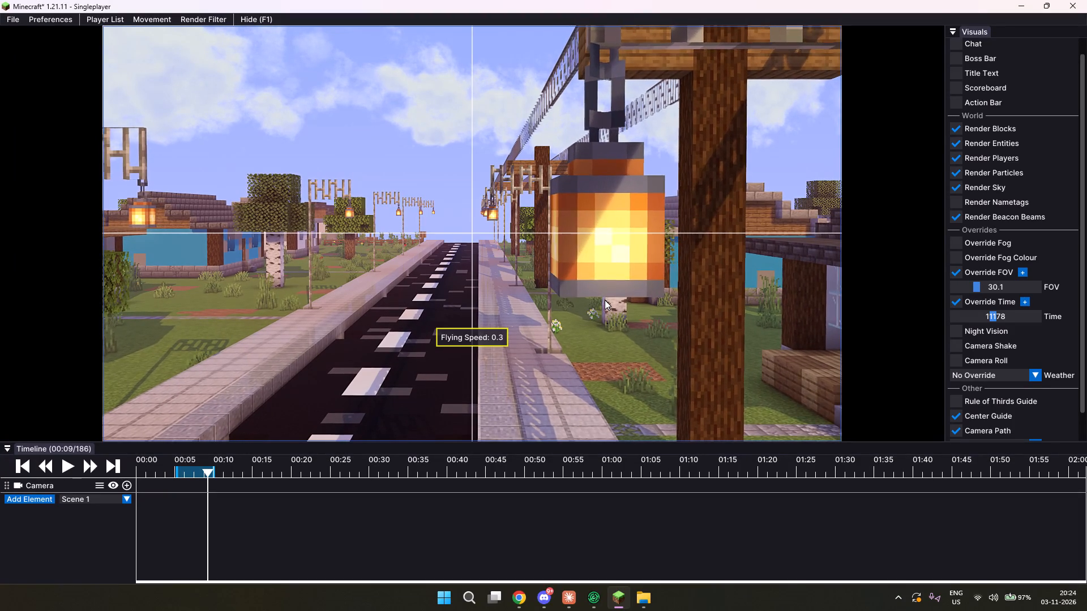
scroll(605, 300, "down", 5)
scroll(605, 300, "up", 4)
key("s")
key("s")
key("s")
key("s")
key("s")
key("s")
key("s")
key("s")
key("s")
key("s")
key("s")
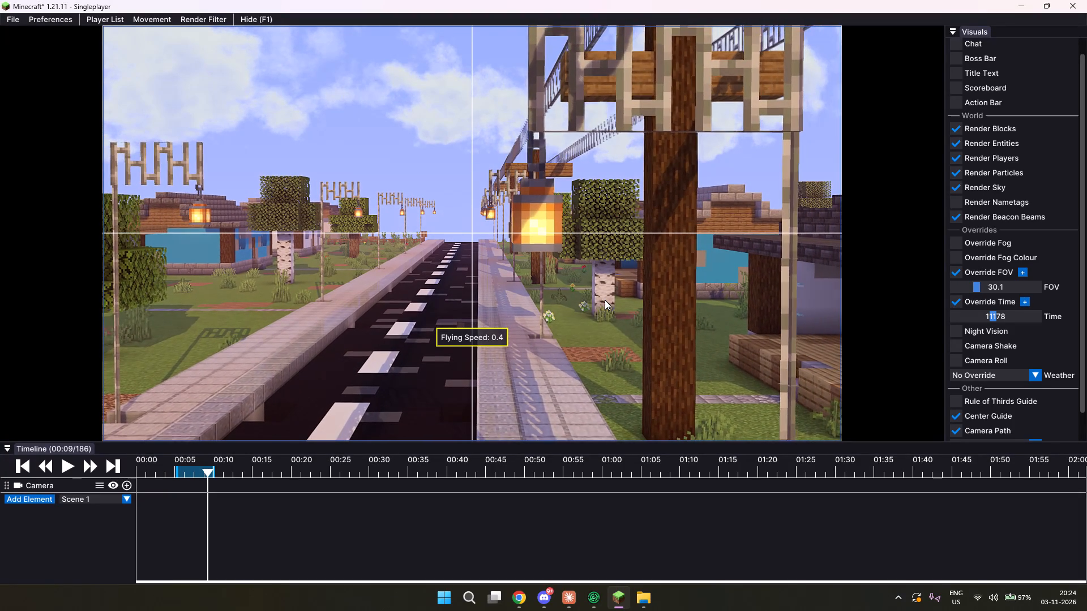
Fly the camera to the suited characters outside the white house and hide the yellow-headed one during export.
left_click_drag(605, 300, 545, 298)
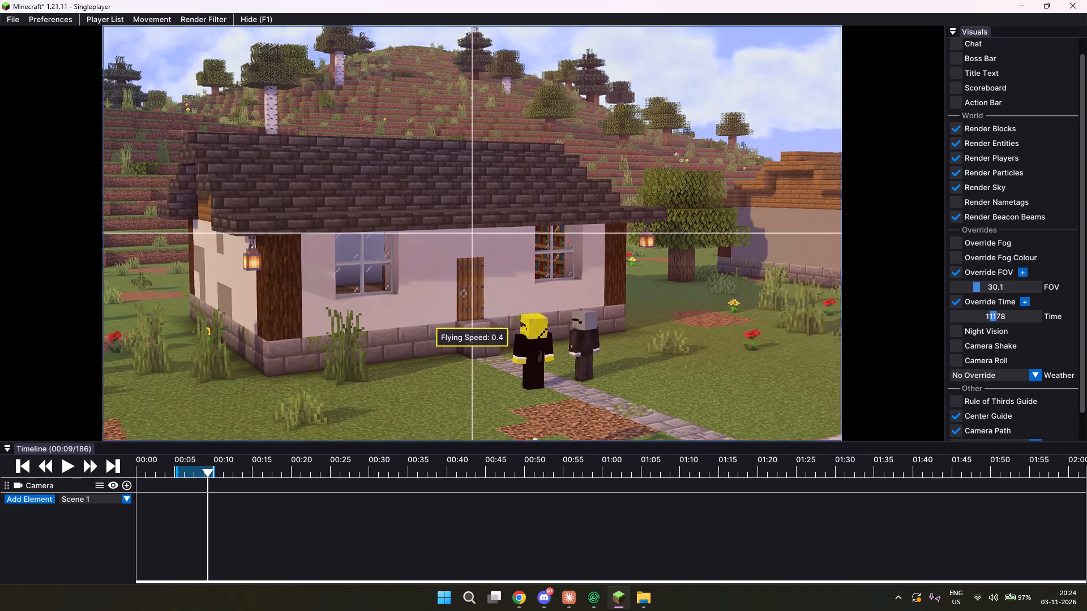
left_click_drag(545, 298, 543, 298)
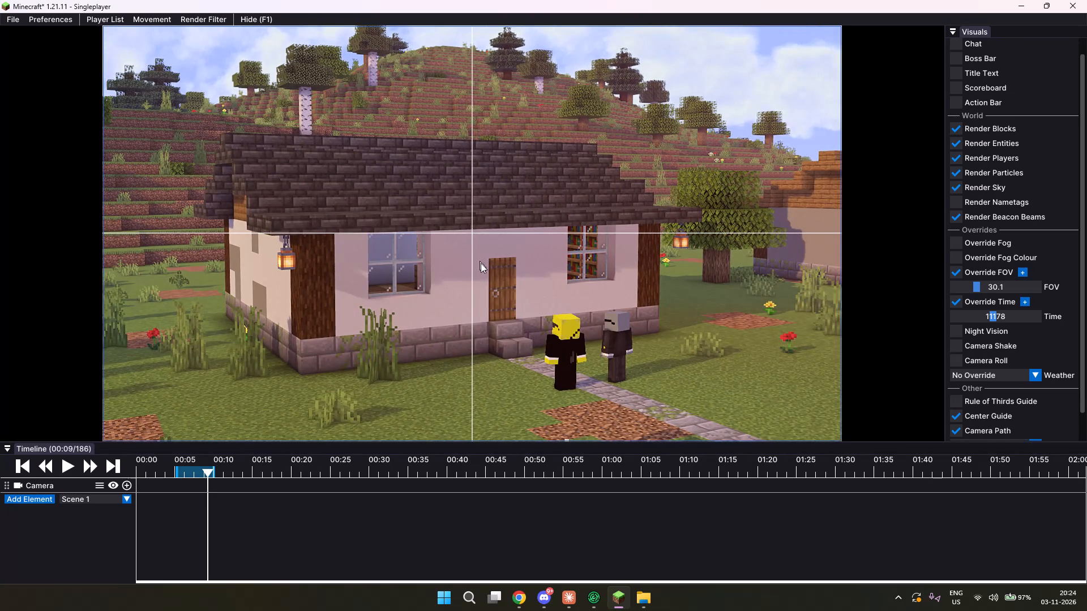
key("w")
left_click_drag(489, 283, 543, 298)
left_click_drag(518, 250, 545, 299)
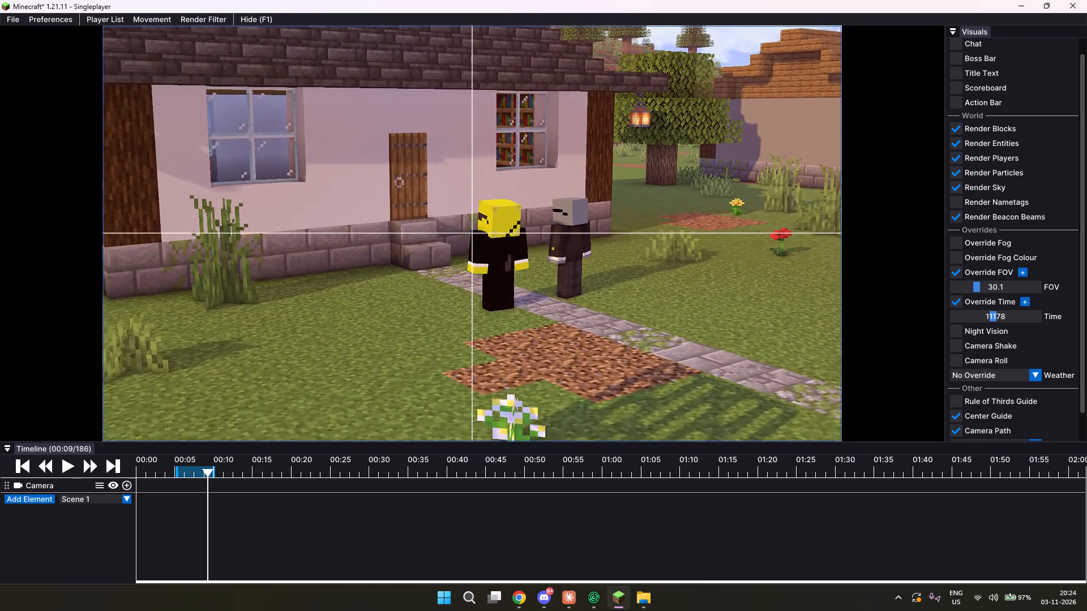
left_click_drag(545, 299, 543, 298)
right_click_drag(443, 244, 447, 251)
key("s")
right_click(491, 326)
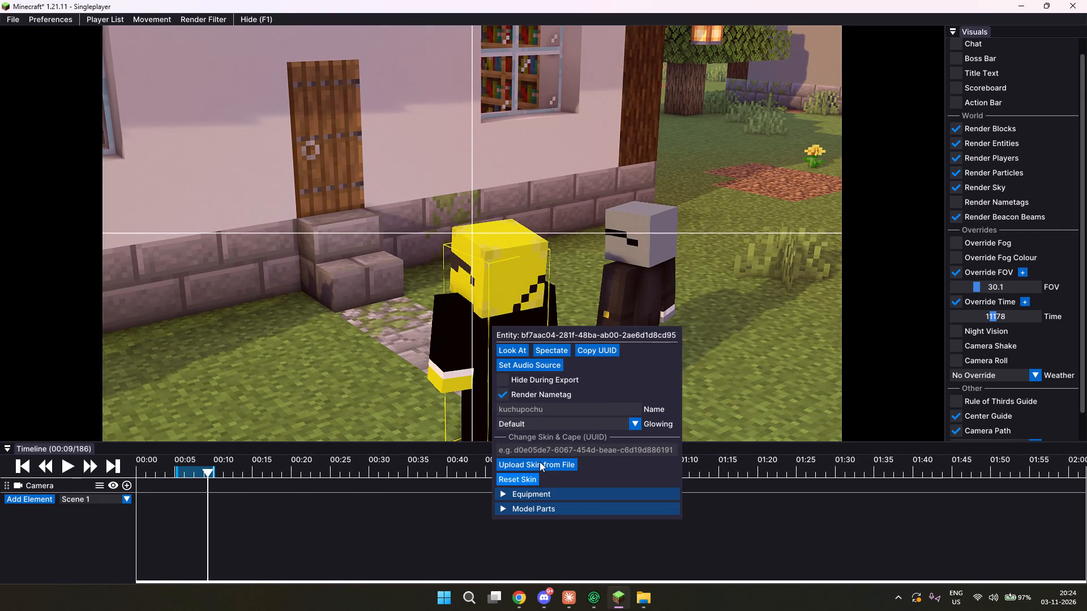
left_click(502, 378)
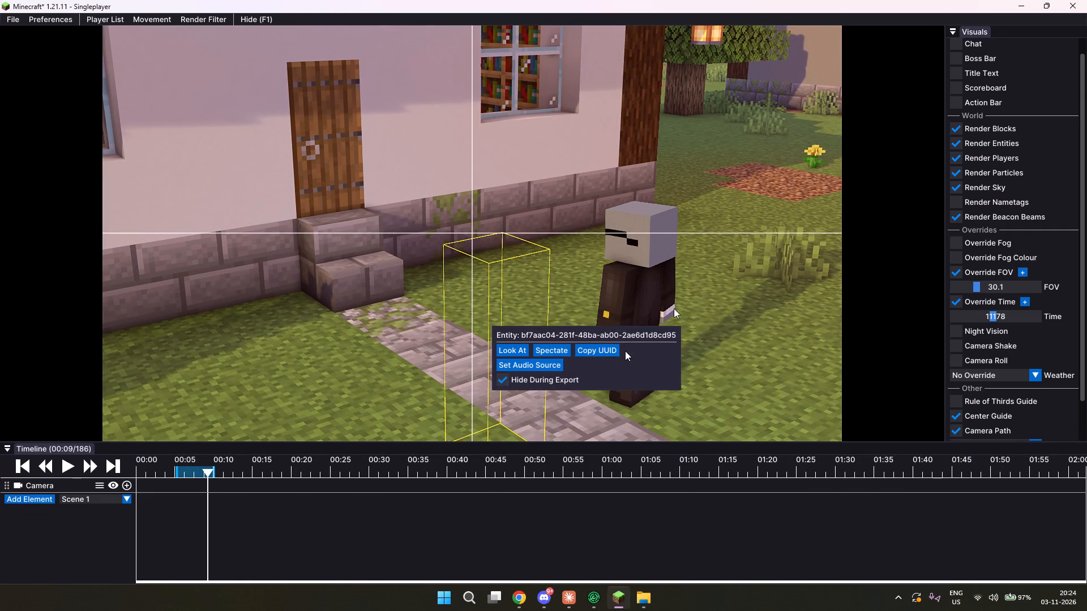
Hide the grey-headed suited character during export.
left_click(674, 306)
right_click(647, 278)
left_click(651, 333)
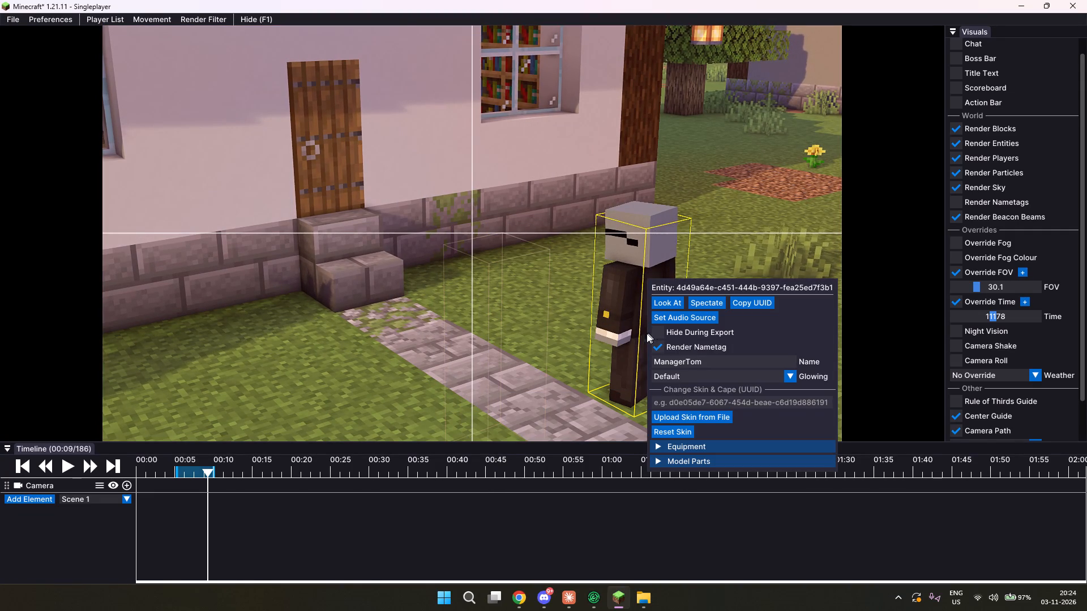
left_click(659, 333)
left_click(540, 338)
Fly the camera back from the house to the street, looking along the road and its utility poles.
key("s")
key("s")
key("s")
right_click_drag(492, 345, 553, 308)
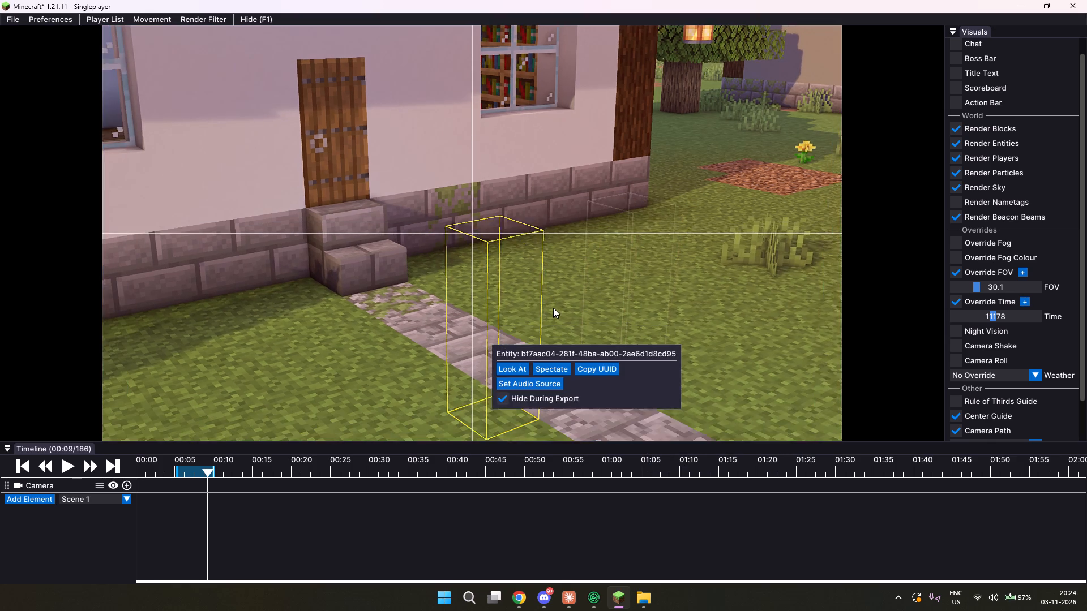
left_click_drag(302, 231, 543, 298)
key("s")
left_click_drag(444, 275, 542, 299)
key("d")
key("space")
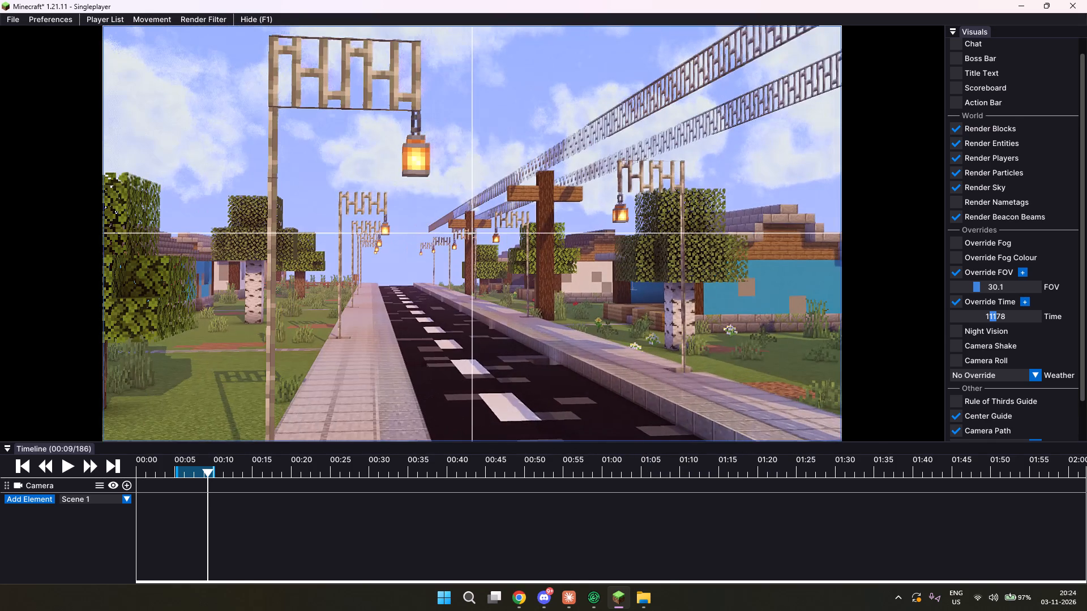
left_click_drag(542, 299, 563, 298)
key("d")
key("w")
key("d")
key("space")
key("space")
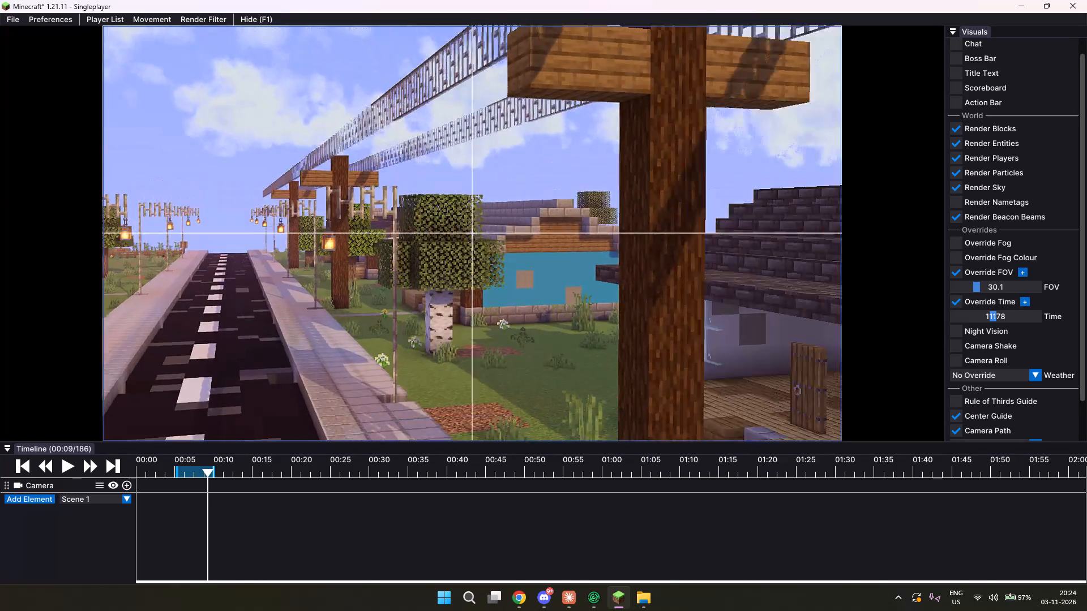
Bring the camera back close to the hanging lantern, with the road receding beside it and the pole behind.
left_click_drag(563, 298, 542, 298)
key("d")
key("s")
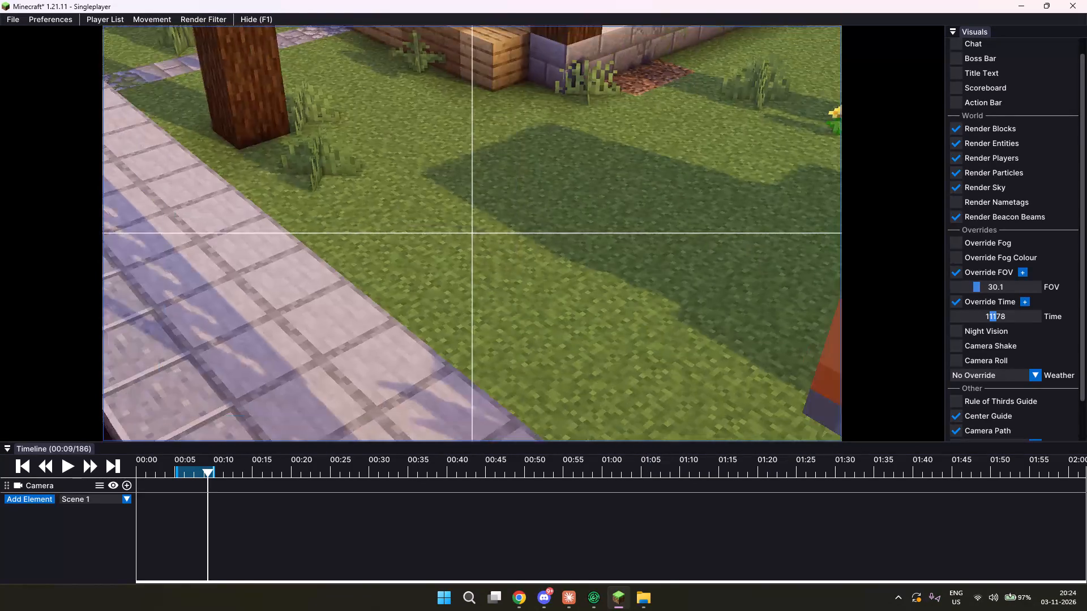
left_click_drag(542, 298, 543, 298)
key("d")
key("d")
key("d")
key("d")
key("d")
key("d")
key("d")
key("d")
key("s")
key("w")
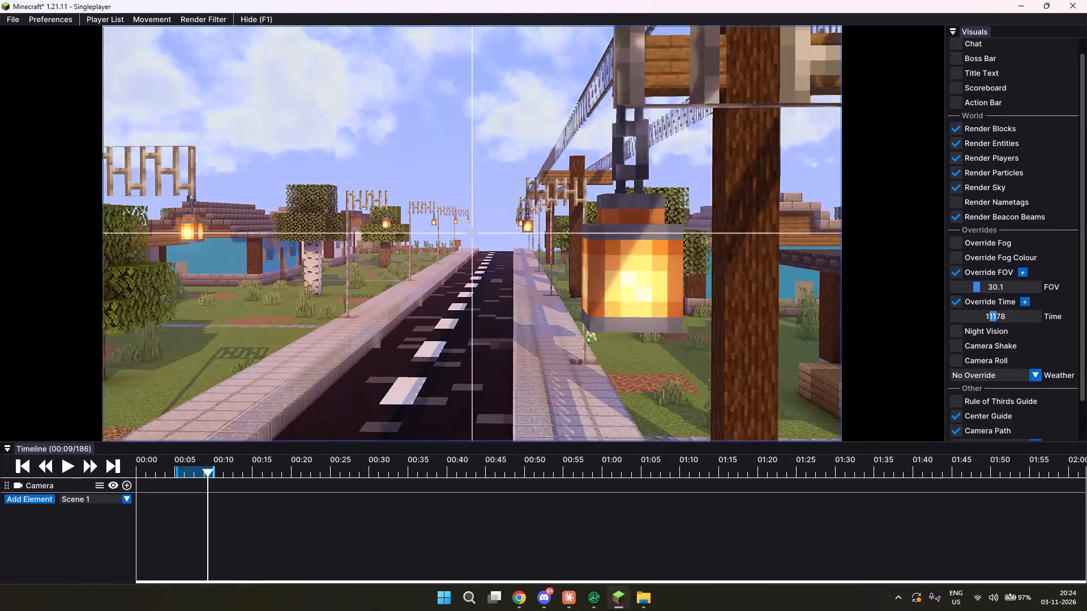
left_click_drag(543, 298, 543, 296)
key("w")
key("a")
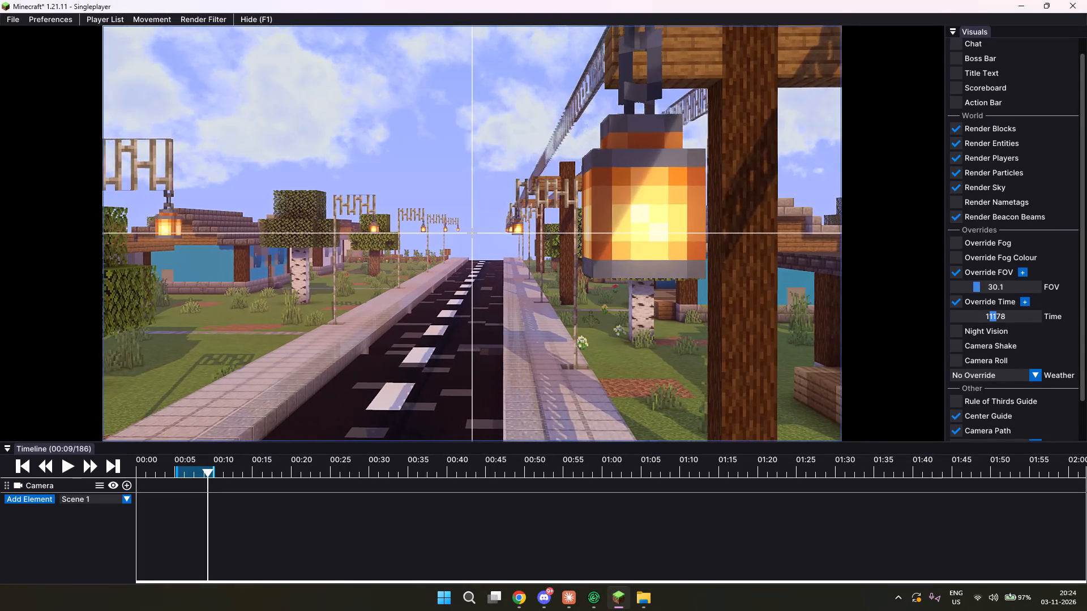
Reduce the flying speed to 0.1 and adjust the camera's height and tilt around the lantern.
left_click_drag(543, 296, 543, 298)
key("d")
scroll(472, 238, "down", 7)
scroll(472, 238, "up", 5)
scroll(472, 238, "down", 9)
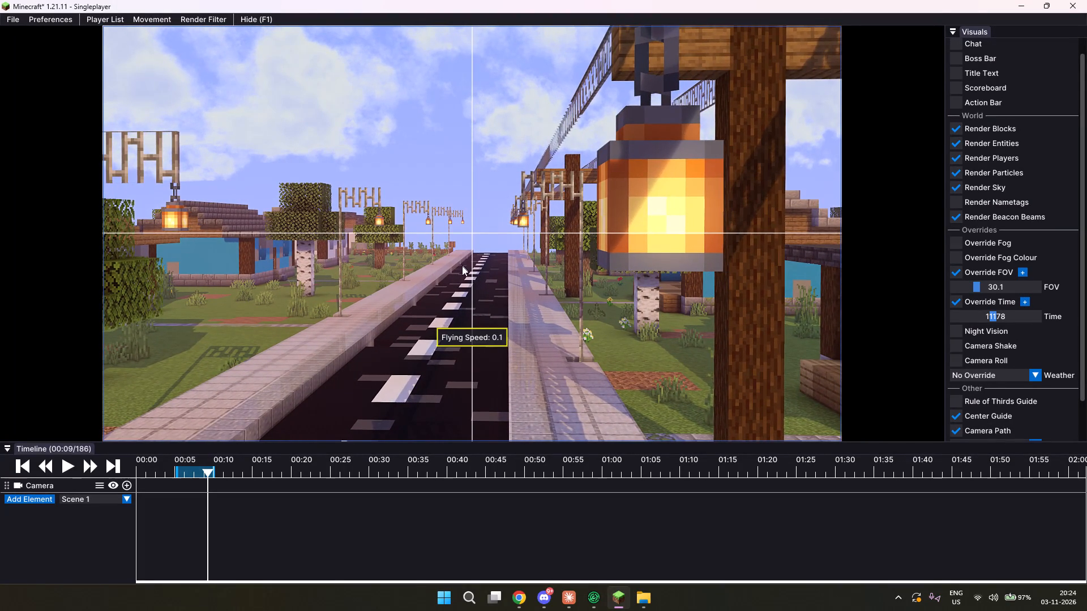
key("space")
left_click_drag(467, 287, 543, 299)
key("space")
type("S")
key("space")
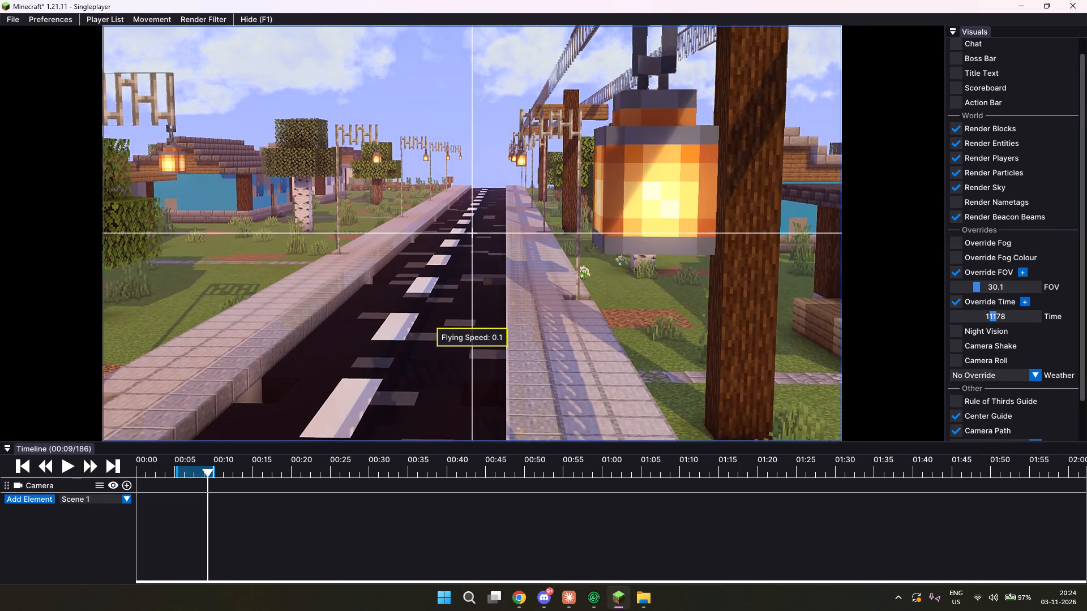
left_click_drag(543, 299, 543, 298)
key("w")
key("s")
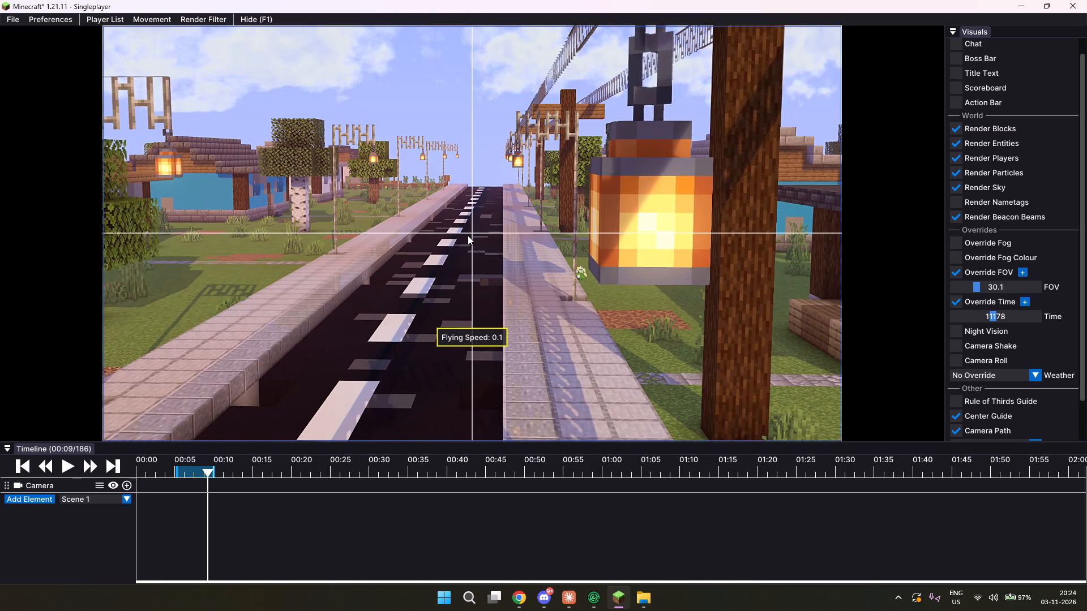
left_click_drag(468, 235, 543, 298)
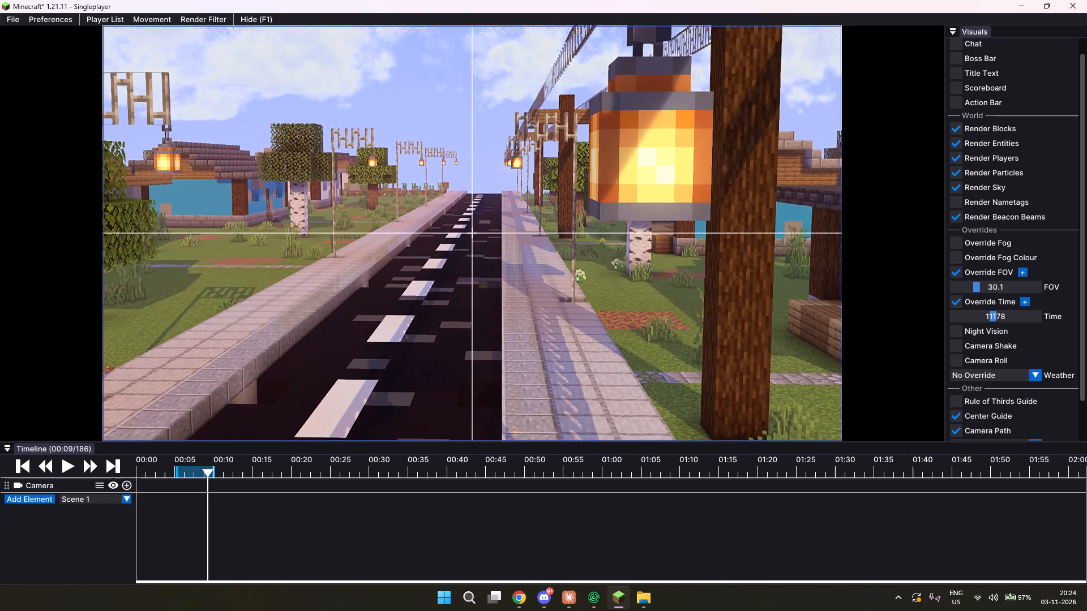
left_click_drag(543, 298, 543, 299)
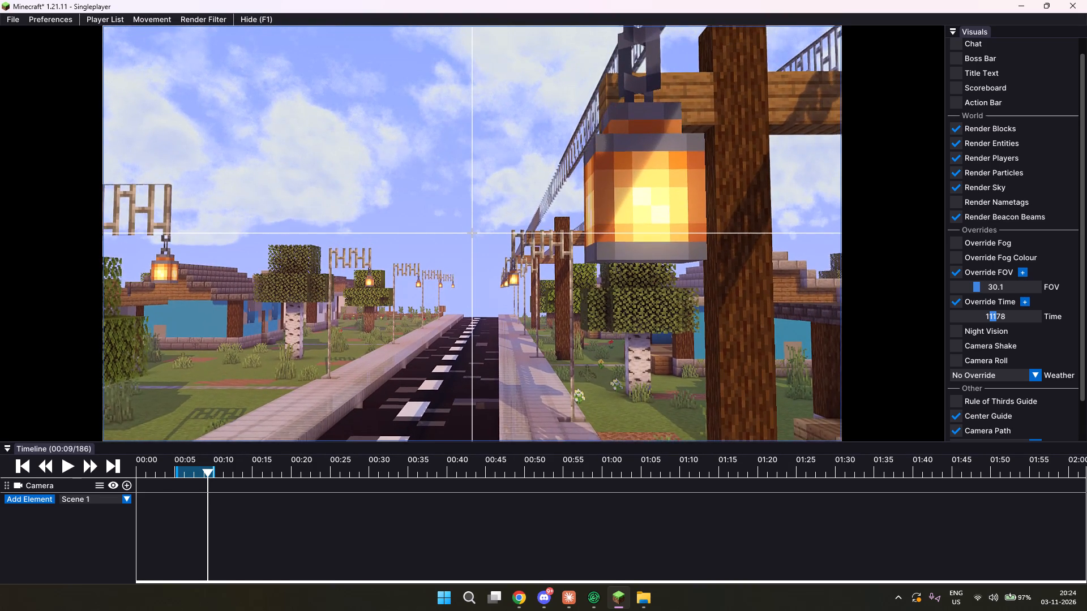
Fine-tune the camera's height and sideways position so the lantern sits beside the pole and the road's far end nears the centre guide.
left_click_drag(543, 299, 543, 299)
key("space")
key("s")
key("space")
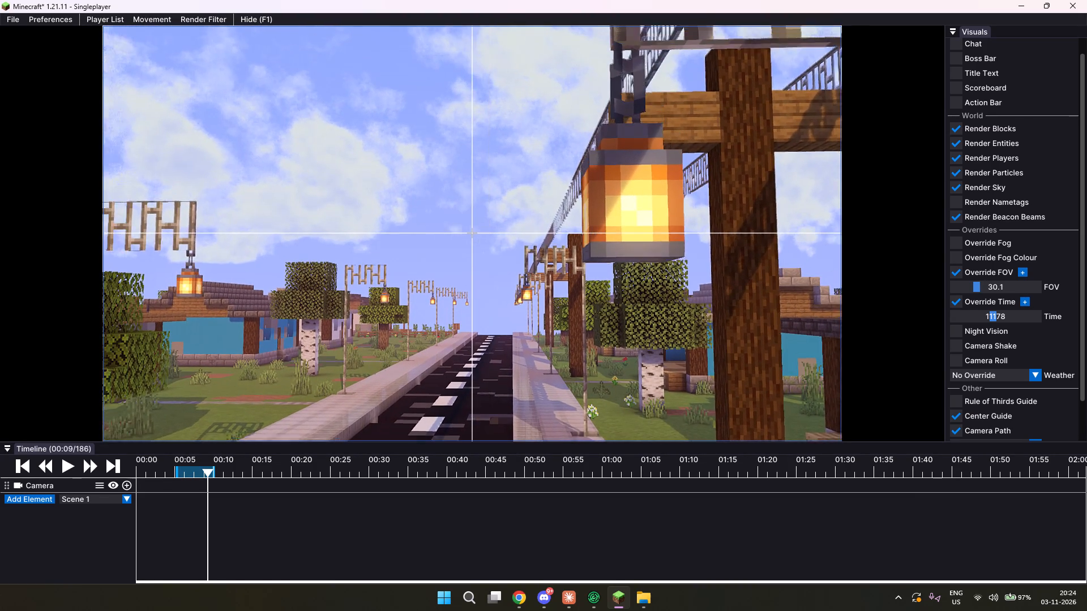
left_click_drag(543, 299, 543, 298)
key("a")
key("a")
left_click_drag(472, 233, 472, 236)
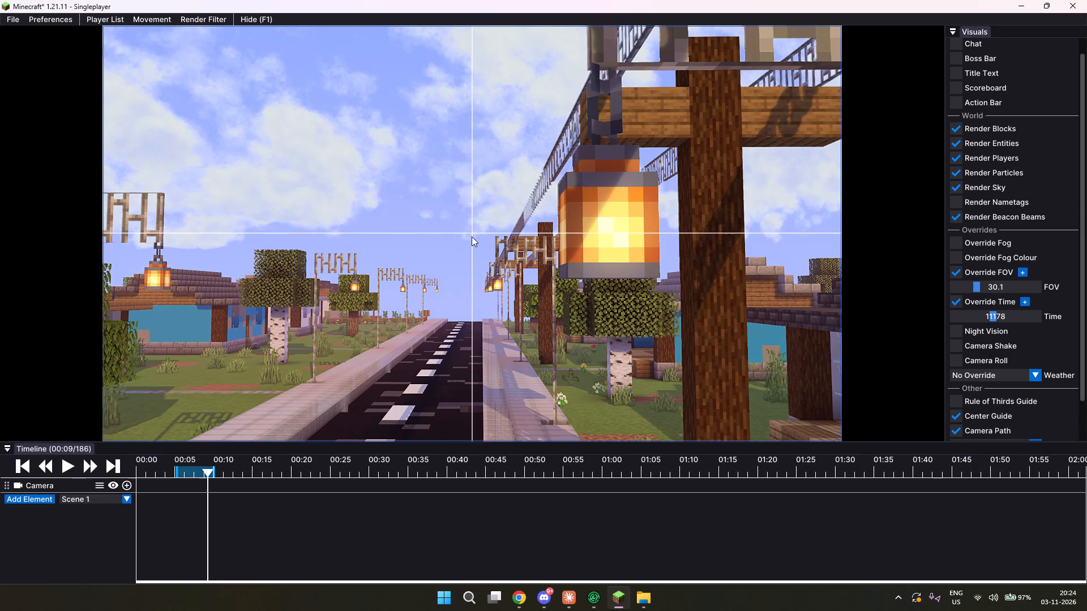
left_click_drag(472, 236, 543, 300)
key("space")
key("space")
key("w")
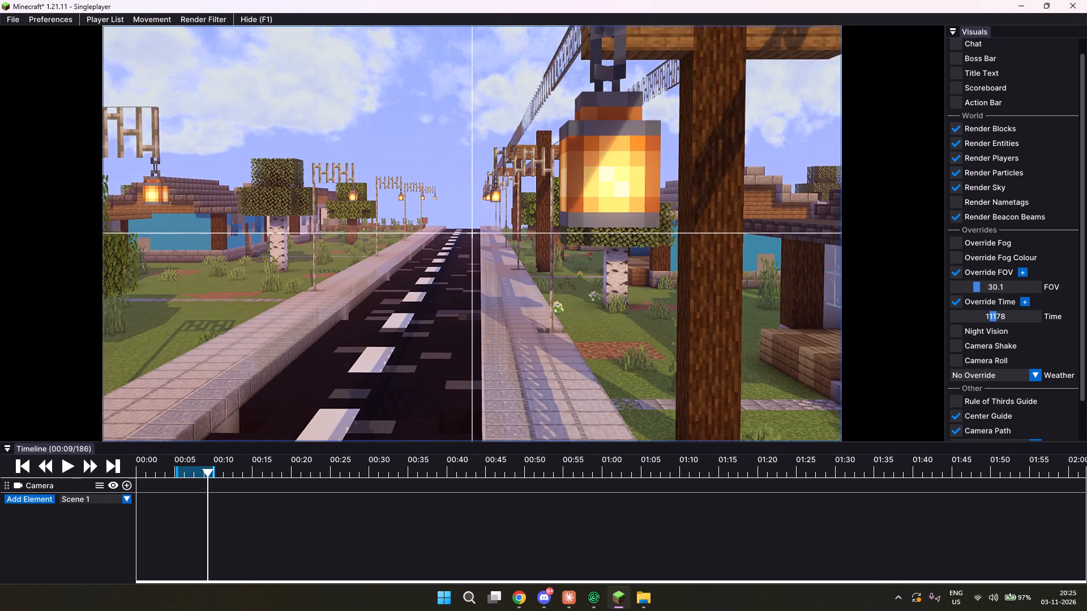
left_click_drag(543, 300, 544, 297)
key("space")
key("a")
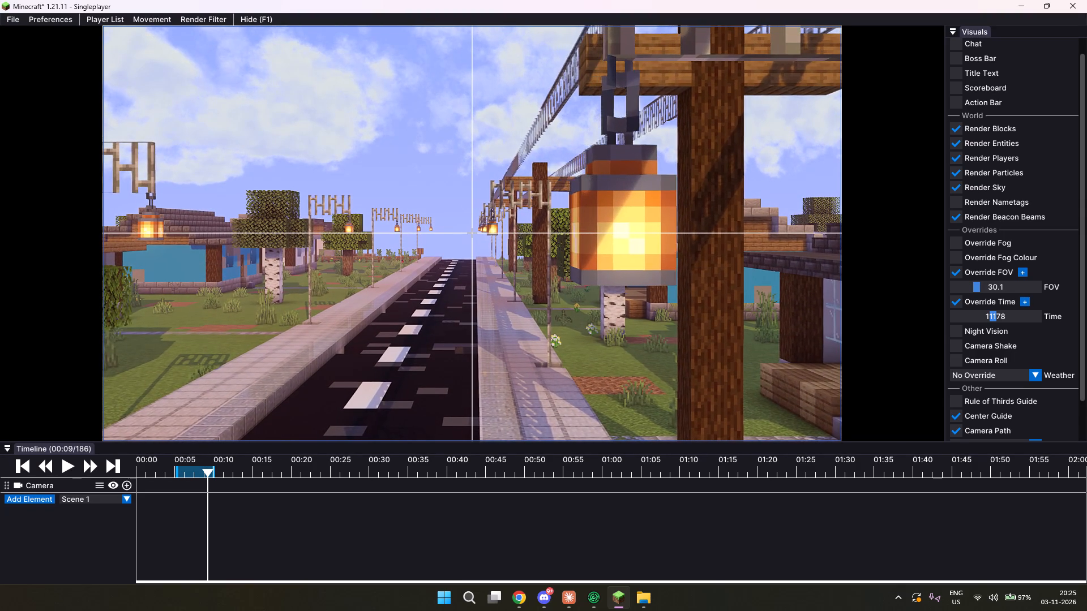
left_click_drag(544, 297, 543, 298)
key("d")
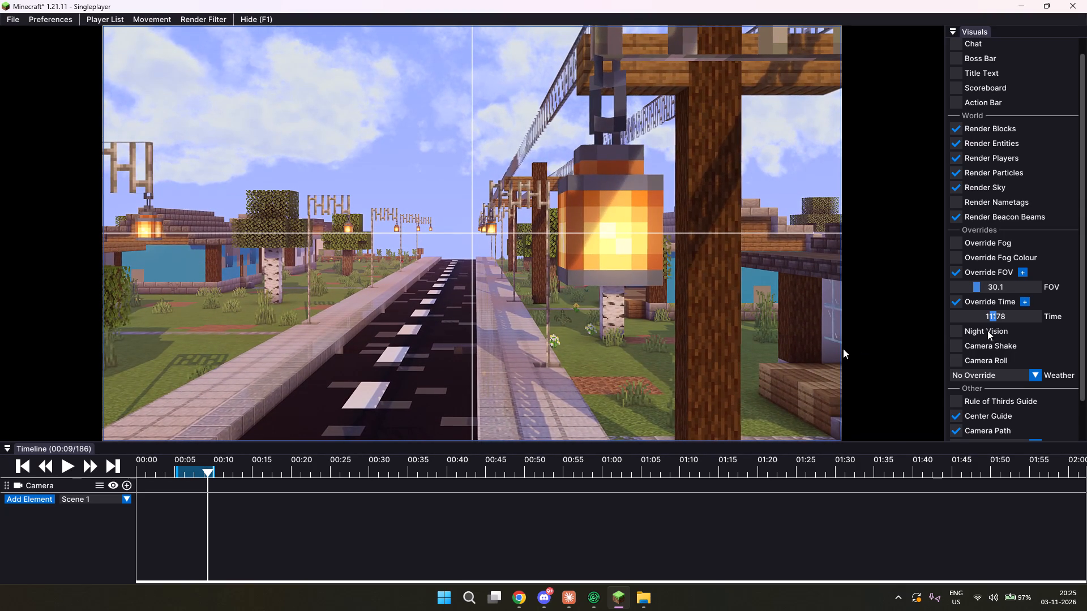
Raise the render distance to its maximum in the video settings, apply it, and return to the replay view.
key("Escape")
left_click(441, 230)
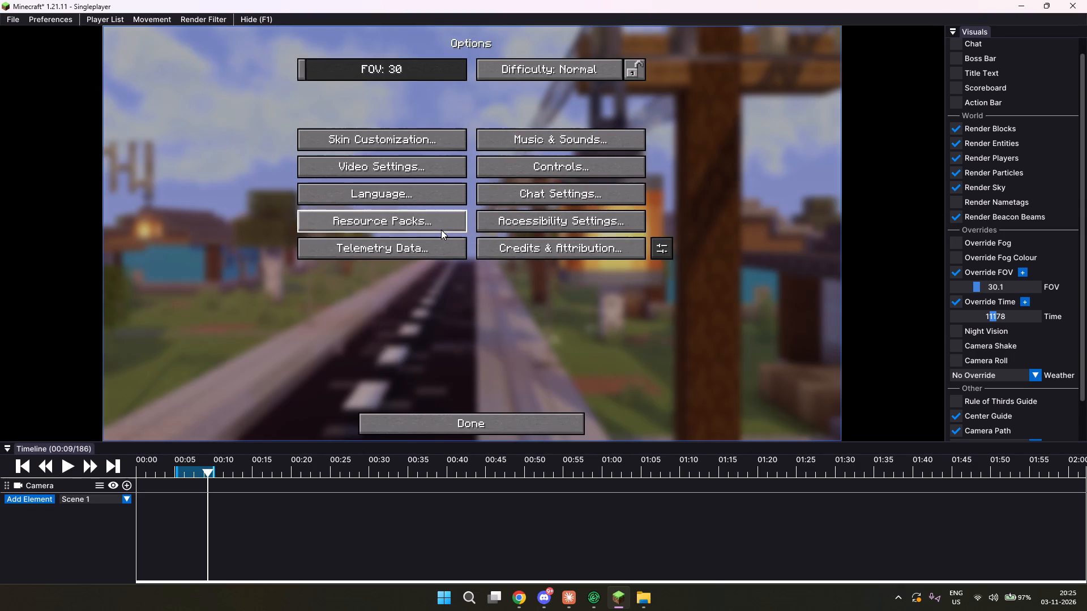
left_click(408, 171)
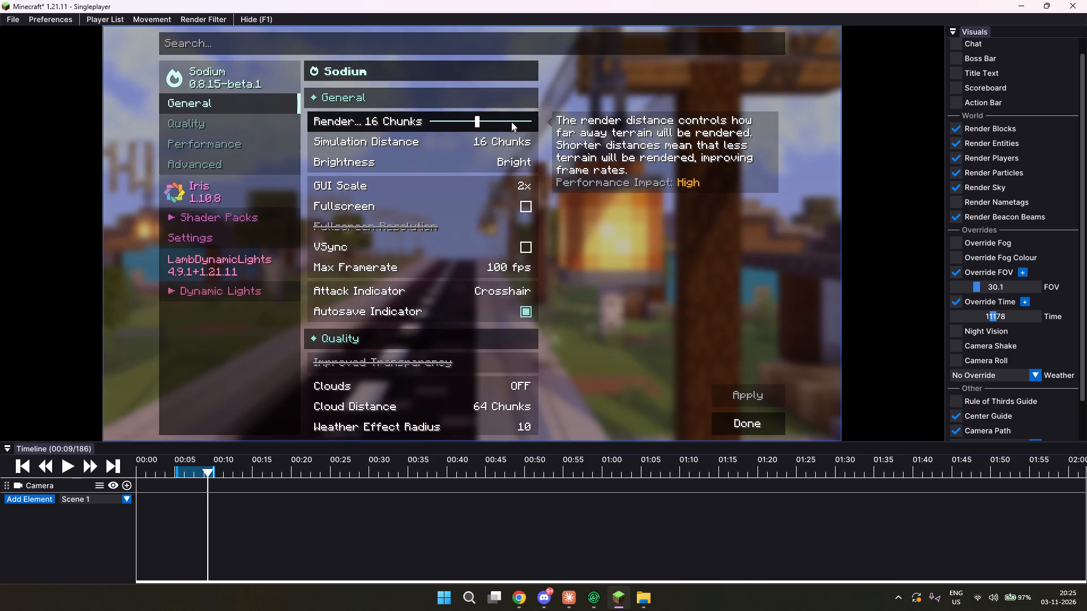
left_click_drag(512, 121, 568, 132)
left_click(743, 394)
key("Escape")
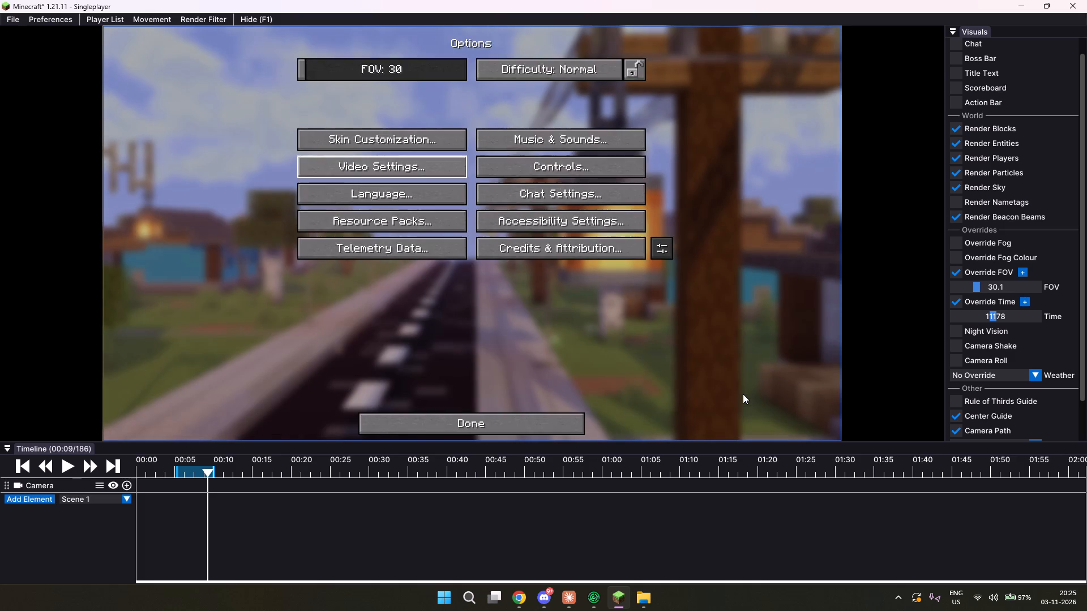
key("Escape")
key("Escape")
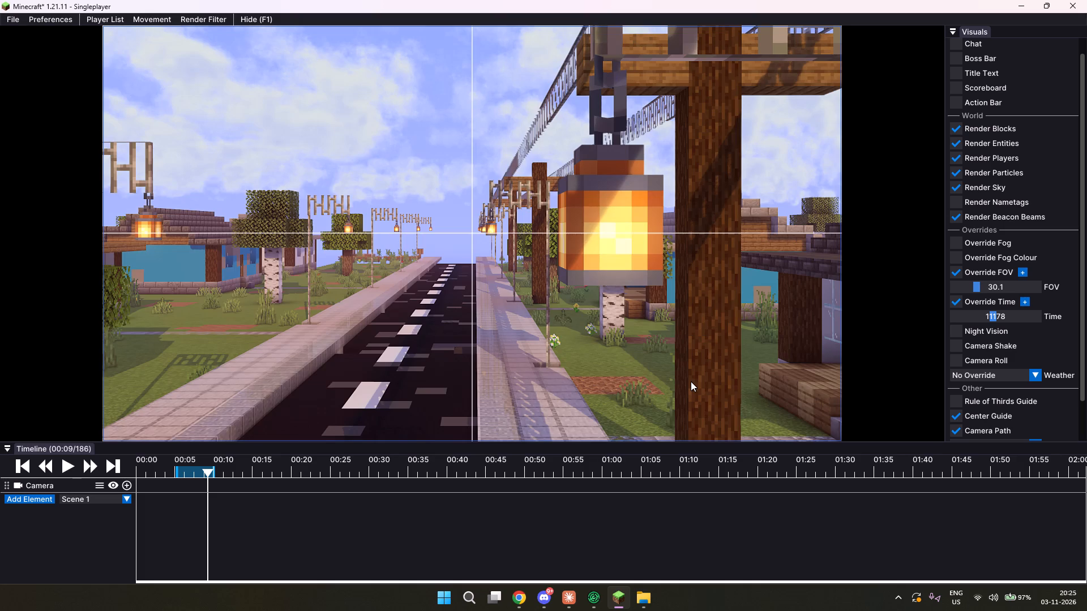
Switch the replay editor window to fullscreen.
key("F11")
key("F11")
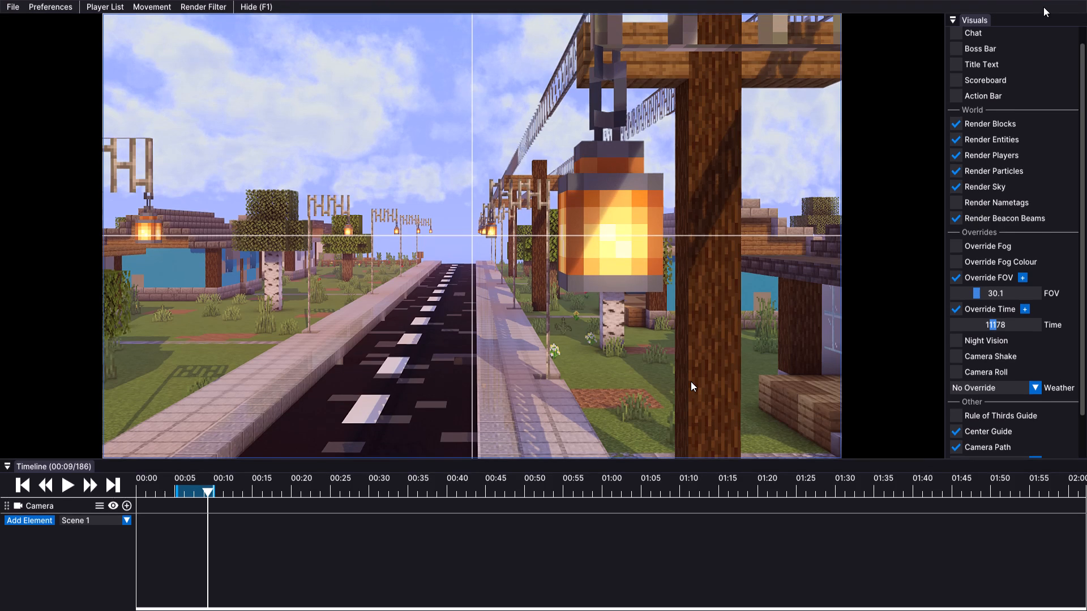
left_click(1043, 7)
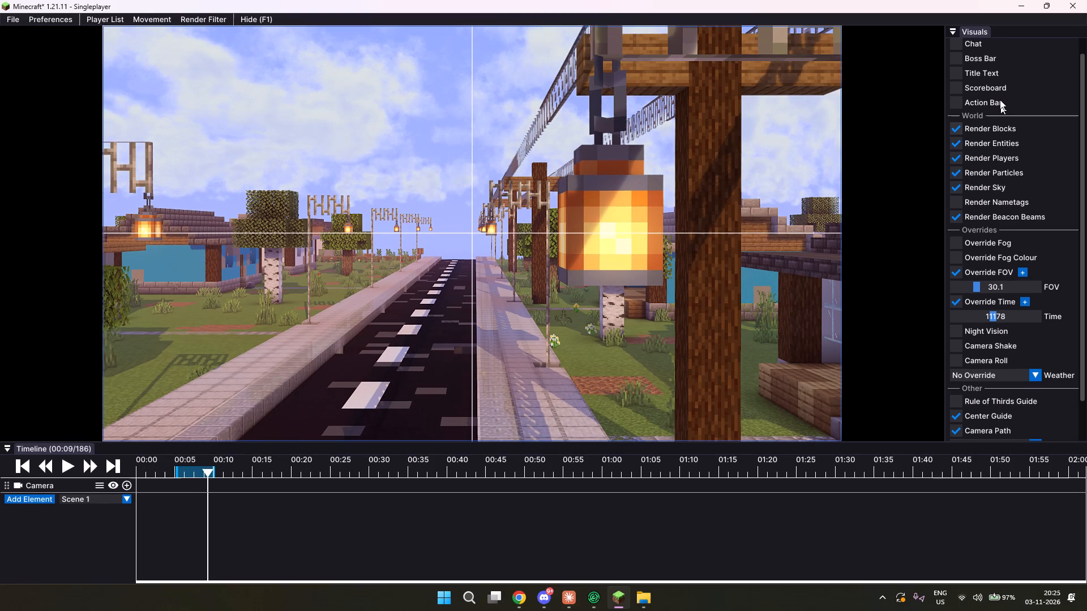
key("F11")
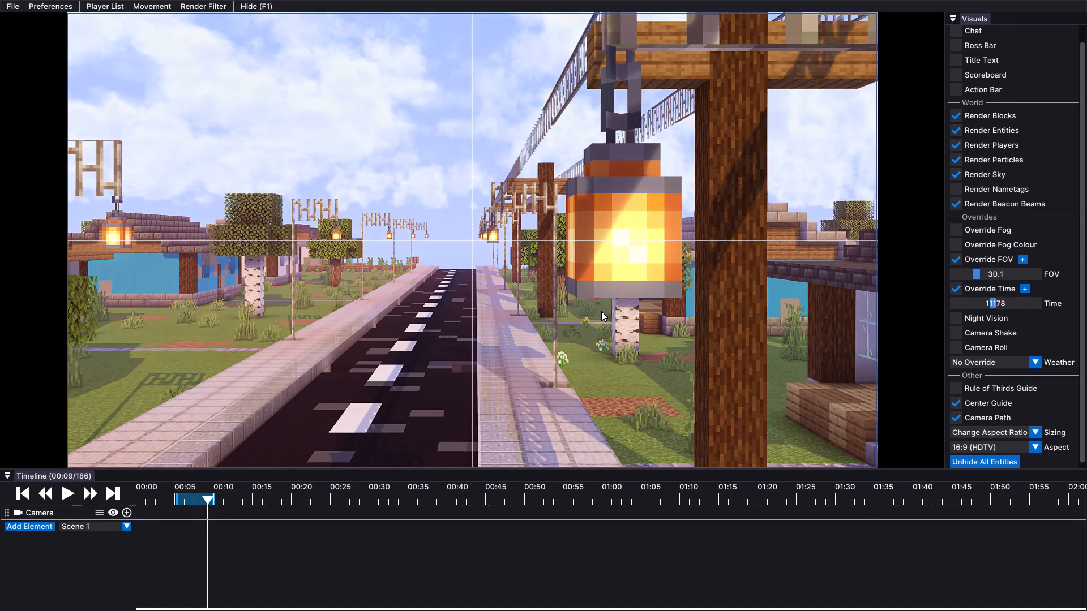
Increase the flying speed to 2.4 while flying the camera forward along the road towards its far end.
type("WSW")
scroll(601, 312, "up", 20, "shift")
scroll(601, 312, "up", 3, "shift")
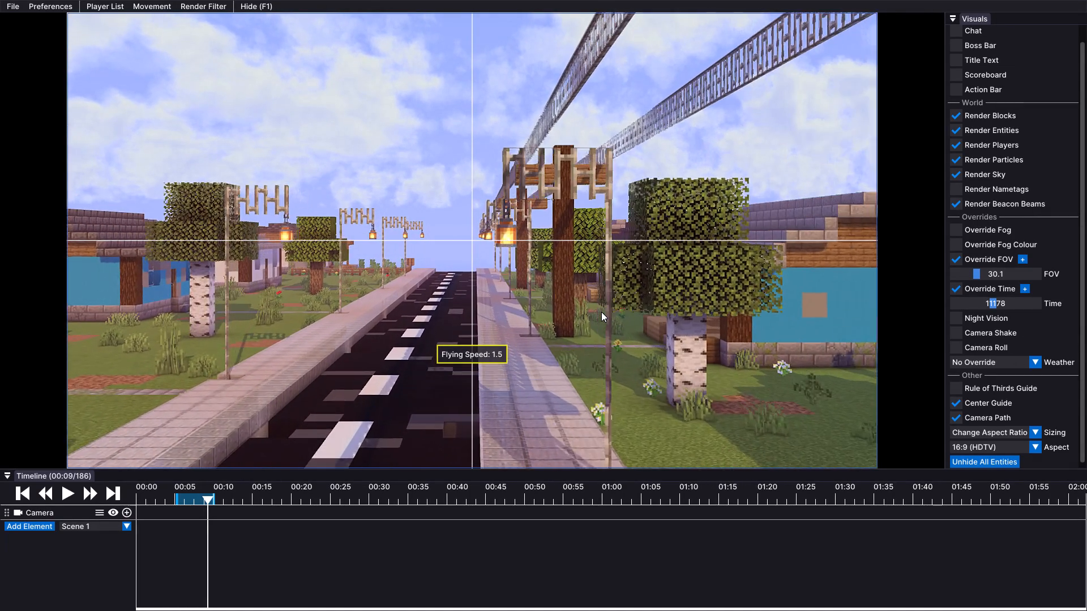
scroll(601, 312, "up", 7, "shift")
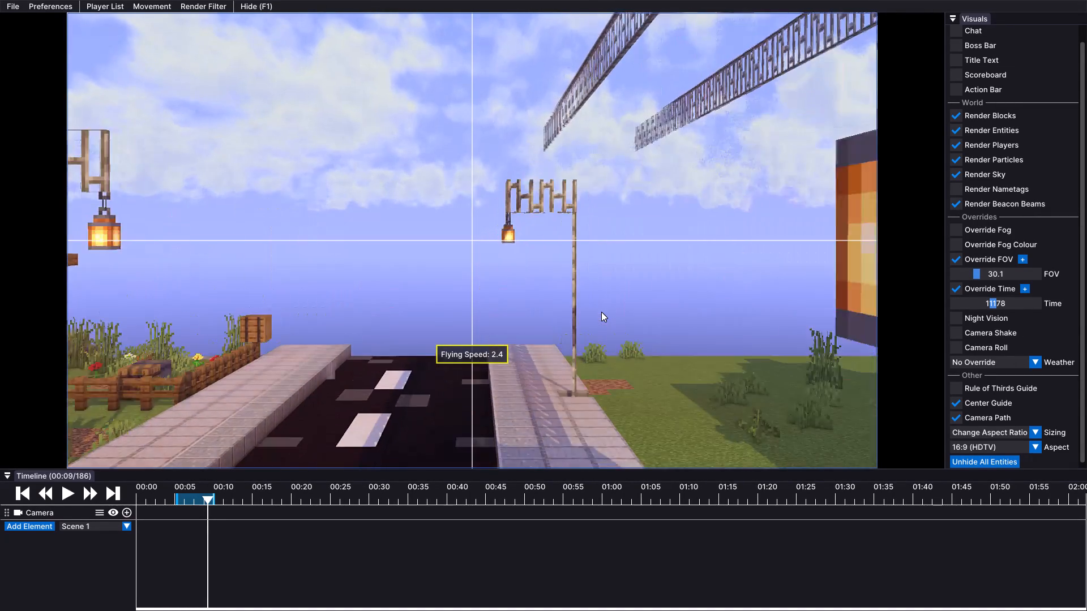
Fly the camera backward along the road until the row of street lanterns and wooden poles fills the view.
key("shift+s")
key("shift+s")
key("shift+s")
key("shift+s")
key("shift+s")
key("shift+s")
key("shift+s")
key("shift+s")
key("shift+s")
key("shift+s")
key("shift+s")
key("shift+s")
key("shift+s")
key("shift+s")
key("shift+s")
key("shift+s")
key("shift+s")
key("shift+s")
key("shift+s")
key("shift+s")
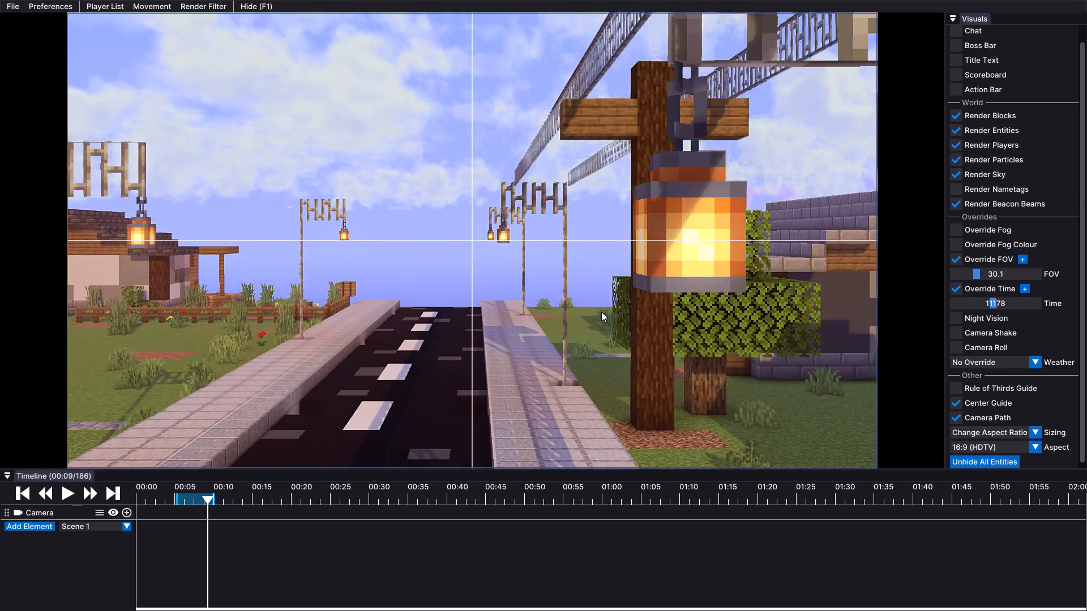
key("s")
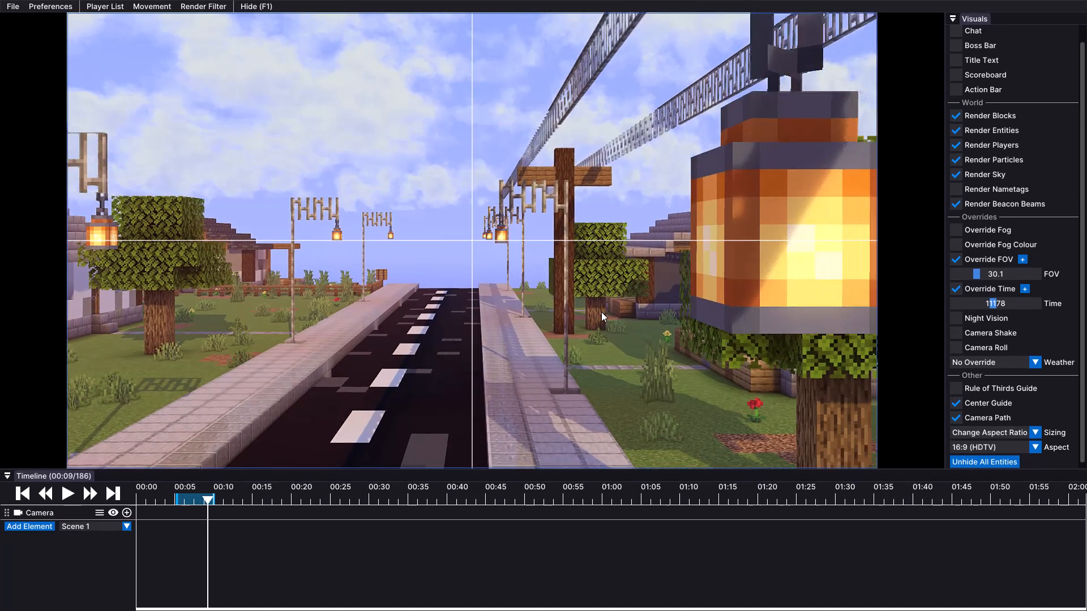
key("s")
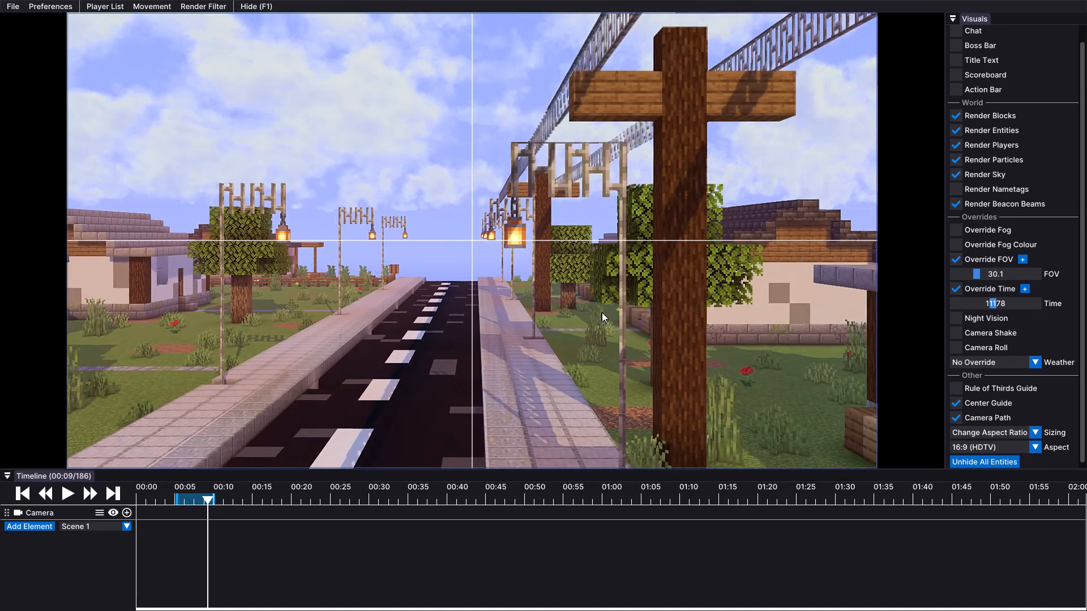
Fly the camera past the next wooden pole and adjust back and forth to frame a large lantern in the foreground.
key("s")
key("s")
key("s")
key("s")
key("s")
key("s")
key("s")
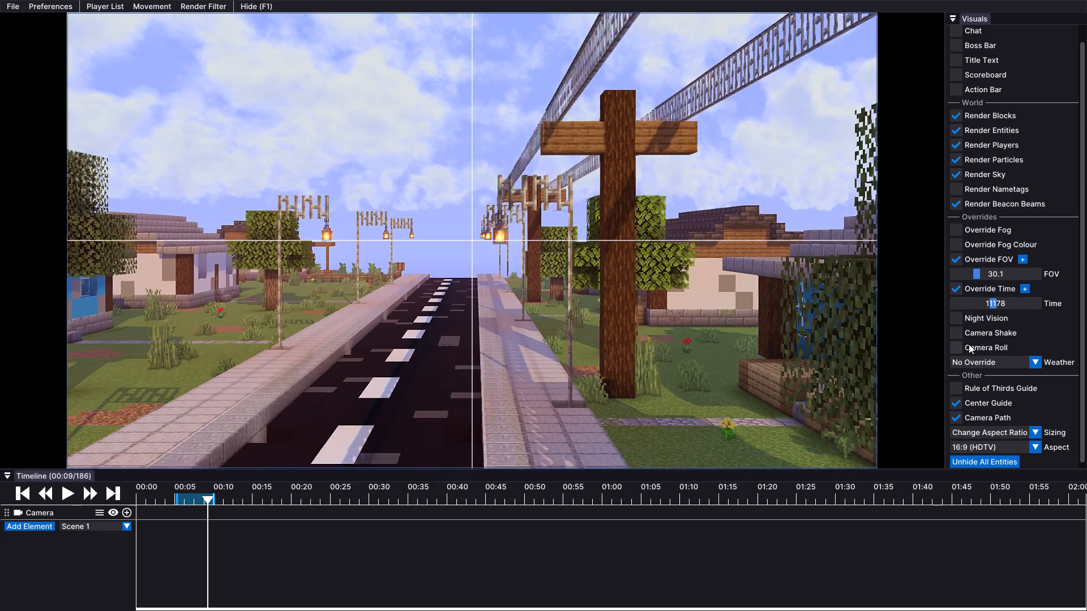
key("w")
key("w")
key("w")
key("w")
key("s")
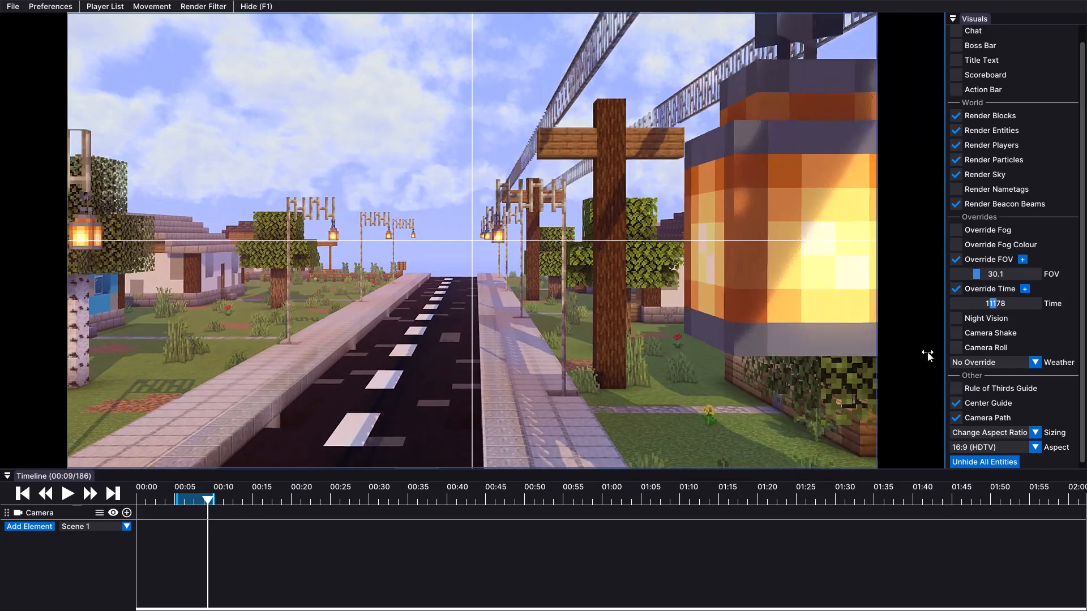
Fly the camera further back along the road to the lantern pole beside the house with the wooden porch.
left_click_drag(875, 352, 537, 305)
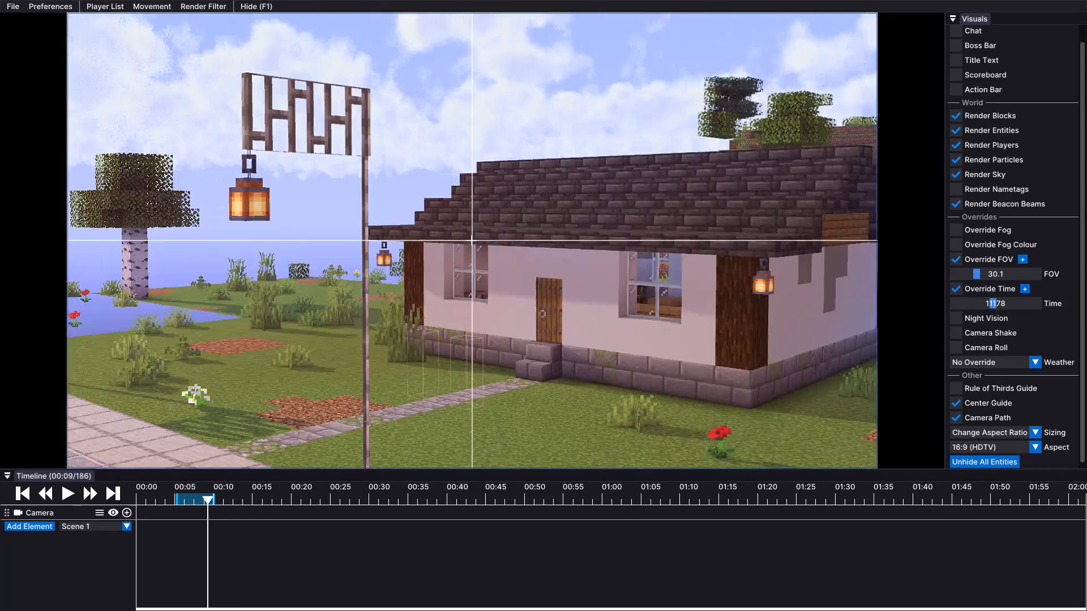
left_click_drag(537, 305, 543, 305)
key("s")
key("s")
key("s")
key("s")
key("s")
key("s")
key("s")
key("s")
key("s")
key("s")
key("s")
key("s")
key("s")
key("s")
key("s")
key("s")
key("s")
key("s")
key("s")
key("s")
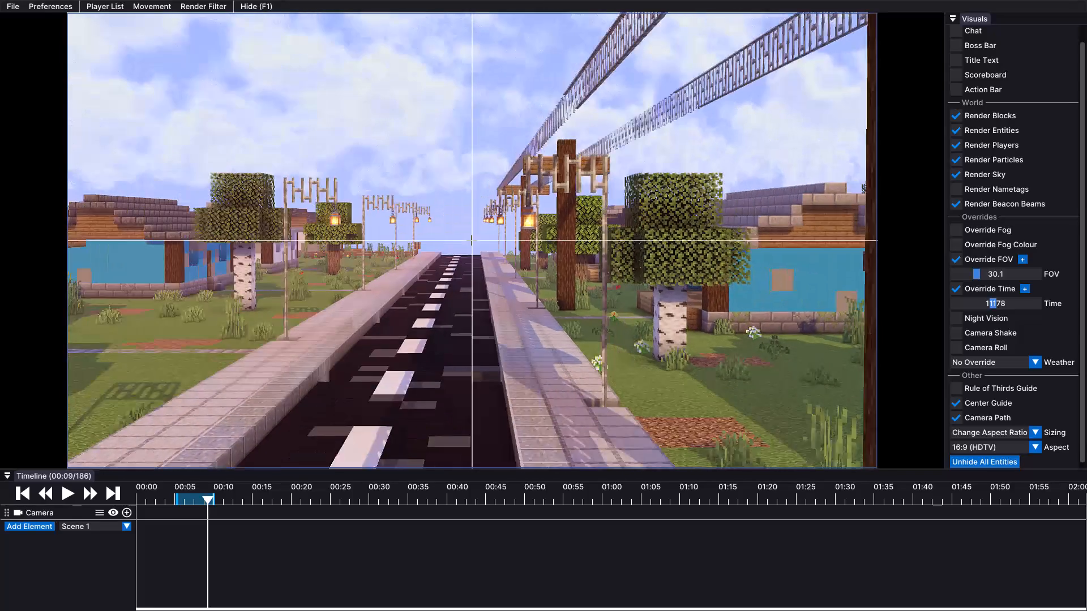
left_click_drag(543, 305, 544, 305)
key("d")
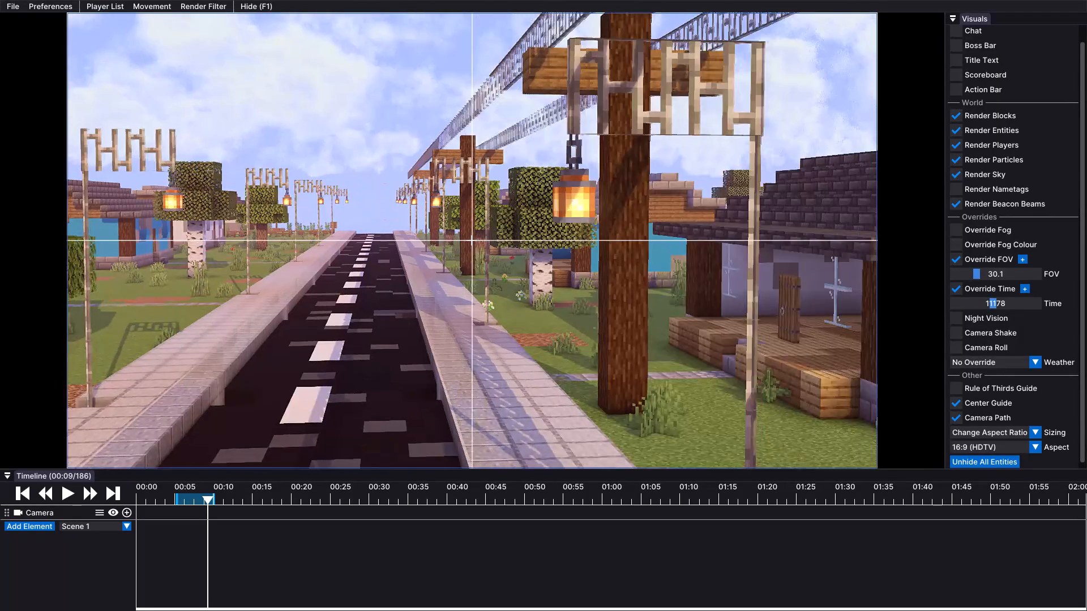
Survey the road and the houses on both sides from further back to compare possible framings.
left_click_drag(544, 305, 543, 305)
key("s")
key("s")
key("s")
key("s")
key("s")
key("a")
key("s")
key("d")
key("d")
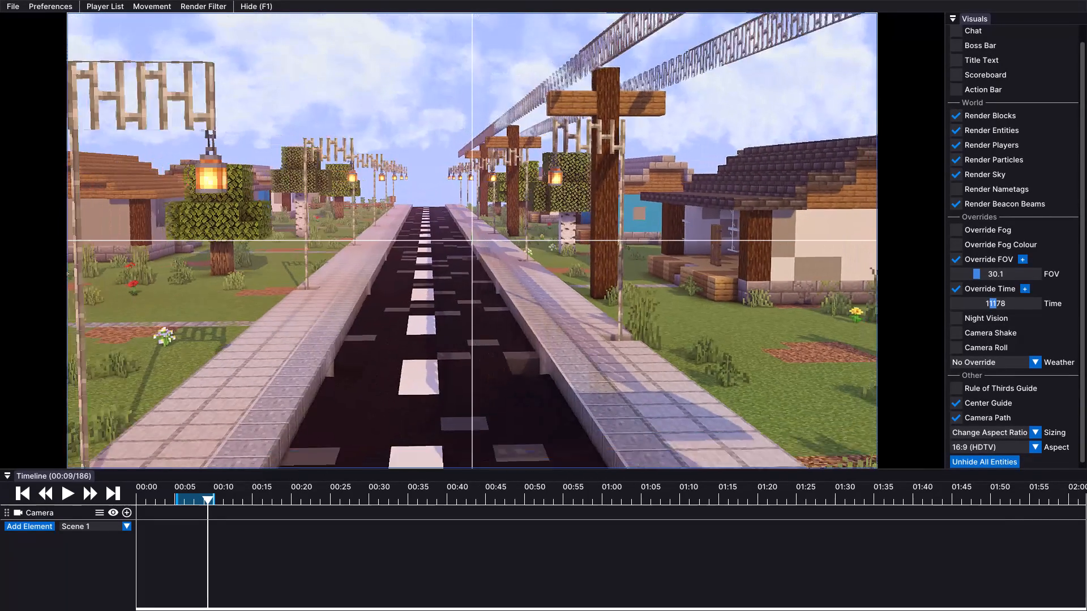
left_click_drag(543, 305, 545, 305)
key("w")
key("a")
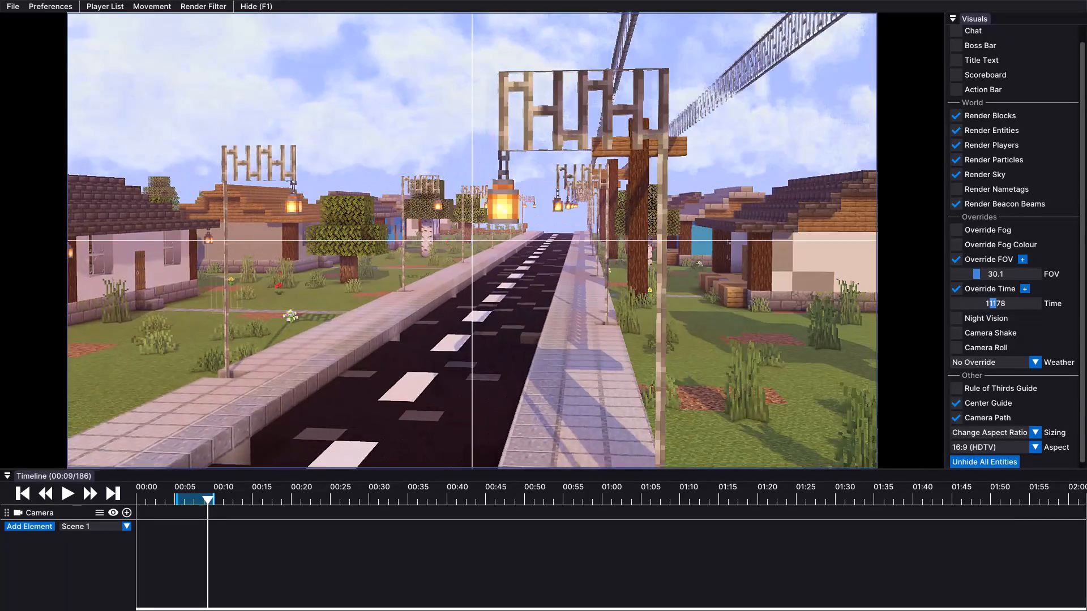
left_click_drag(545, 305, 541, 306)
key("d")
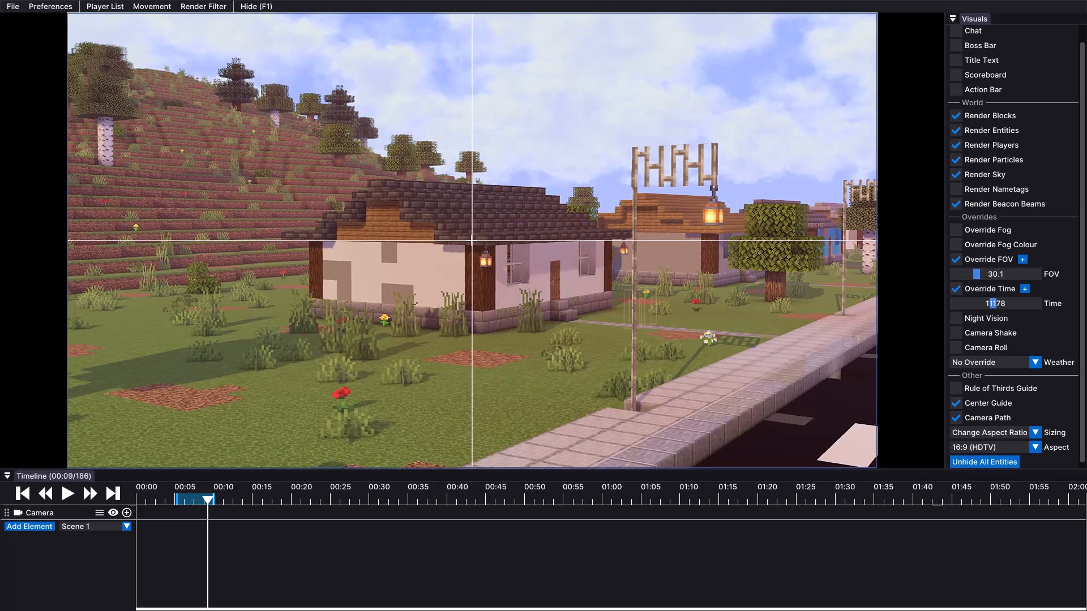
Fly the camera forward to the lantern pole by the porch house and aim it straight down the road.
left_click_drag(541, 306, 542, 305)
key("w")
type("AW")
left_click_drag(542, 305, 543, 304)
key("w")
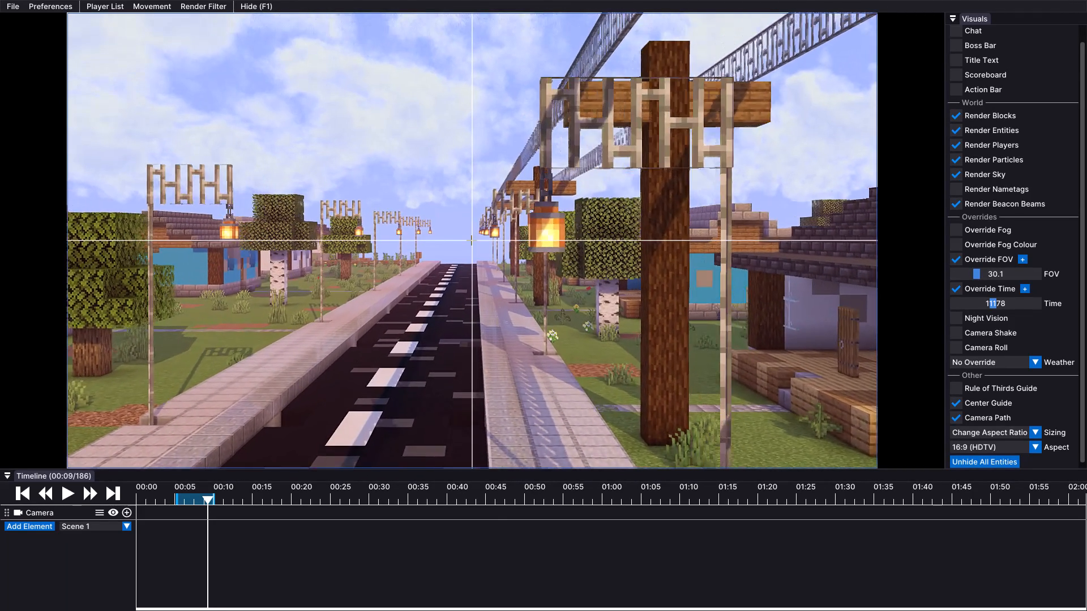
Slow the flying speed to about 1.2 and ease the camera into place so a large lantern hangs between the road and the wooden pole.
left_click_drag(543, 304, 543, 305)
scroll(558, 265, "up", 5)
key("w")
key("s")
scroll(550, 270, "down", 13)
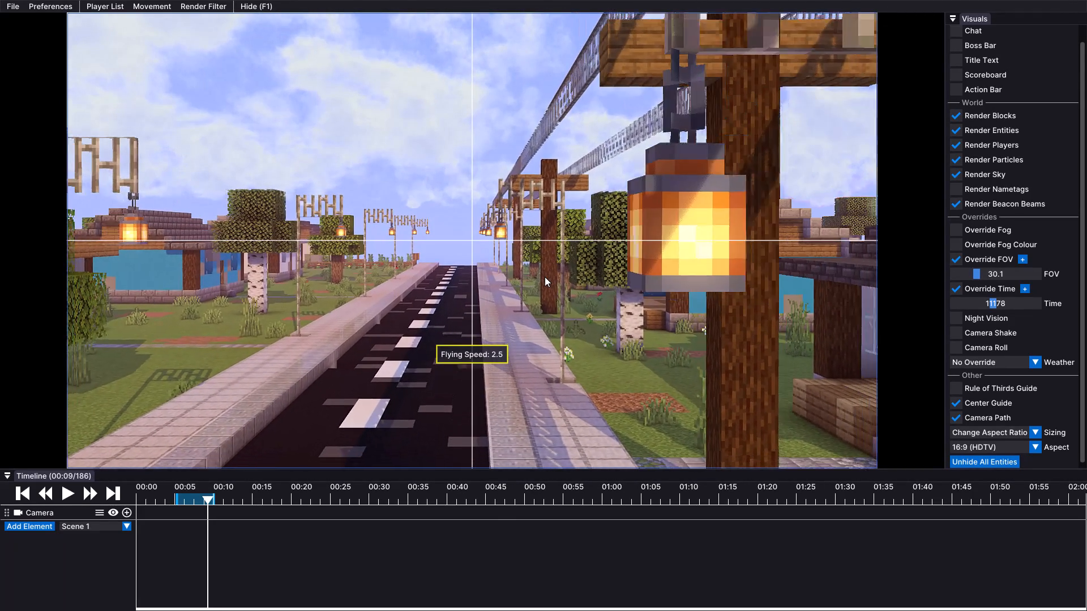
scroll(545, 277, "down", 8)
key("w")
scroll(544, 277, "down", 6)
key("d")
scroll(544, 277, "down", 5)
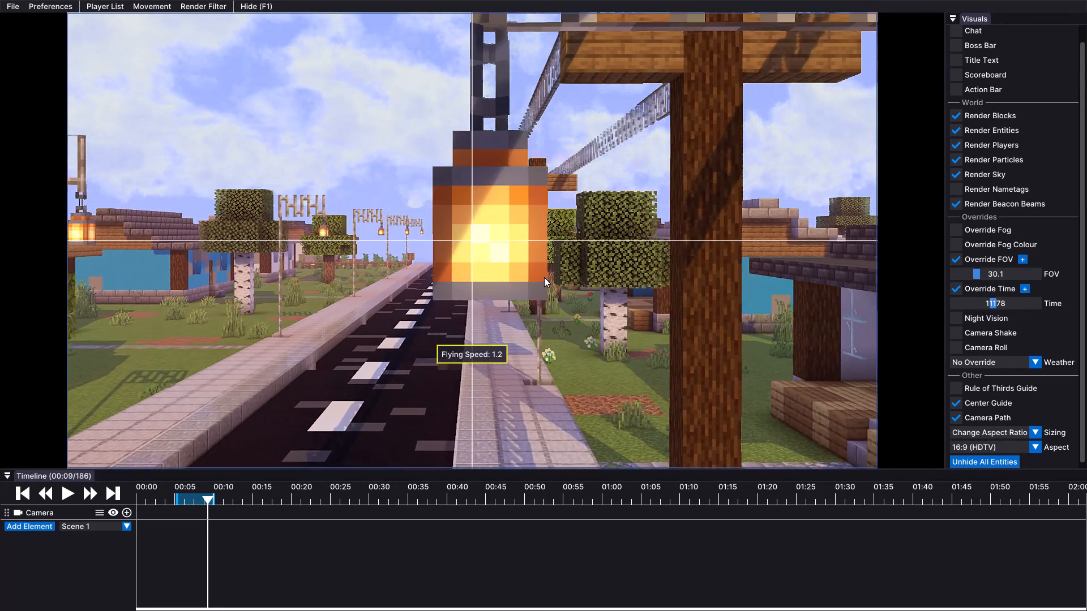
scroll(544, 277, "down", 20)
scroll(544, 277, "down", 2)
key("a")
type("SA")
left_click_drag(541, 282, 543, 305)
type("AA")
left_click_drag(543, 305, 543, 305)
key("a")
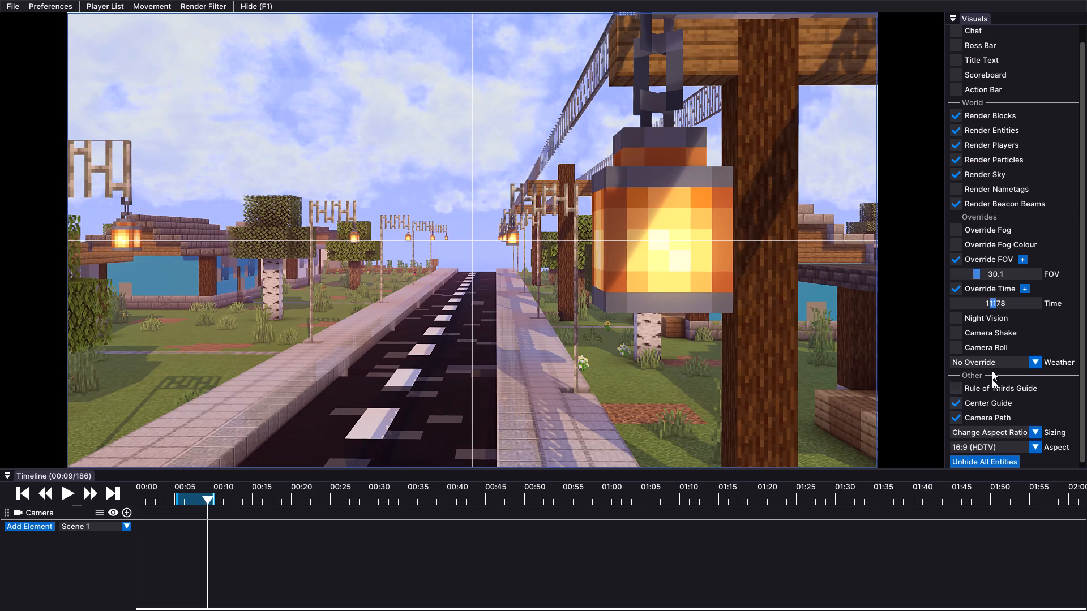
Enable the fog override with a start of about 322.6 and an end of about 63.1.
left_click(956, 229)
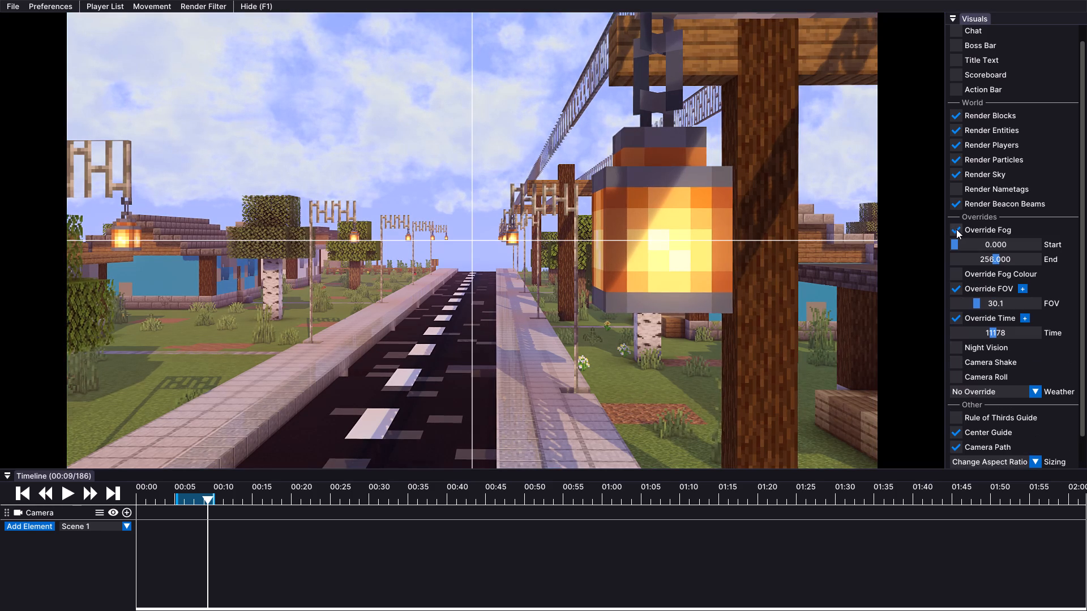
left_click_drag(982, 260, 954, 260)
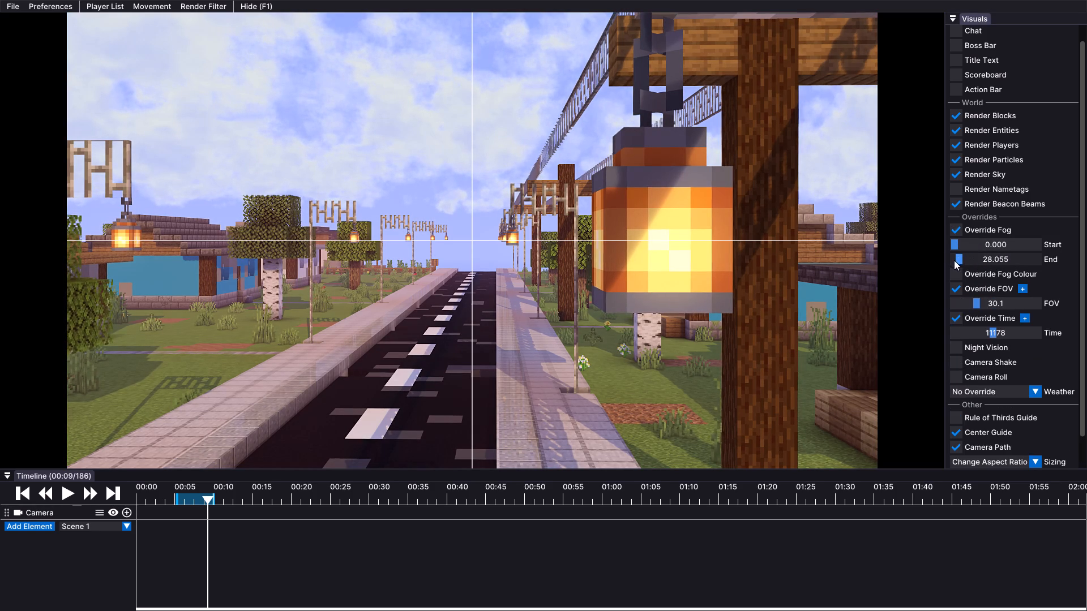
left_click_drag(954, 260, 965, 265)
left_click_drag(955, 232, 960, 241)
left_click_drag(956, 244, 997, 244)
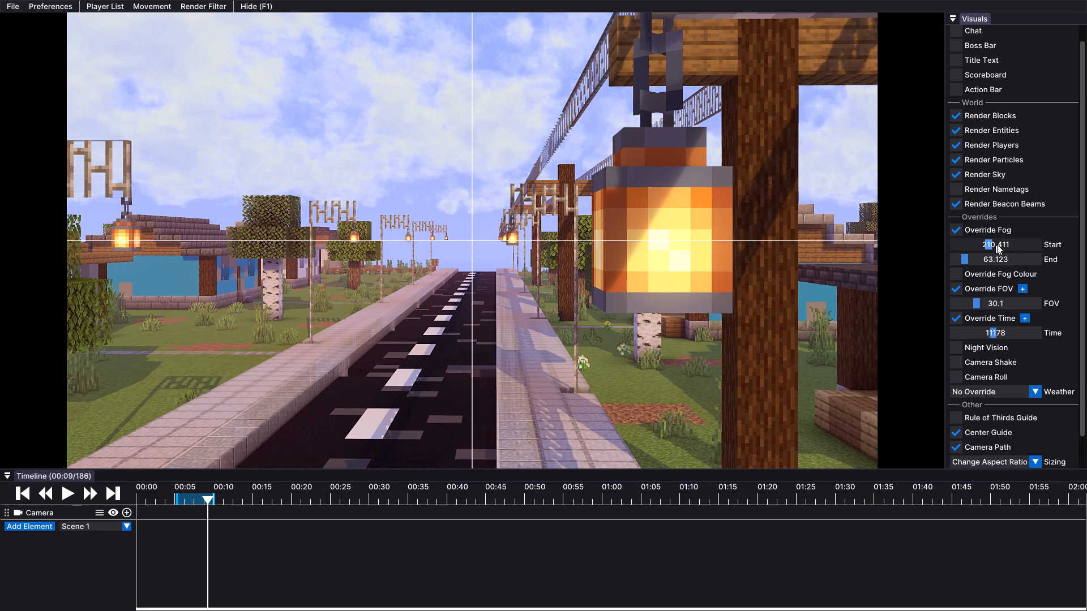
left_click_drag(997, 244, 1062, 255)
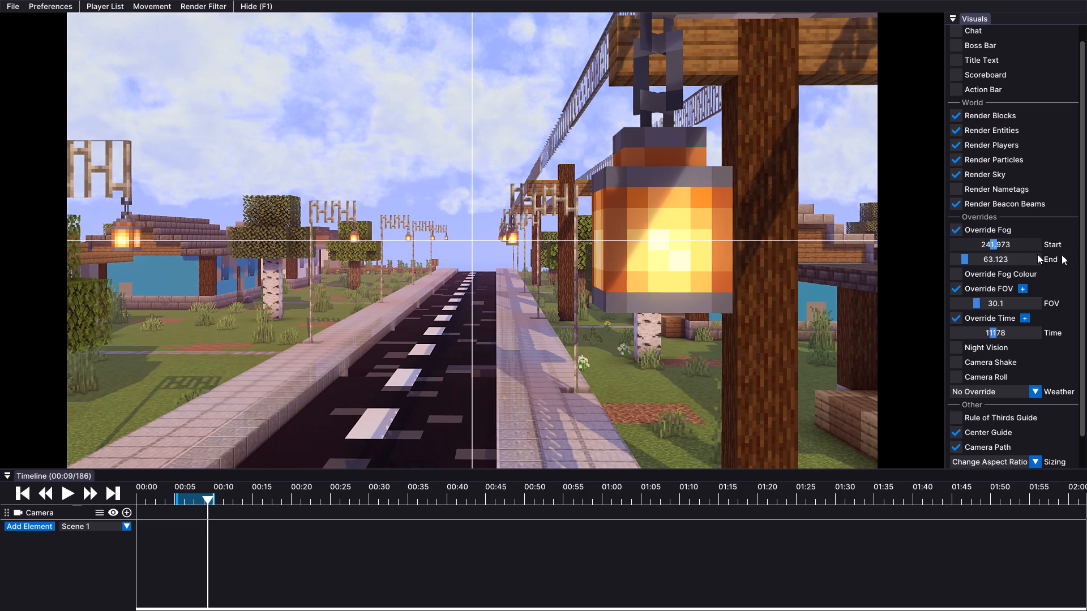
left_click_drag(1062, 255, 1008, 255)
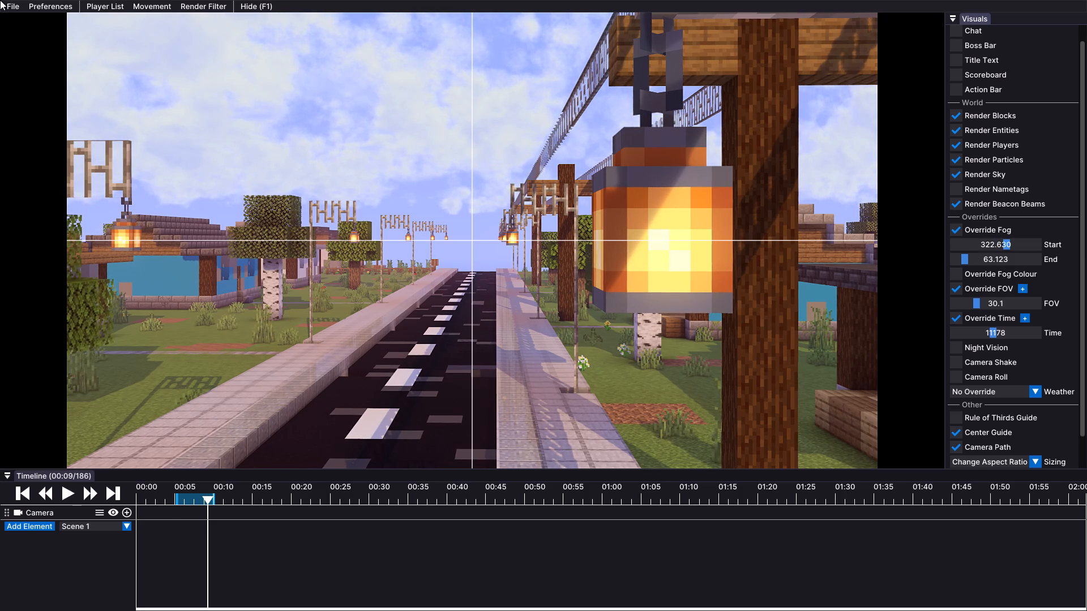
Examine the General and Quality options in the game's video settings.
key("Escape")
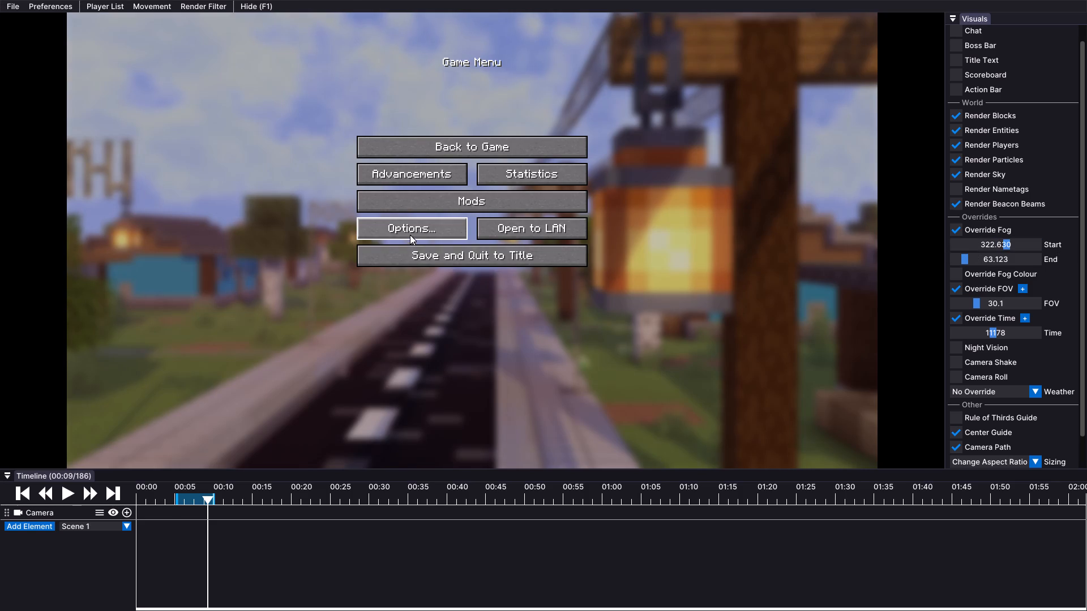
left_click(410, 235)
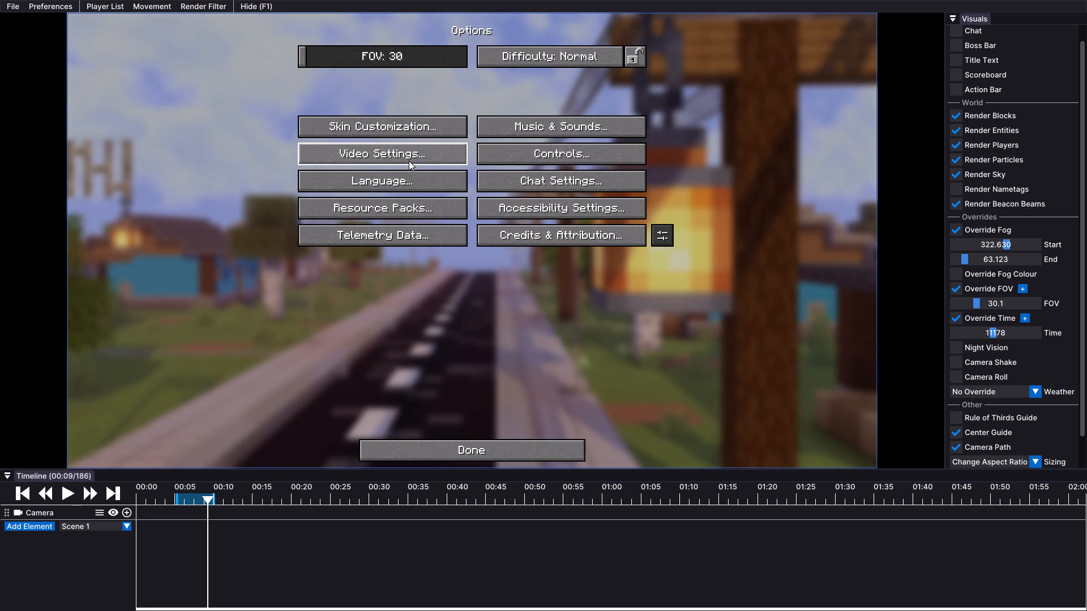
left_click(426, 160)
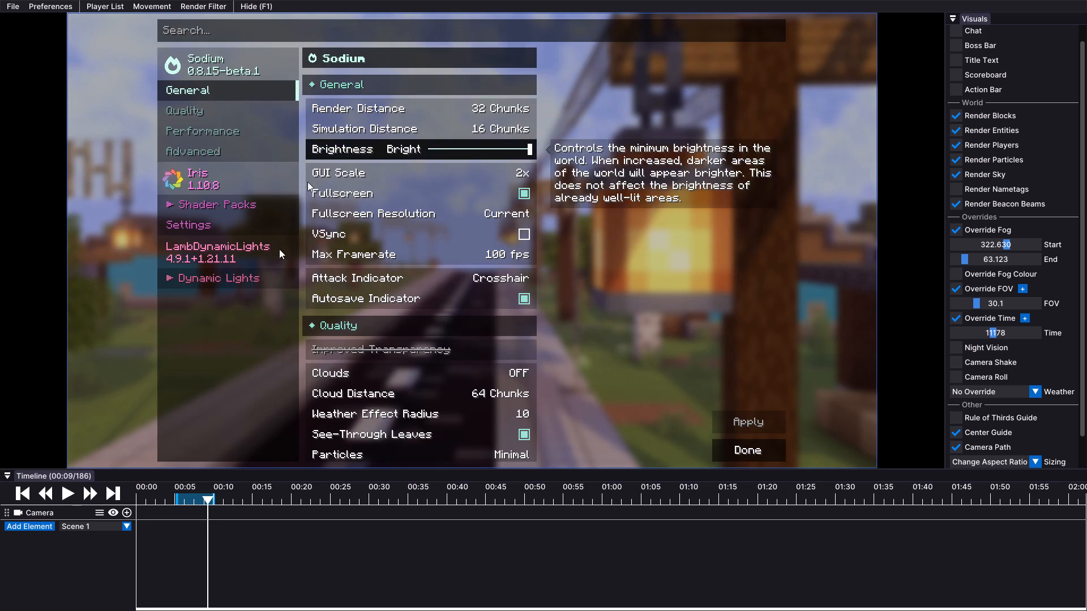
scroll(371, 344, "down", 17)
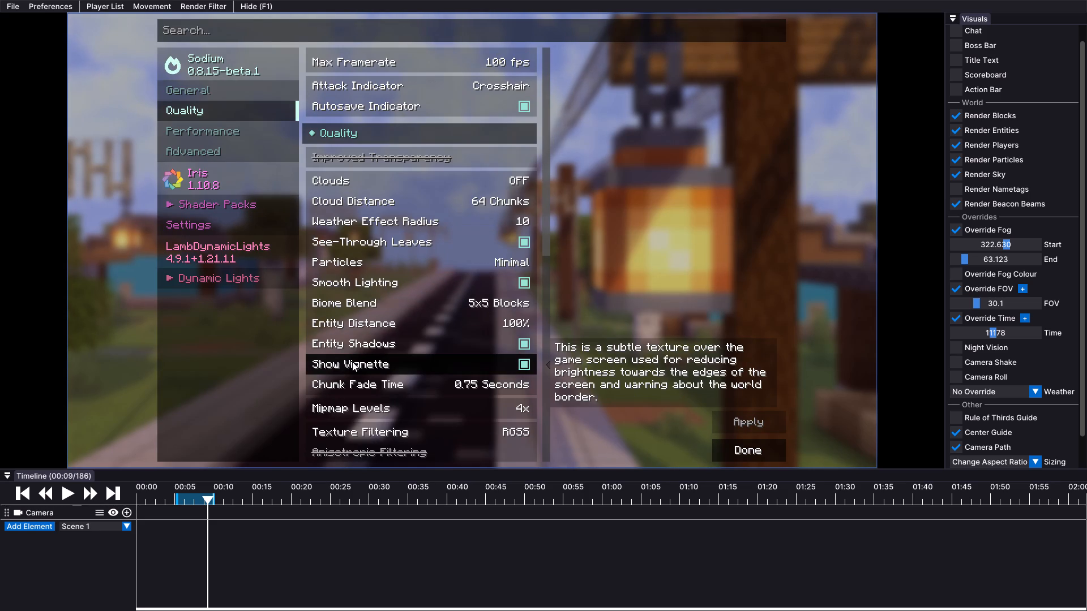
scroll(344, 373, "down", 7)
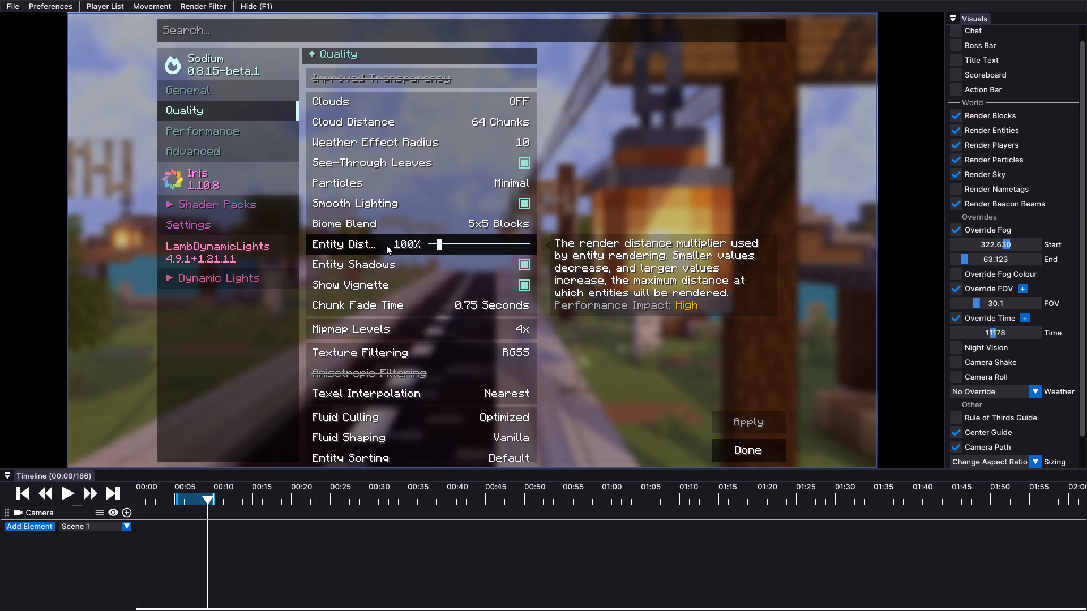
left_click(256, 106)
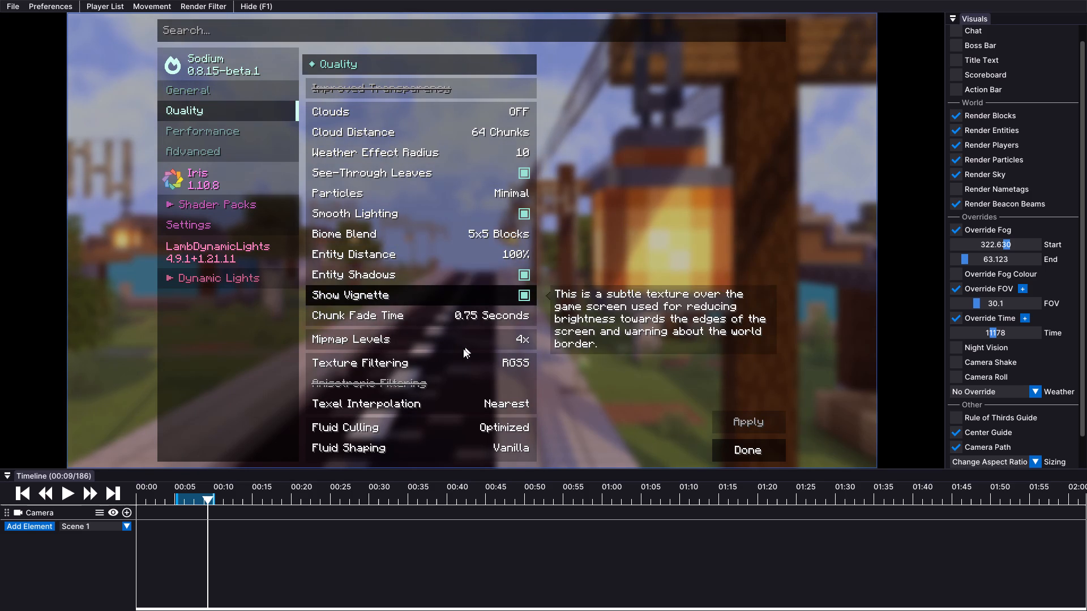
scroll(447, 399, "down", 6)
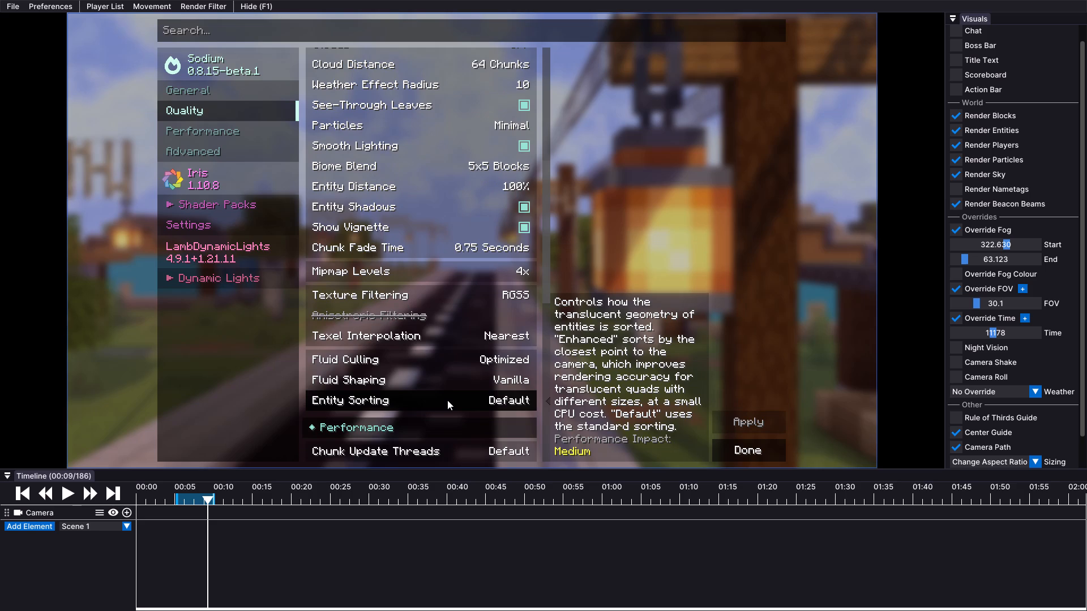
scroll(447, 400, "up", 4)
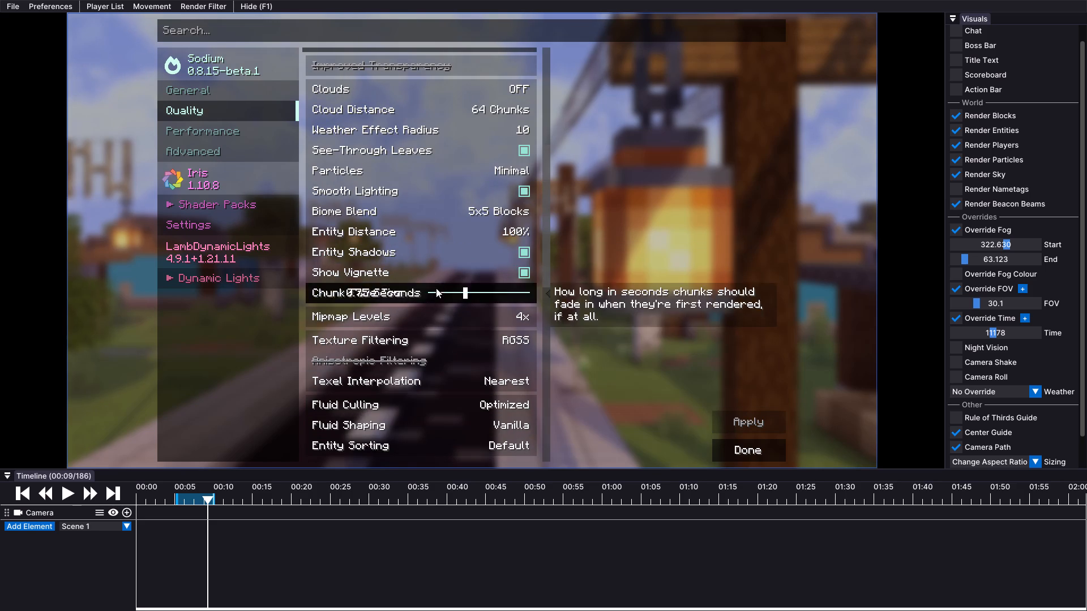
scroll(434, 278, "up", 2)
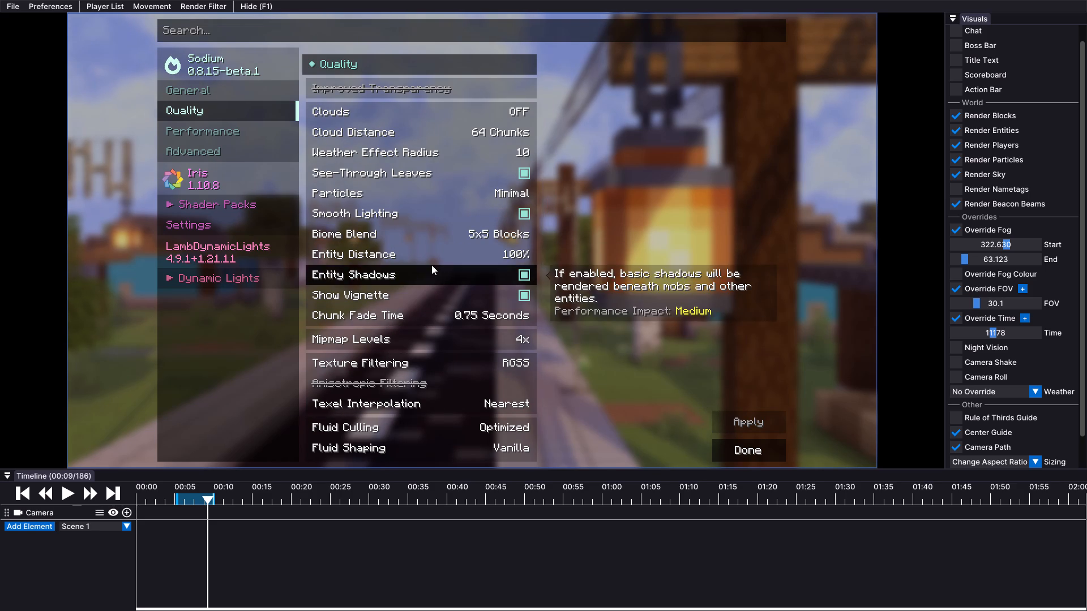
scroll(428, 221, "up", 8)
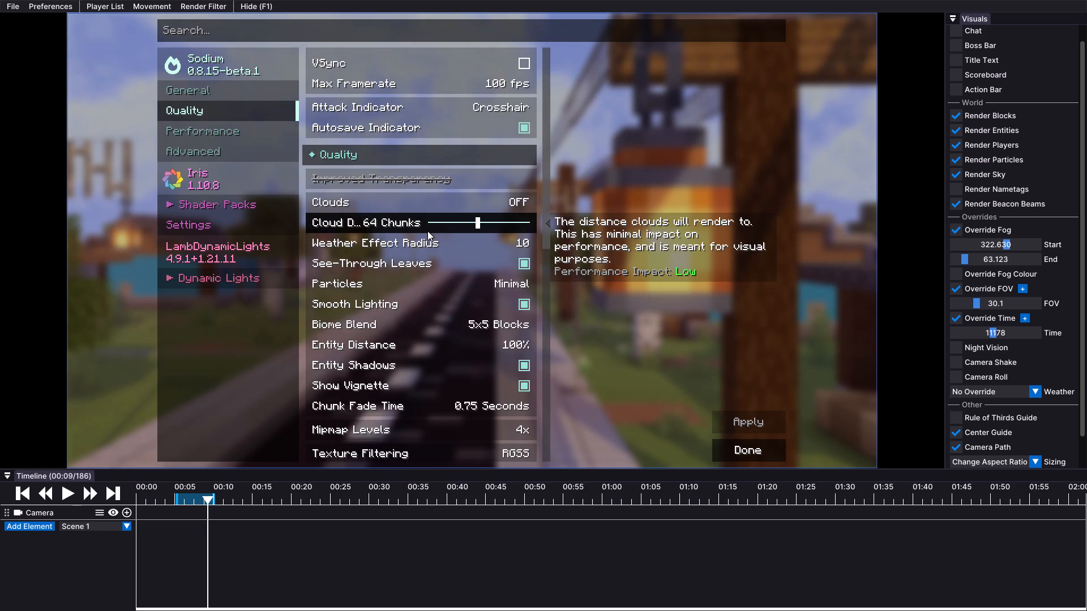
scroll(427, 231, "down", 7)
scroll(427, 231, "up", 9)
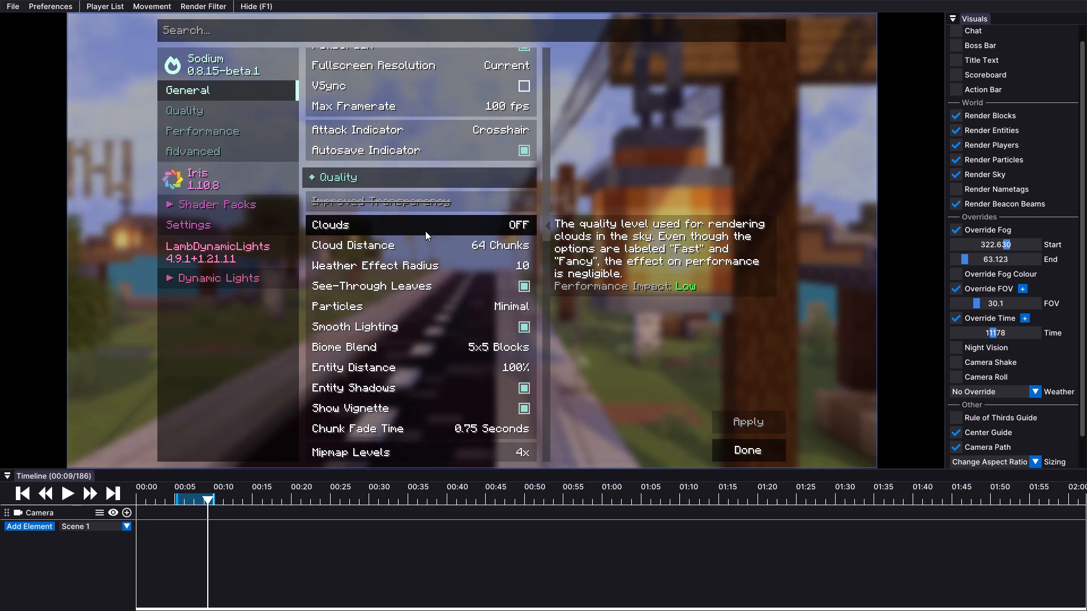
Set the maximum framerate to Unlimited and apply the change.
left_click_drag(494, 106, 577, 106)
left_click(743, 412)
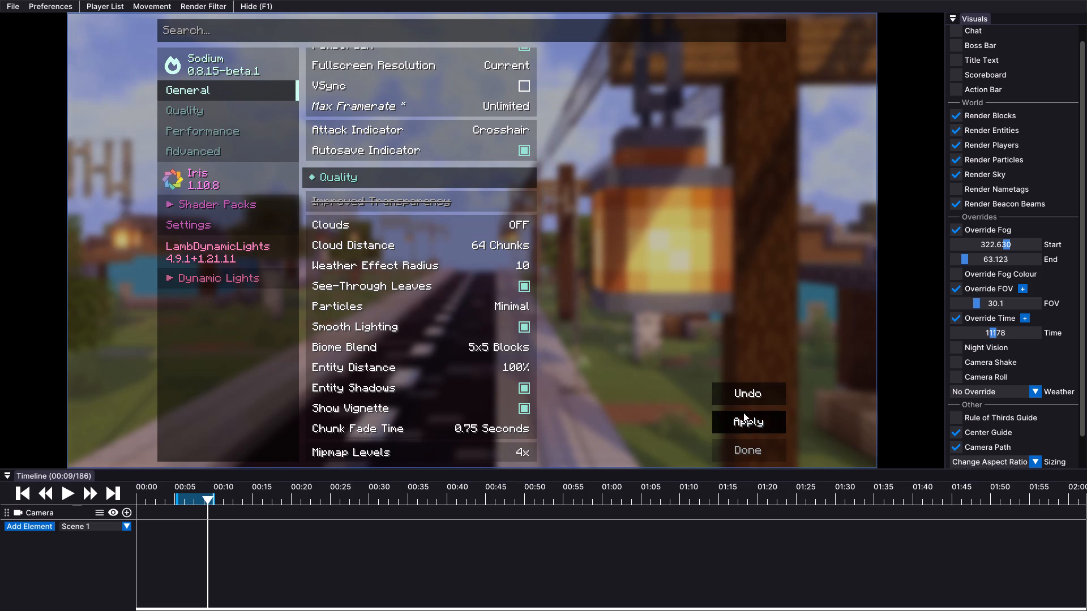
In the shader pack's fog settings, set End Fog Red to 1.2, trying End Fog Green at 2.0 before returning it to Use Style.
left_click(254, 210)
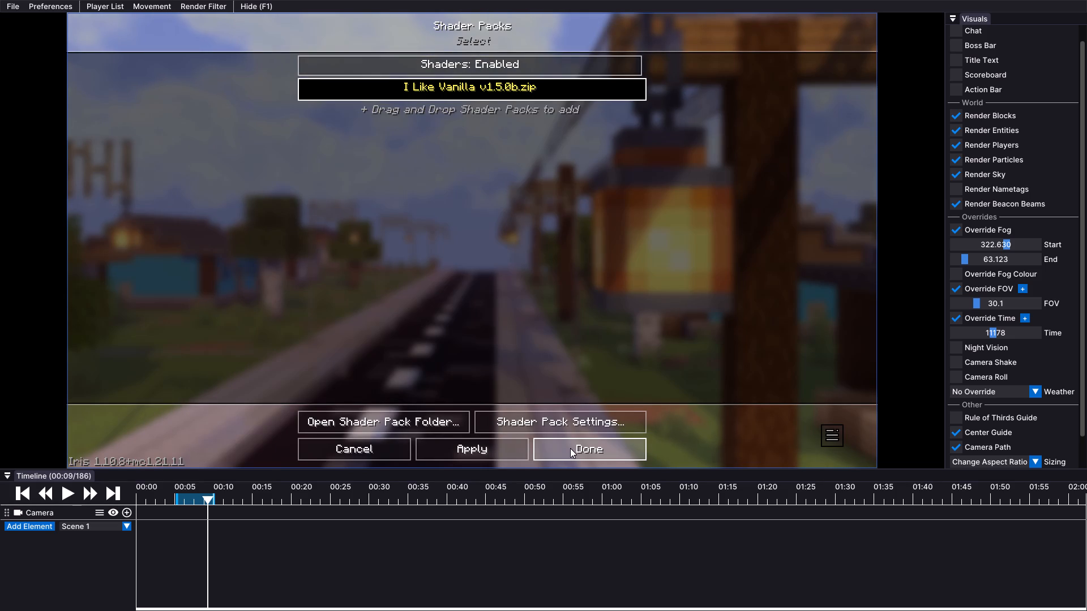
left_click(571, 424)
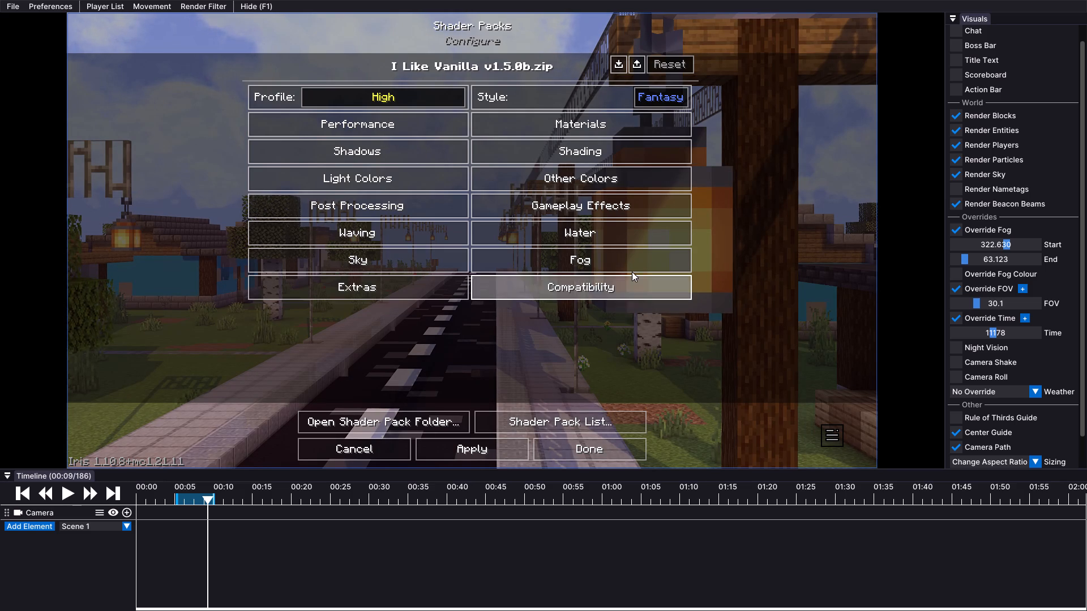
left_click(633, 256)
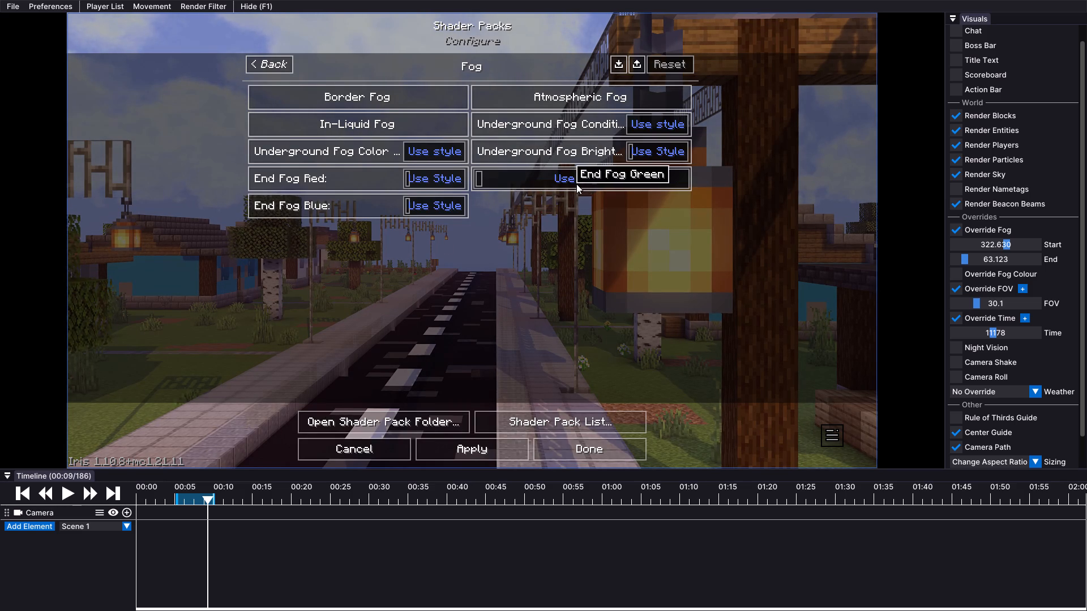
left_click_drag(417, 175, 554, 183)
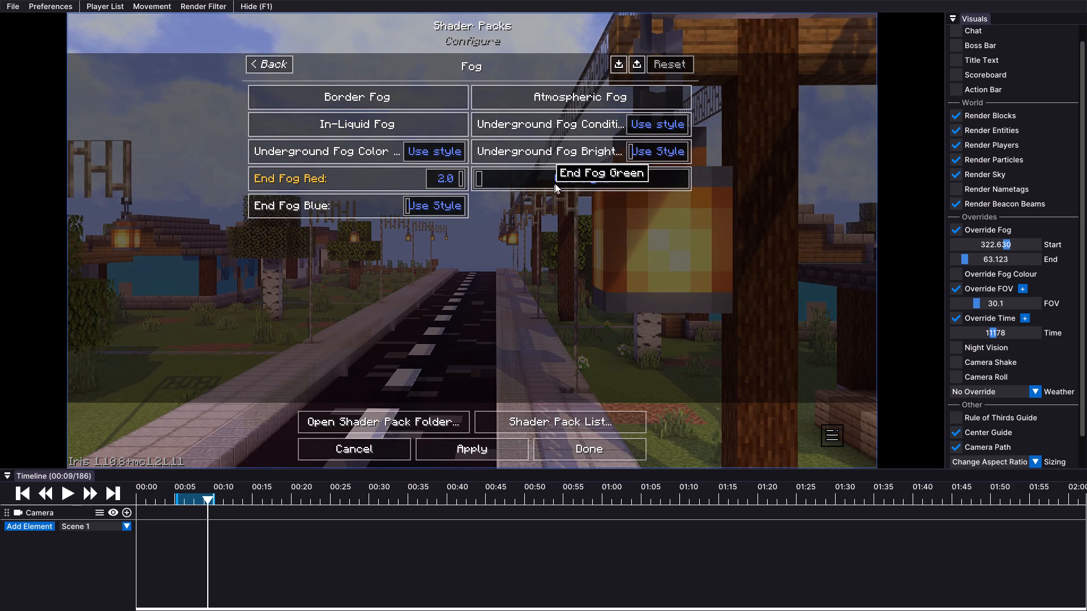
left_click_drag(592, 174, 709, 183)
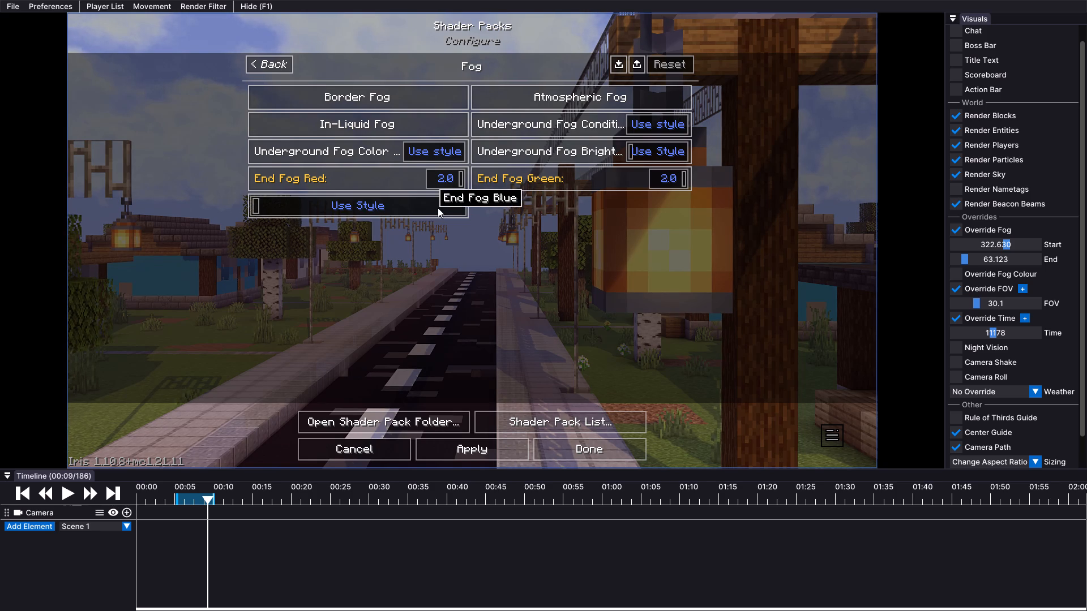
left_click_drag(456, 182, 410, 189)
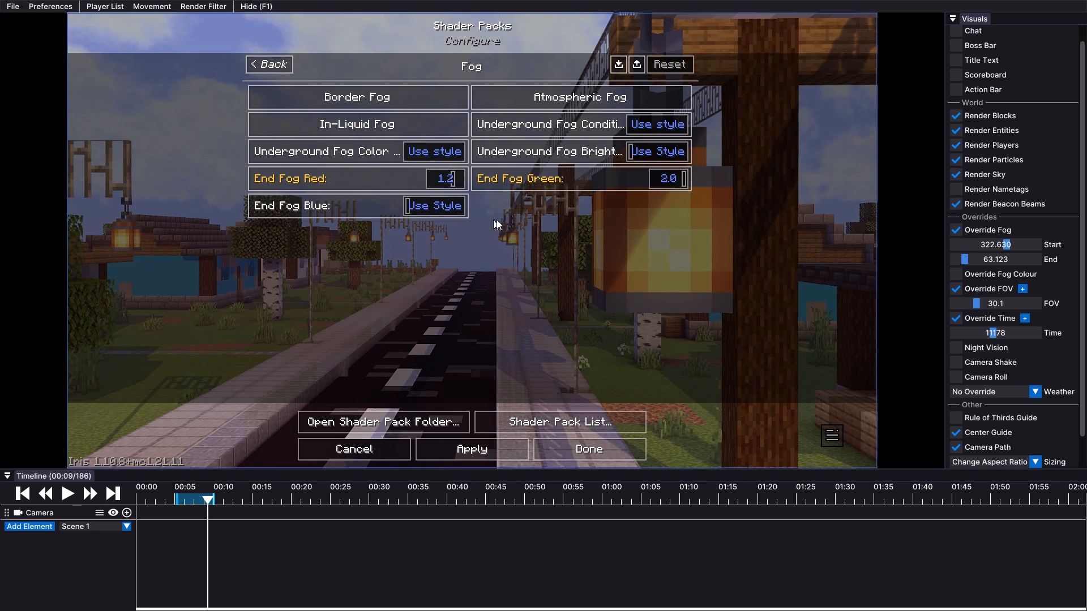
left_click_drag(662, 181, 377, 188)
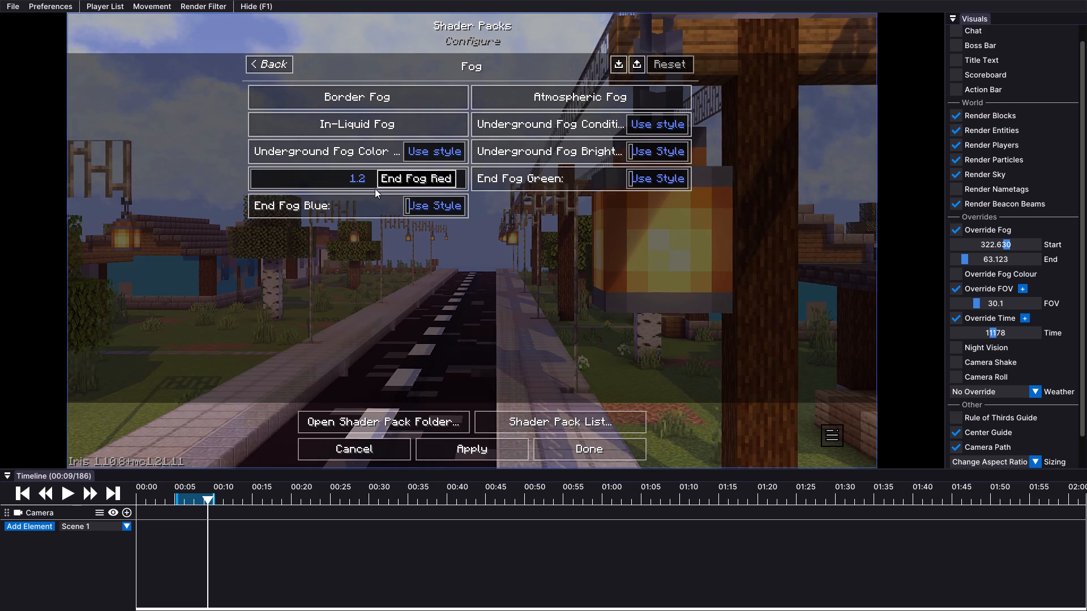
Check the shader pack's Atmospheric Fog options, accept the shader settings and return to the replay view.
left_click(534, 89)
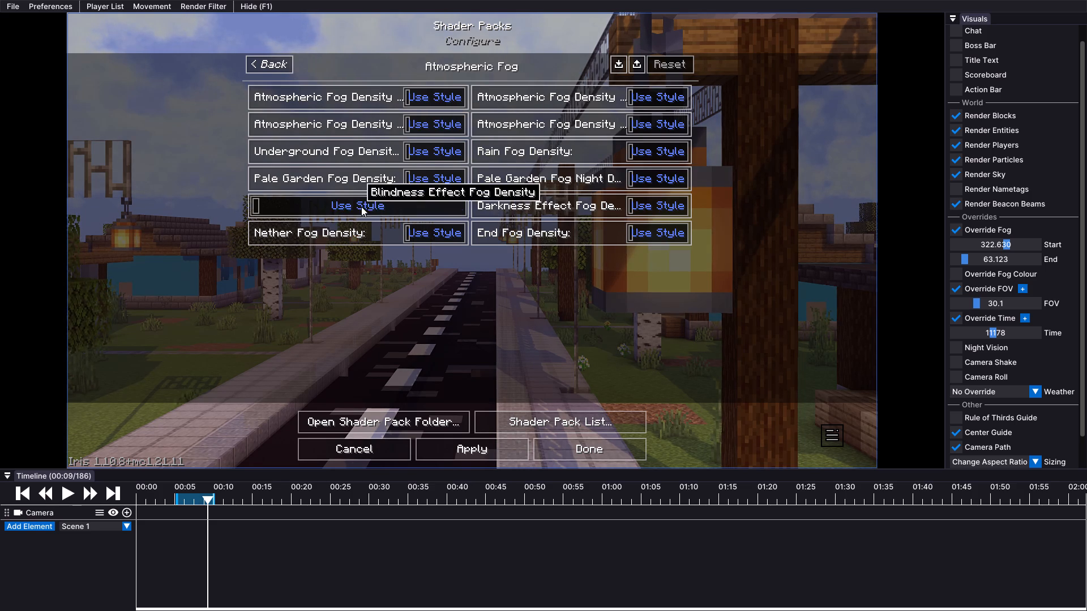
left_click(581, 442)
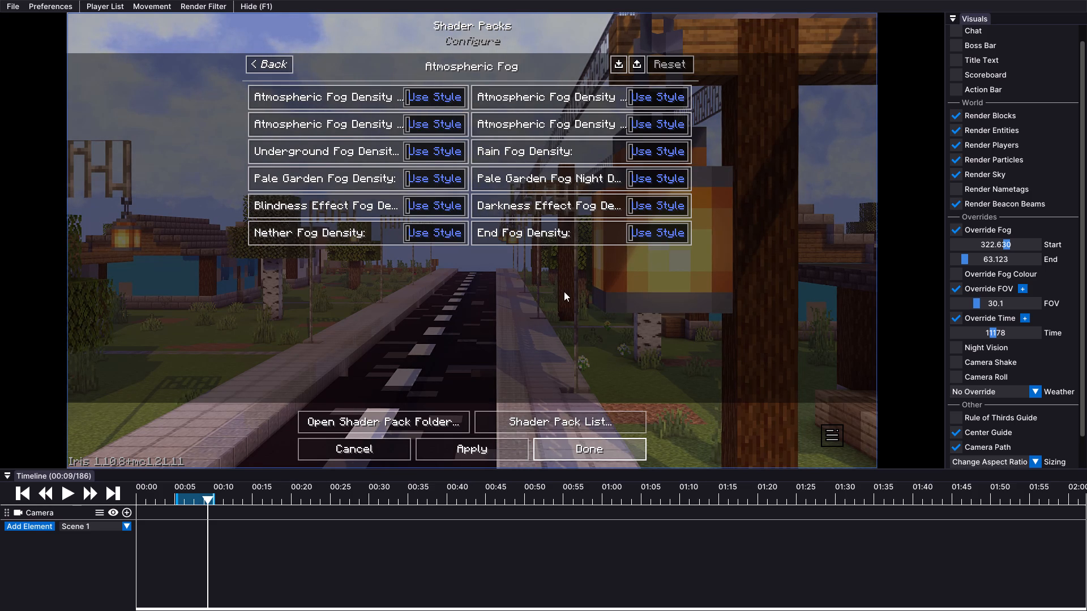
key("Escape")
key("Escape")
key("Escape")
key("Escape")
key("Escape")
key("Escape")
key("Escape")
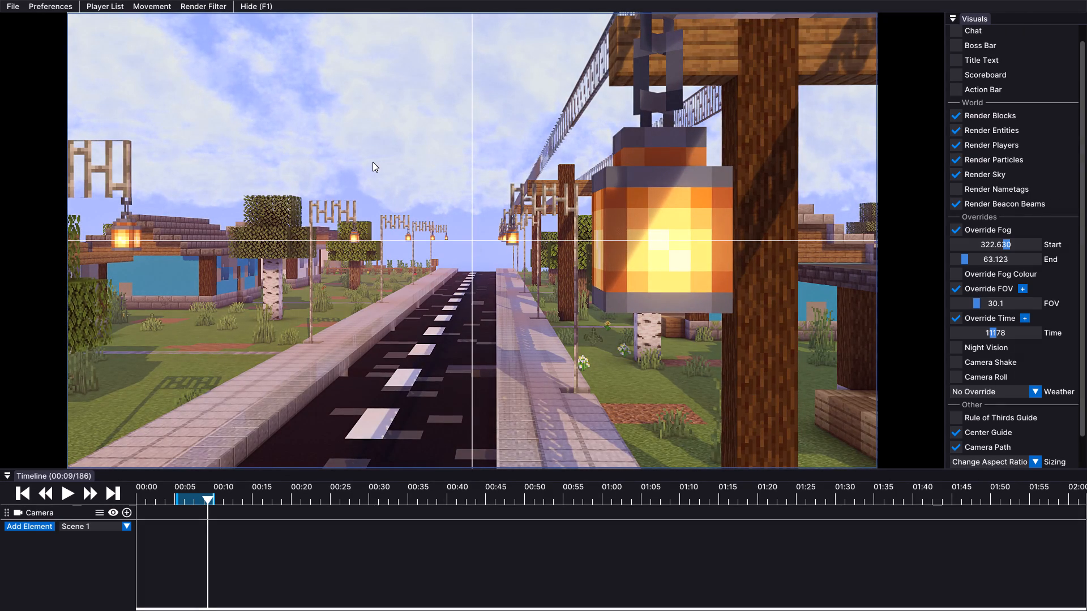
Pull the camera back along the road, then ease it slightly forward so the lantern hangs smaller, just beside the wooden pole.
key("s")
key("s")
key("s")
key("s")
key("s")
key("s")
key("s")
key("s")
key("s")
key("s")
key("s")
key("s")
key("s")
key("s")
key("s")
key("s")
key("s")
key("s")
key("s")
key("s")
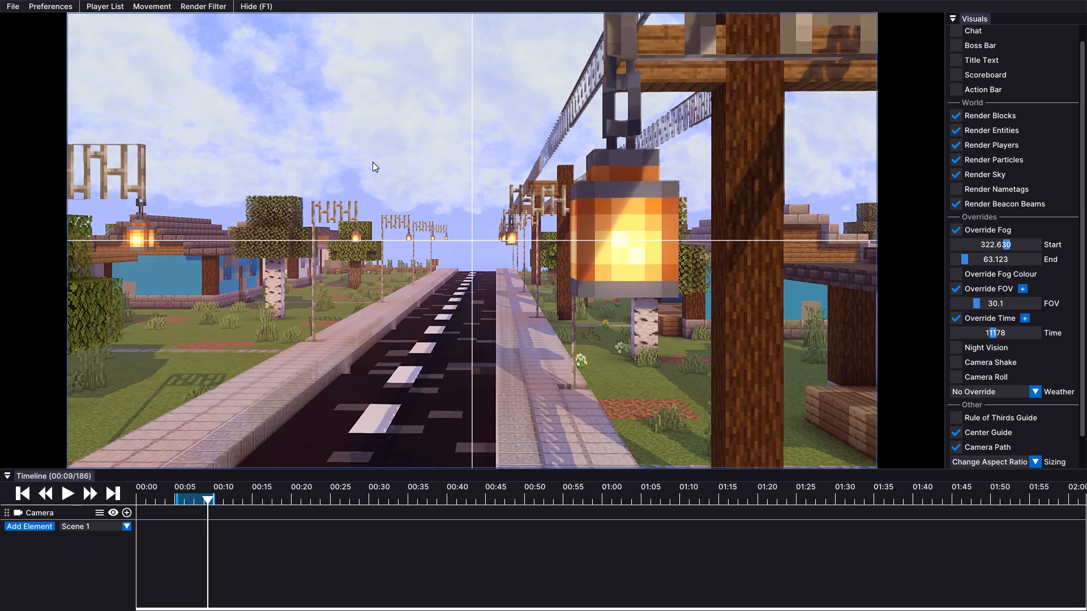
key("w")
key("w")
key("w")
key("w")
key("w")
key("w")
key("w")
key("w")
key("w")
key("w")
key("w")
key("w")
key("w")
key("w")
key("w")
key("w")
key("w")
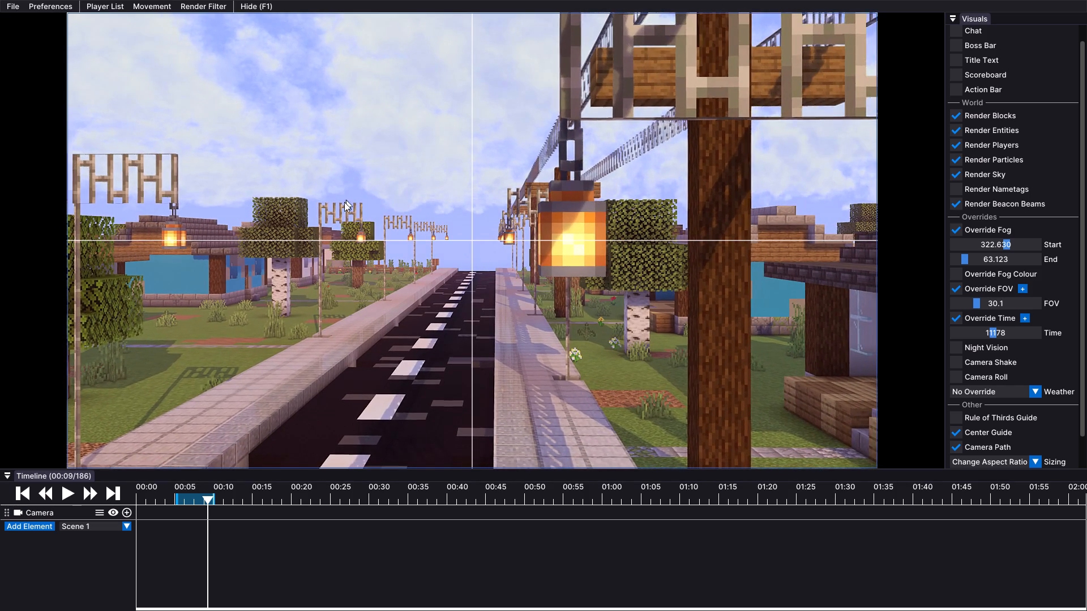
Extend the end of the timeline's marked range to about 00:15.
left_click(175, 488)
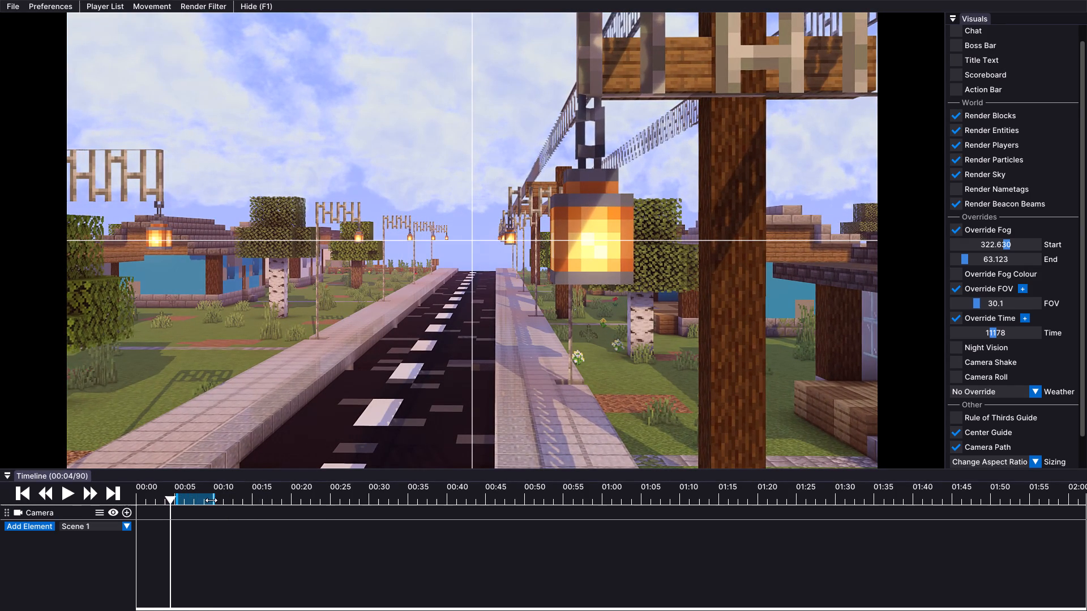
left_click_drag(211, 500, 254, 505)
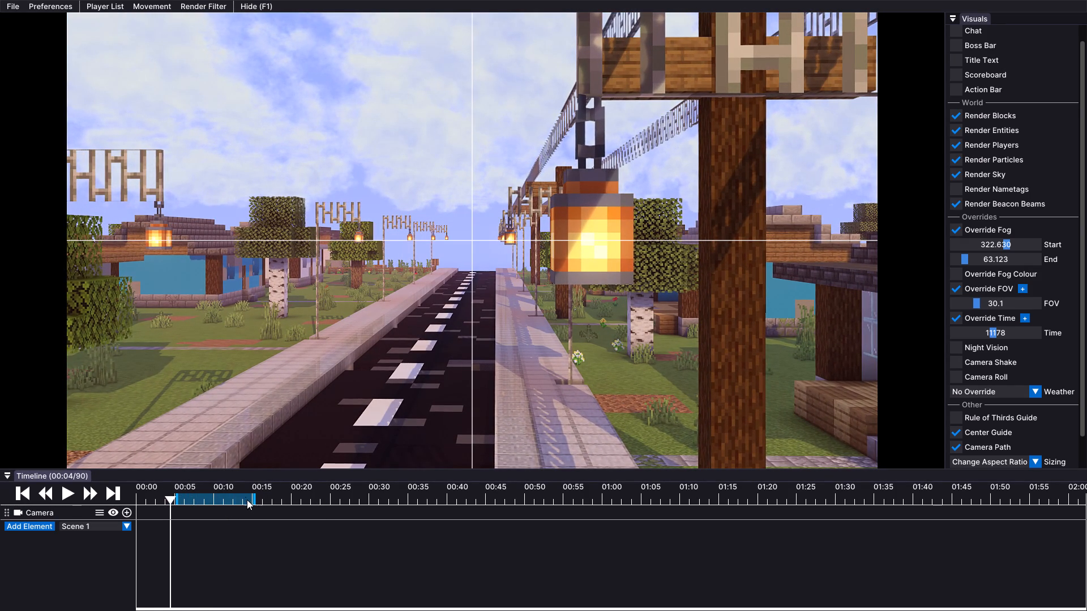
Preview the replay around the marked range's start, between about 00:04 and 00:06.
left_click(72, 497)
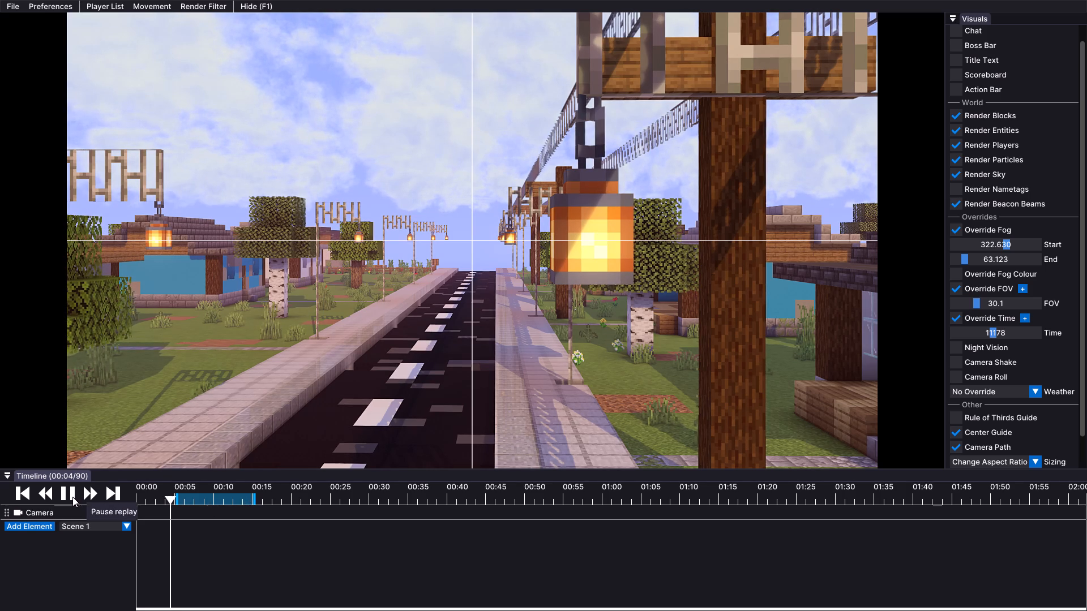
left_click(72, 497)
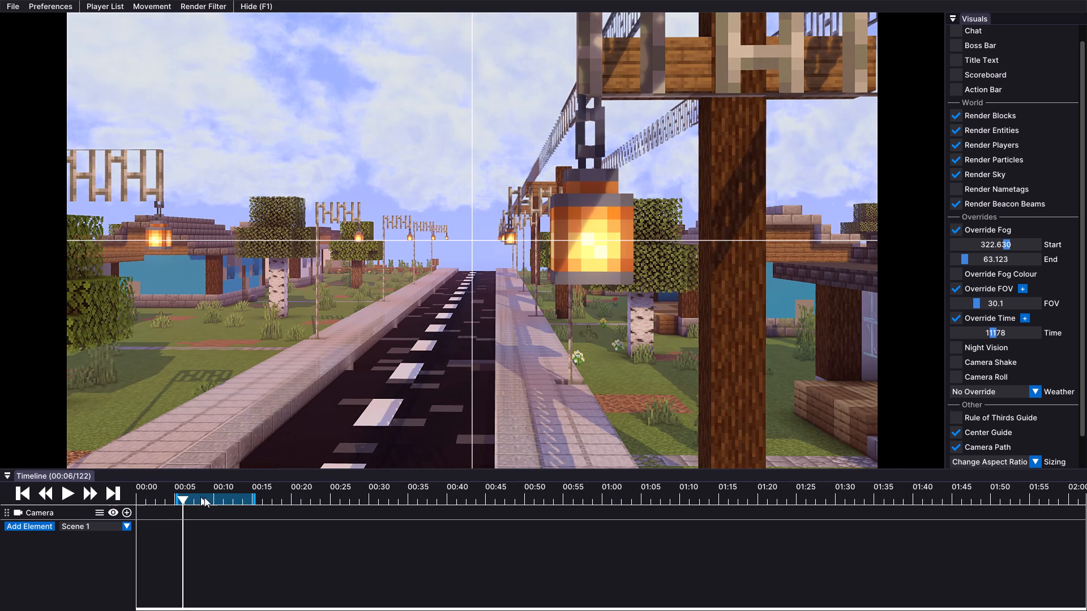
left_click(169, 491)
left_click(75, 492)
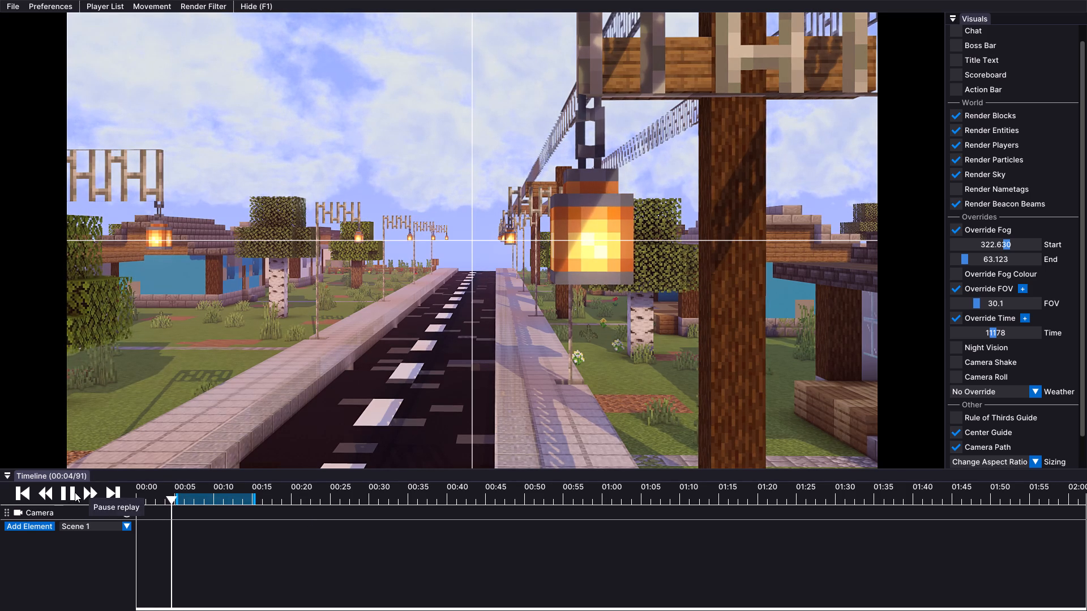
left_click(75, 492)
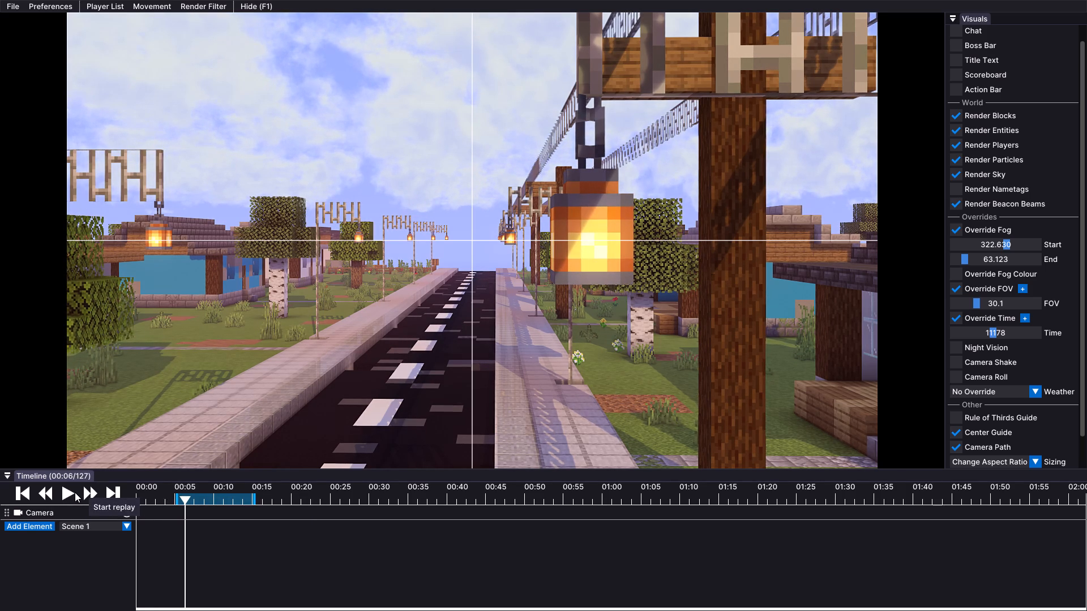
left_click(174, 484)
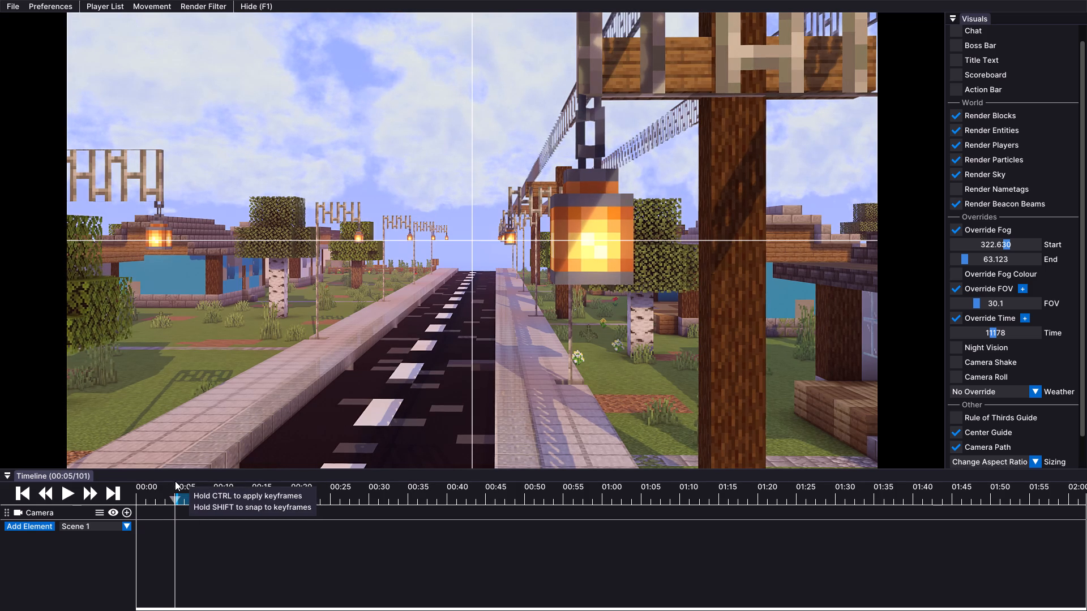
scroll(230, 545, "up", 16, "ctrl")
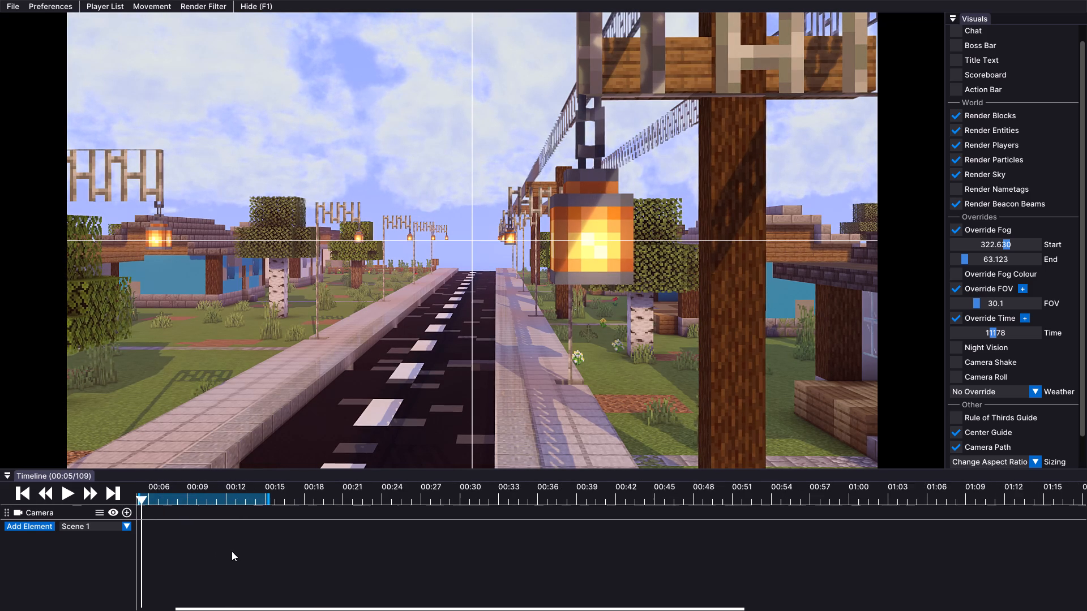
scroll(232, 551, "up", 4, "ctrl")
left_click_drag(239, 610, 128, 610)
left_click_drag(221, 489, 223, 486)
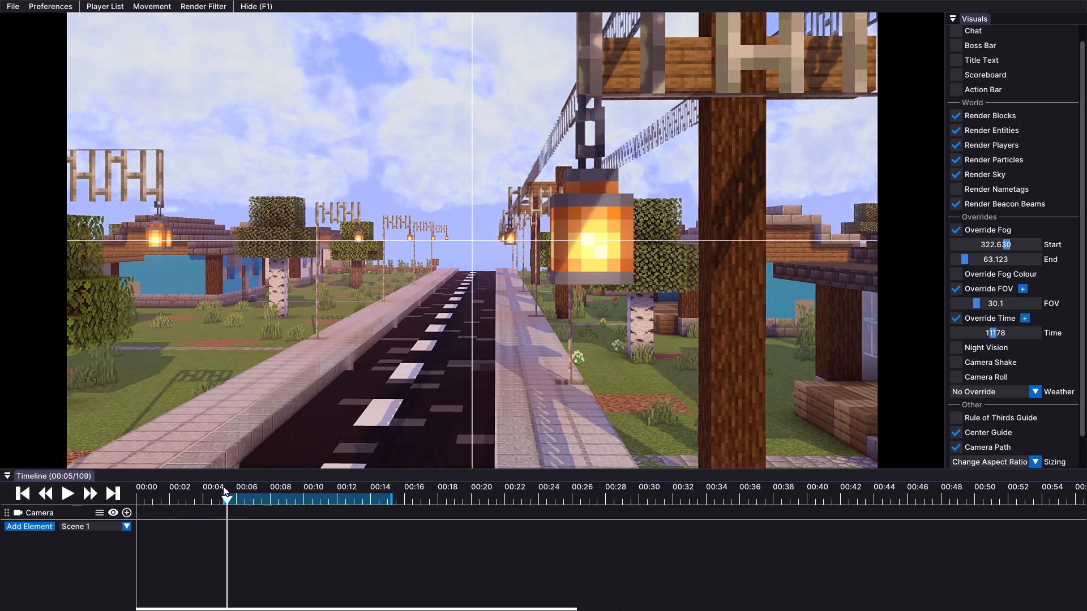
left_click_drag(223, 486, 224, 482)
left_click(66, 491)
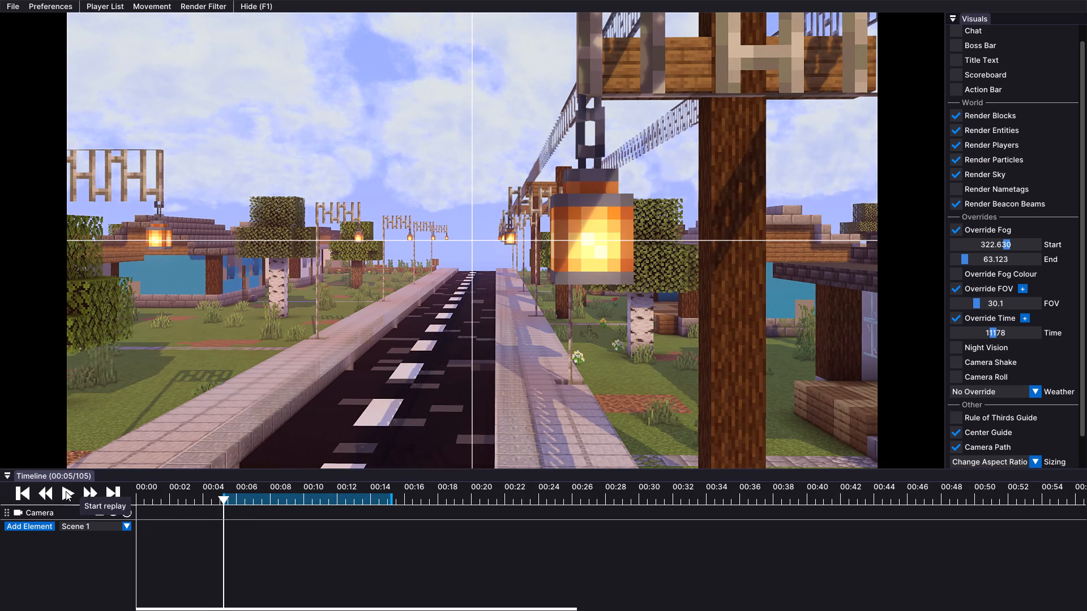
Move the start of the timeline's marked range to 00:02, frame 43, after trying it at 00:00.
left_click_drag(232, 490, 224, 490)
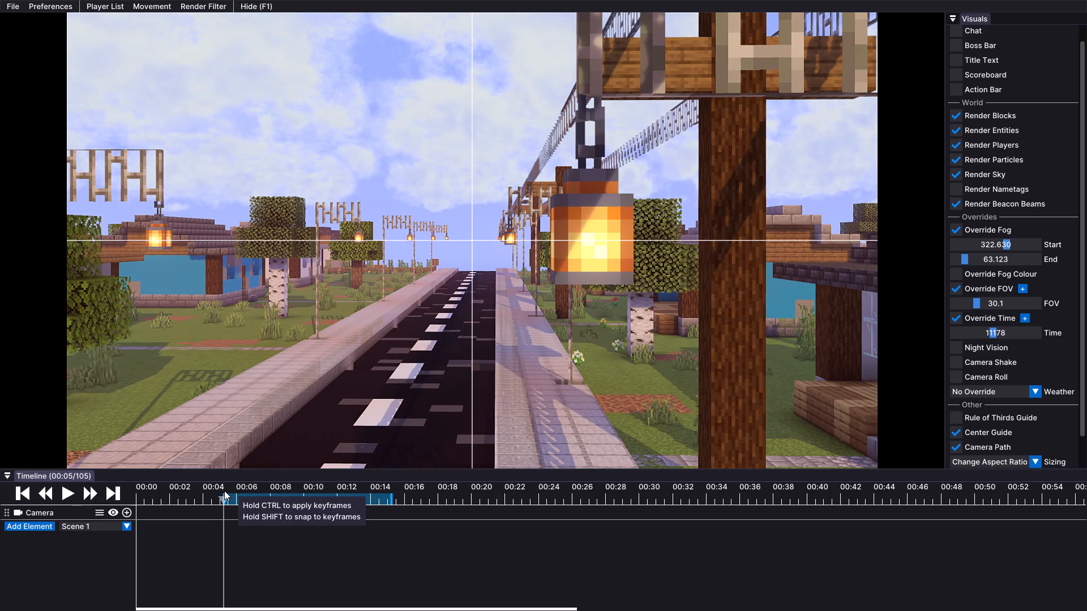
left_click_drag(224, 490, 208, 490)
left_click(225, 498)
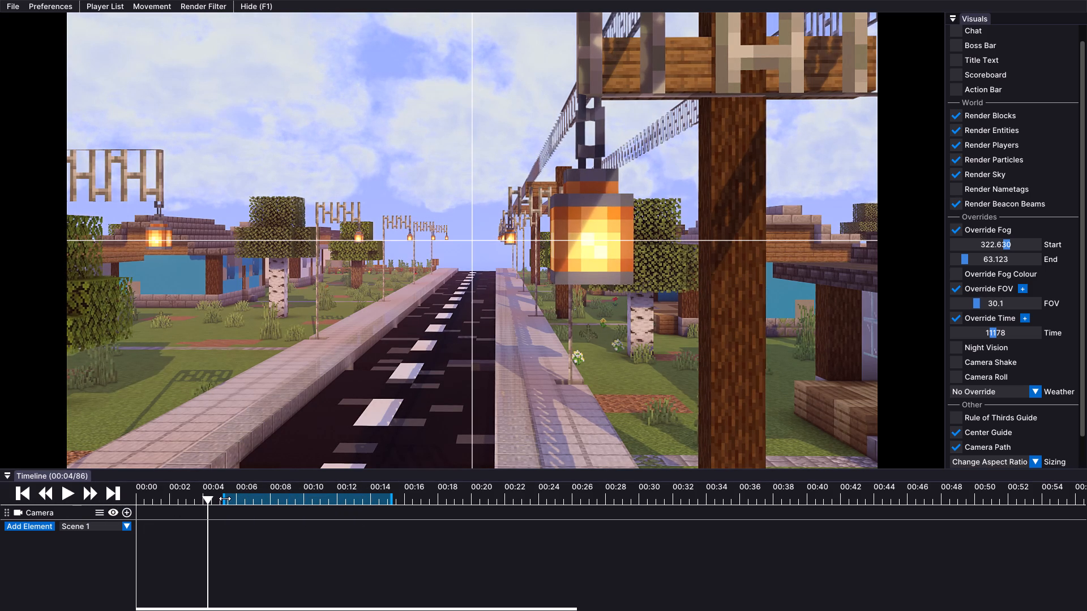
left_click(226, 491)
left_click_drag(424, 530, 219, 477)
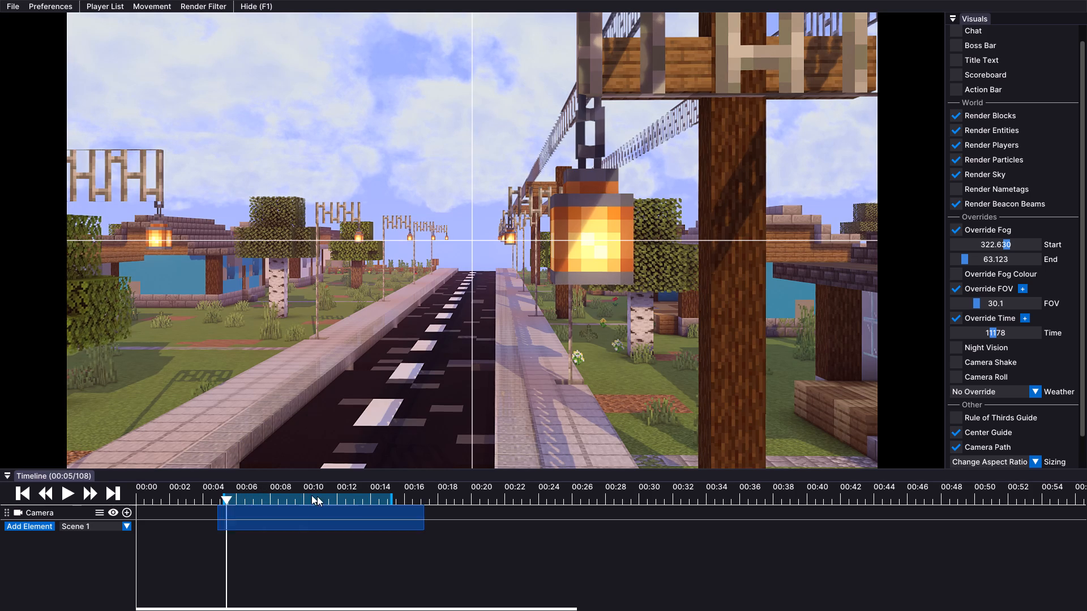
left_click_drag(236, 486, 225, 485)
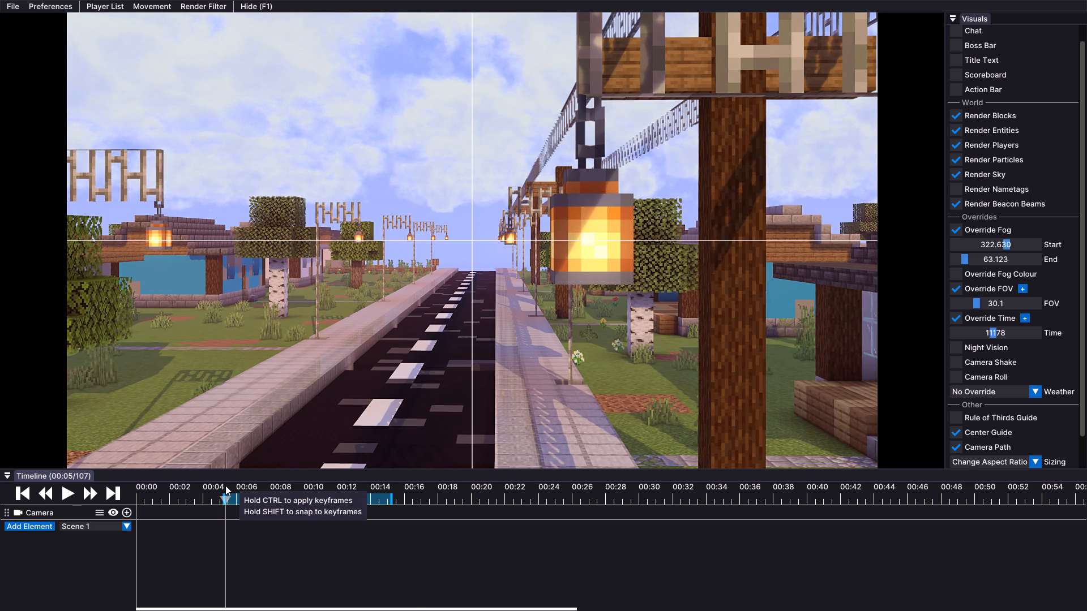
left_click_drag(225, 485, 125, 489)
key("i")
key("i")
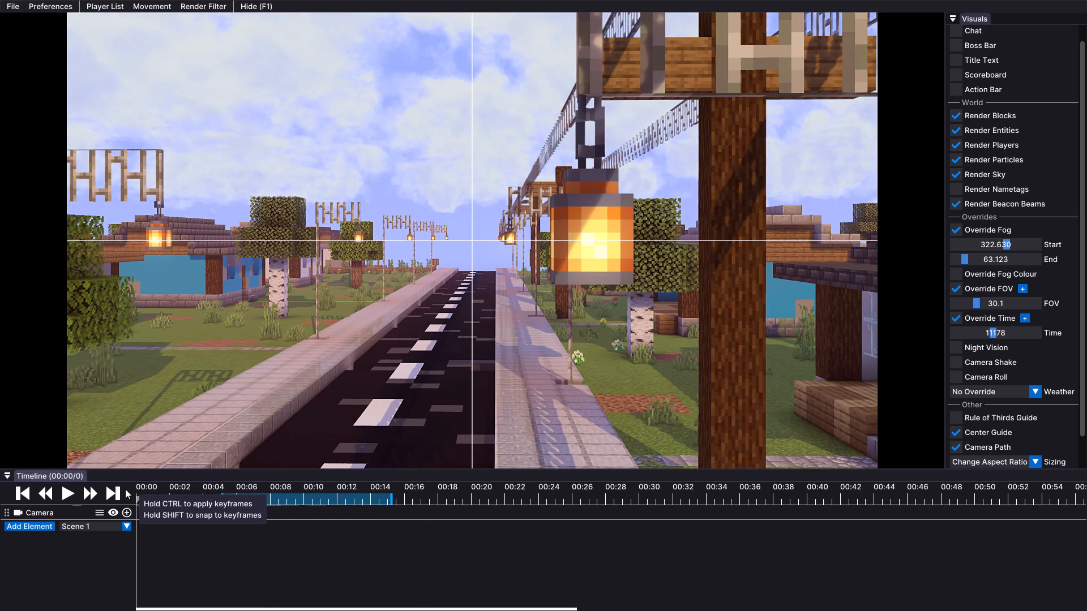
left_click_drag(125, 489, 173, 491)
key("i")
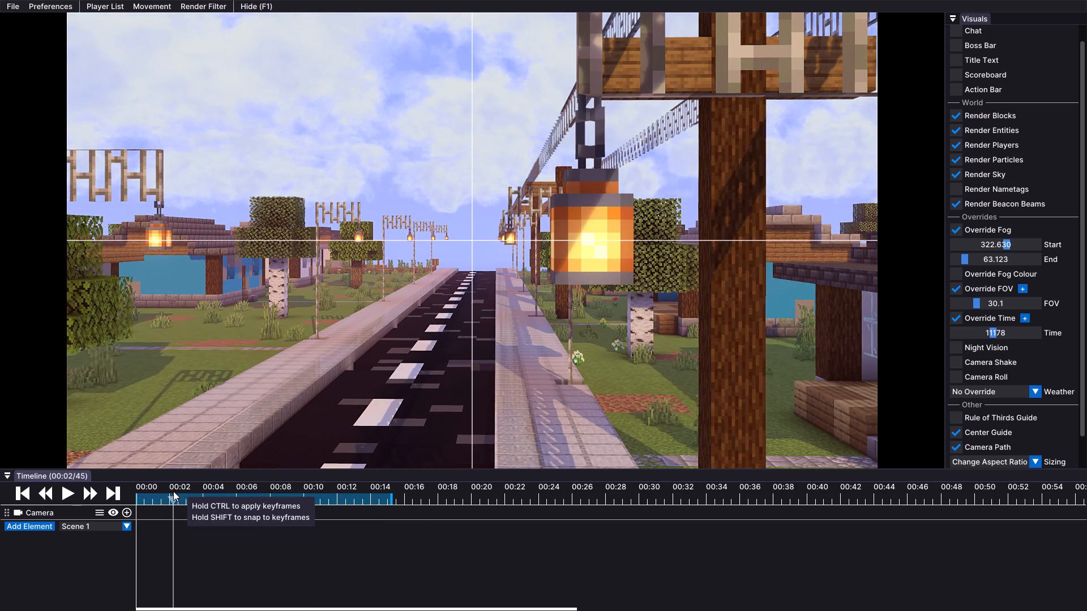
left_click_drag(173, 491, 170, 492)
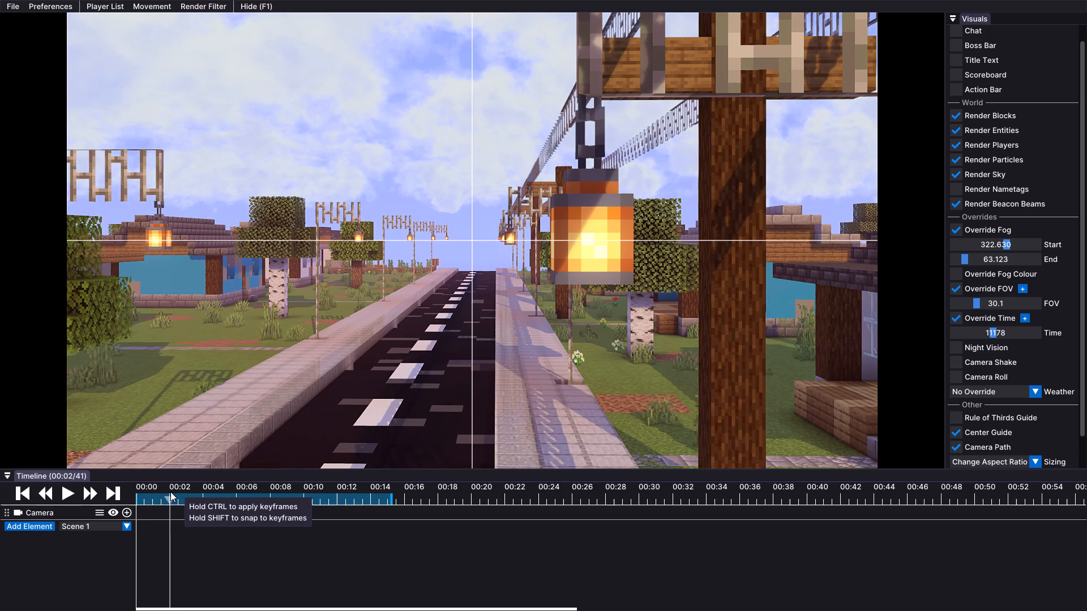
left_click_drag(170, 492, 172, 490)
key("i")
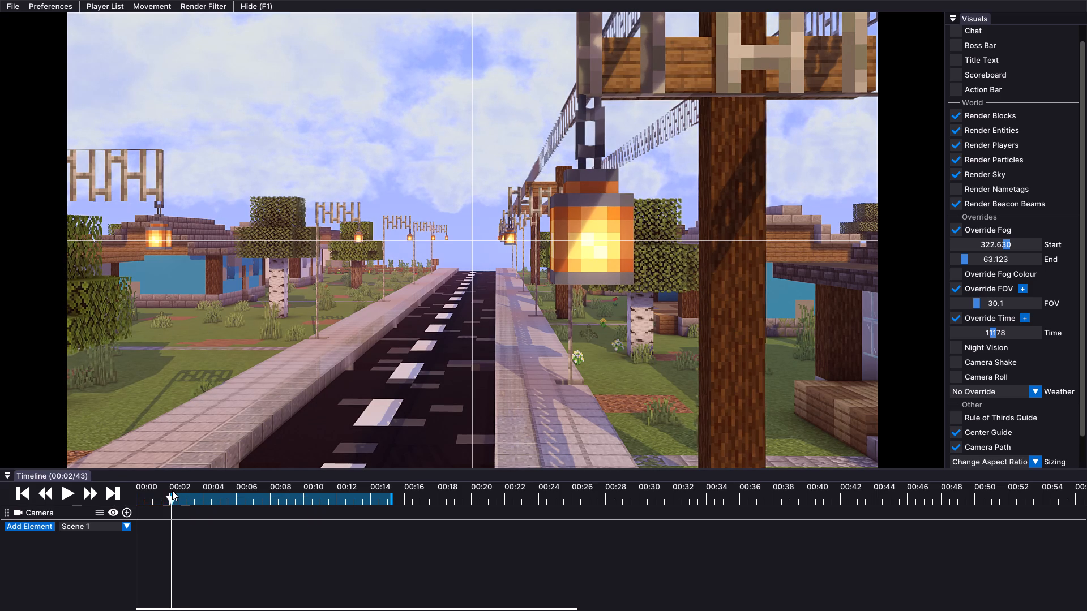
Play the replay briefly from the start of the marked range to check the shot.
left_click(65, 489)
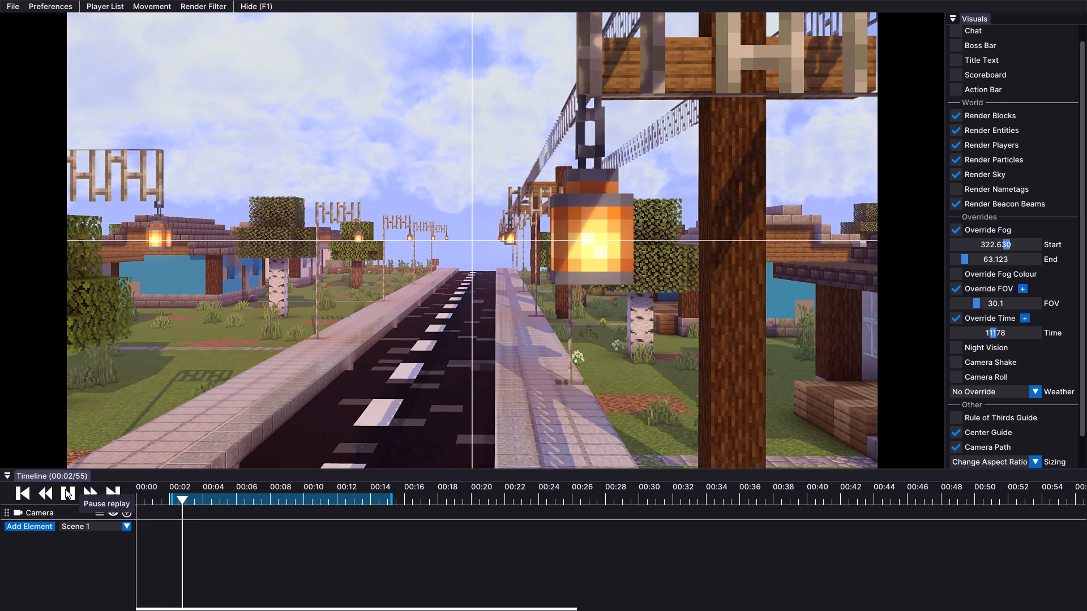
left_click(65, 489)
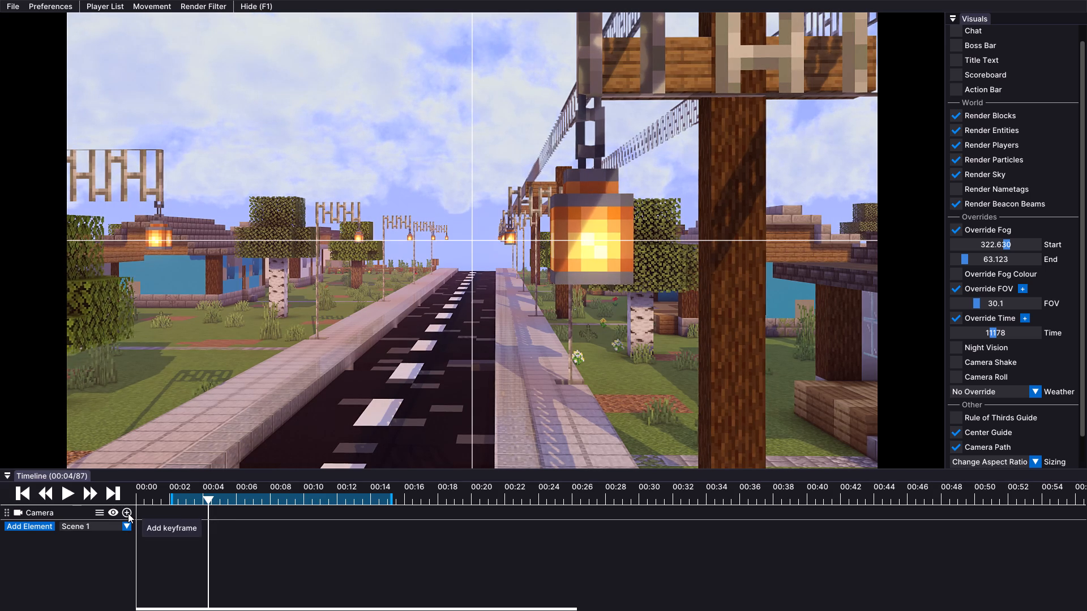
Add a keyframe to the Camera track at 00:02, frame 43, the start of the marked range.
left_click(170, 488)
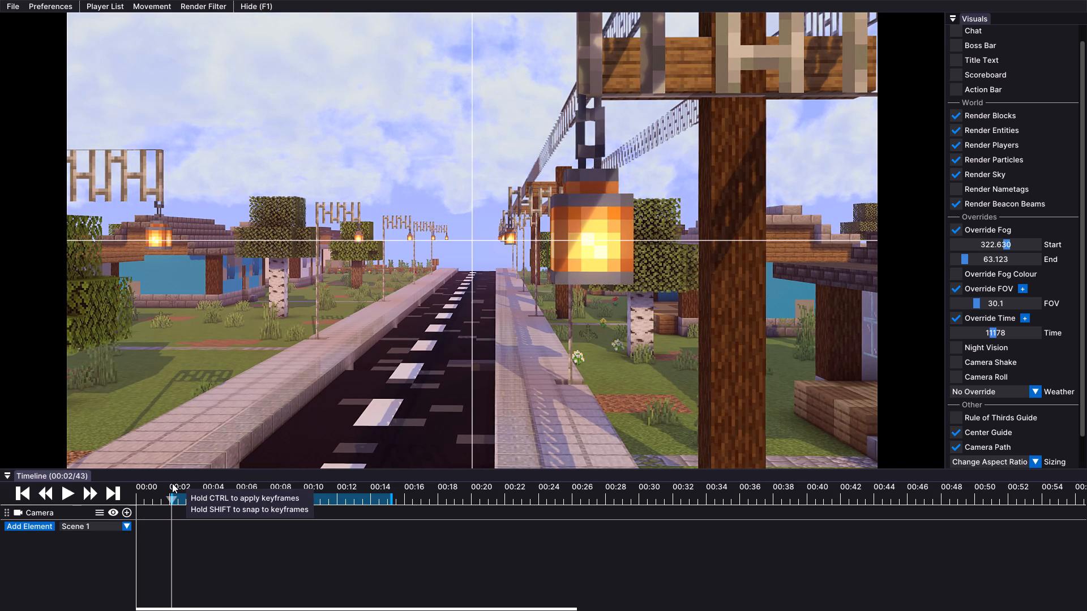
left_click(129, 515)
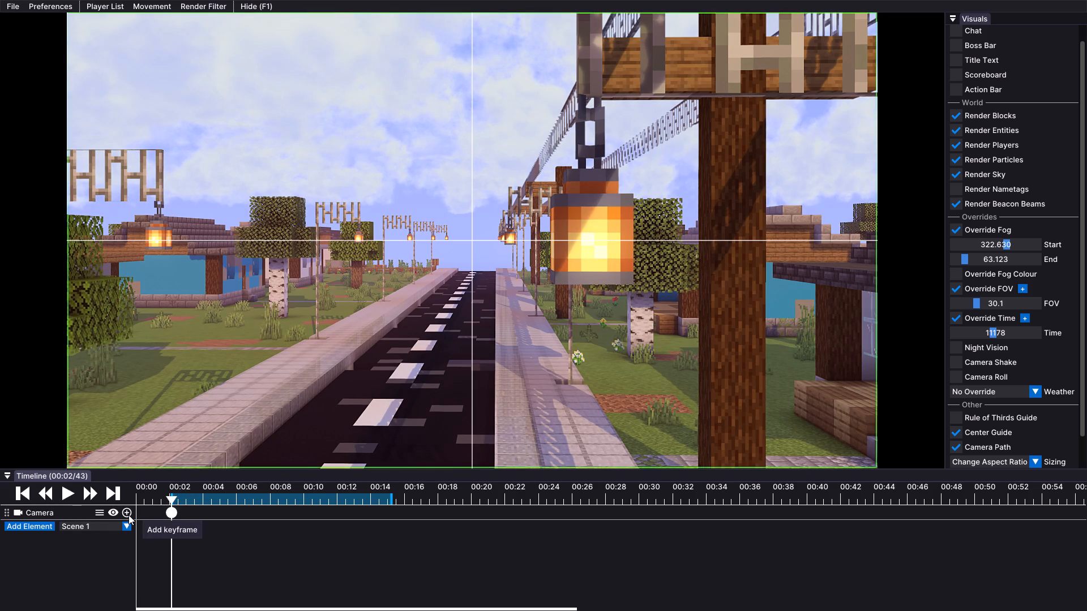
Preview the replay from about 00:02 to 00:04 and return the playhead to the start of the marked range.
left_click_drag(168, 489, 157, 490)
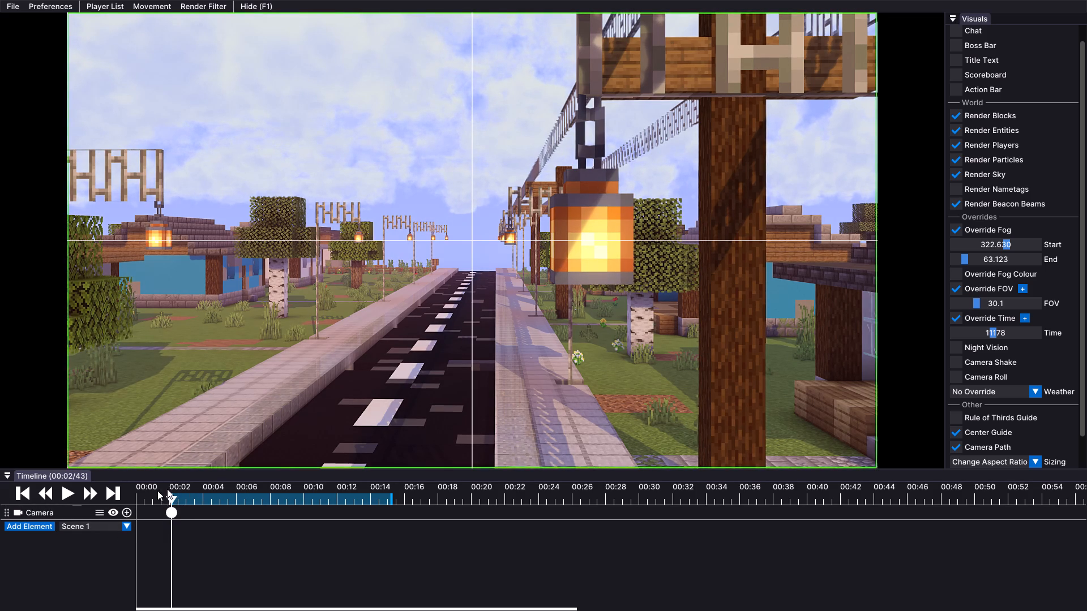
left_click_drag(157, 490, 155, 491)
left_click(170, 490)
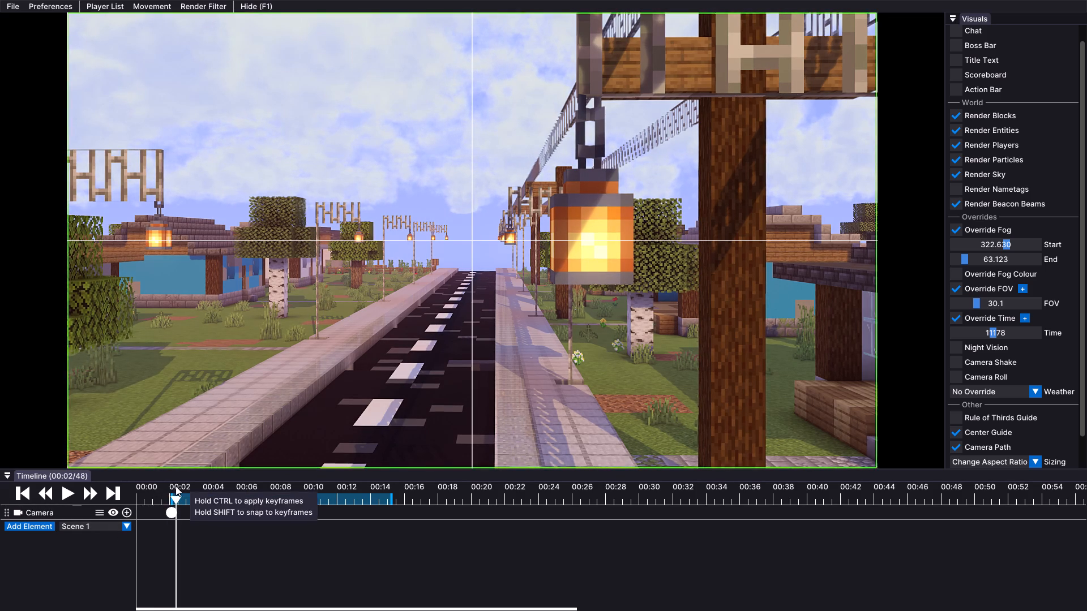
left_click(69, 490)
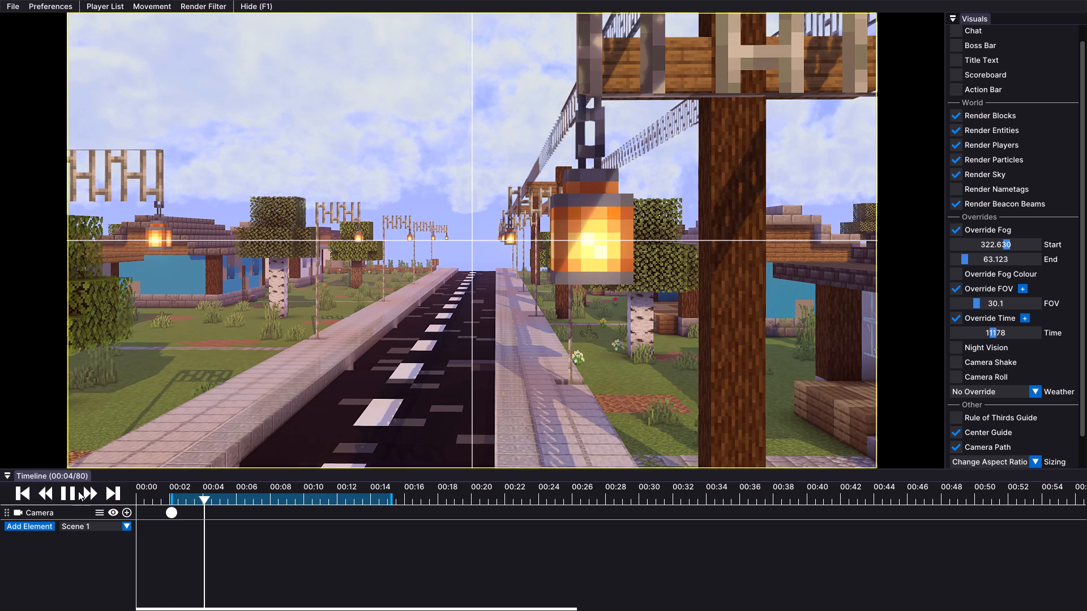
left_click(78, 491)
left_click(69, 493)
left_click_drag(158, 486, 166, 485)
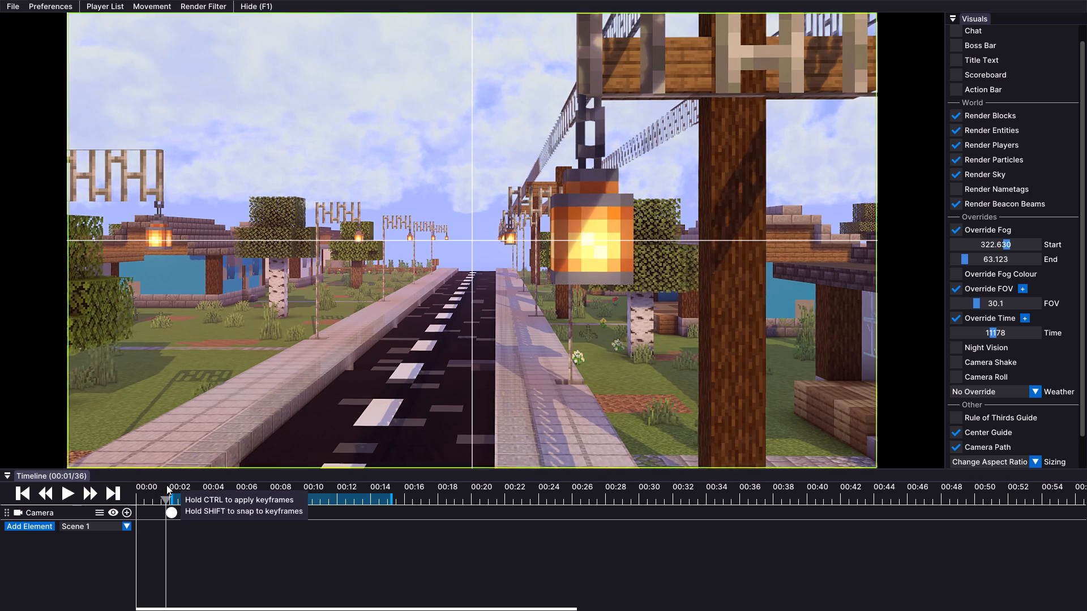
left_click_drag(166, 485, 169, 481)
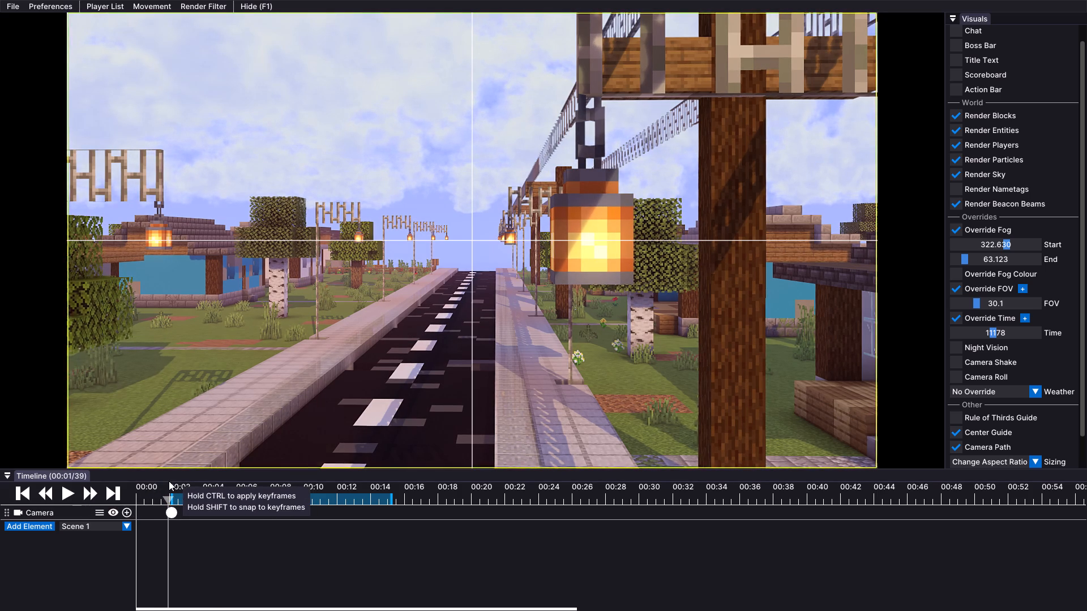
left_click_drag(169, 481, 170, 478)
At 00:04, frame 82, pull the camera straight back along the street and add a Camera keyframe for the wider view.
left_click(75, 494)
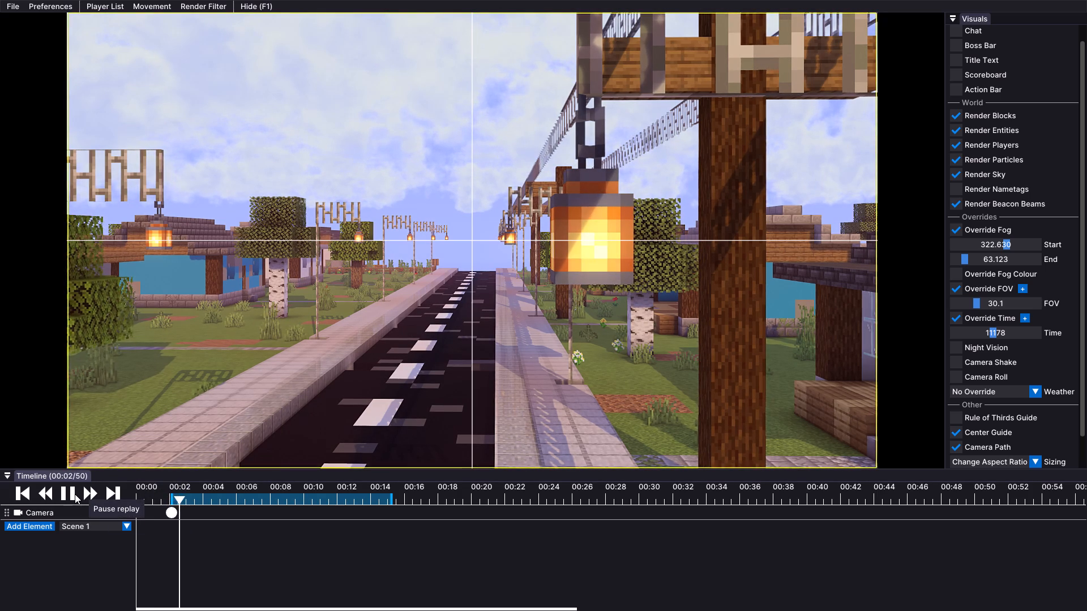
left_click(75, 494)
double_click(75, 494)
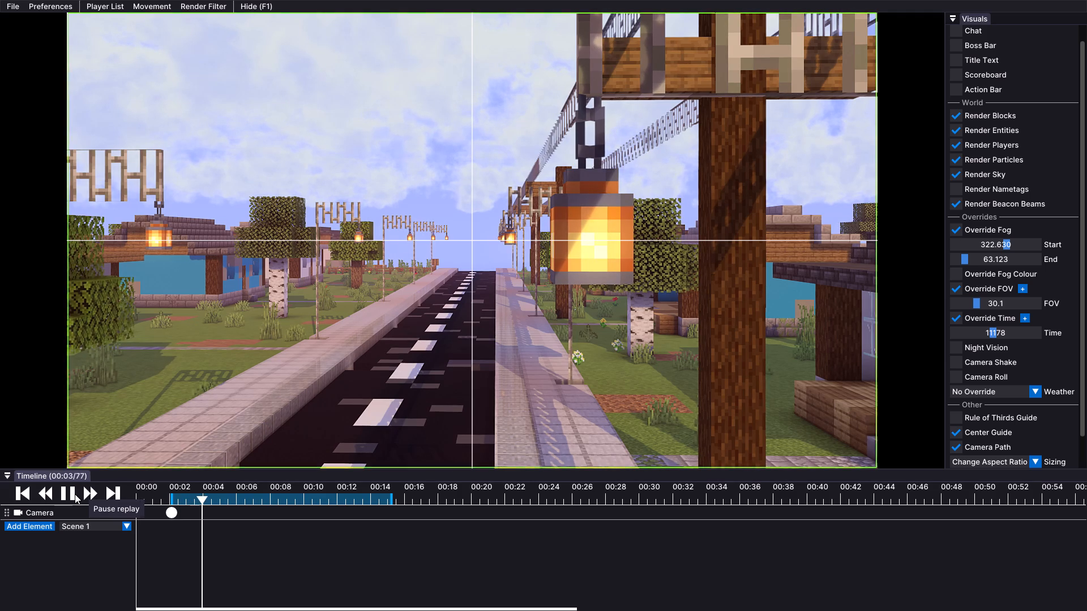
double_click(75, 494)
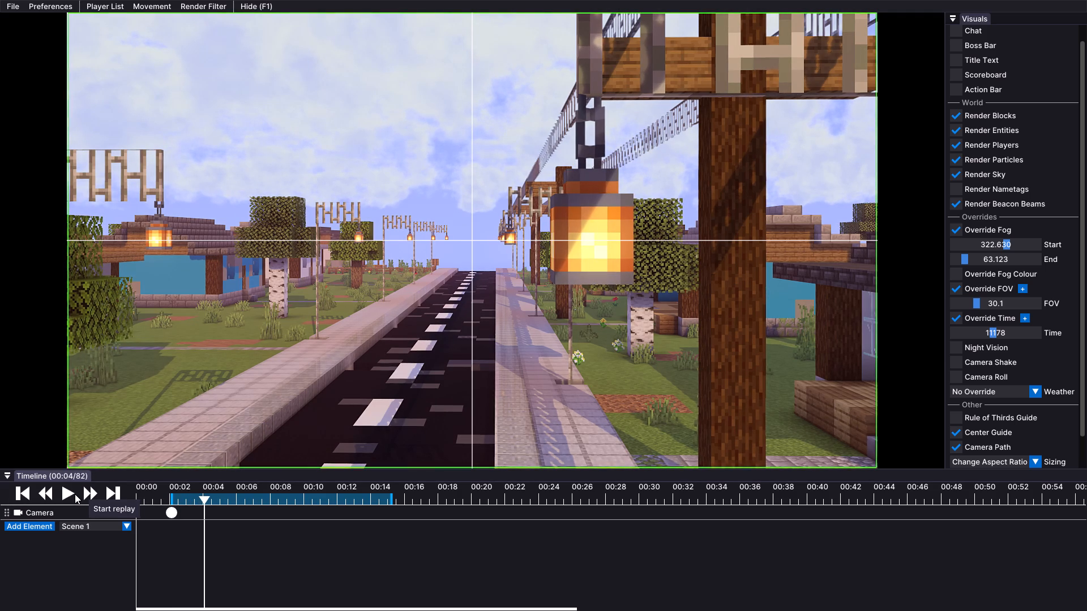
type("XSSS")
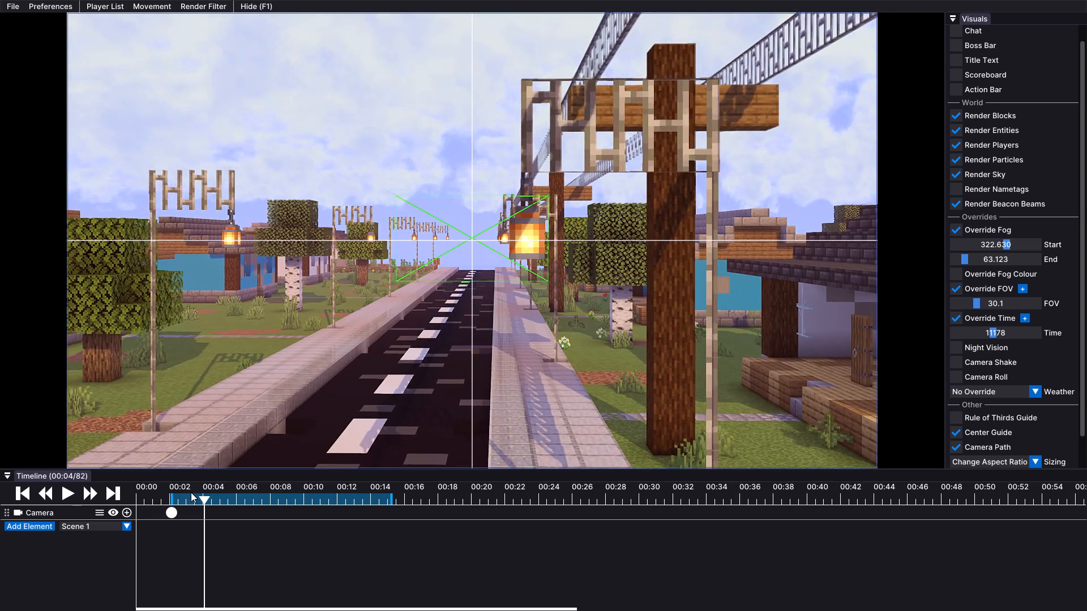
scroll(390, 393, "up", 1)
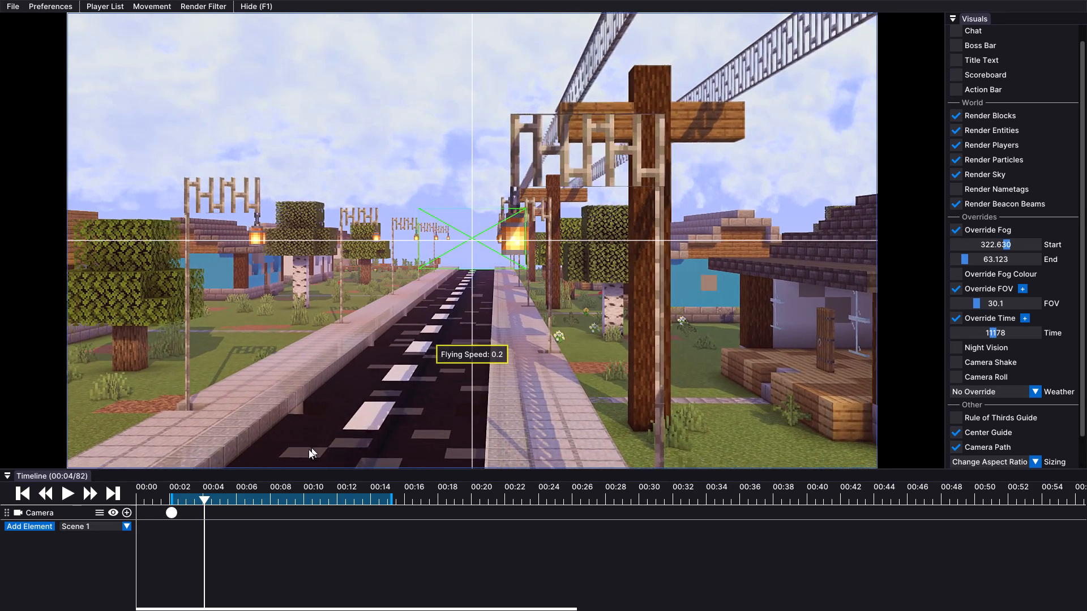
key("s")
key("w")
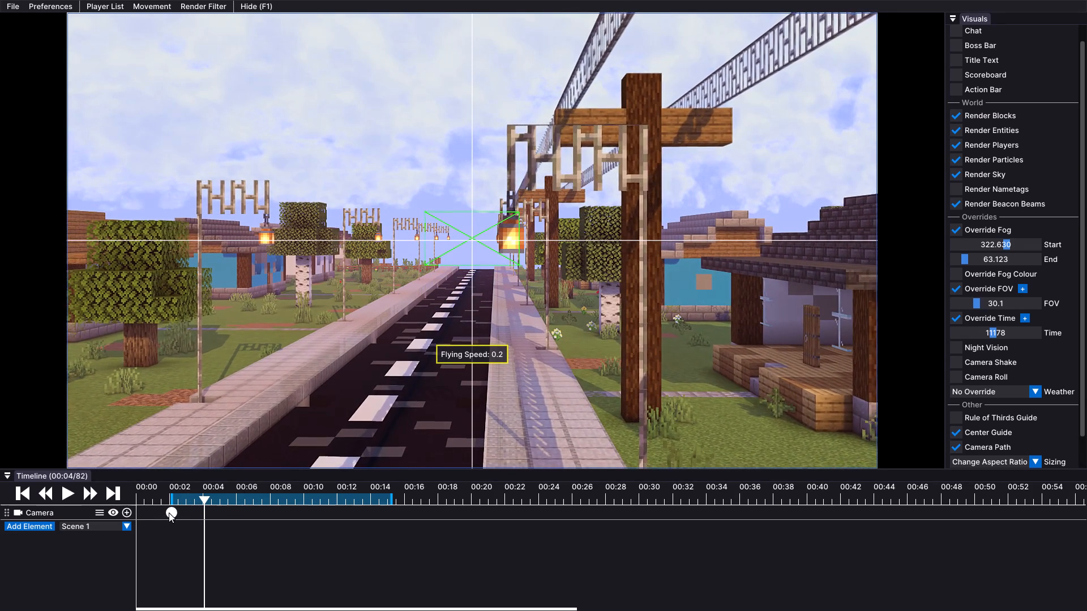
left_click(127, 514)
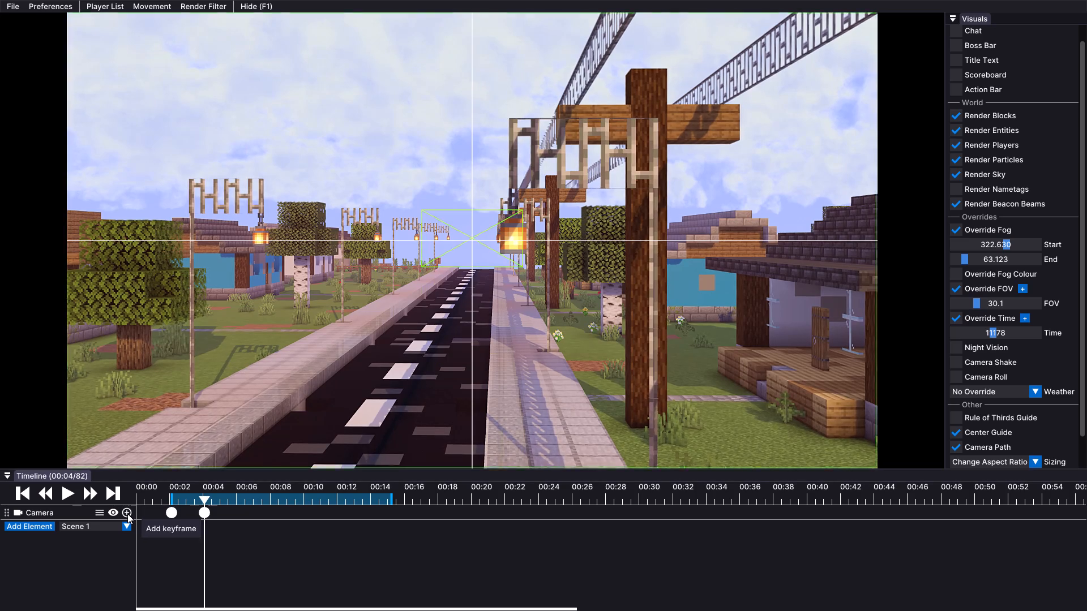
Add a Camera keyframe at 00:05, frame 105, holding the same wide street view.
left_click_drag(216, 492, 224, 488)
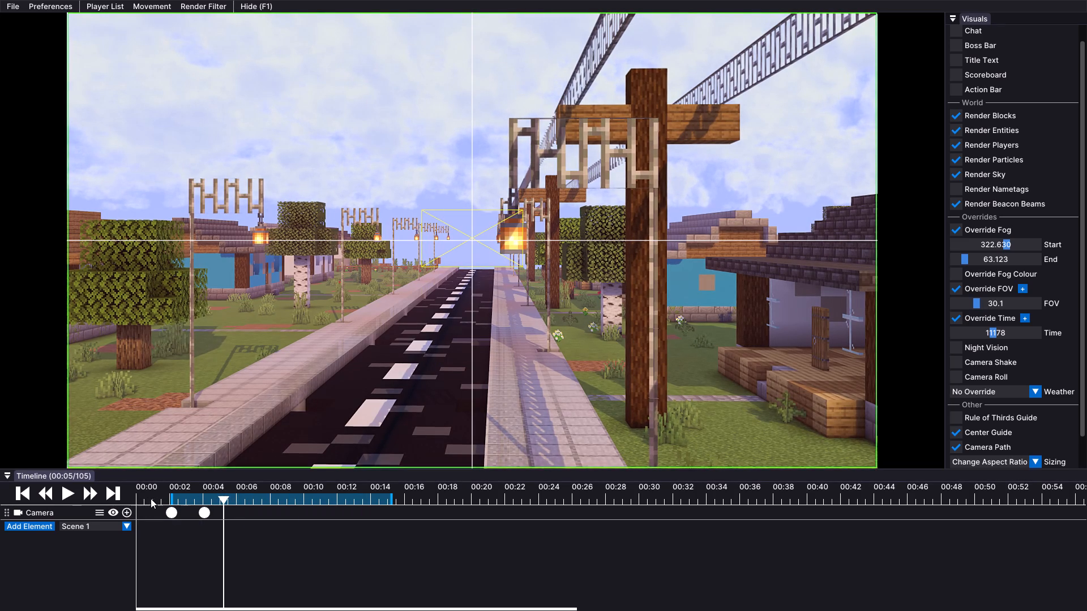
left_click_drag(234, 486, 228, 485)
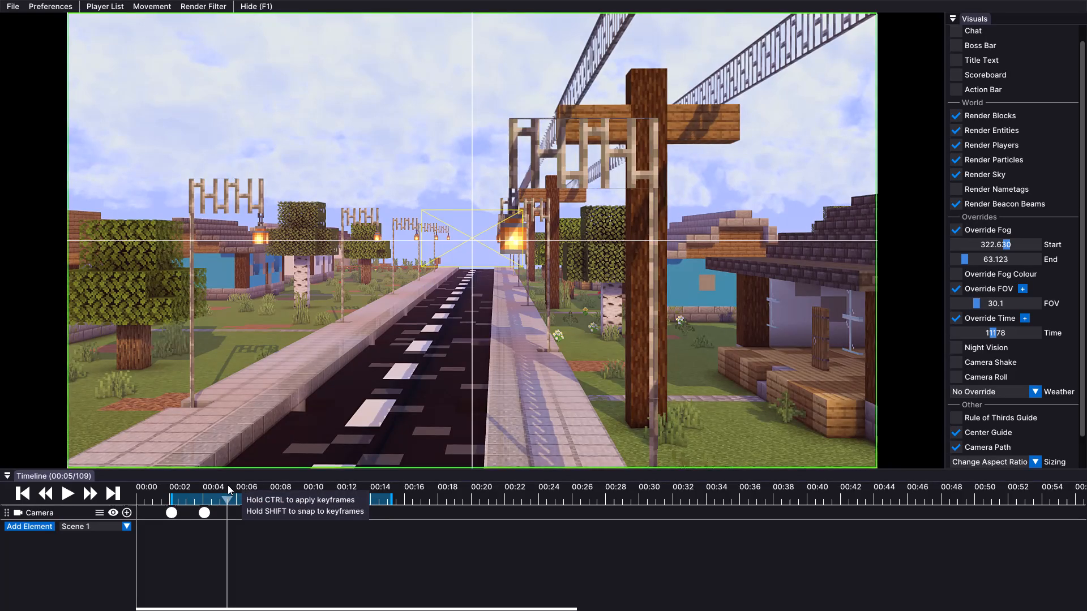
left_click_drag(228, 485, 224, 488)
left_click(131, 515)
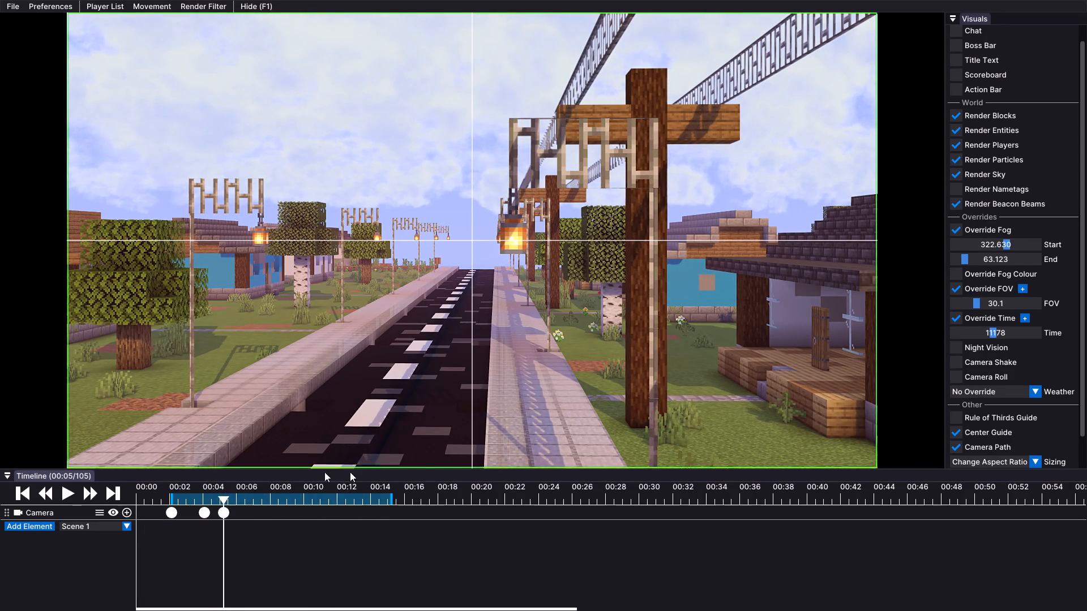
At 00:07, frame 158, turn the camera towards the white house with the dark brick roof and add a Camera keyframe.
left_click(65, 493)
left_click(65, 493)
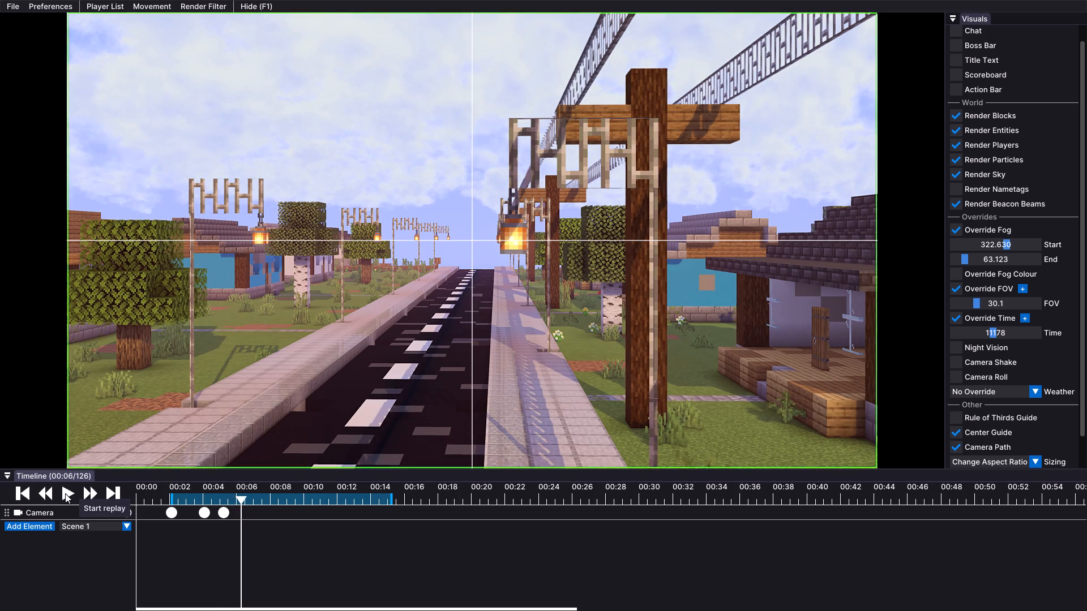
left_click(65, 493)
left_click(65, 493)
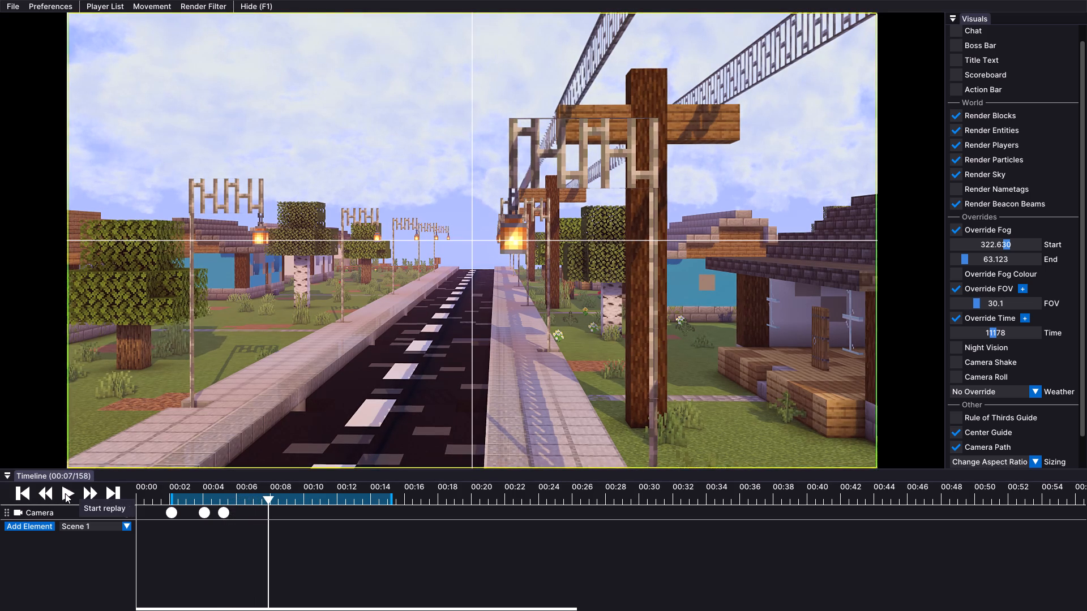
left_click_drag(566, 375, 538, 307)
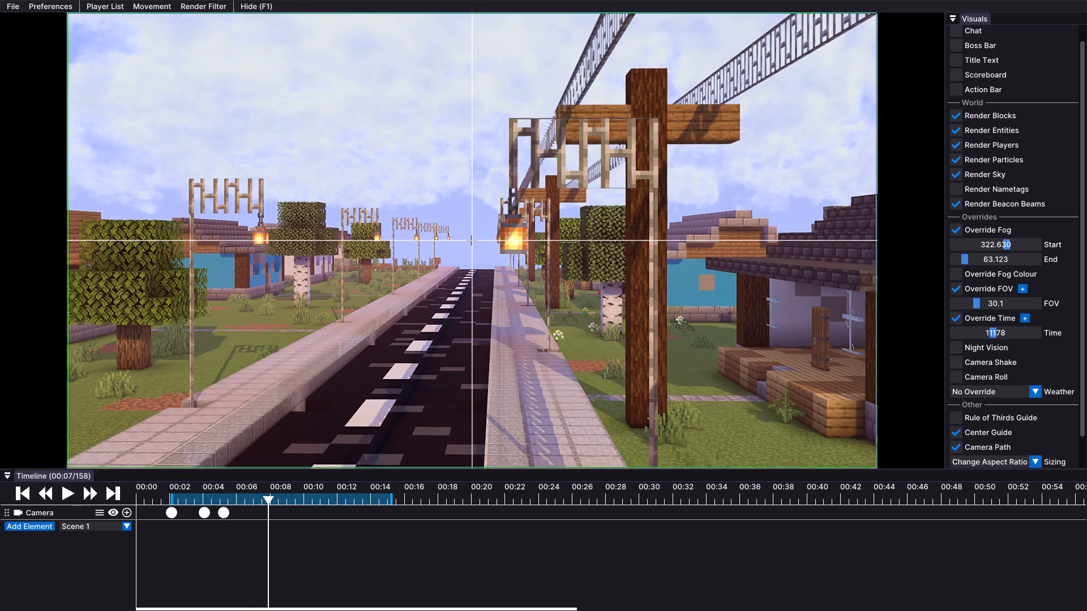
left_click_drag(538, 307, 544, 305)
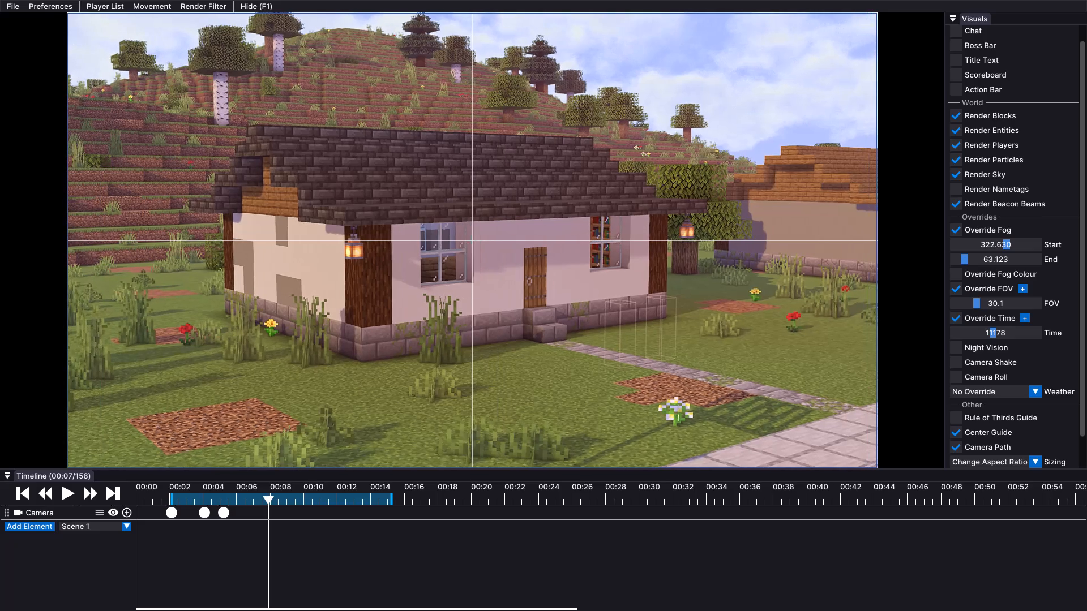
left_click_drag(544, 305, 543, 305)
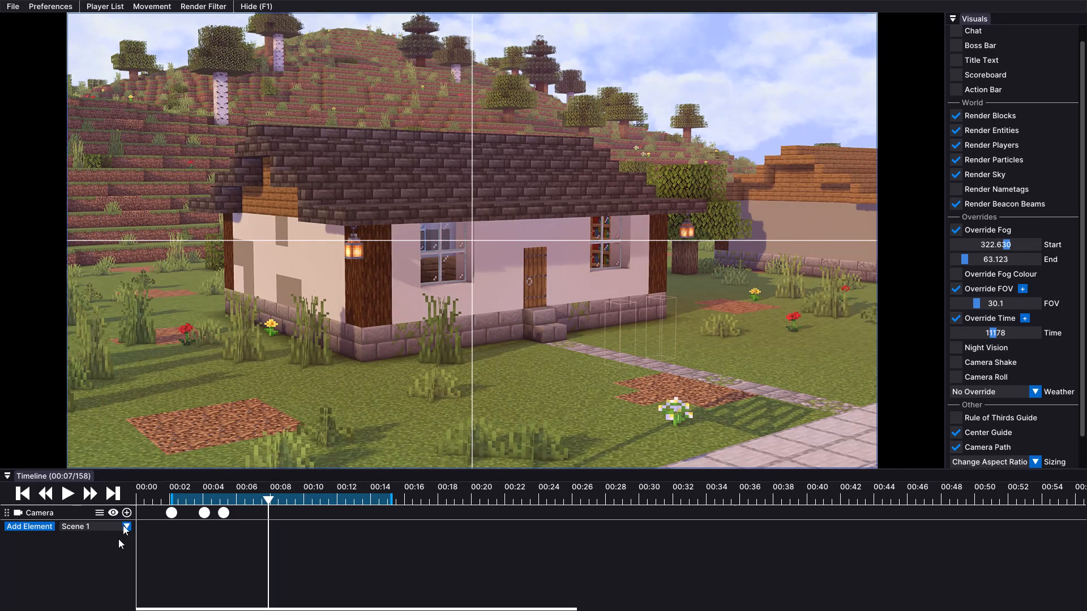
left_click(127, 512)
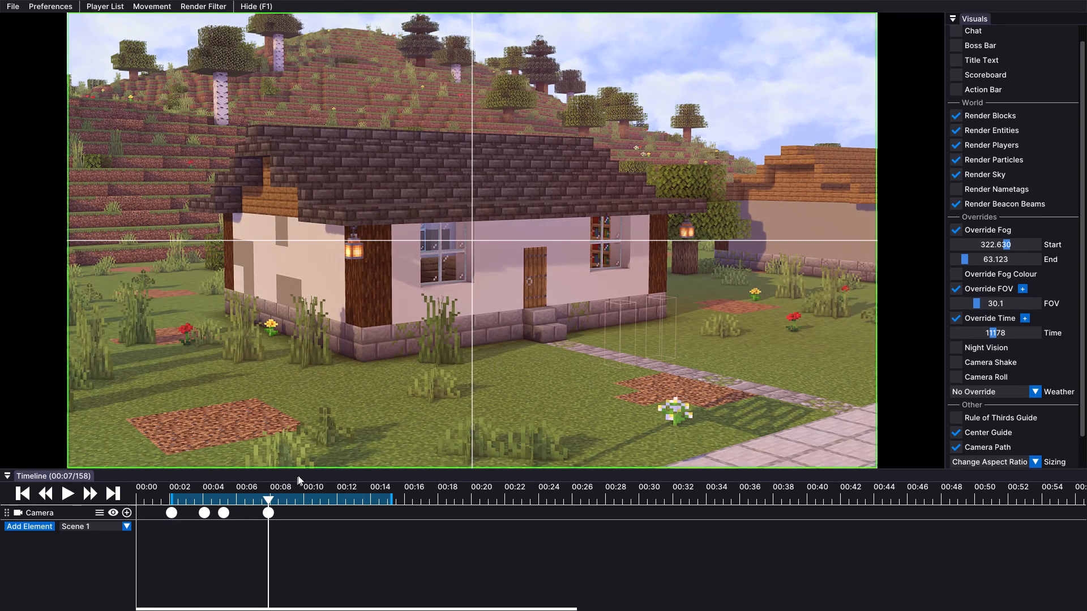
At 00:09, frame 182, move the camera slightly closer to the white house, reframe it and add a Camera keyframe.
left_click(286, 484)
key("w")
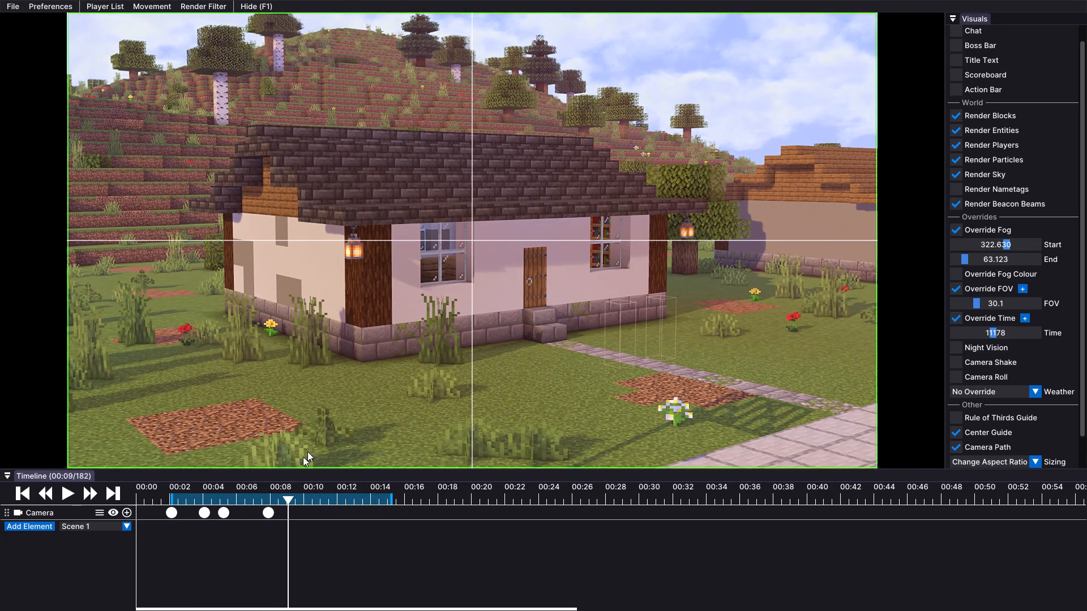
key("w")
key("w")
key("w")
key("w")
key("w")
key("w")
key("w")
key("w")
key("w")
key("w")
key("w")
key("w")
key("w")
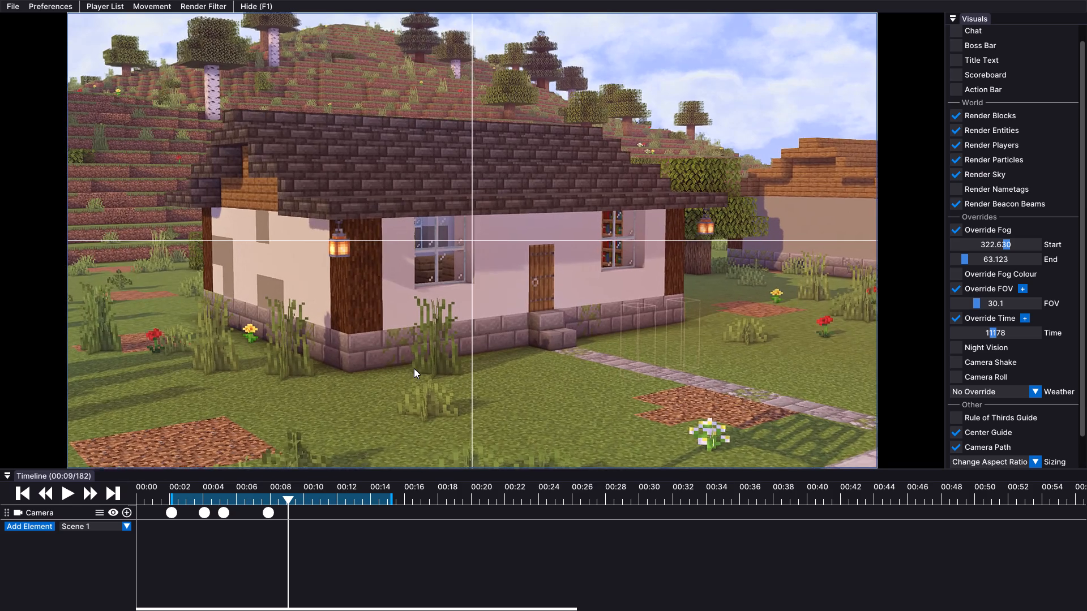
left_click_drag(414, 368, 543, 305)
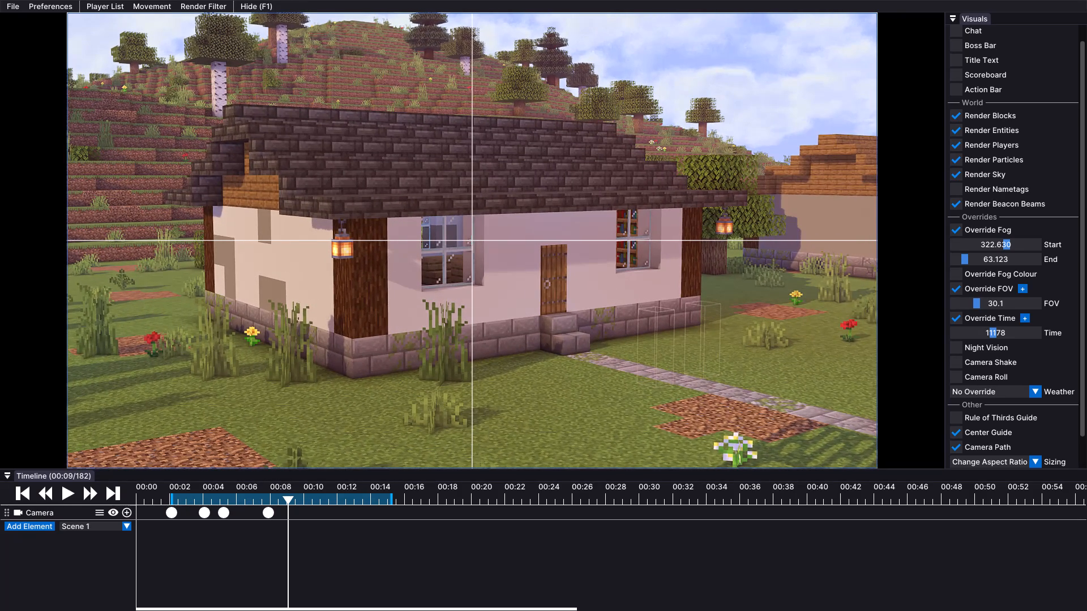
left_click_drag(543, 305, 543, 305)
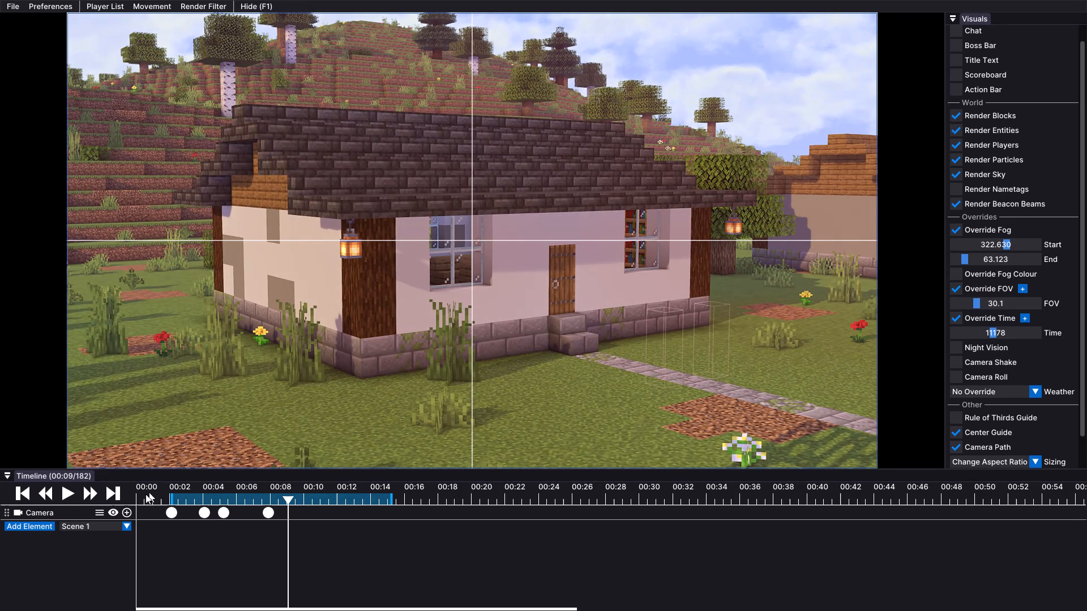
left_click(126, 513)
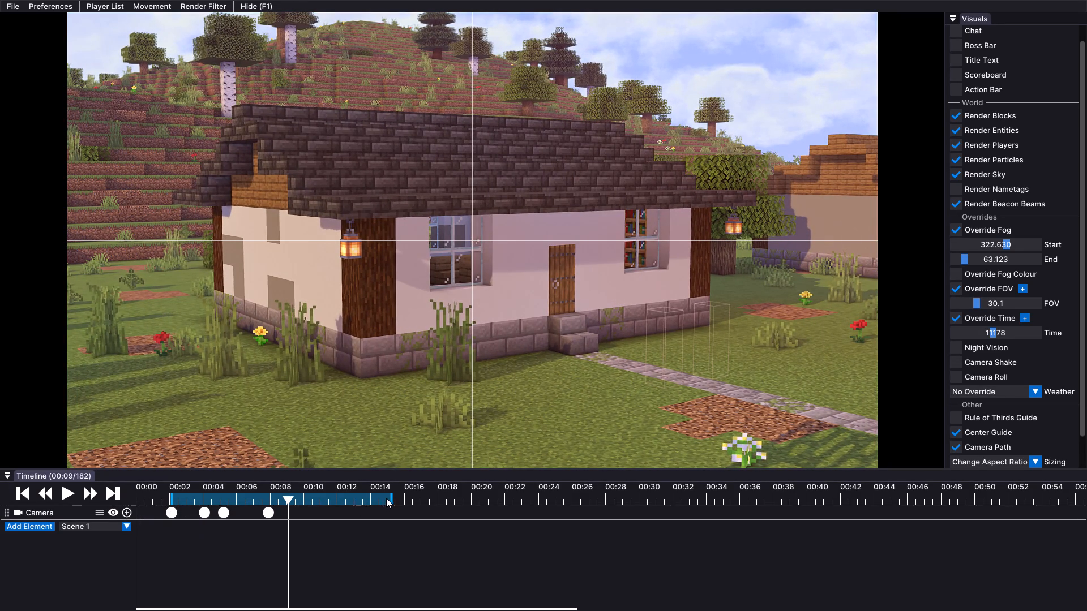
left_click(126, 511)
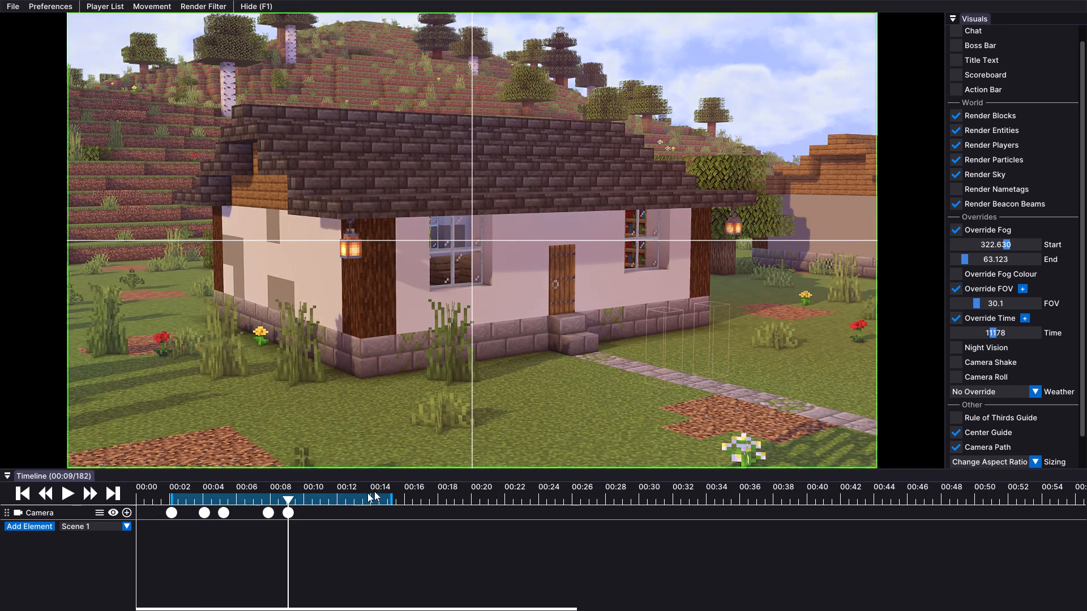
Move the end of the timeline's marked range to the last Camera keyframe at 00:09, frame 182.
left_click_drag(391, 502, 287, 542)
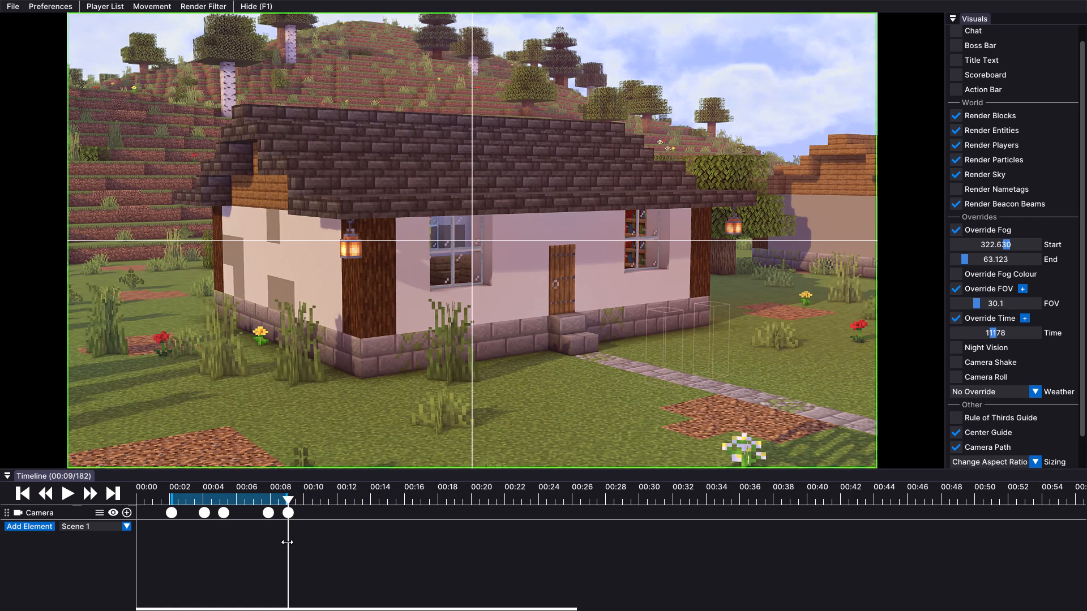
left_click_drag(287, 542, 288, 548)
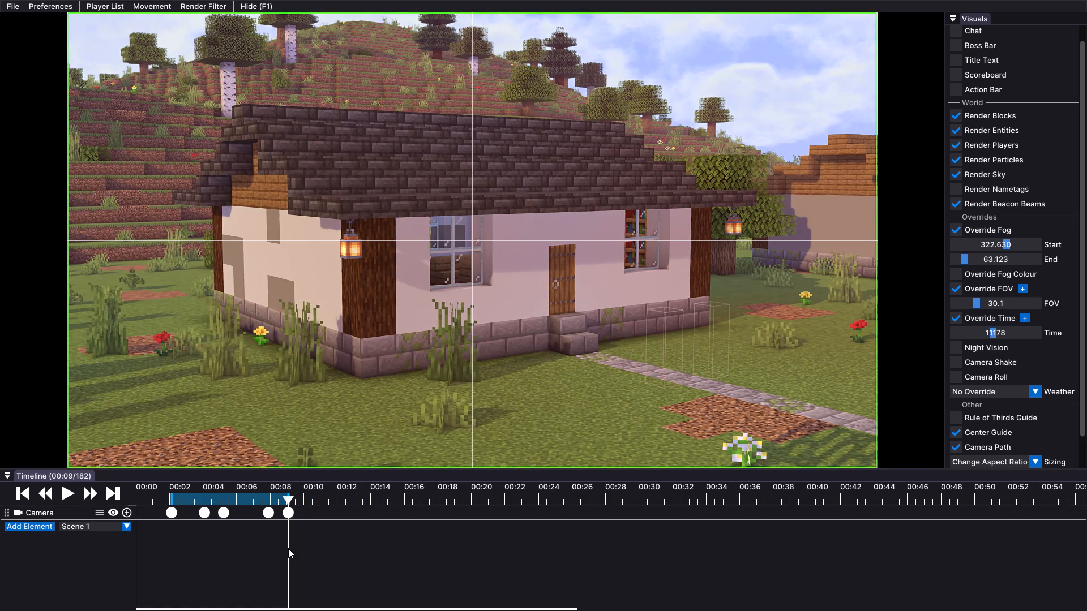
Play the camera move from 00:01, frame 39, through the turn from the street to the house, pausing around 00:07.
left_click(169, 487)
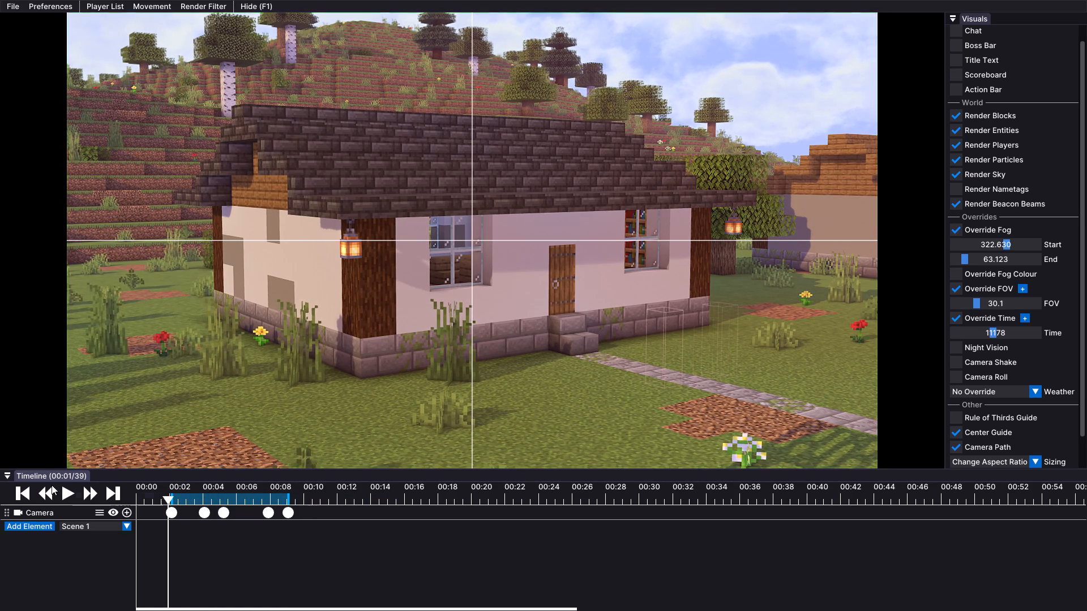
left_click(69, 494)
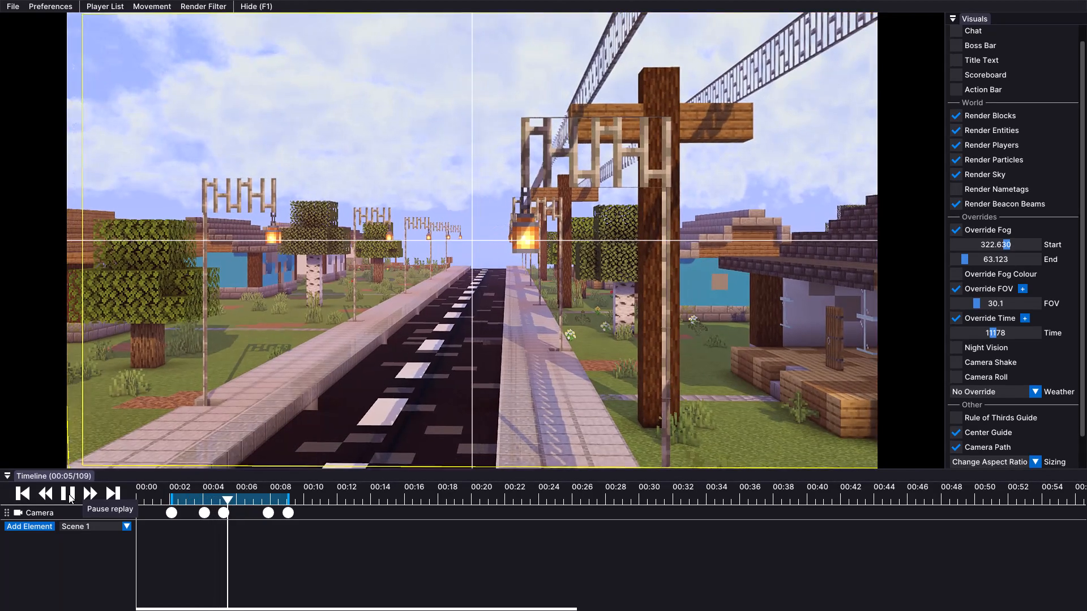
left_click(69, 494)
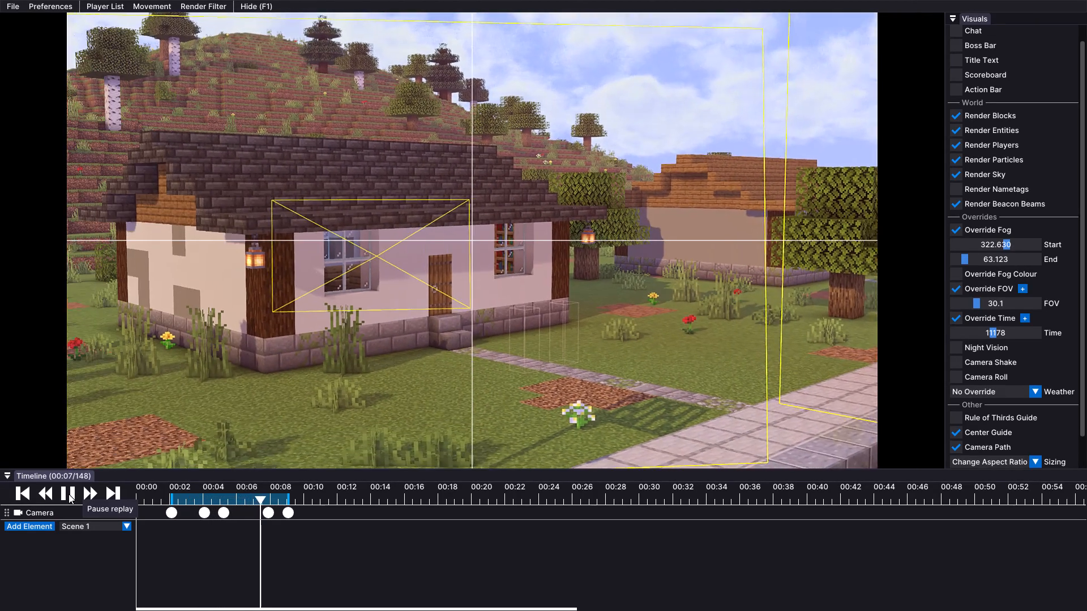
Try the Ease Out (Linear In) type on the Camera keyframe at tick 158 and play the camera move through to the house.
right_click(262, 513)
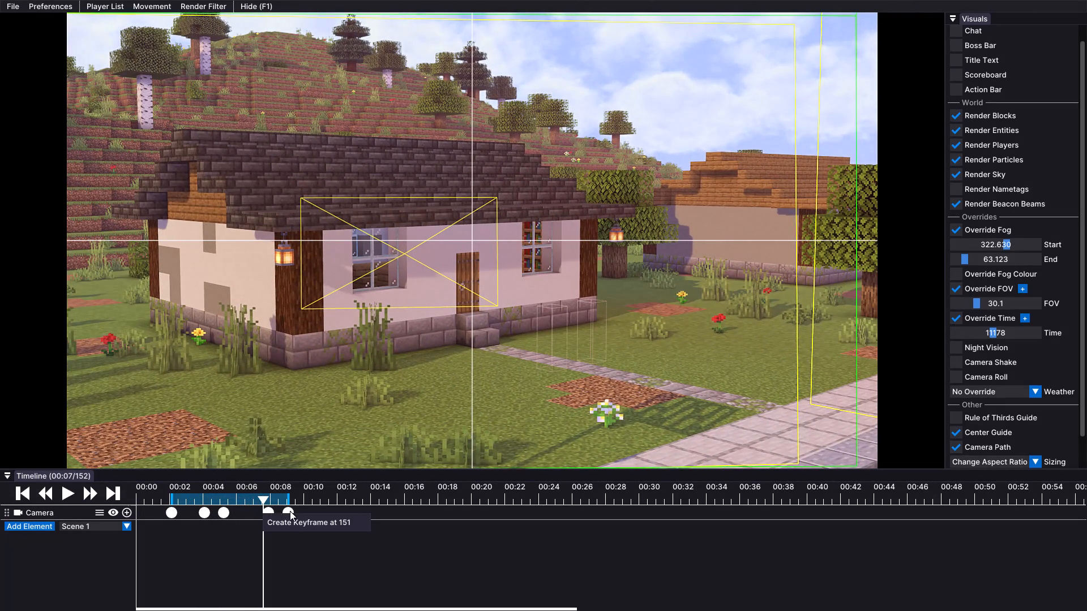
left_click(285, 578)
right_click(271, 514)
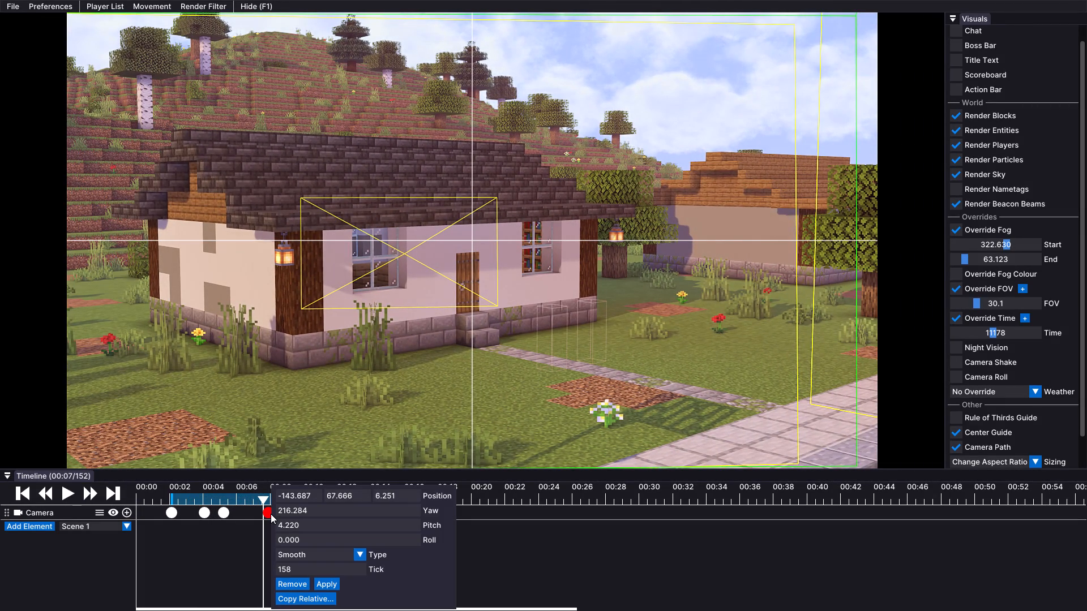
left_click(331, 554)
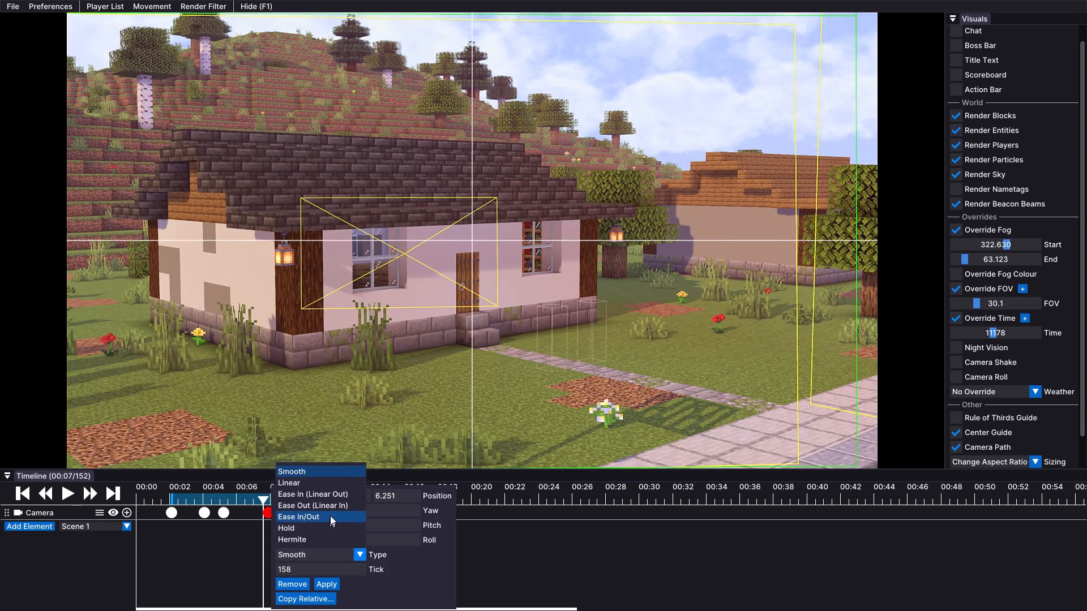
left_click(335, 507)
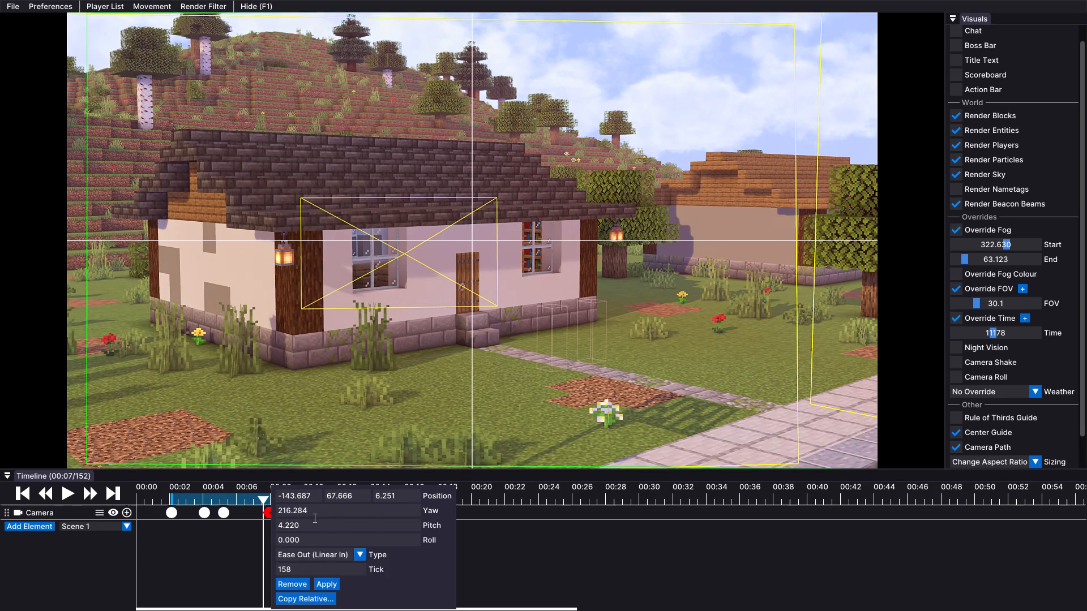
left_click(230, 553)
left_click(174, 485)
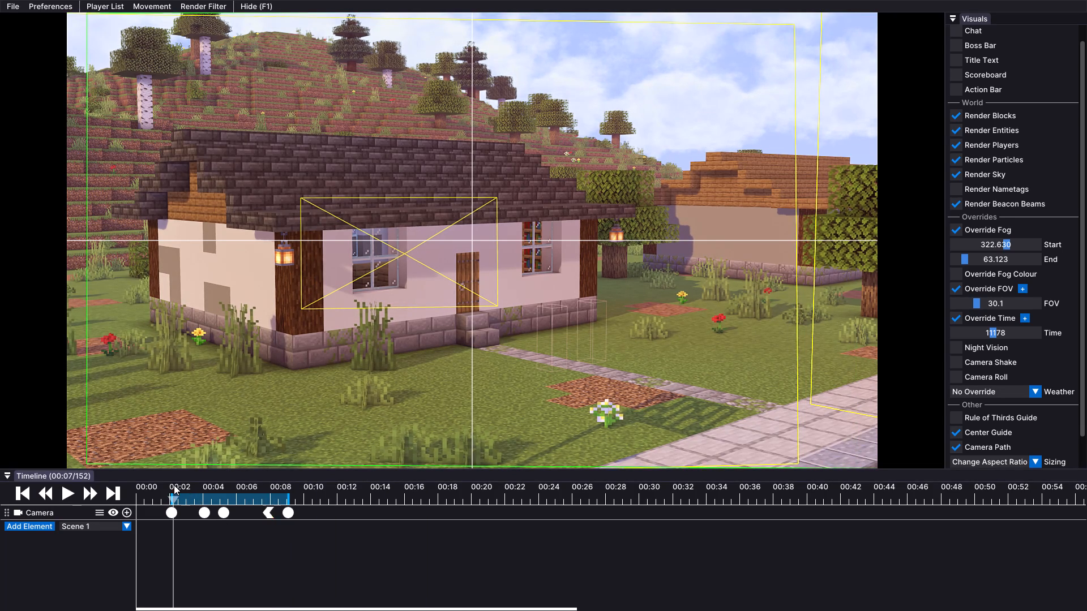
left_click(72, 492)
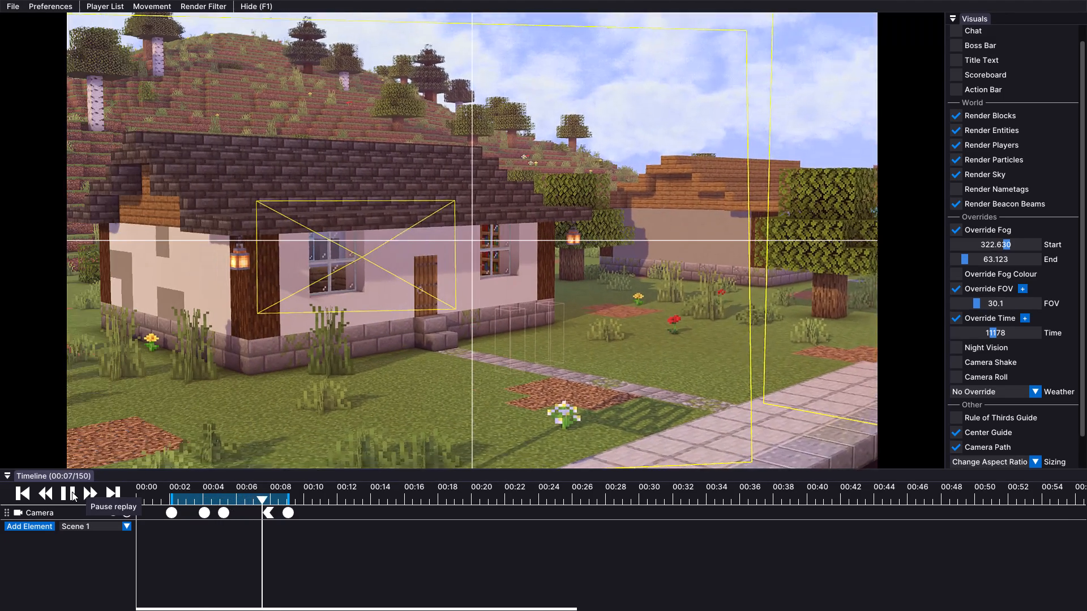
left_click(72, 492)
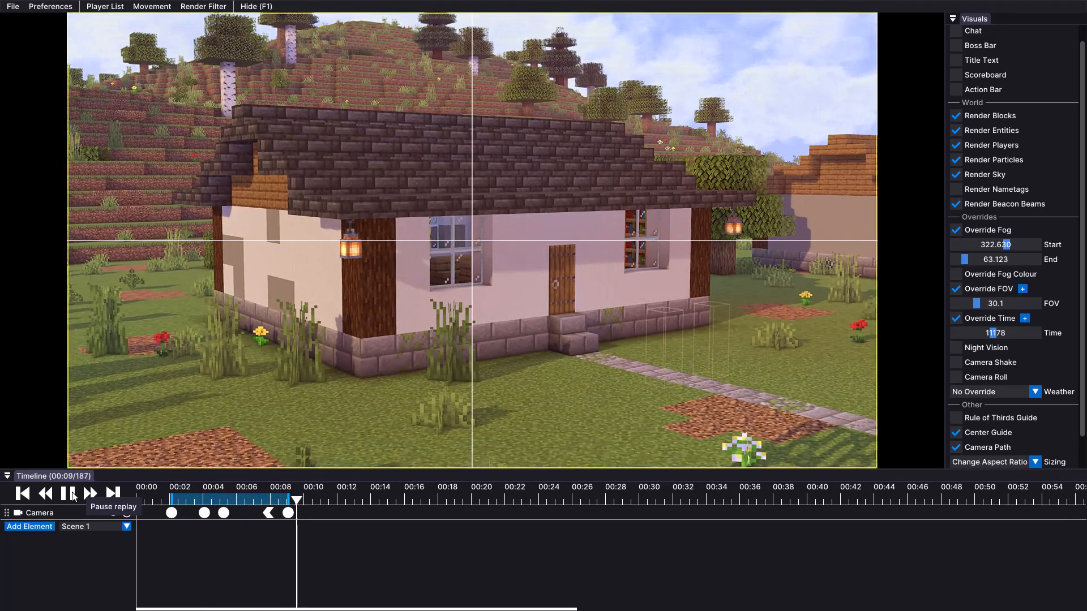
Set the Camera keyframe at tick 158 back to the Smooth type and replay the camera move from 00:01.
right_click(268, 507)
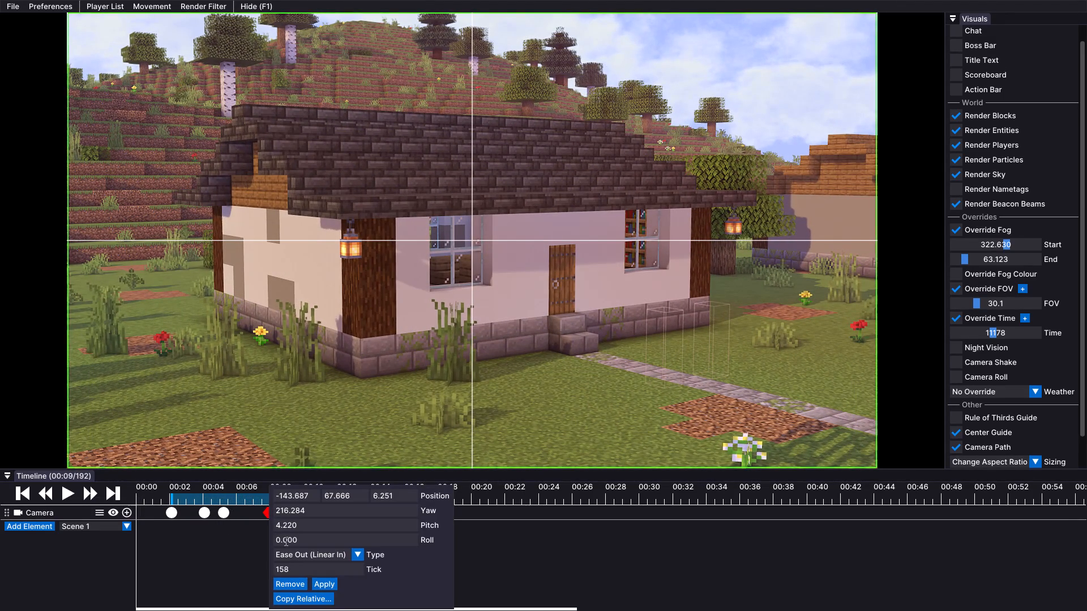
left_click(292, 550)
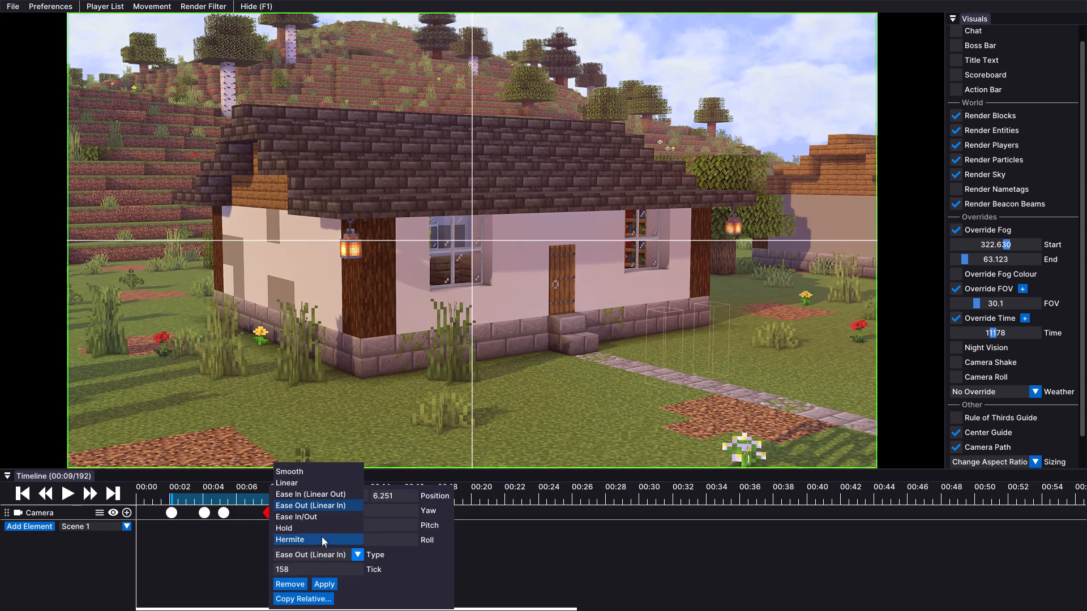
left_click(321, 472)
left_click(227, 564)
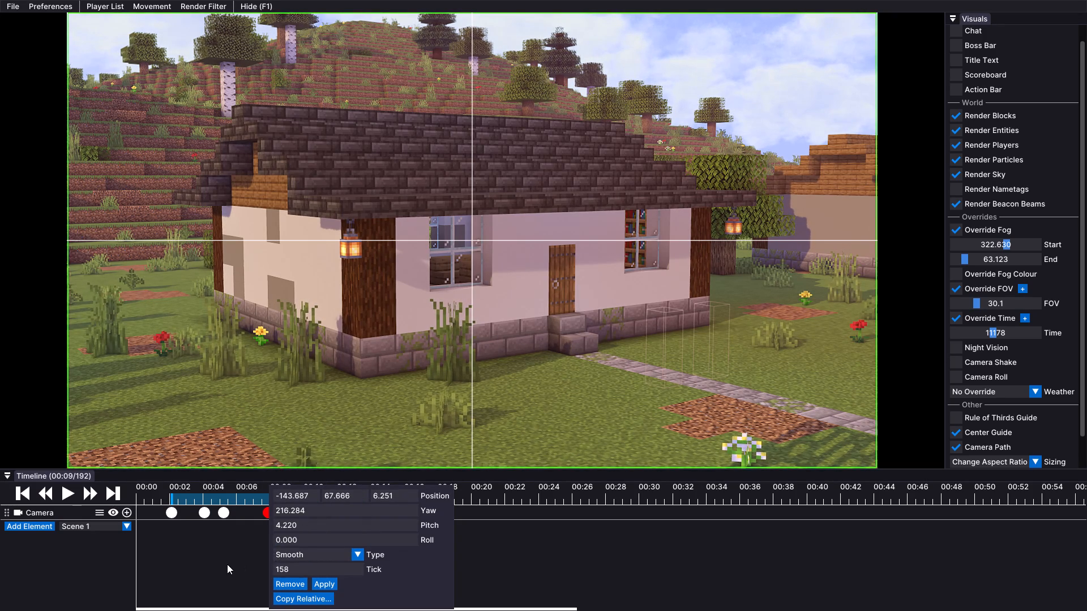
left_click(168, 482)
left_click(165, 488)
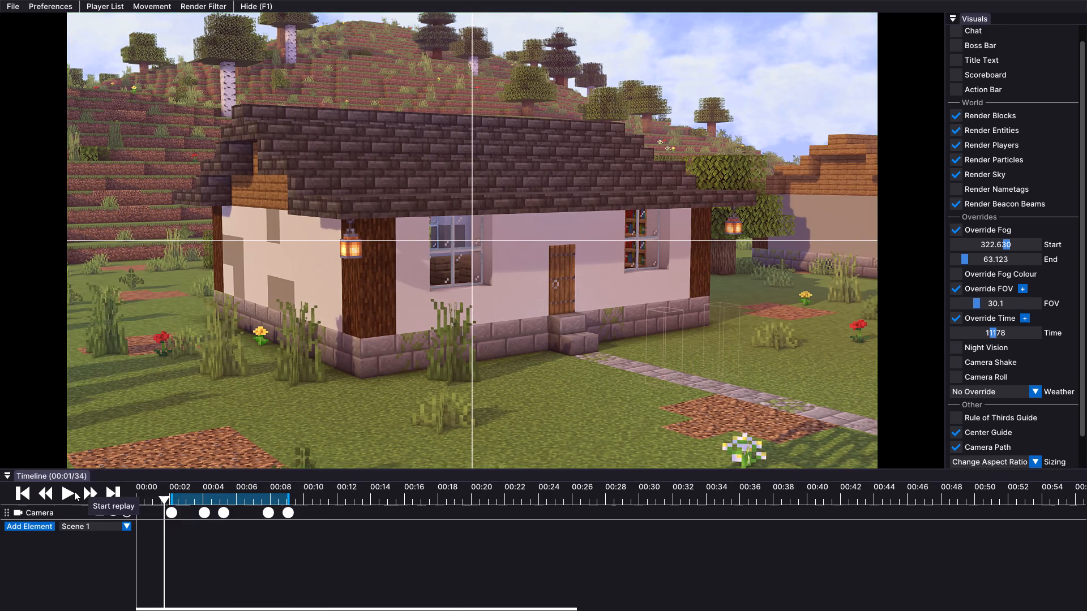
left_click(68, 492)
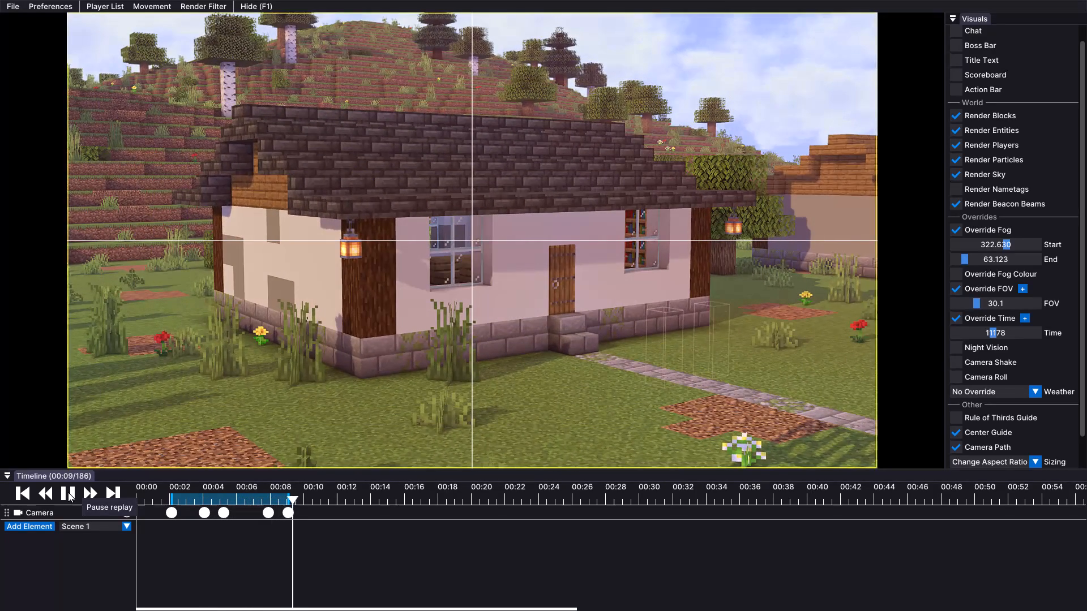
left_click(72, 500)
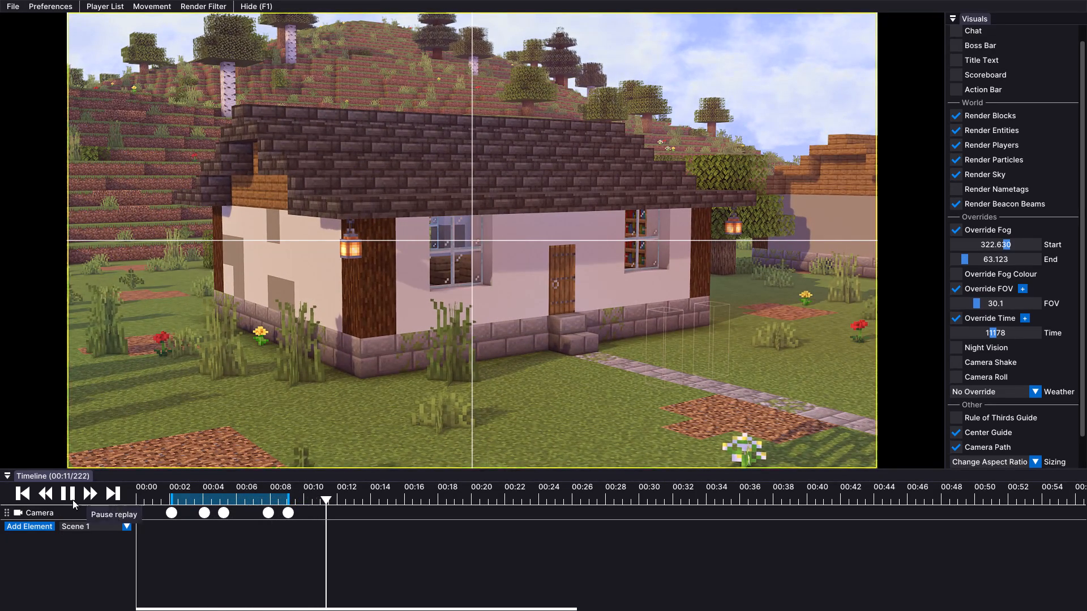
Remove the last Camera keyframe, at tick 182, and replay the street section of the camera move from 00:01.
left_click_drag(318, 549, 285, 507)
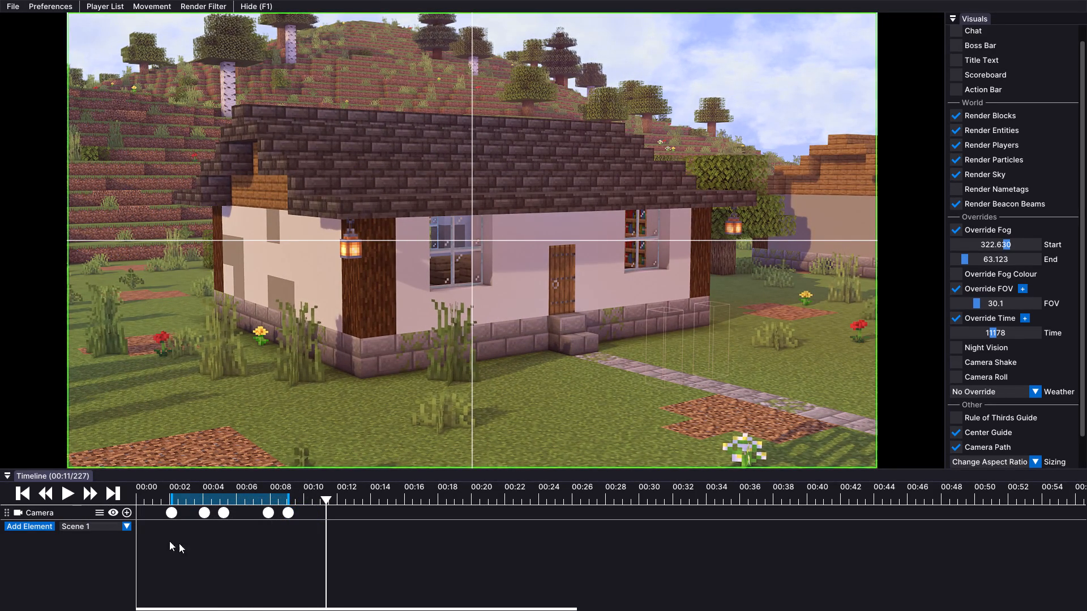
left_click(294, 513)
right_click(286, 513)
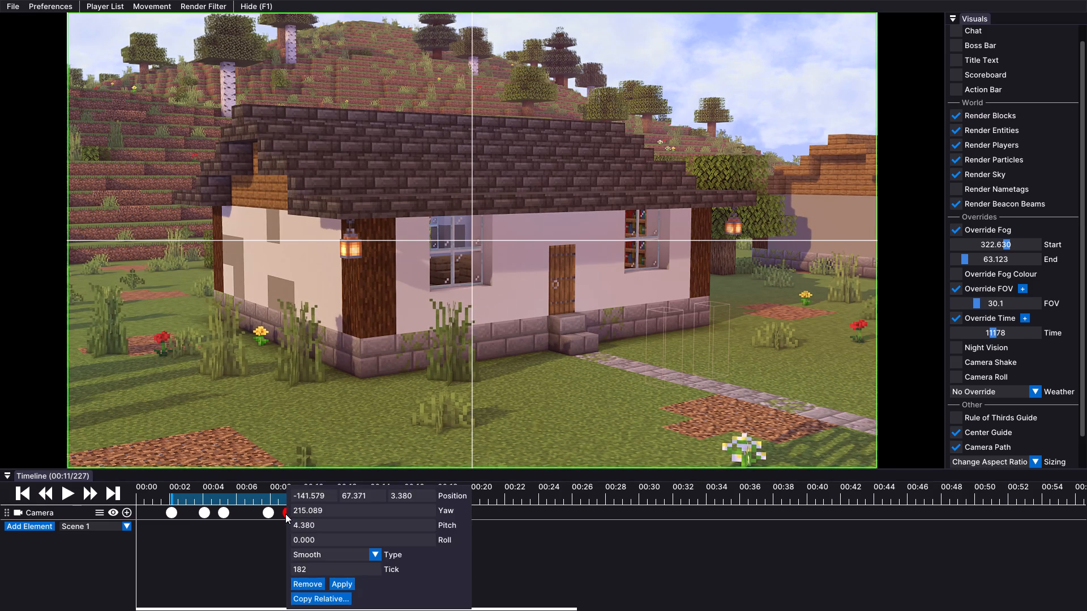
left_click(317, 583)
left_click(165, 488)
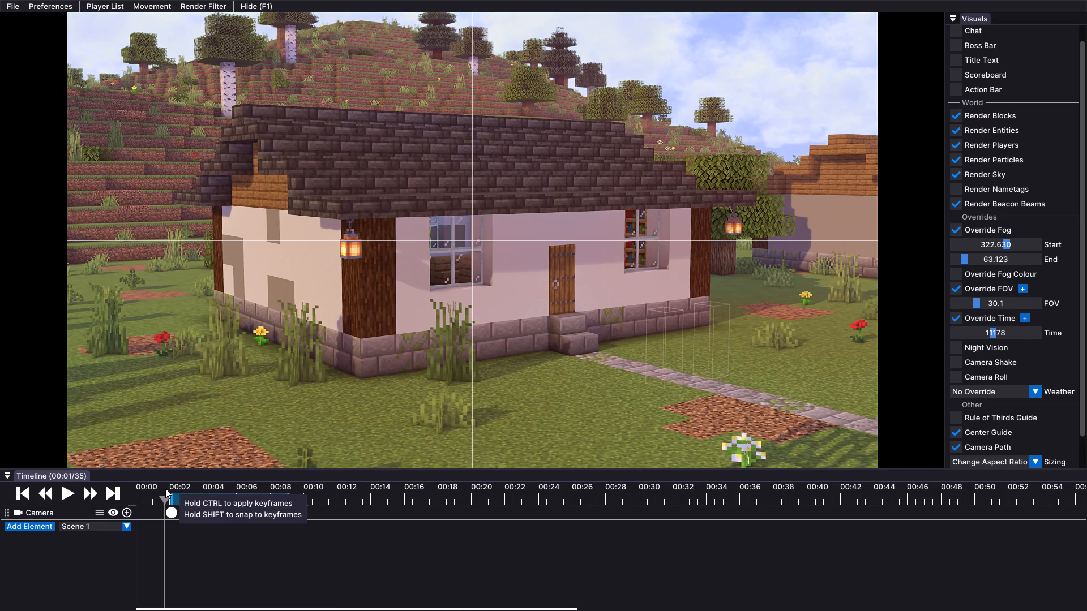
left_click(65, 489)
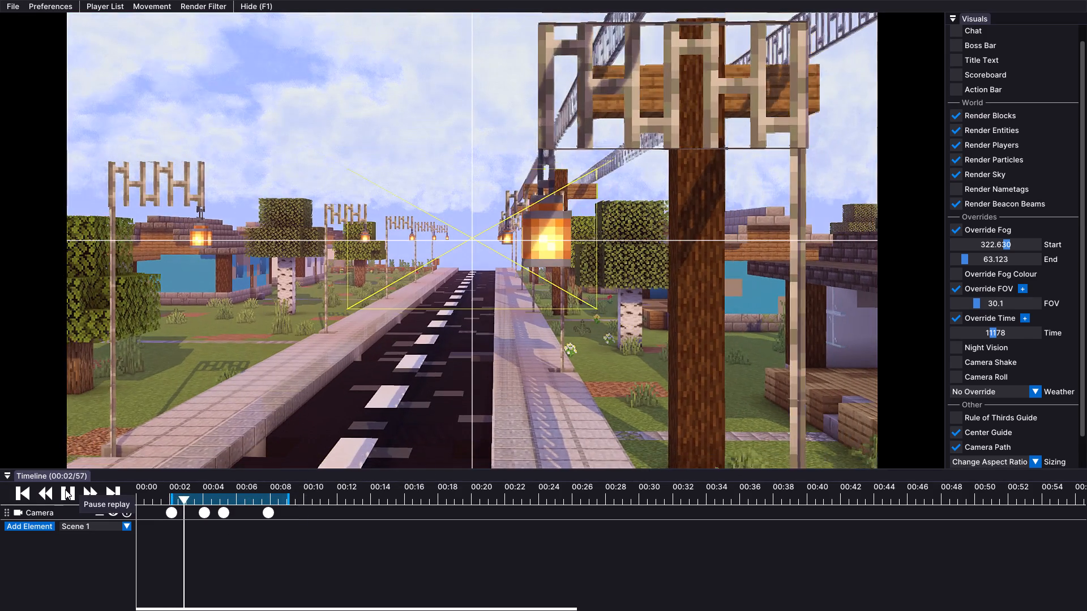
left_click(65, 489)
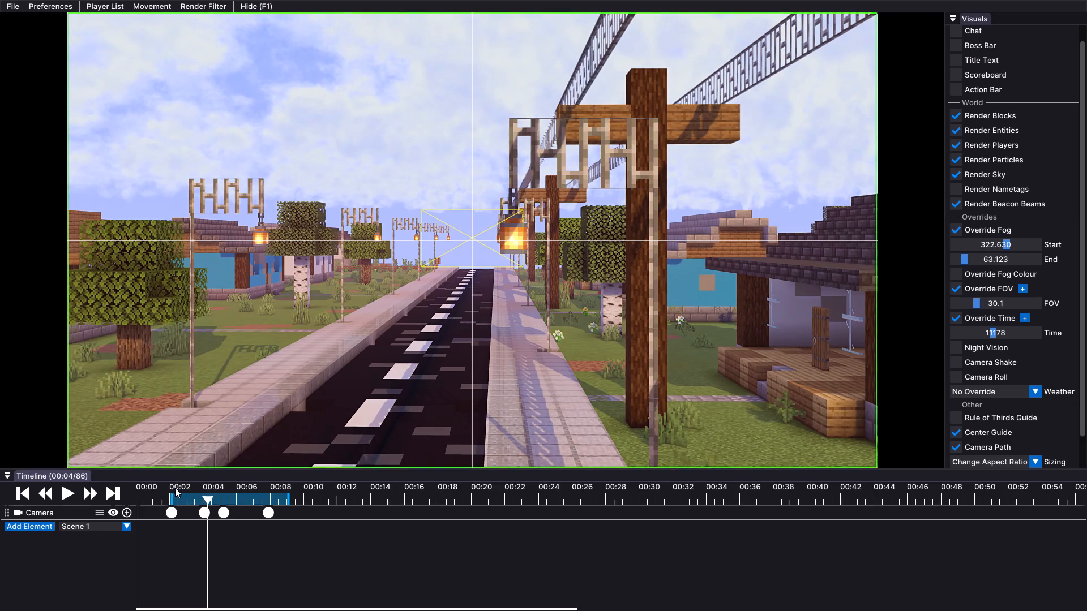
left_click(169, 490)
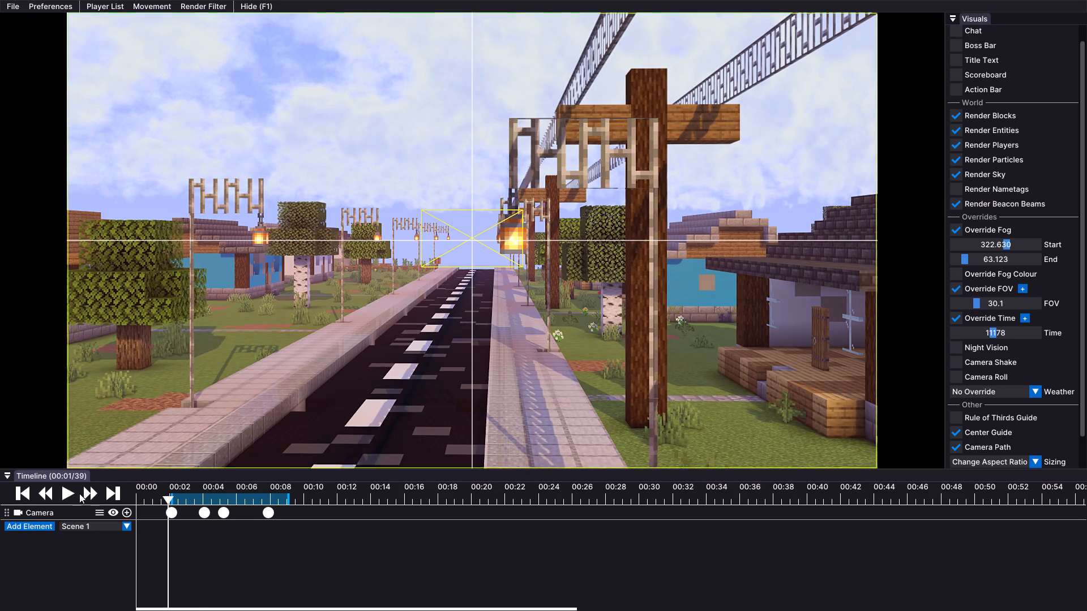
left_click(72, 493)
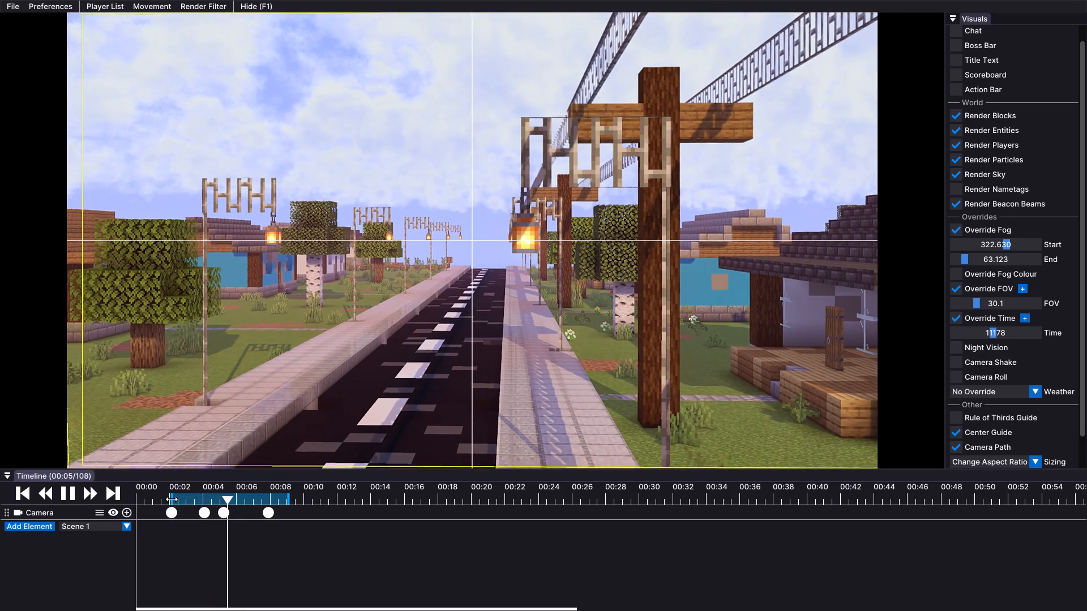
Move the first Camera keyframe to the very start of the timeline and play the move through the turn to the house.
left_click(178, 490)
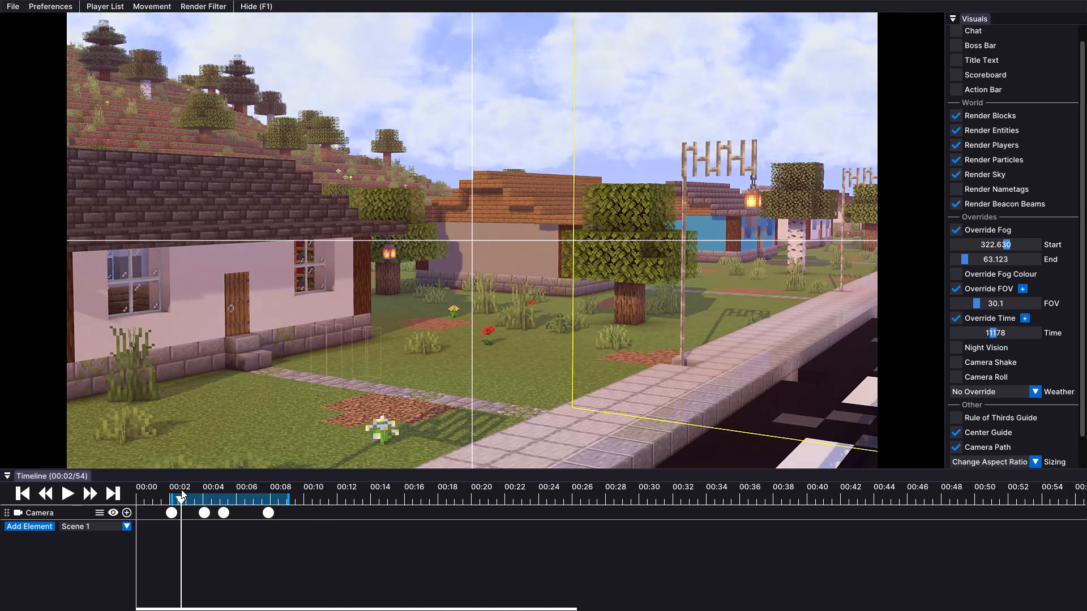
left_click_drag(179, 489, 173, 489)
left_click_drag(174, 514, 173, 514)
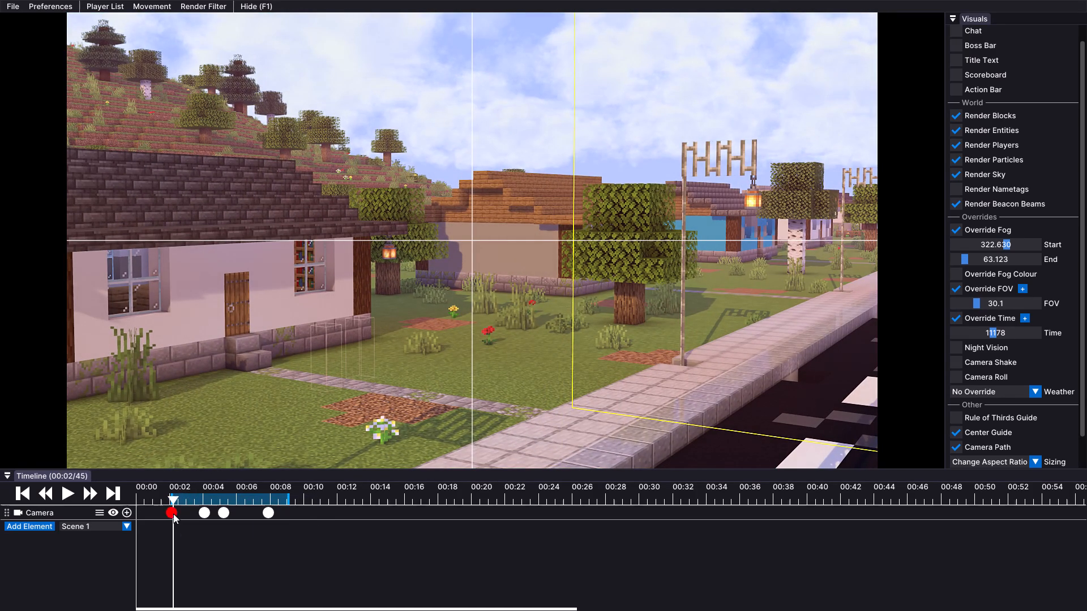
left_click_drag(173, 514, 128, 514)
left_click(165, 488)
left_click(74, 488)
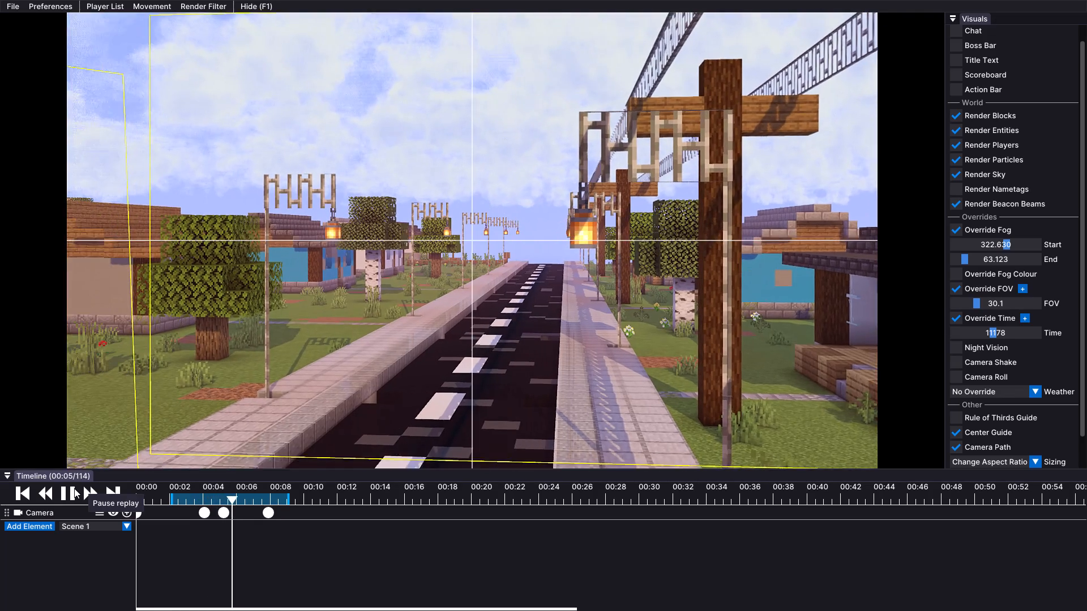
left_click(74, 488)
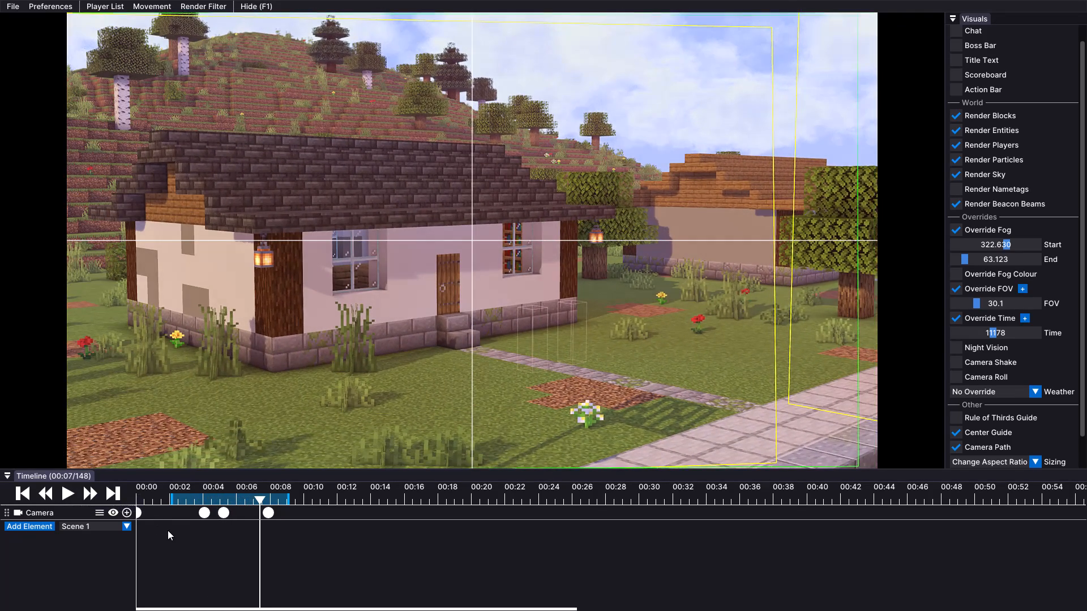
Move the start of the timeline's marked range earlier, to about 00:01, and play the whole camera move.
left_click(168, 497)
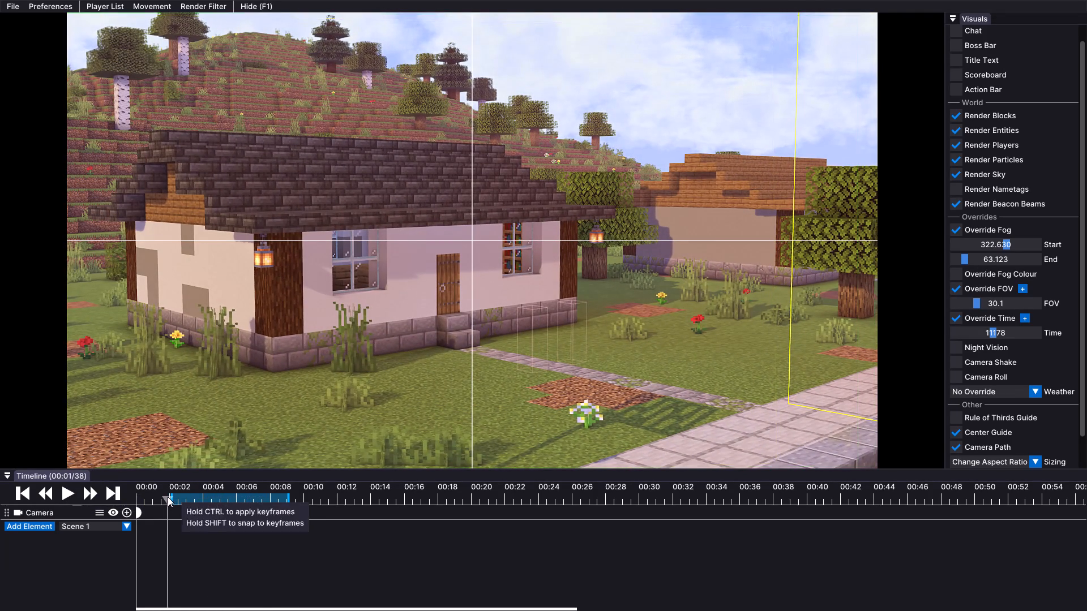
left_click_drag(169, 496, 162, 499)
left_click(160, 497)
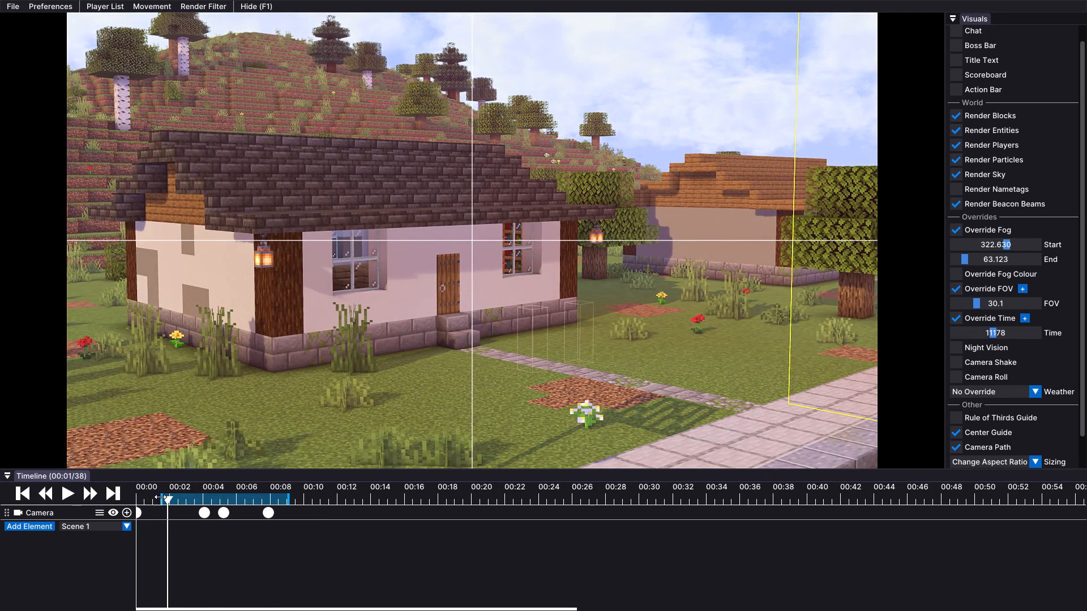
left_click(158, 496)
left_click(153, 493)
left_click(72, 497)
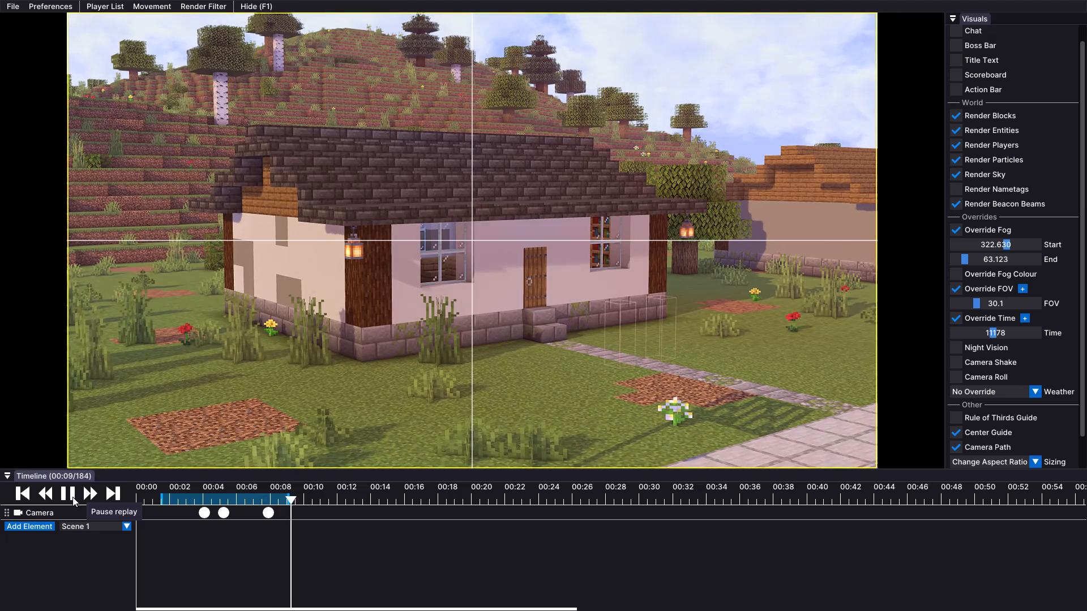
left_click(72, 497)
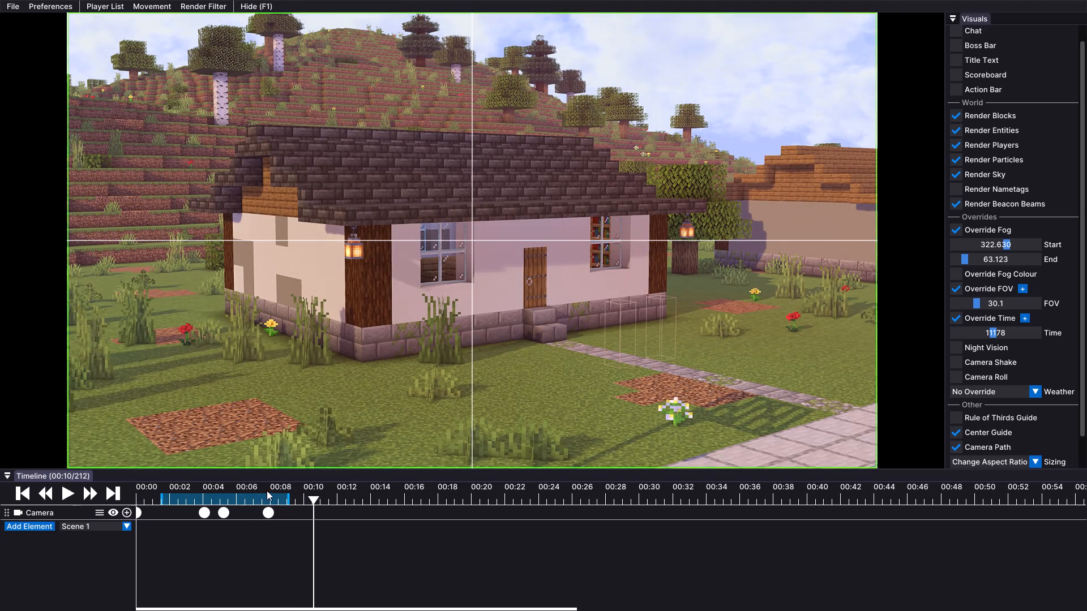
Extend the end of the timeline's marked range slightly, within 00:09, and briefly replay the move's opening on the street.
left_click_drag(287, 494, 295, 496)
left_click(157, 480)
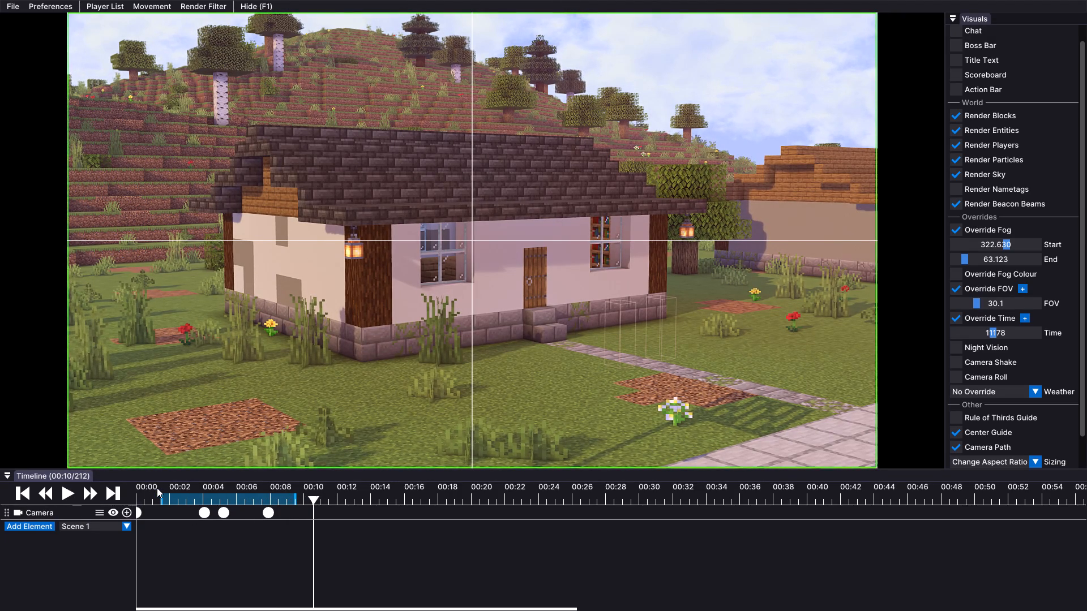
left_click(157, 488)
left_click(71, 489)
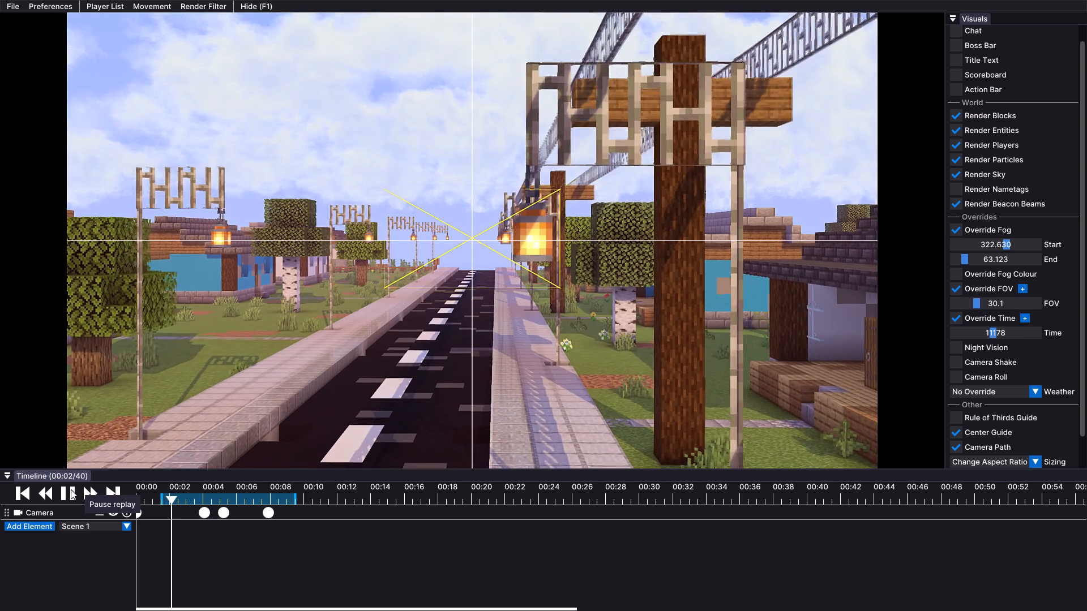
left_click(71, 489)
right_click(71, 489)
Turn off Override Fog in the visual overrides.
scroll(1046, 91, "up", 3)
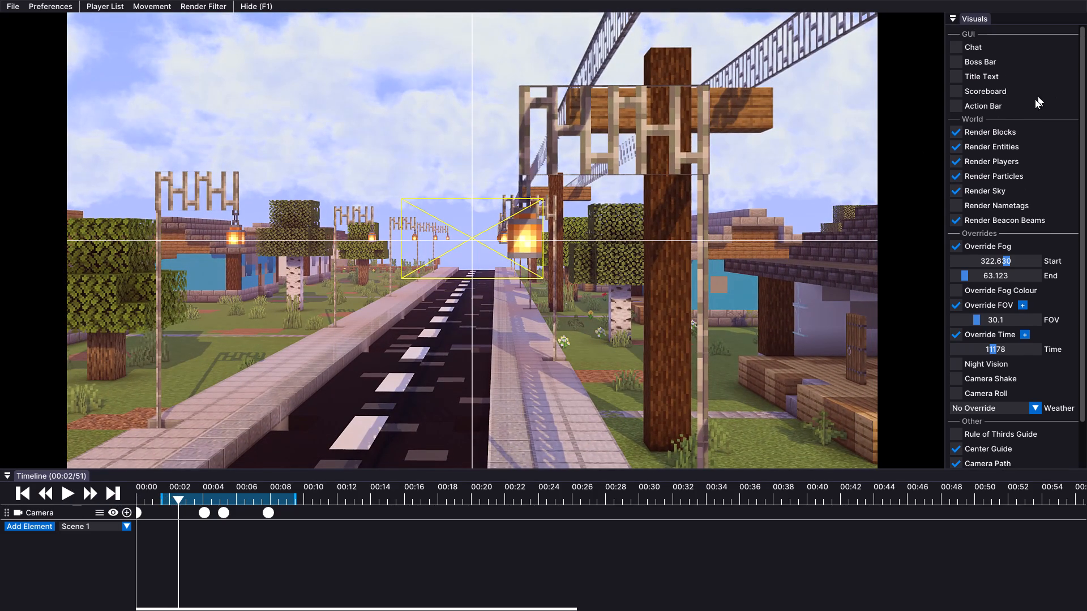
scroll(1032, 224, "down", 3)
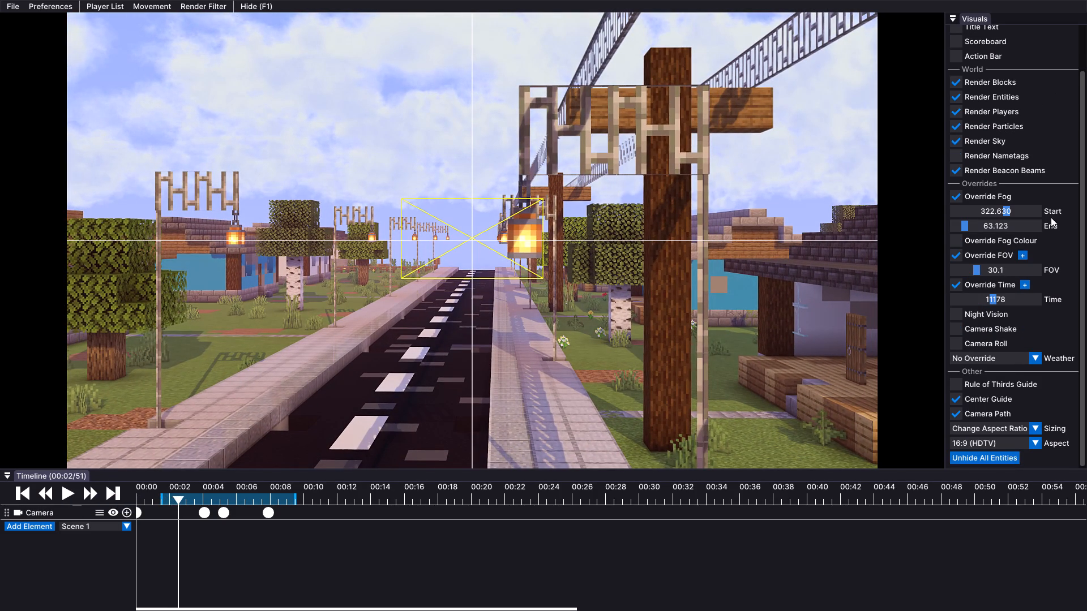
scroll(1039, 186, "down", 2)
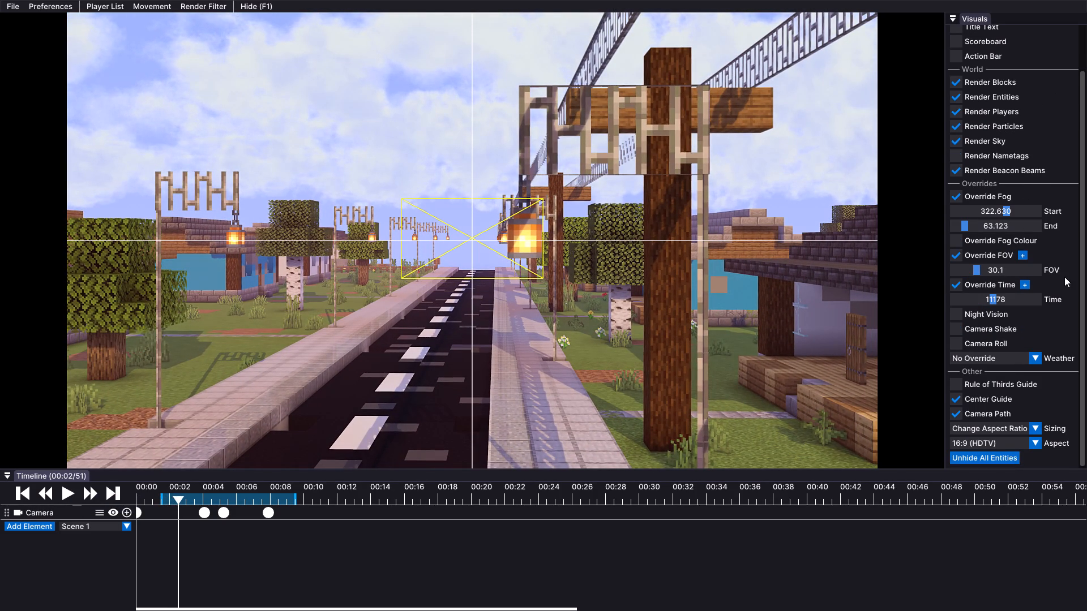
left_click(957, 203)
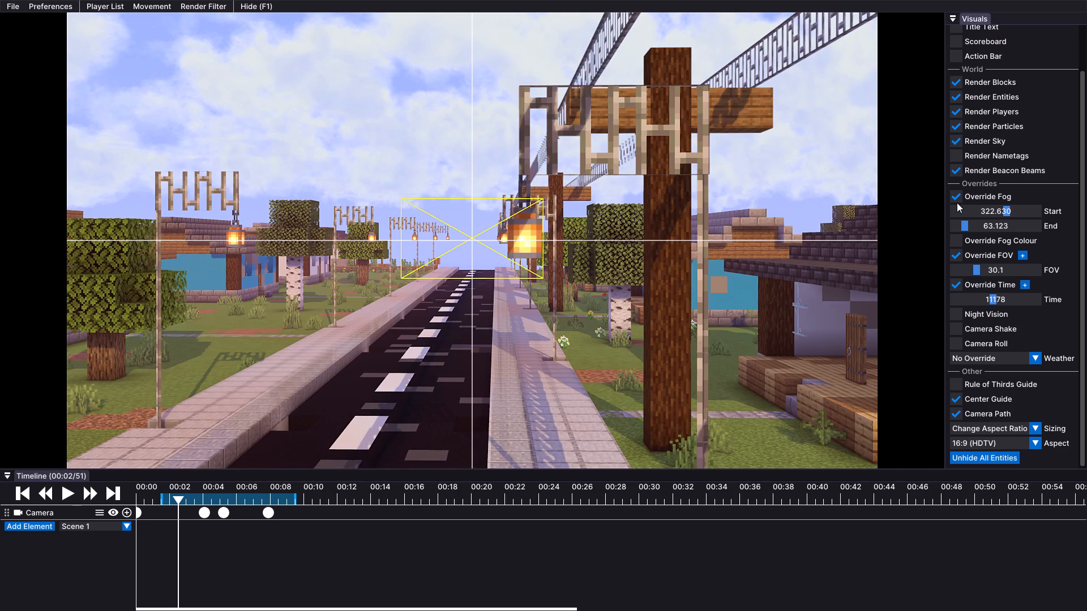
left_click(957, 203)
left_click(955, 199)
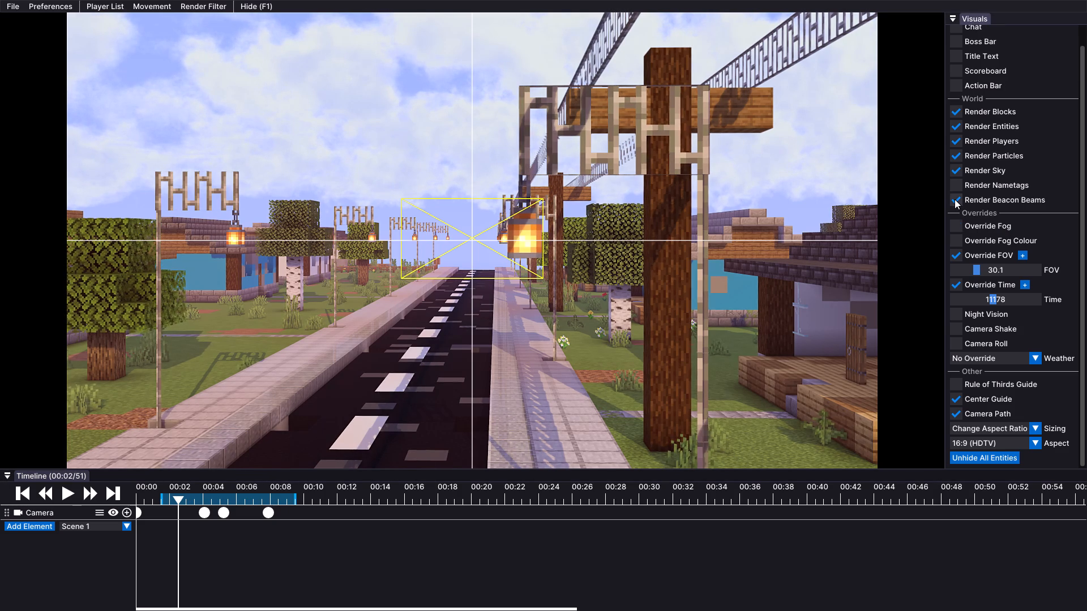
Set the viewport sizing in the visual settings to Keep Aspect Ratio.
scroll(1068, 264, "down", 2)
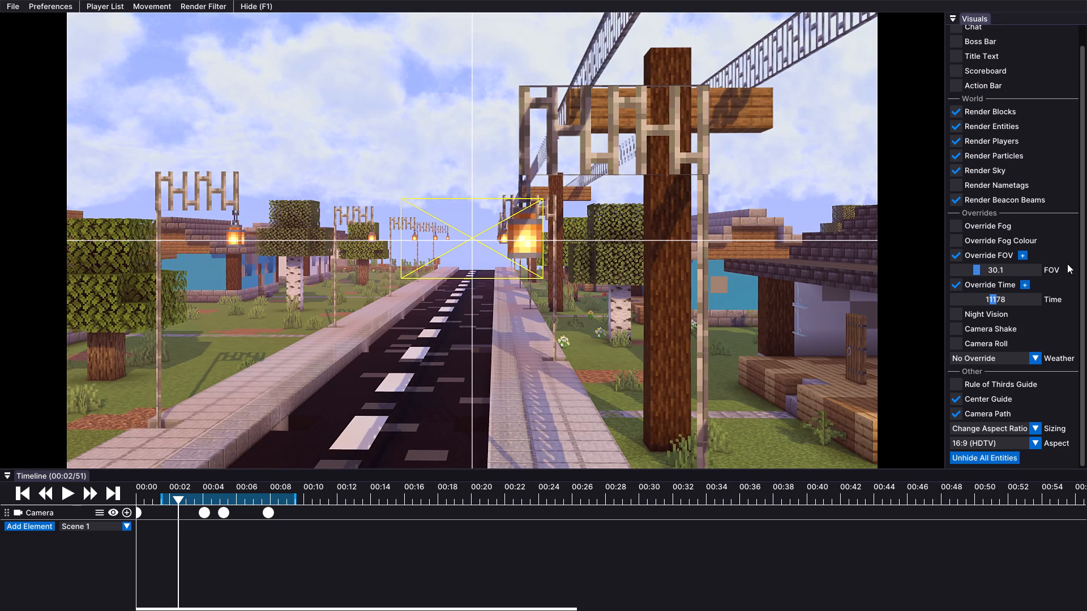
left_click(1019, 428)
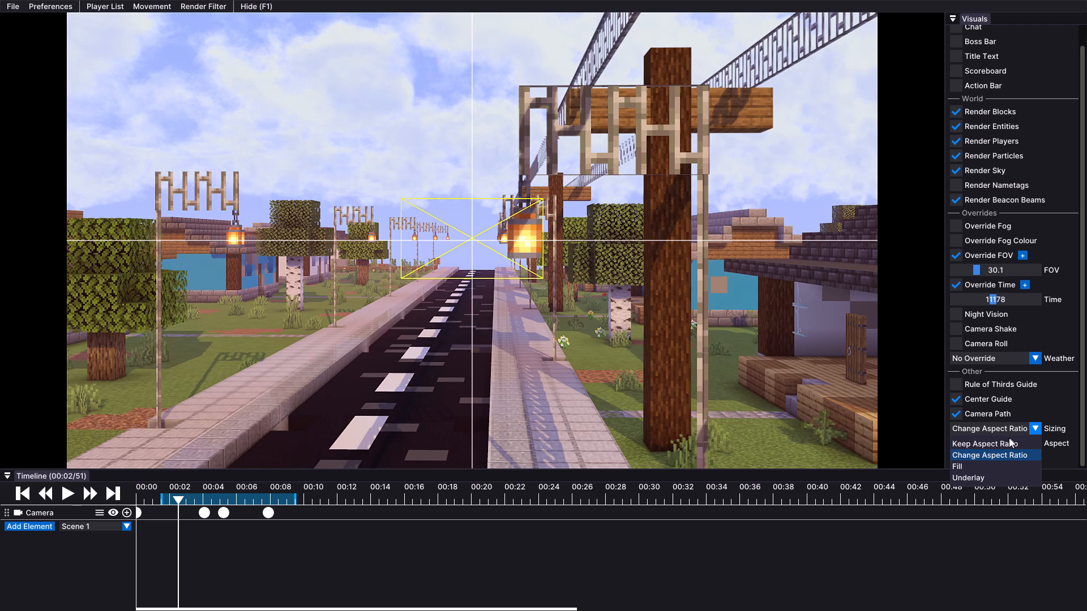
left_click(1008, 441)
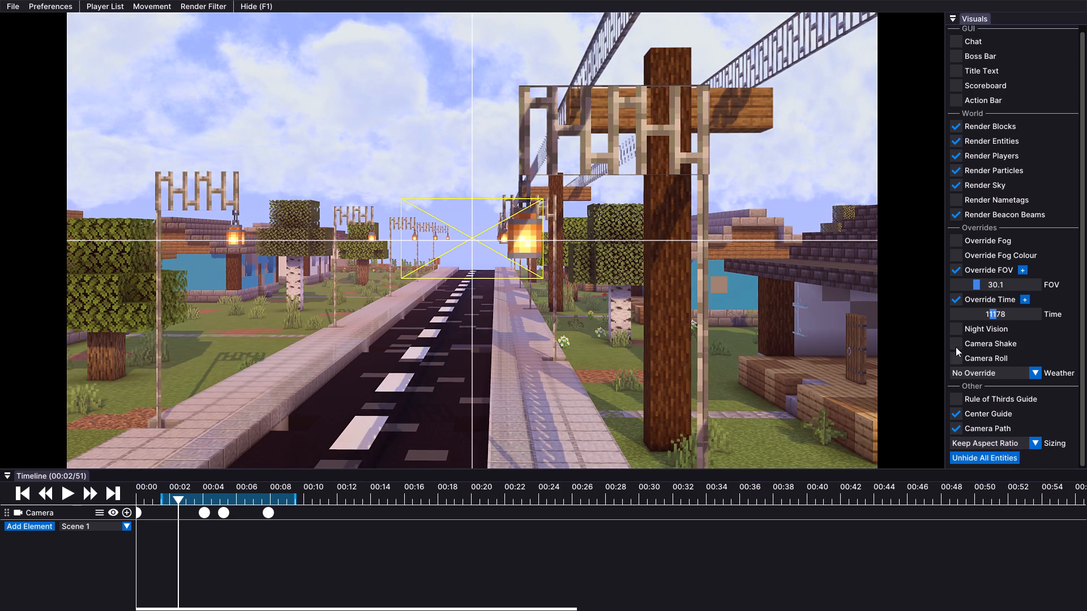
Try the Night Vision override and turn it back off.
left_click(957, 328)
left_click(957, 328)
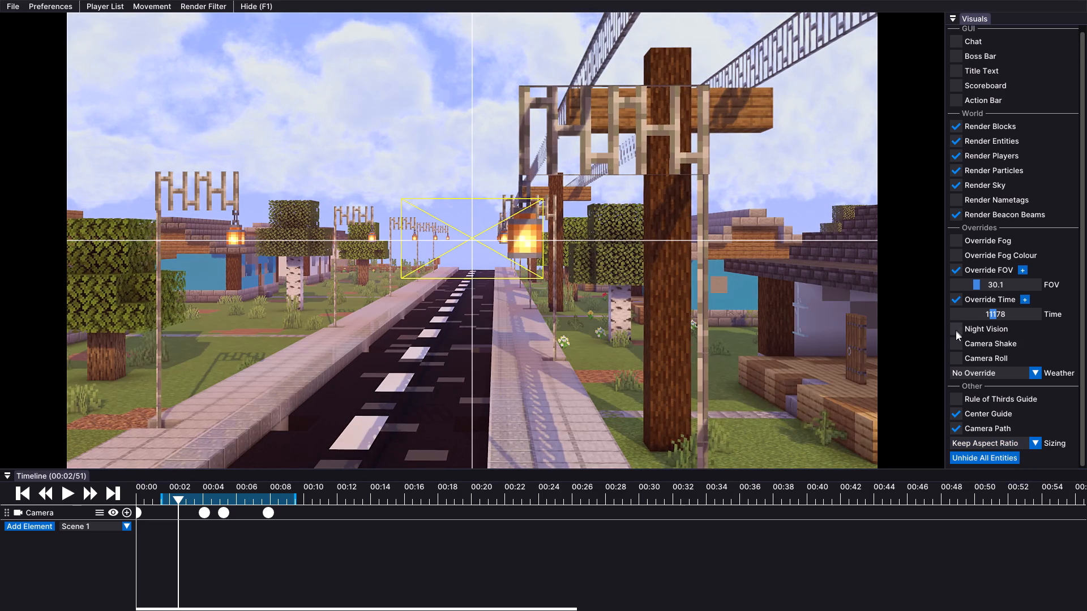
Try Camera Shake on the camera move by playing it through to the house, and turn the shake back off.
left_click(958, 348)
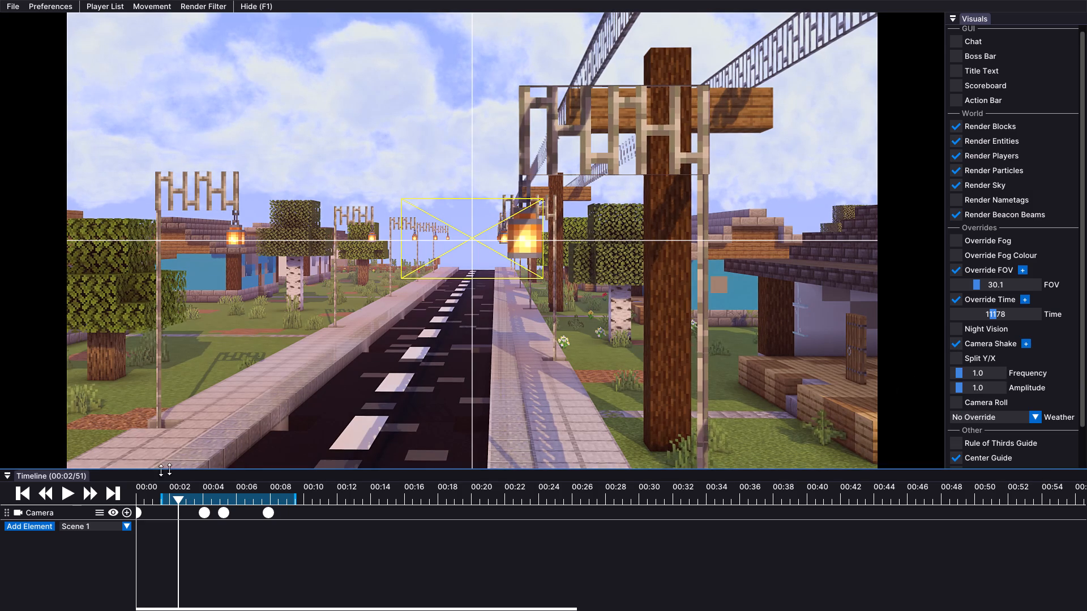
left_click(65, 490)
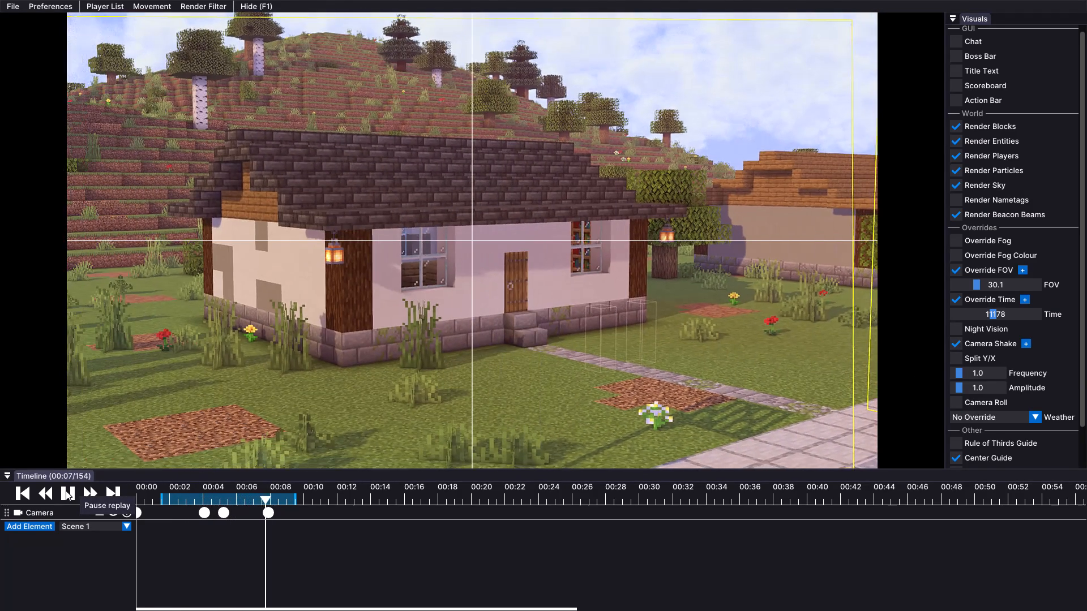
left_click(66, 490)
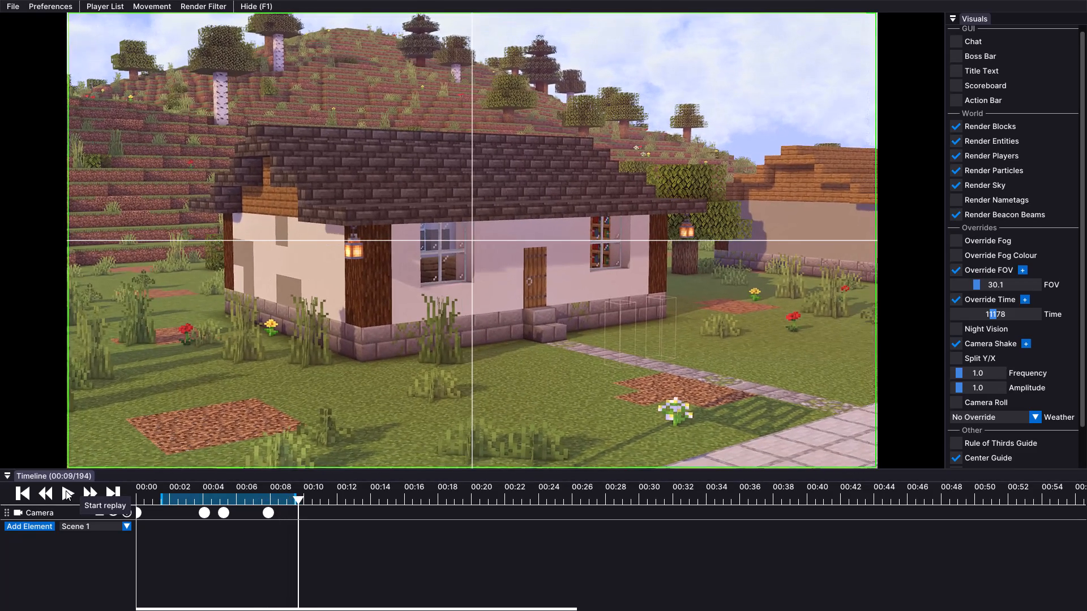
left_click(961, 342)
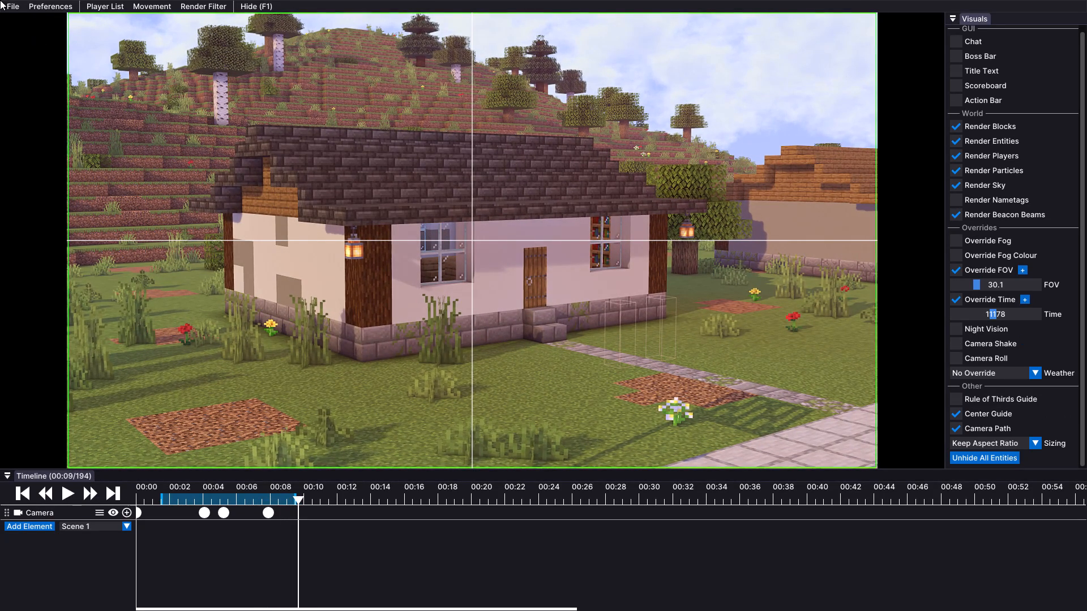
Start a video export of the replay's camera move.
left_click(7, 8)
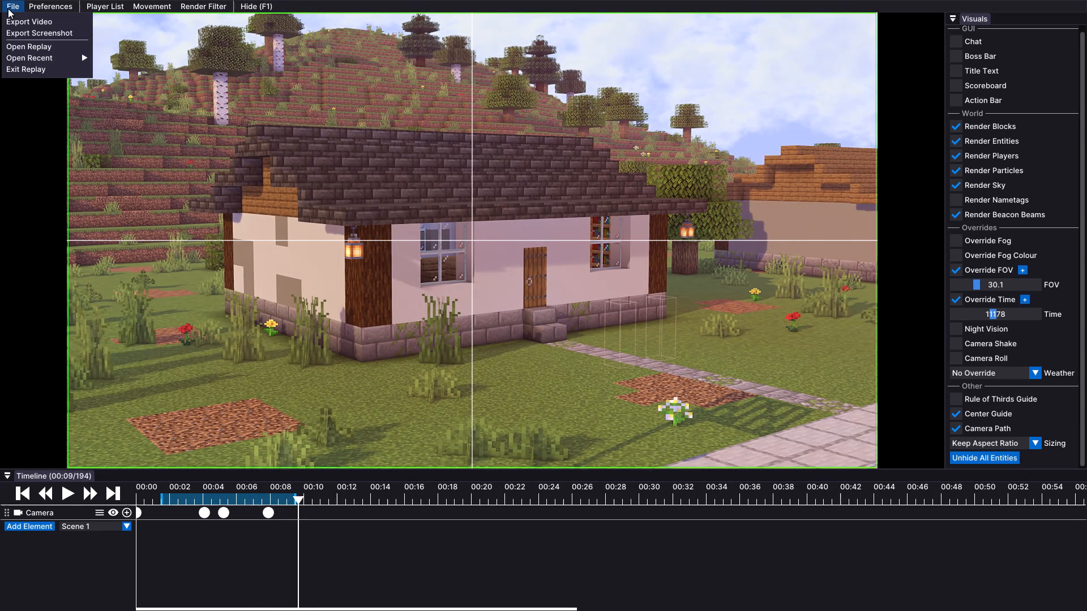
left_click(39, 24)
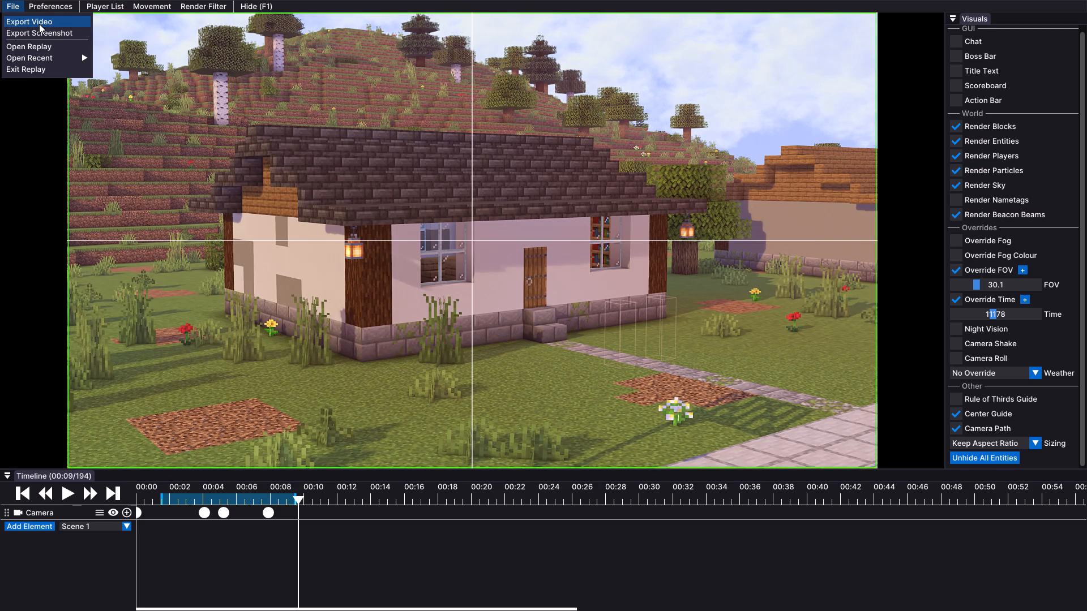
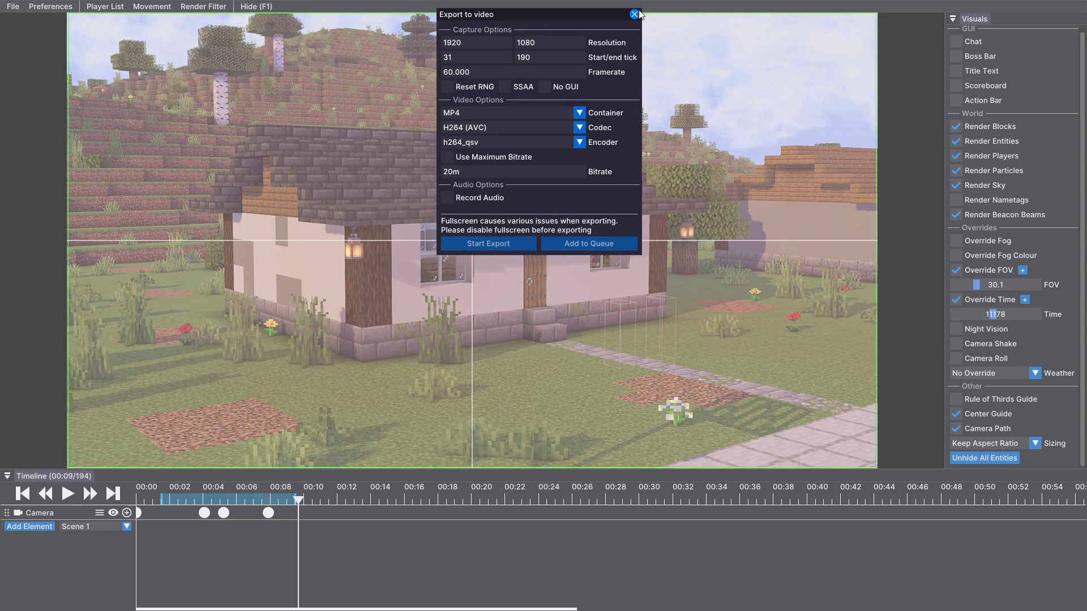
Take the game out of fullscreen and maximize its window so the export can run.
key("BackSpace")
key("F11")
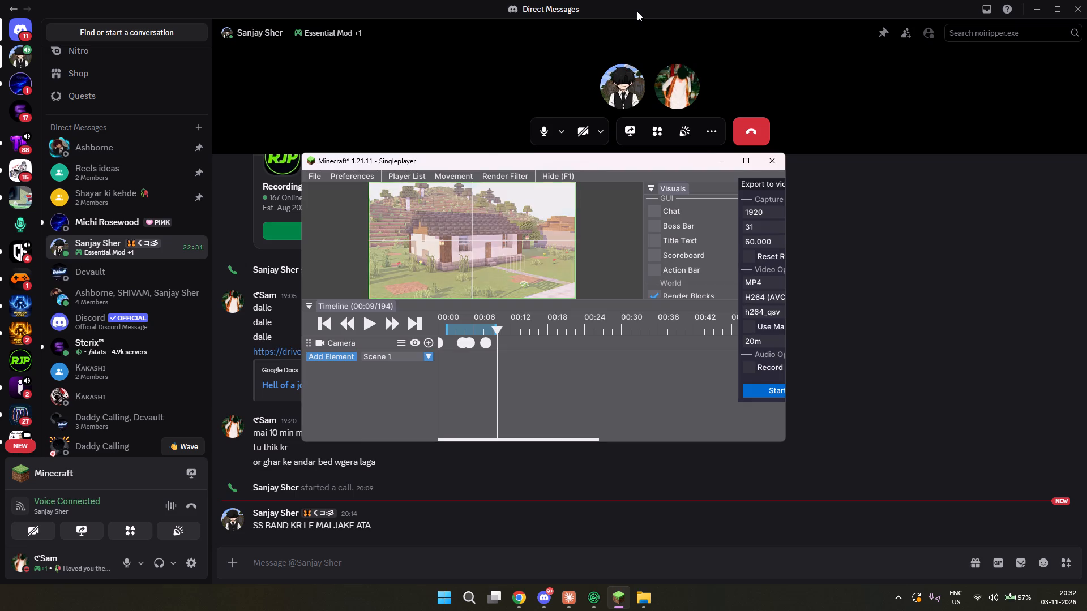
left_click(743, 162)
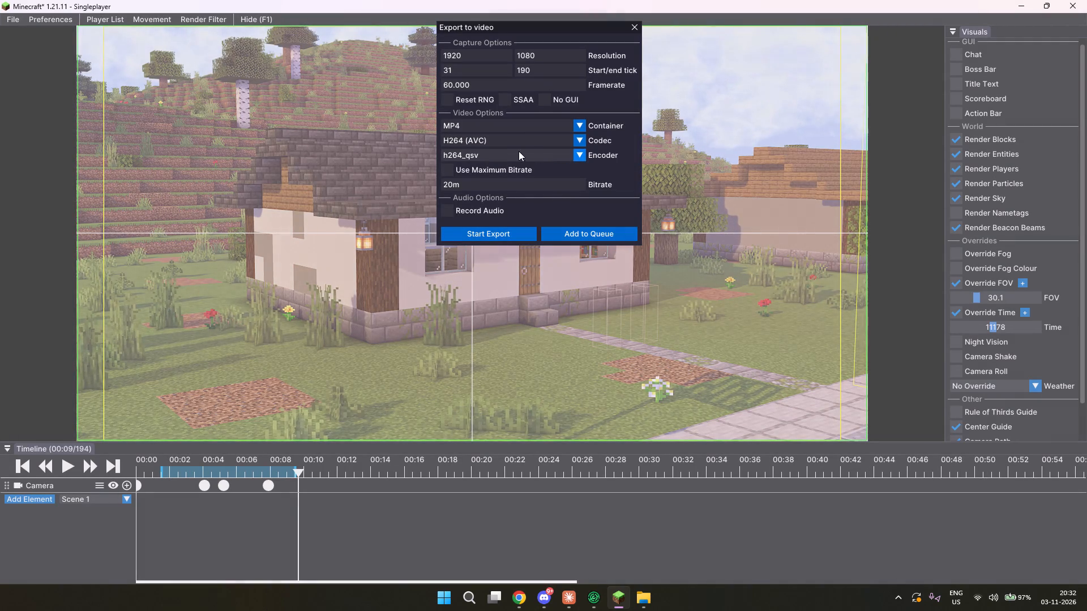
Set the video export framerate to 30.
left_click(495, 85)
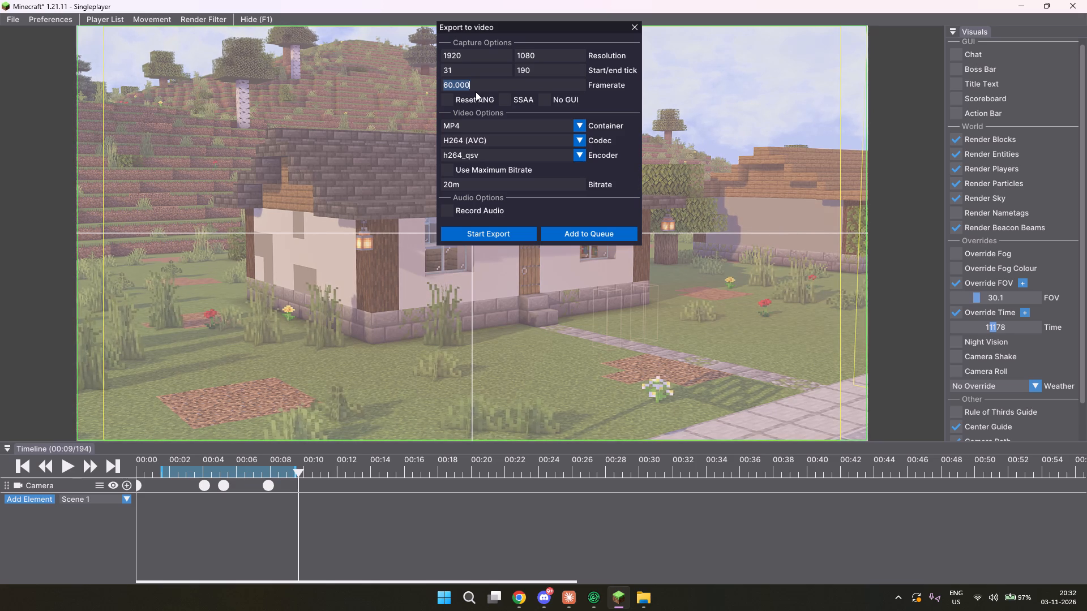
type("30")
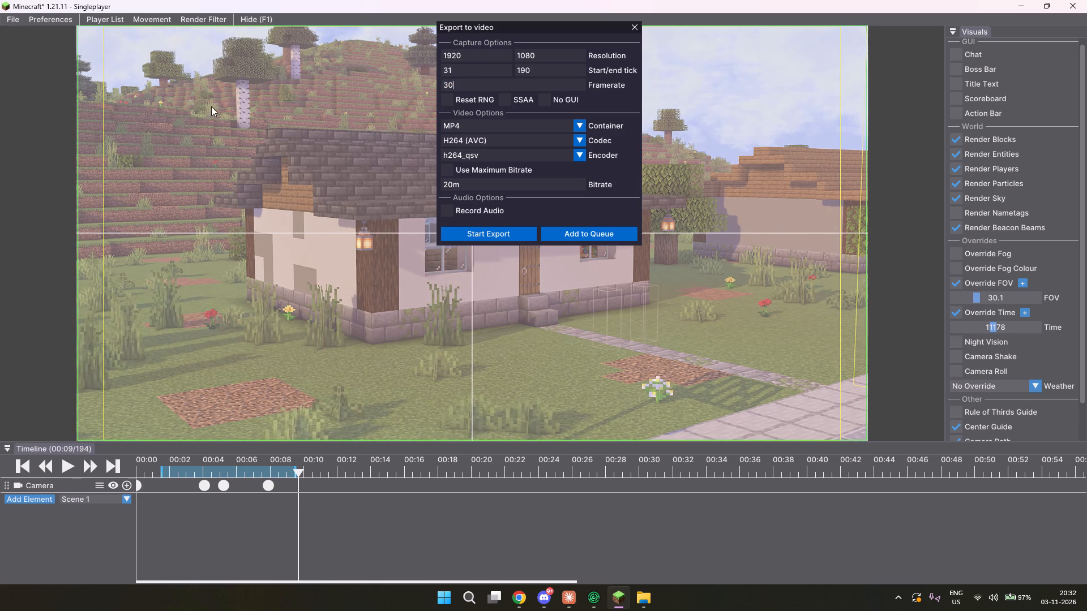
left_click(633, 201)
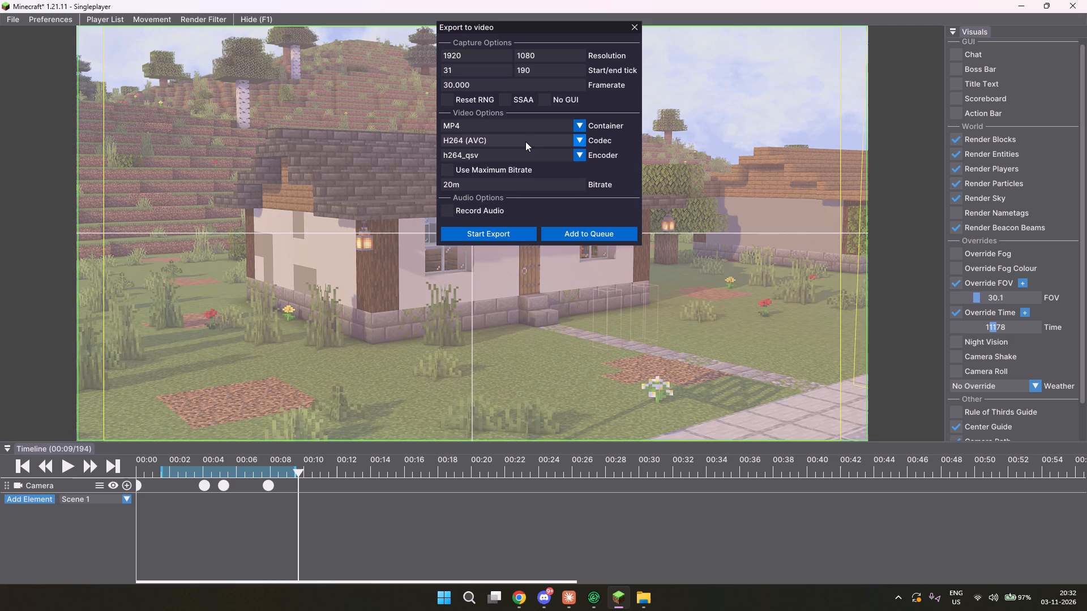
Enable audio recording for the export and set the audio codec to MP3.
scroll(572, 180, "down", 2)
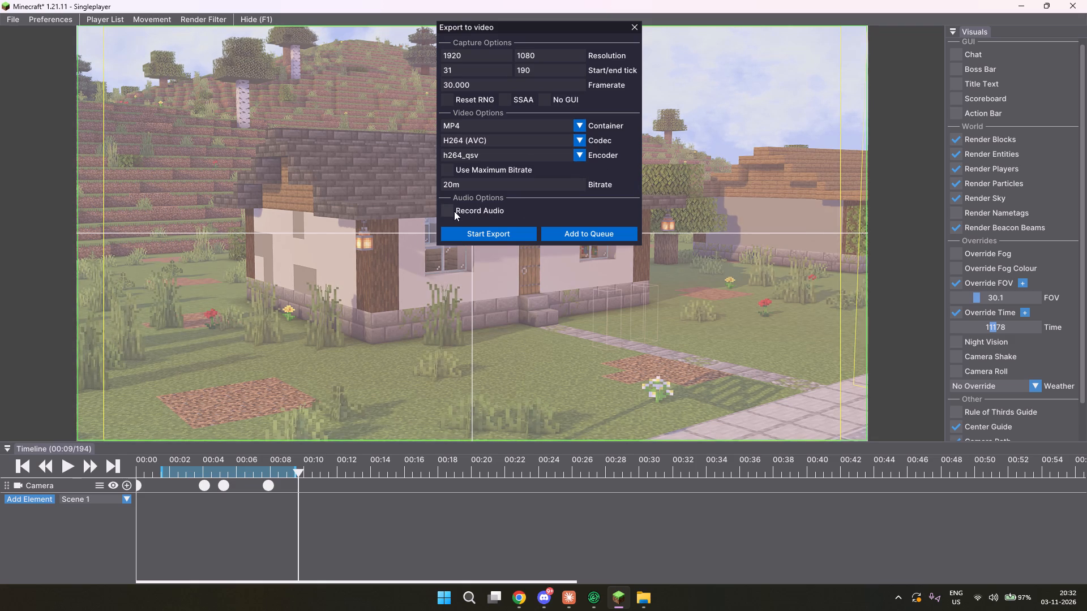
left_click(454, 211)
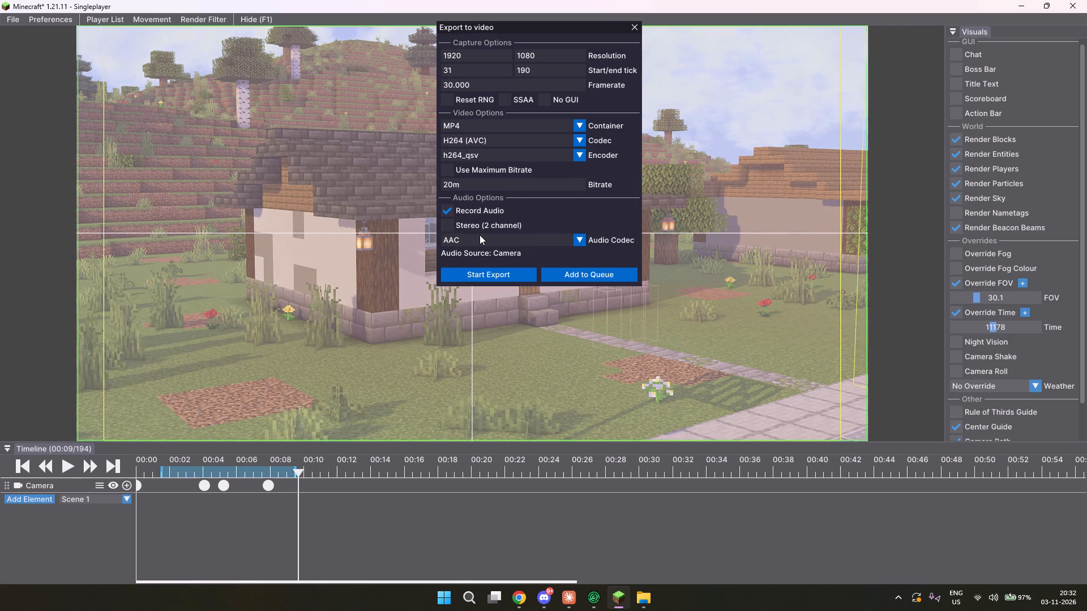
left_click(480, 235)
scroll(484, 282, "down", 1)
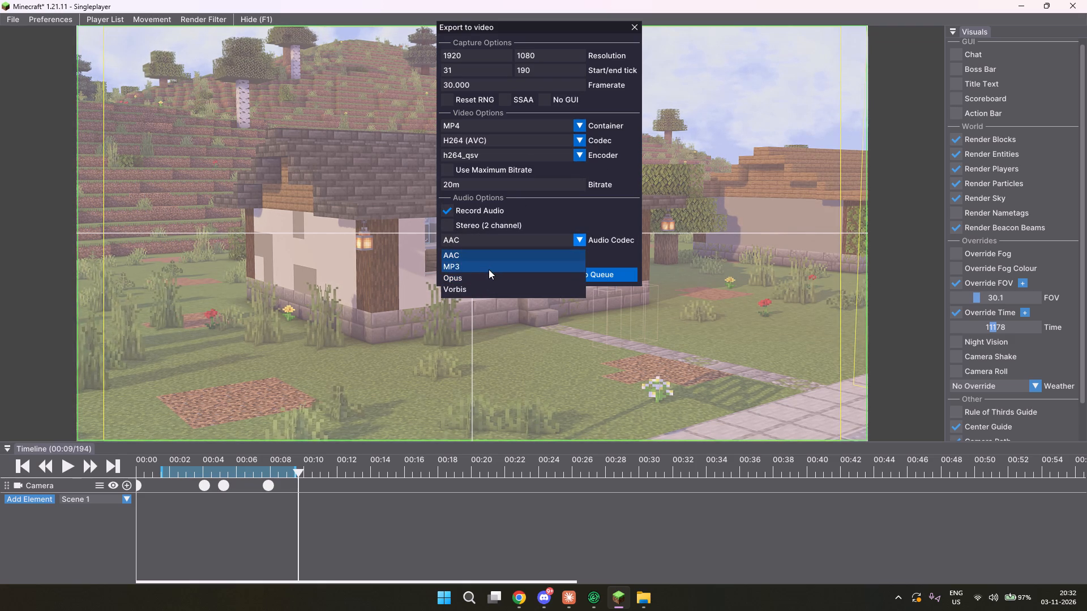
left_click(489, 269)
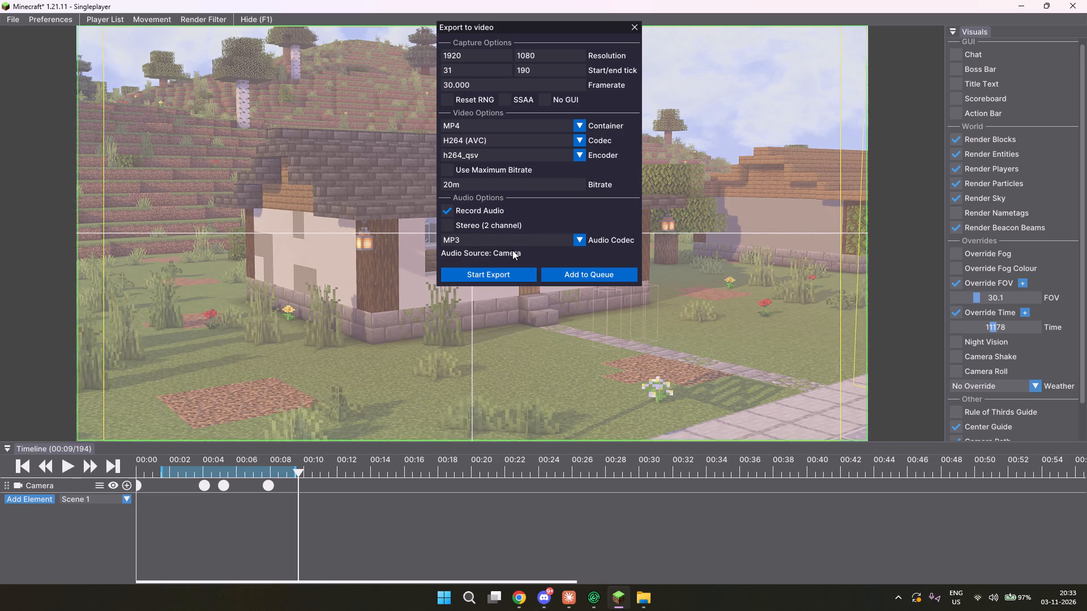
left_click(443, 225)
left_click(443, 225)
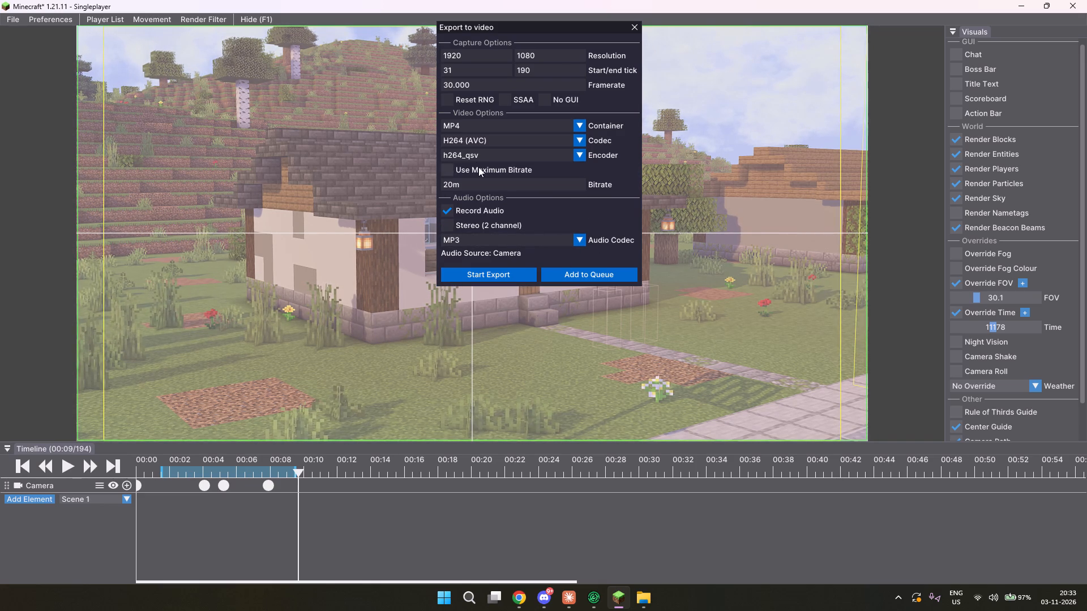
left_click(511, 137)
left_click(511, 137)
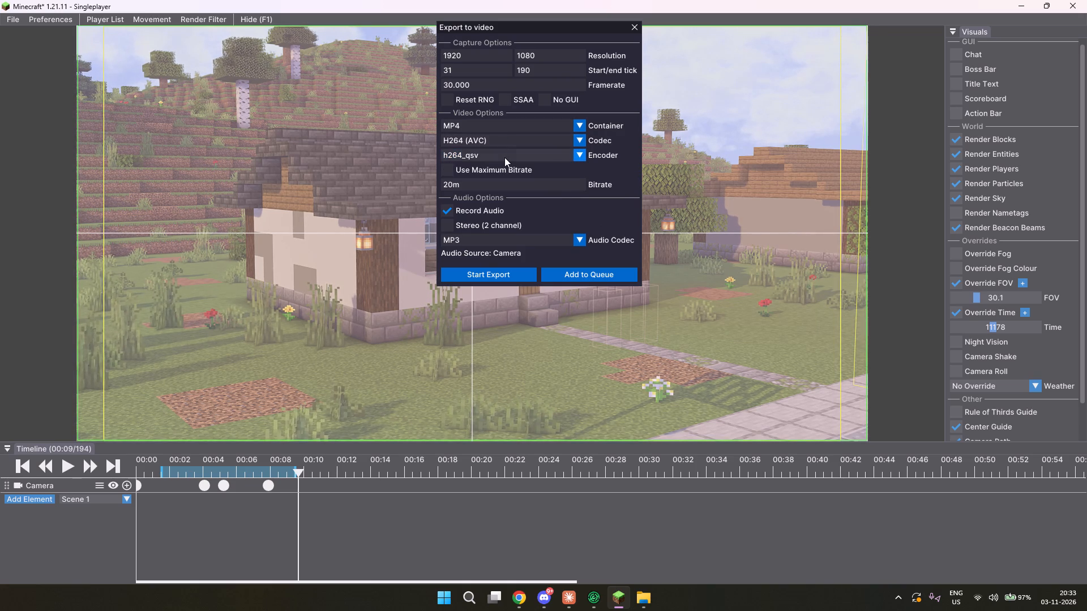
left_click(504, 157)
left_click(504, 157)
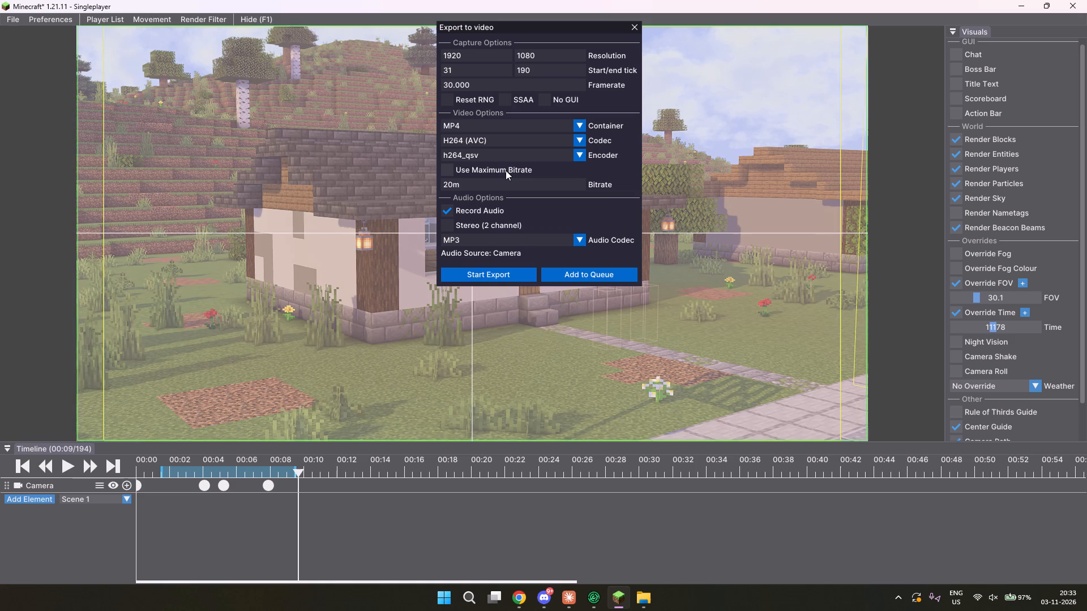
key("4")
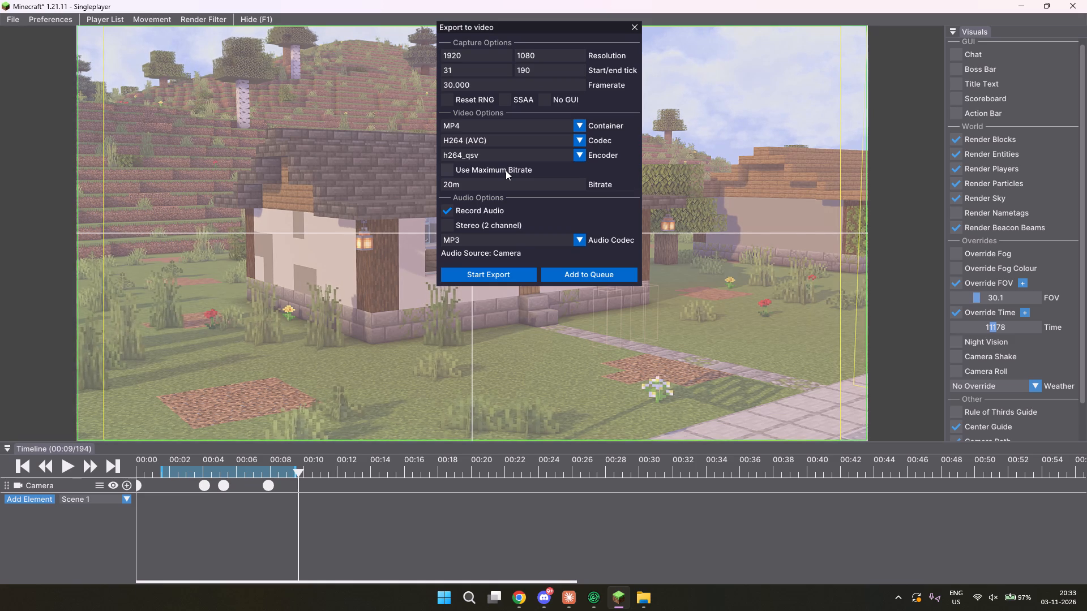
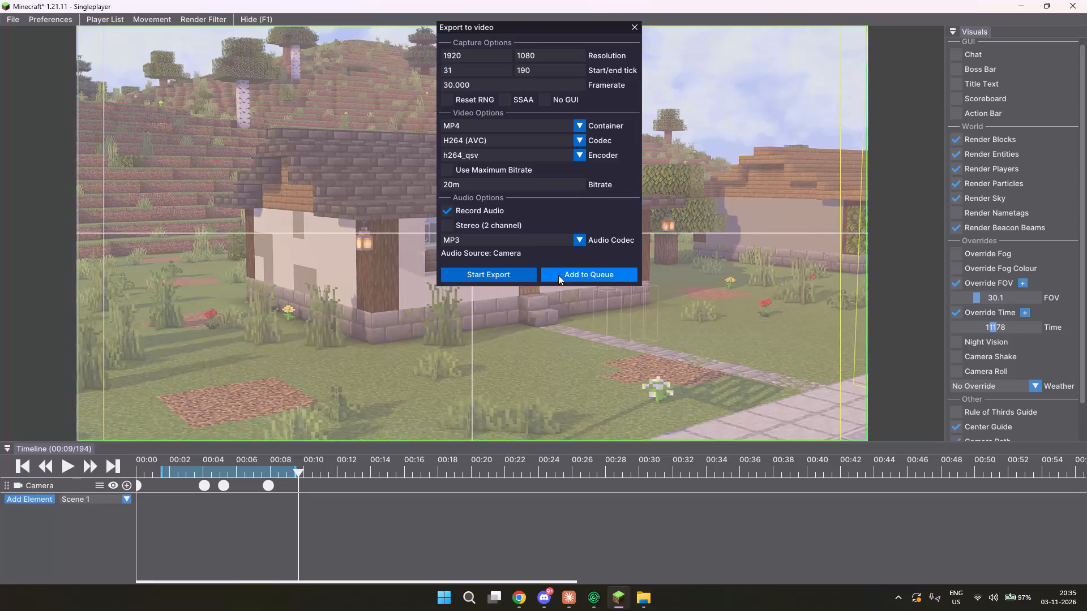
Reopen the video export settings and start the export.
left_click(639, 29)
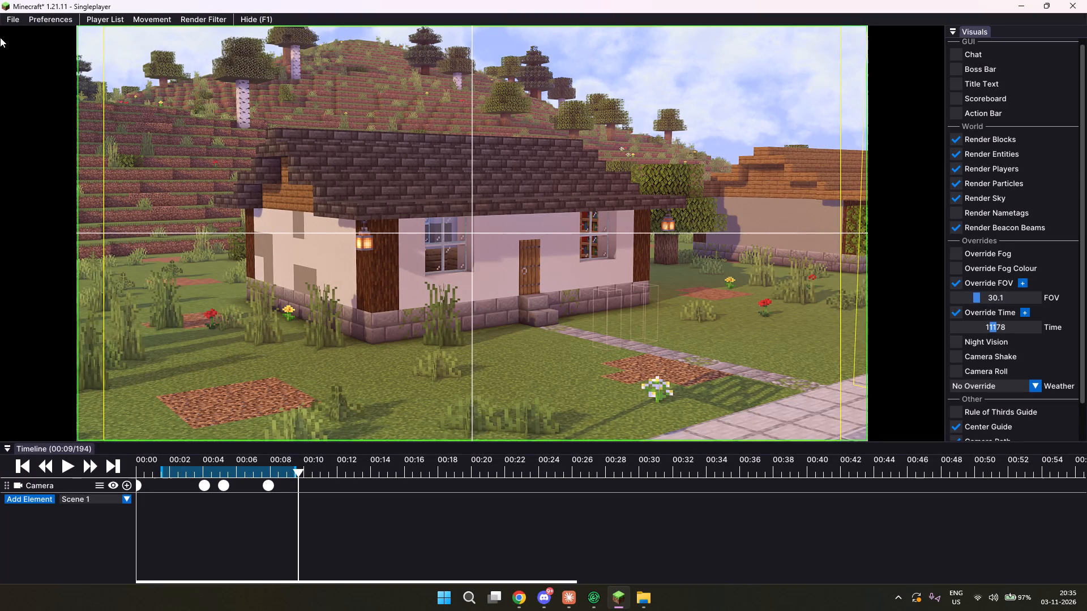
left_click(9, 18)
left_click(19, 39)
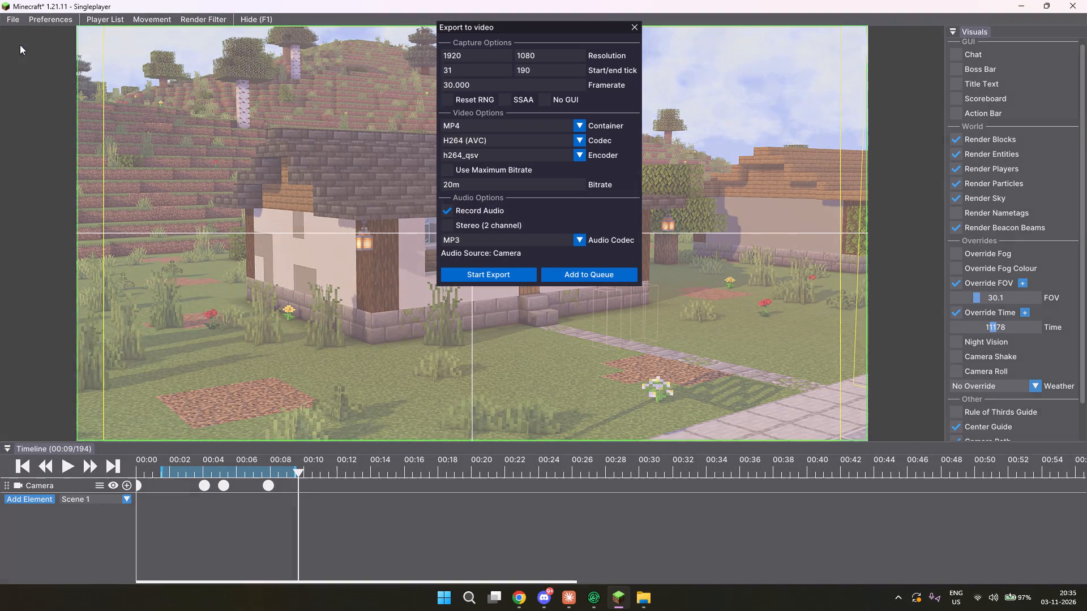
left_click(512, 275)
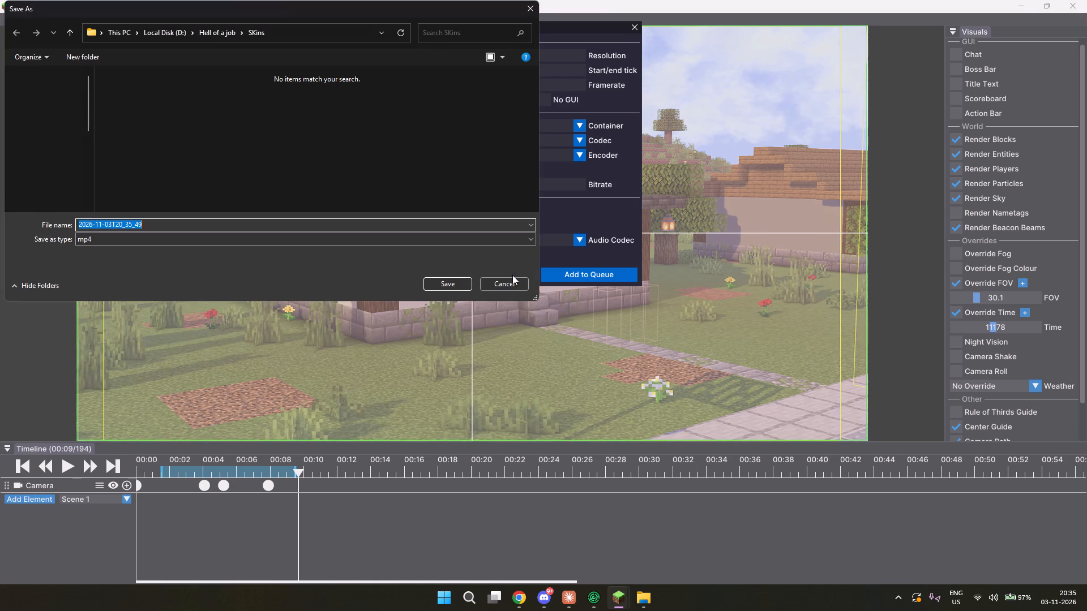
Create a folder named REcs inside the Hell of a job folder and open it as the save location.
left_click(206, 31)
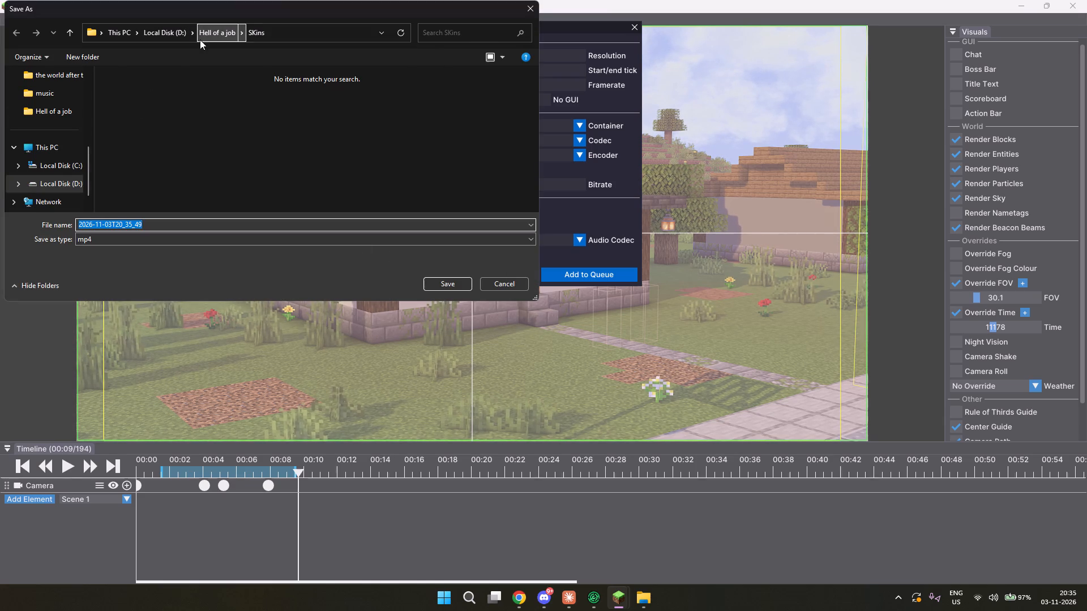
left_click(85, 60)
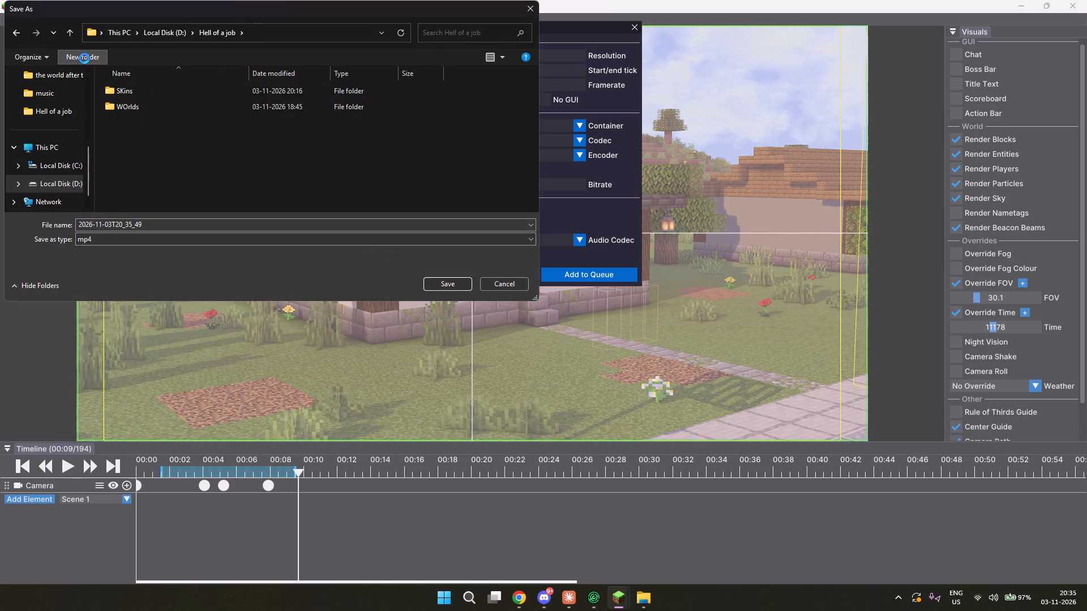
type("rECS")
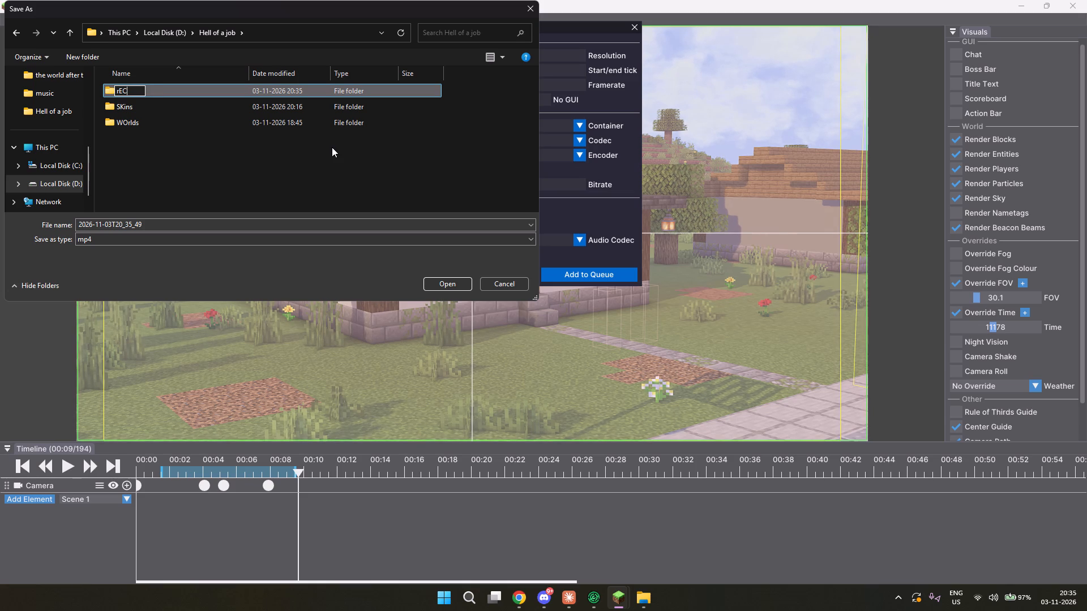
type("rEC")
key("BackSpace")
key("BackSpace")
key("BackSpace")
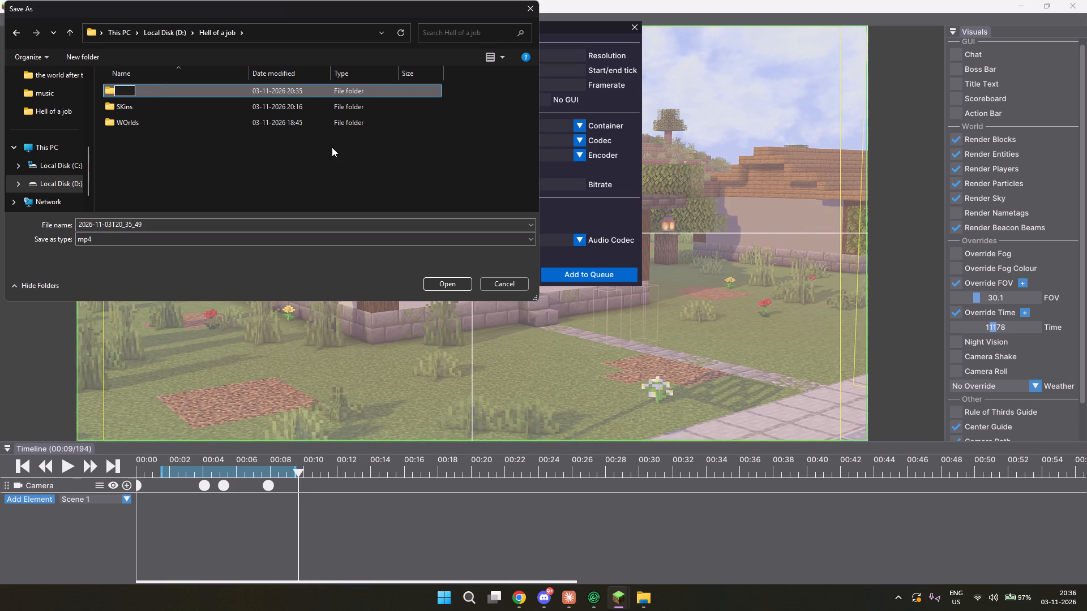
type("Re")
key("shift+e")
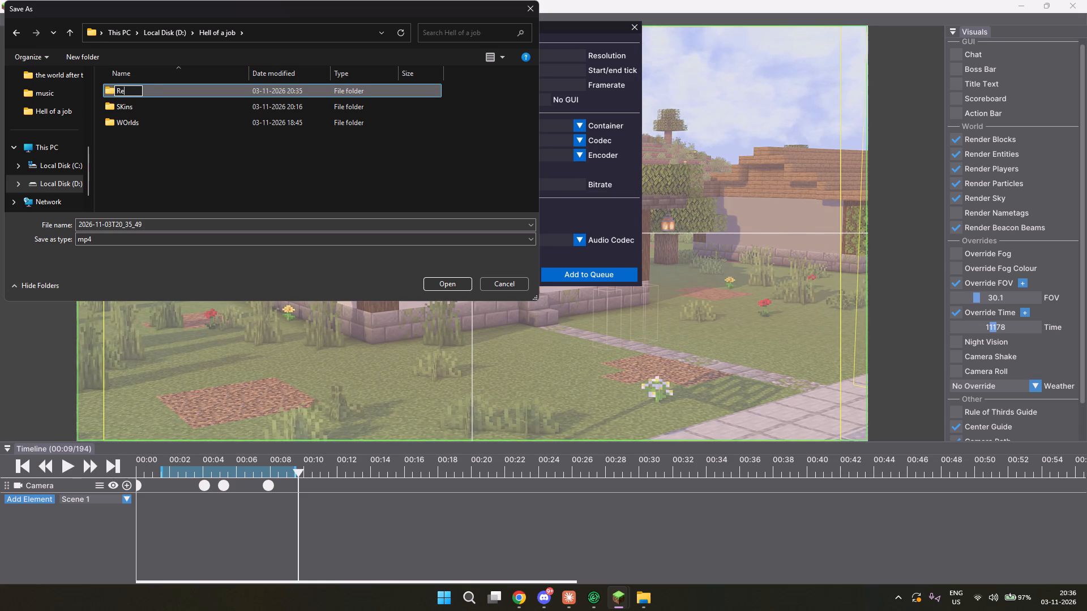
key("BackSpace")
key("BackSpace")
type("Ecs")
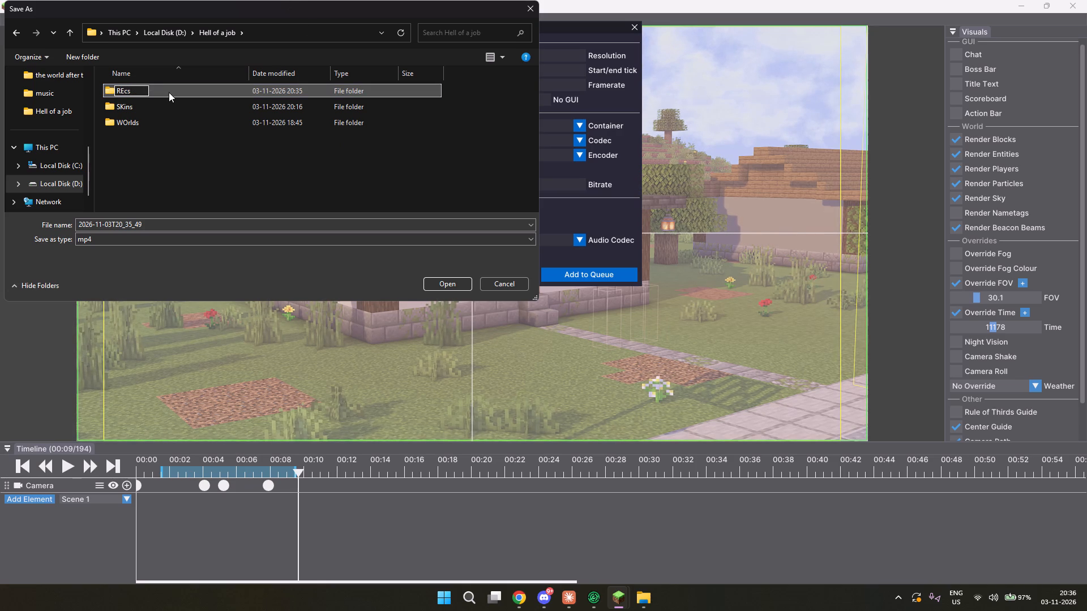
double_click(169, 92)
double_click(184, 89)
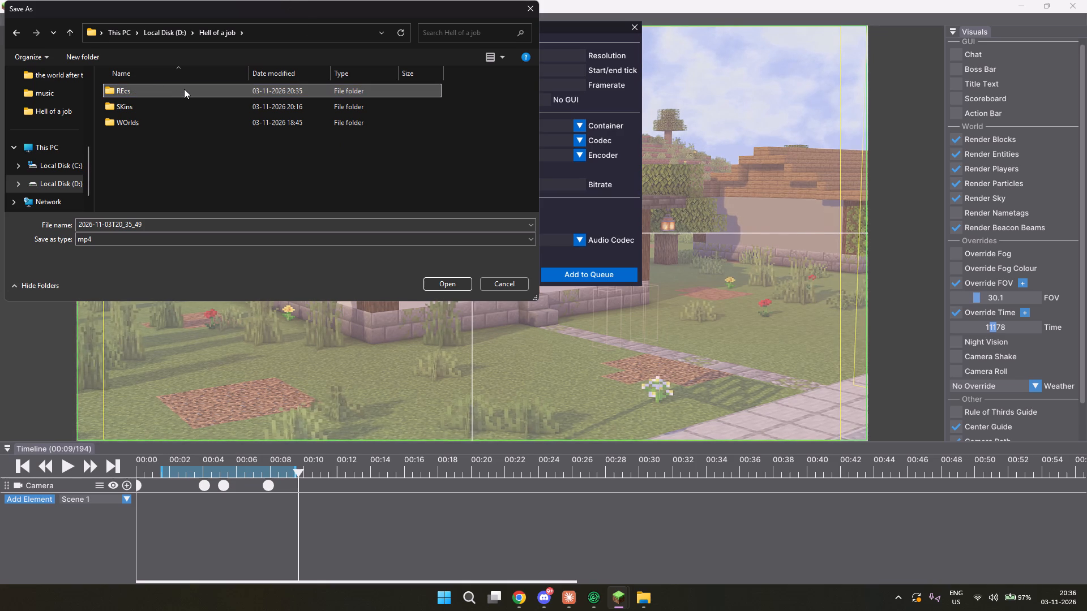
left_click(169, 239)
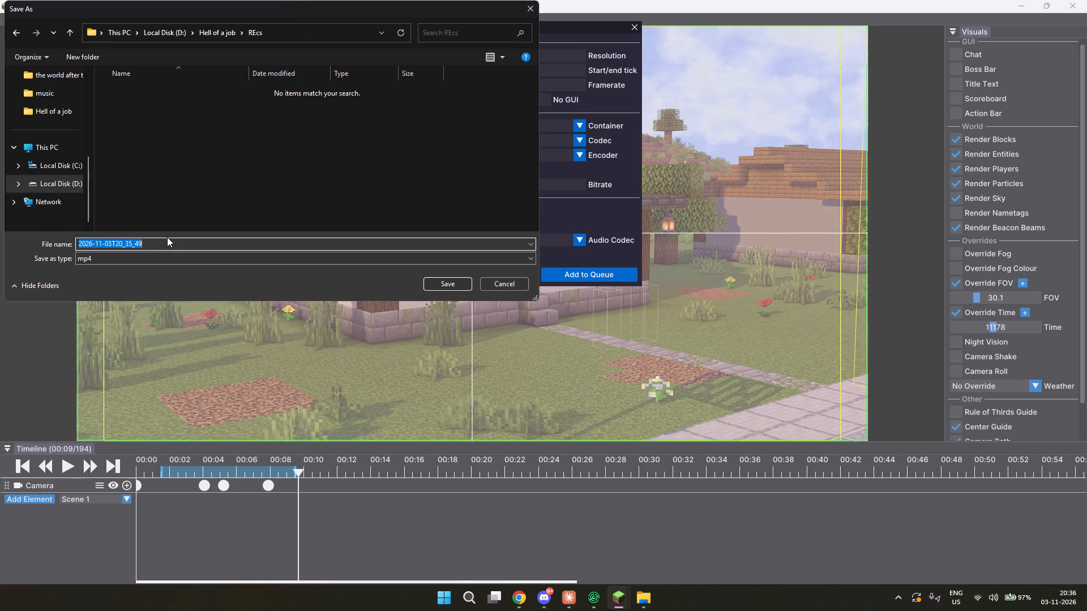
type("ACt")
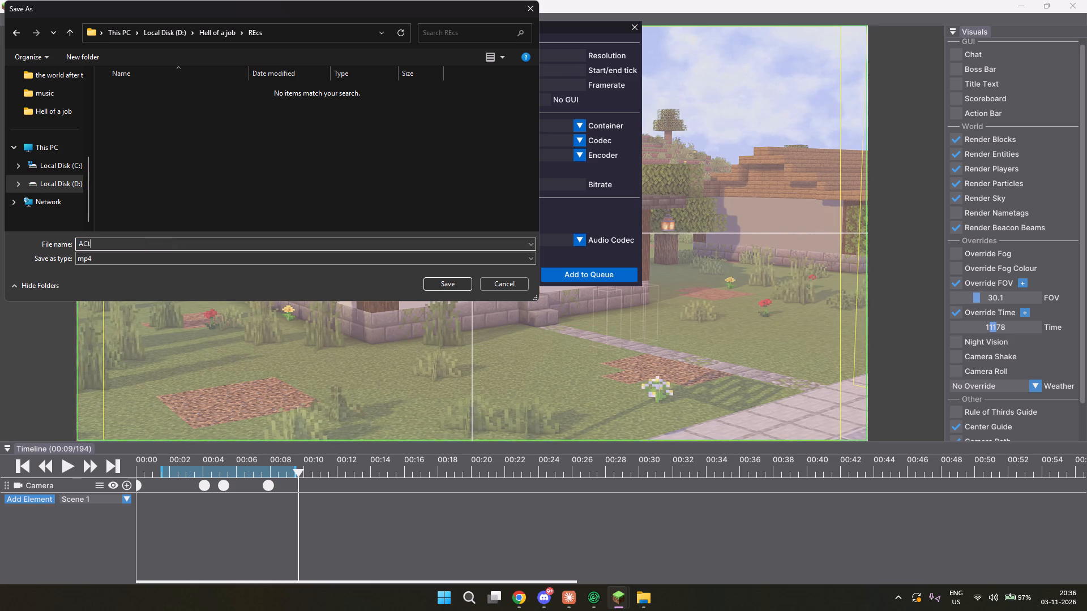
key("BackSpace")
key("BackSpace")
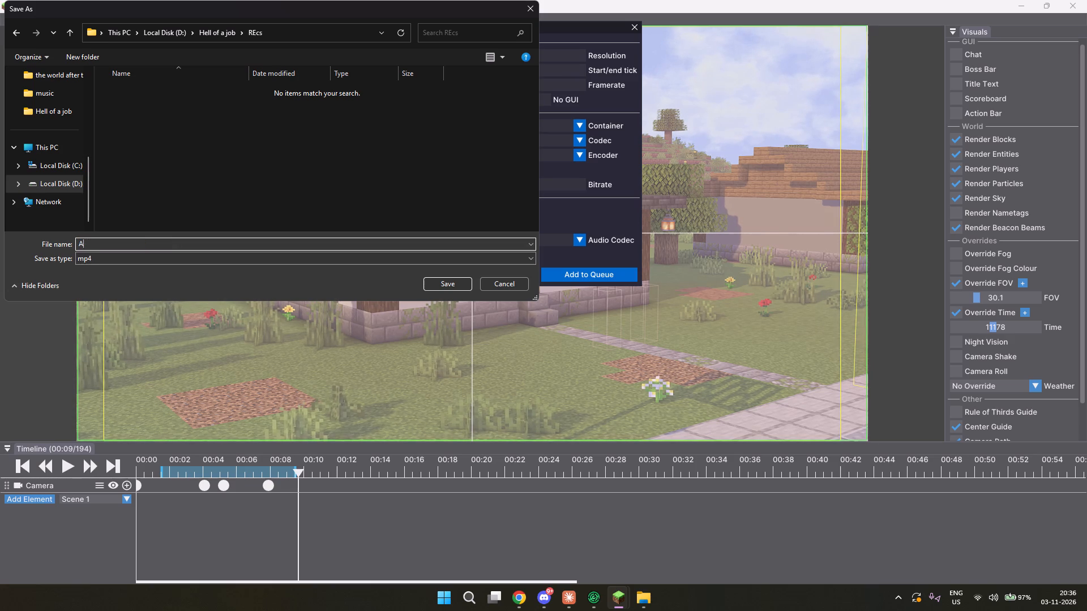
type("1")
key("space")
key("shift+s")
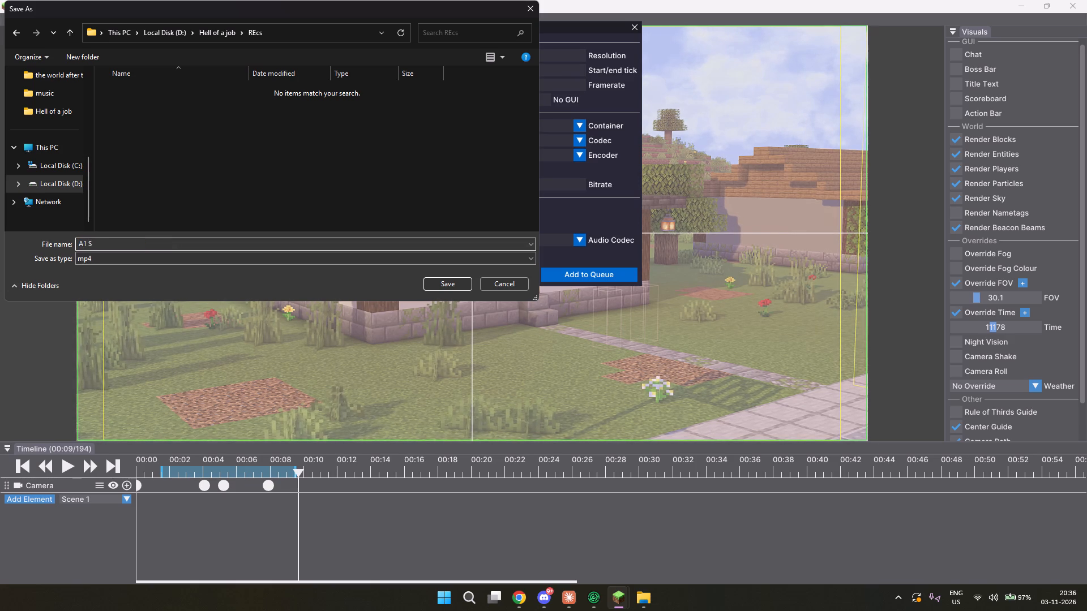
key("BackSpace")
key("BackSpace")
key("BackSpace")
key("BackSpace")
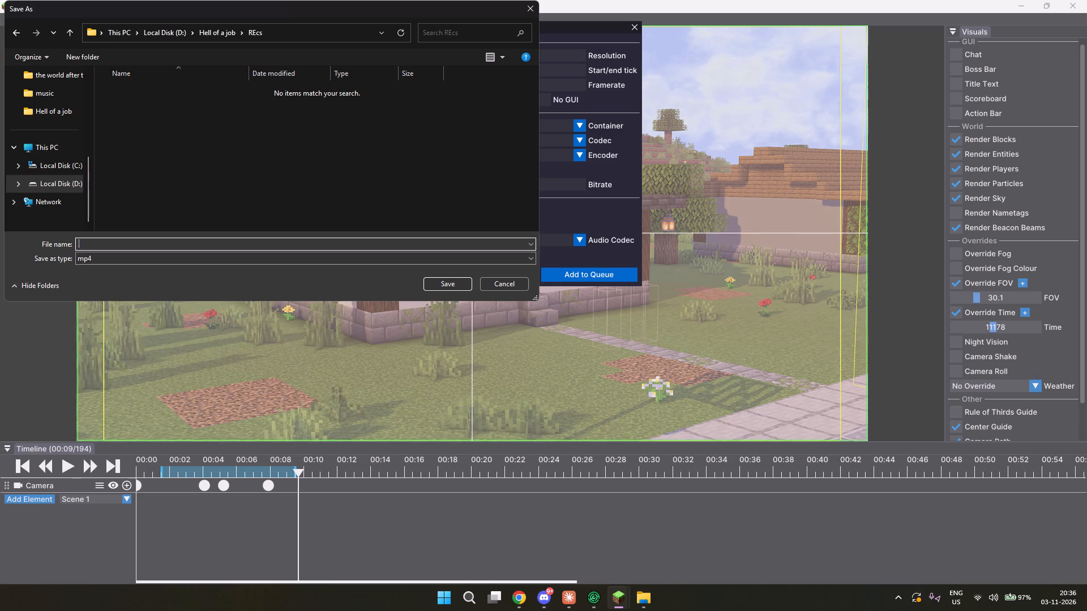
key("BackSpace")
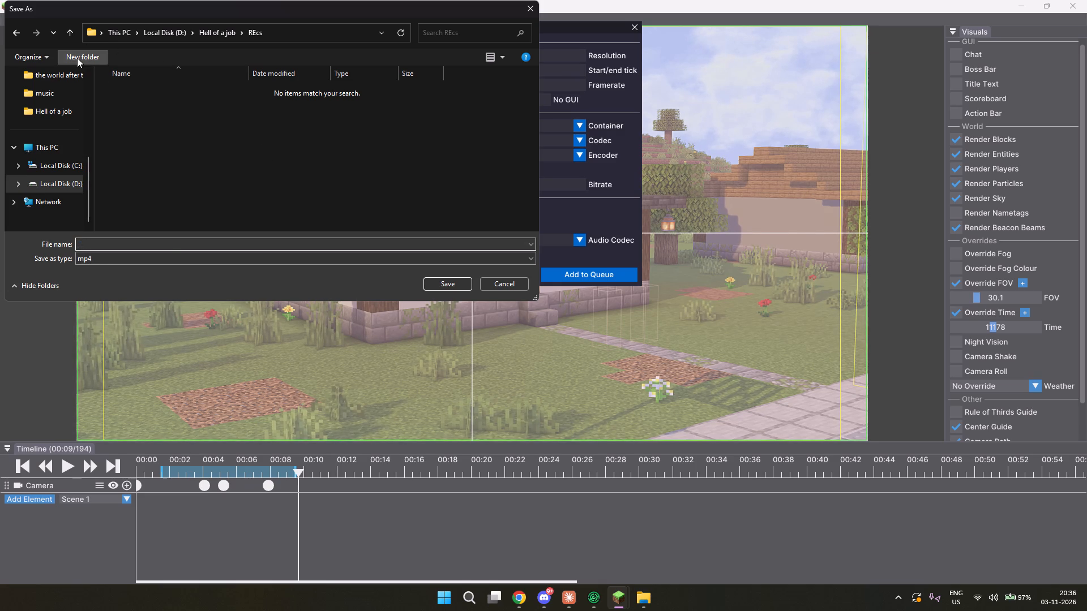
Create a subfolder named ACT 1 S 1 inside REcs and open it.
left_click(77, 58)
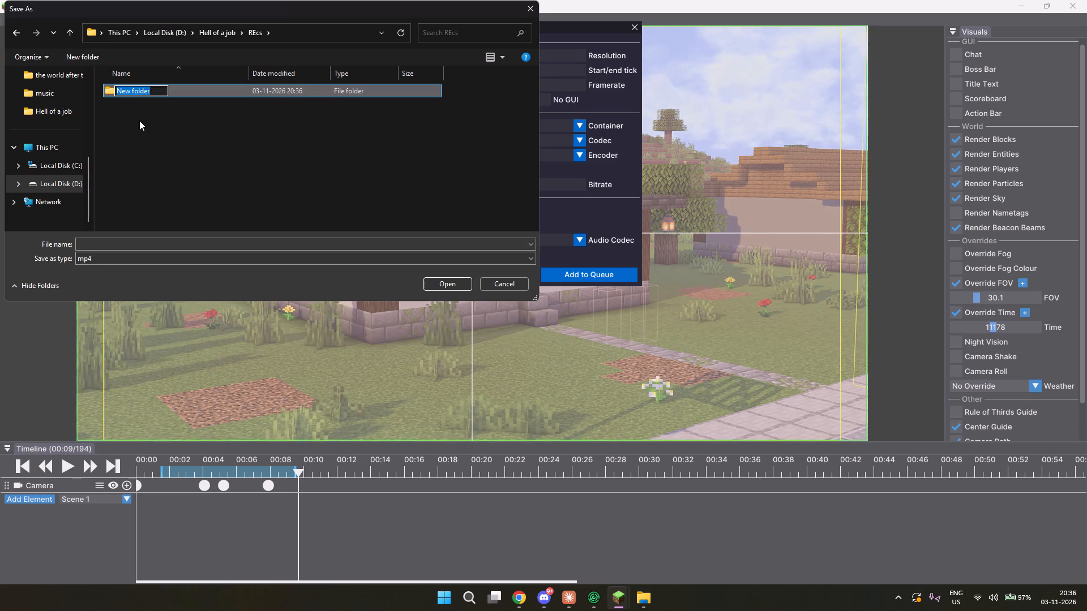
type("ACt 1")
key("BackSpace")
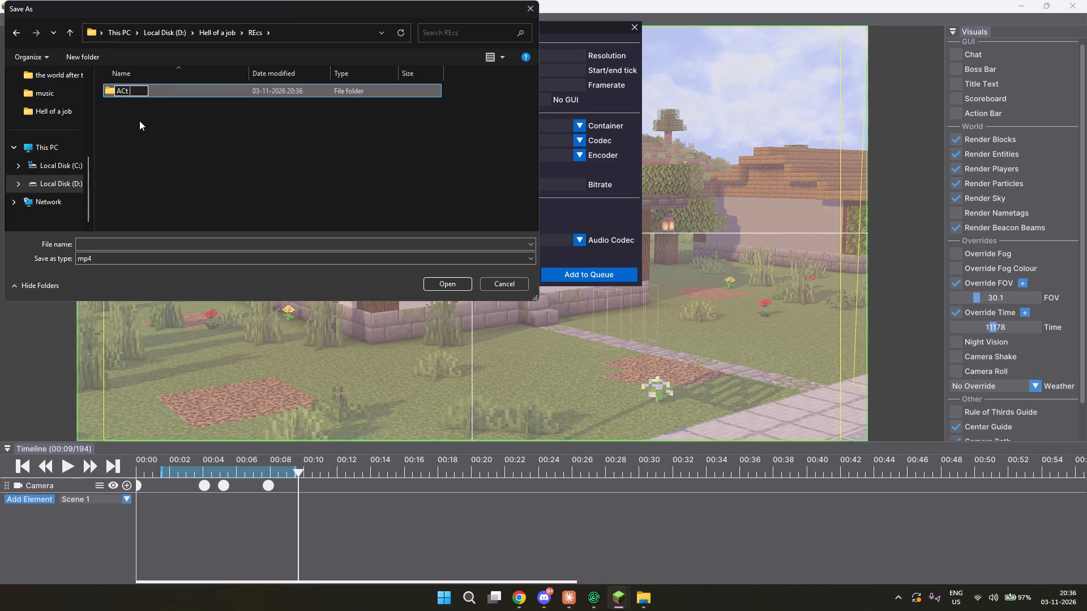
key("BackSpace")
key("BackSpace")
type("T !")
key("BackSpace")
key("BackSpace")
key("BackSpace")
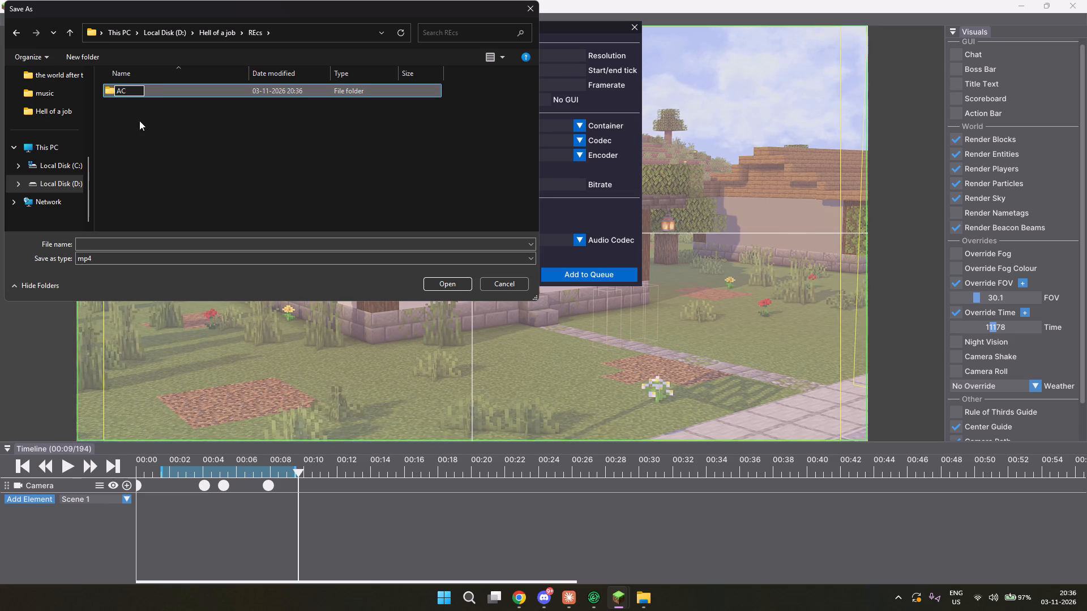
type("T 1")
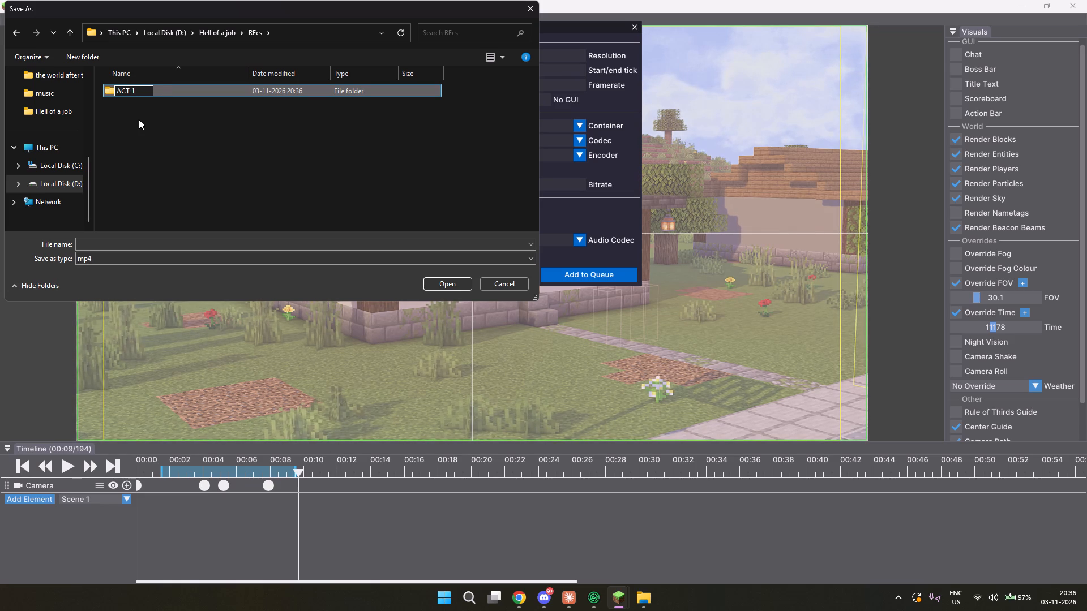
key("space")
type("S!")
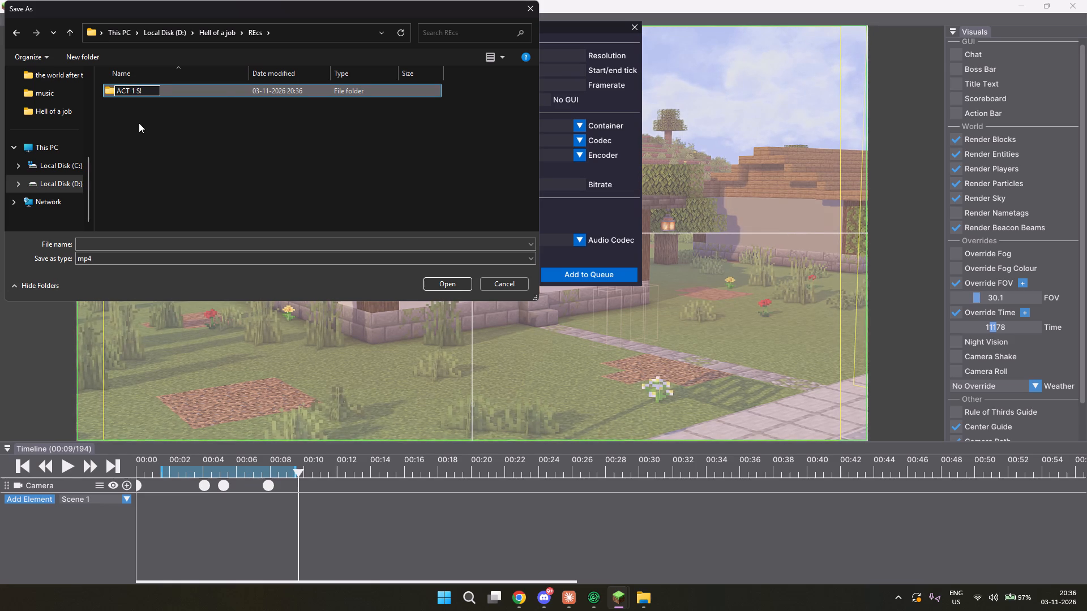
key("BackSpace")
key("space")
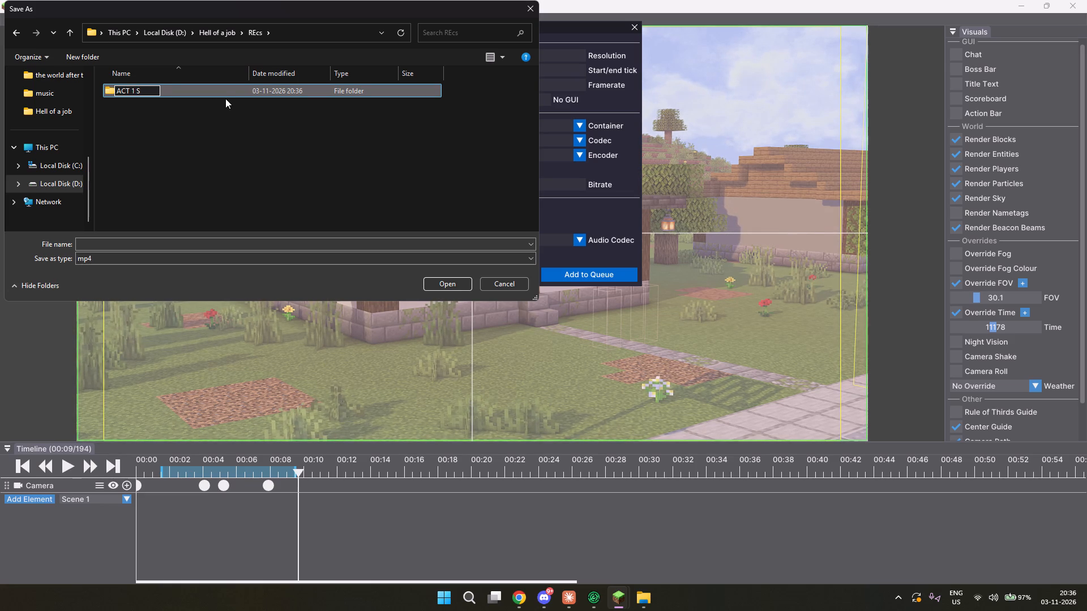
type("!")
key("BackSpace")
key("1")
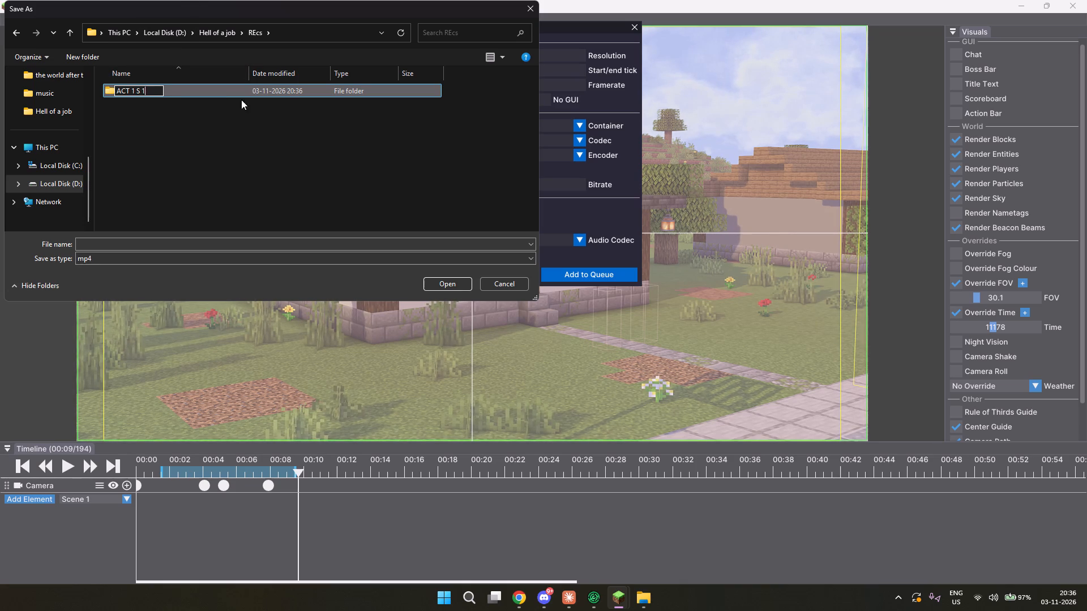
left_click(233, 186)
left_click(188, 136)
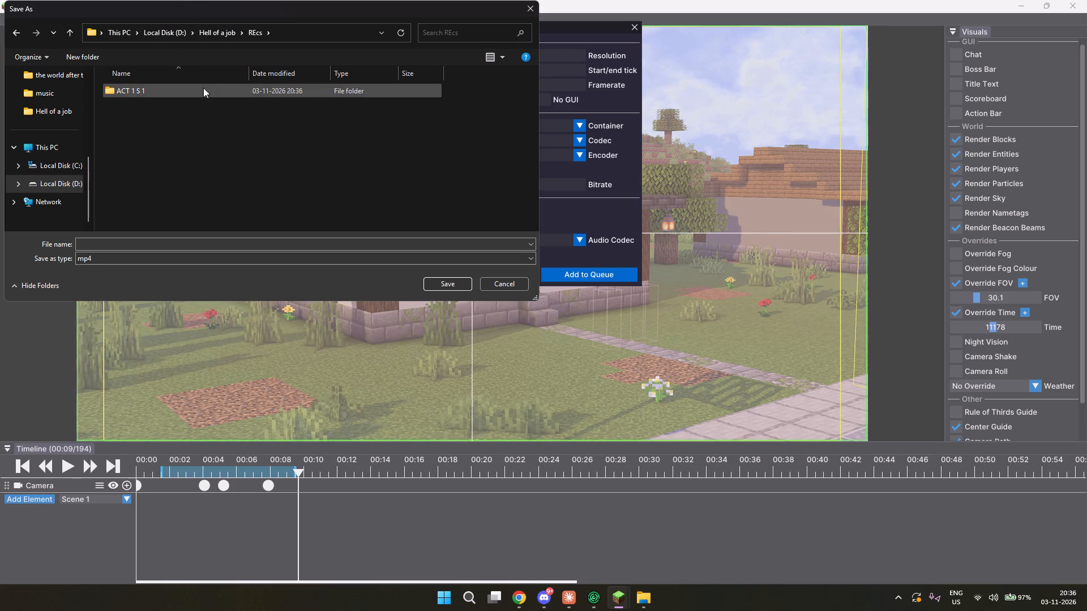
double_click(192, 96)
Save the exported MP4 as 1 in the ACT 1 S 1 folder, and dismiss the export summary once rendering finishes.
left_click(146, 243)
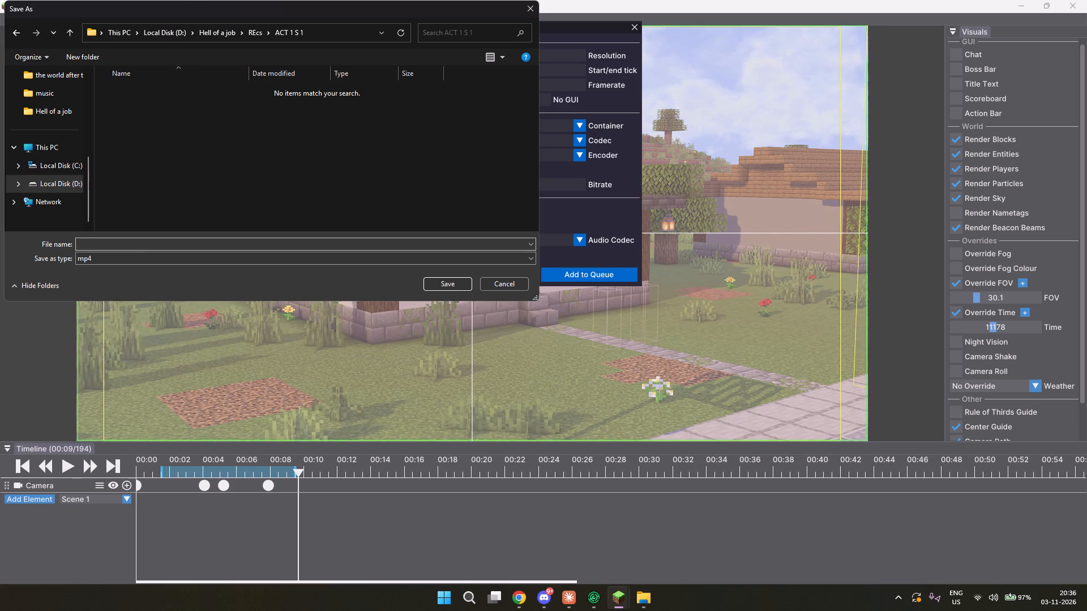
key("1")
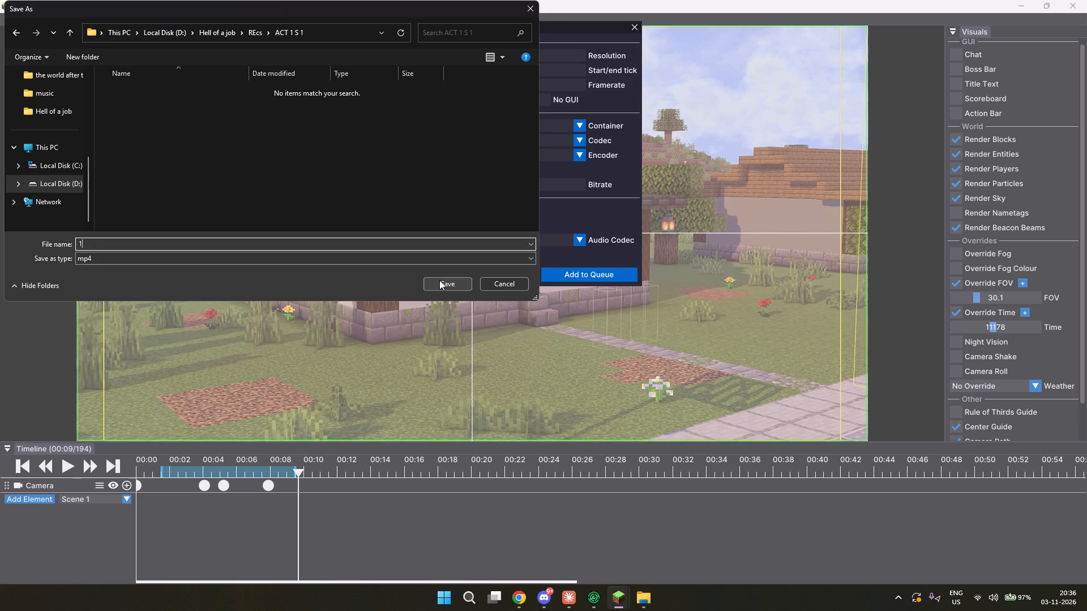
left_click(439, 280)
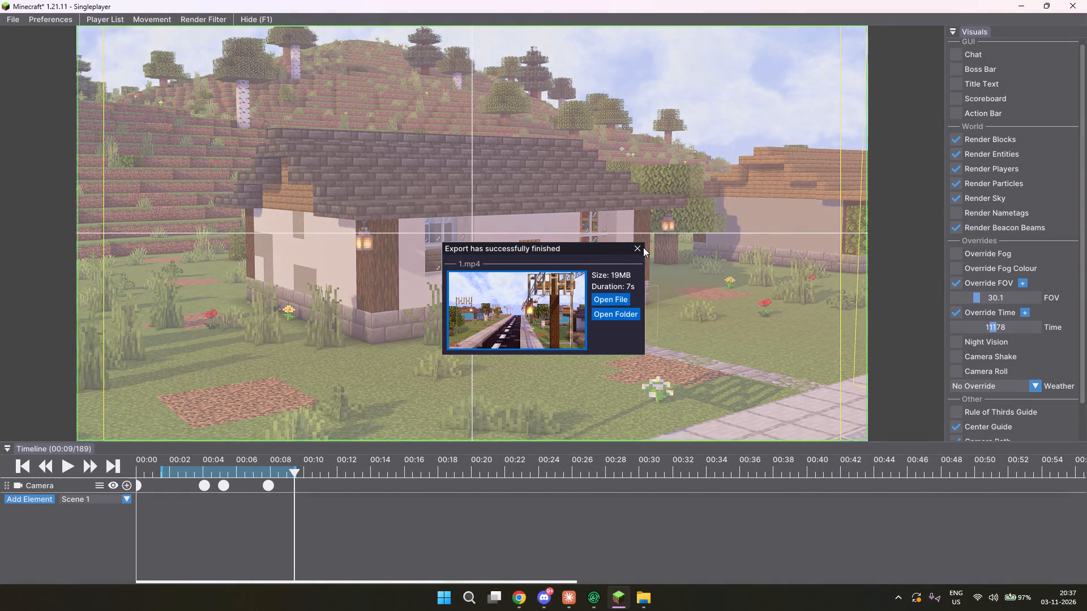
left_click(641, 249)
Delete all the camera keyframes of the exported street-to-house move from the timeline.
key("w")
key("w")
key("w")
key("w")
key("w")
key("w")
key("w")
key("w")
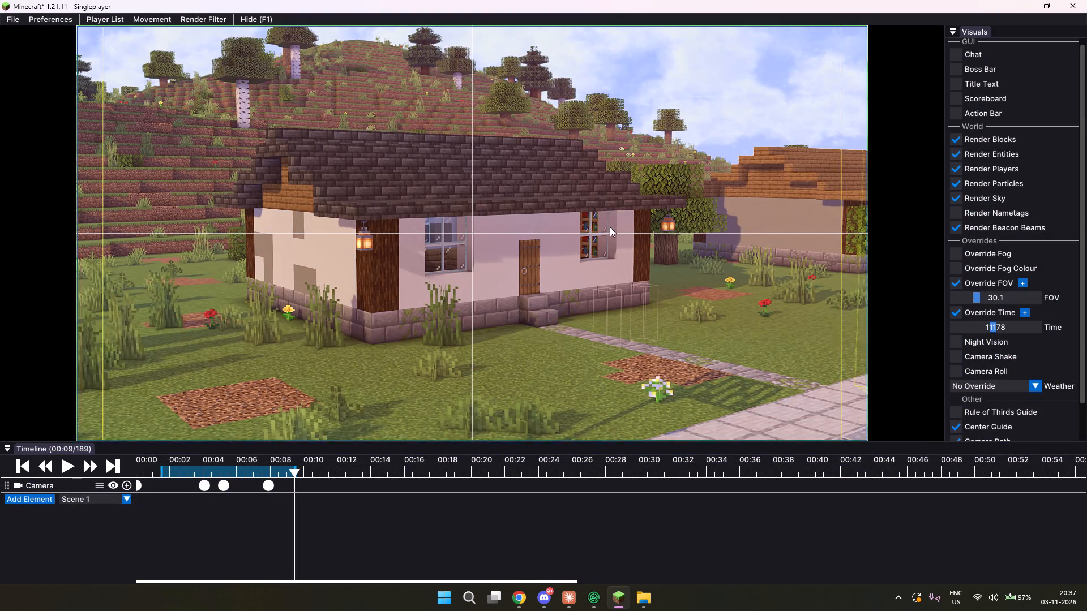
key("w")
key("w")
key("w")
key("w")
key("w")
key("w")
key("w")
key("w")
key("w")
key("w")
key("w")
key("w")
key("w")
key("w")
key("w")
key("w")
key("w")
key("w")
key("w")
key("w")
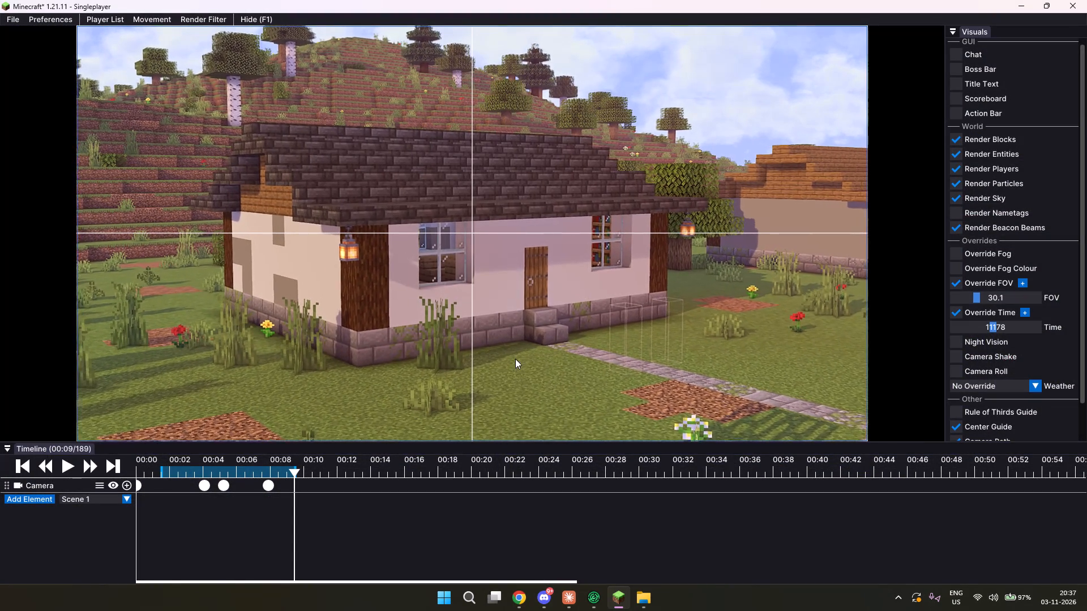
scroll(515, 359, "up", 4)
left_click_drag(320, 509, 104, 439)
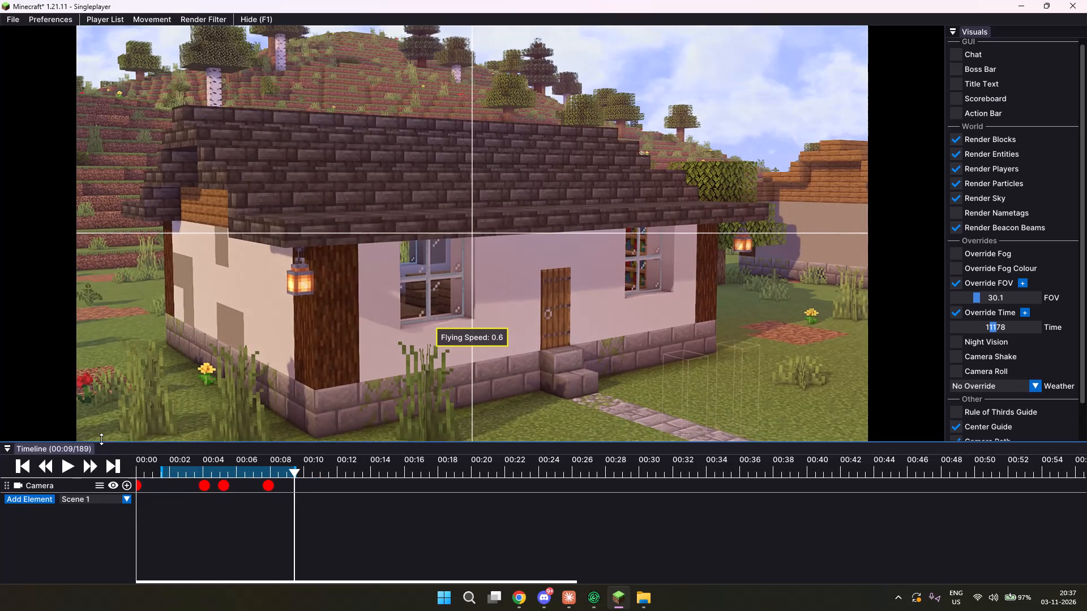
key("BackSpace")
Fly the camera from outside the house through the front window into the bedroom, facing the bed and bookshelf.
key("w")
key("w")
key("w")
key("w")
key("w")
key("w")
key("w")
key("w")
key("w")
key("w")
key("w")
key("w")
key("w")
key("w")
key("w")
key("w")
key("w")
key("w")
key("w")
key("w")
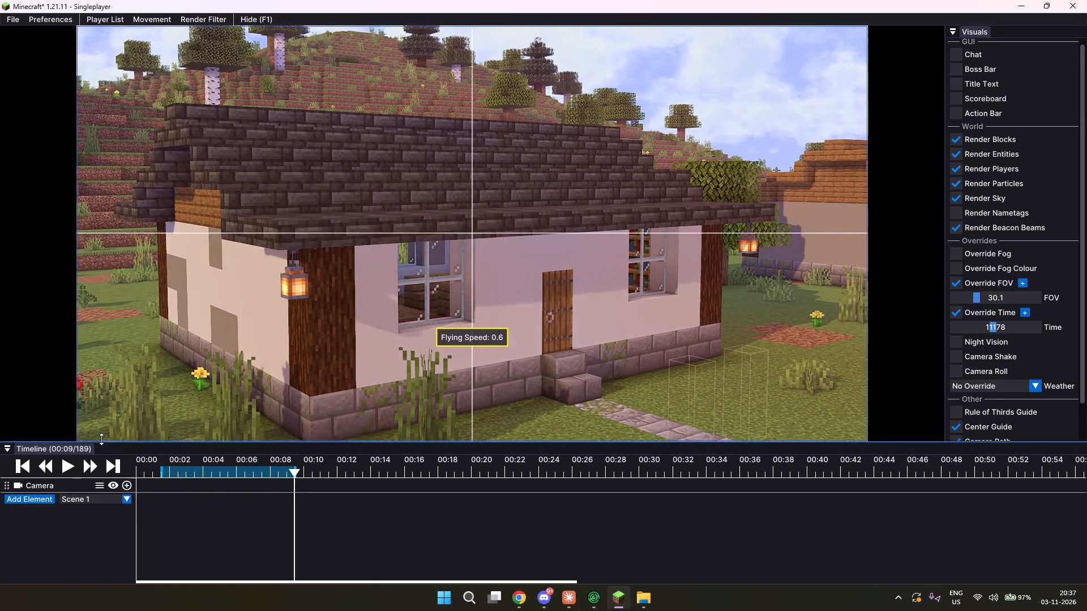
left_click_drag(457, 406, 542, 300)
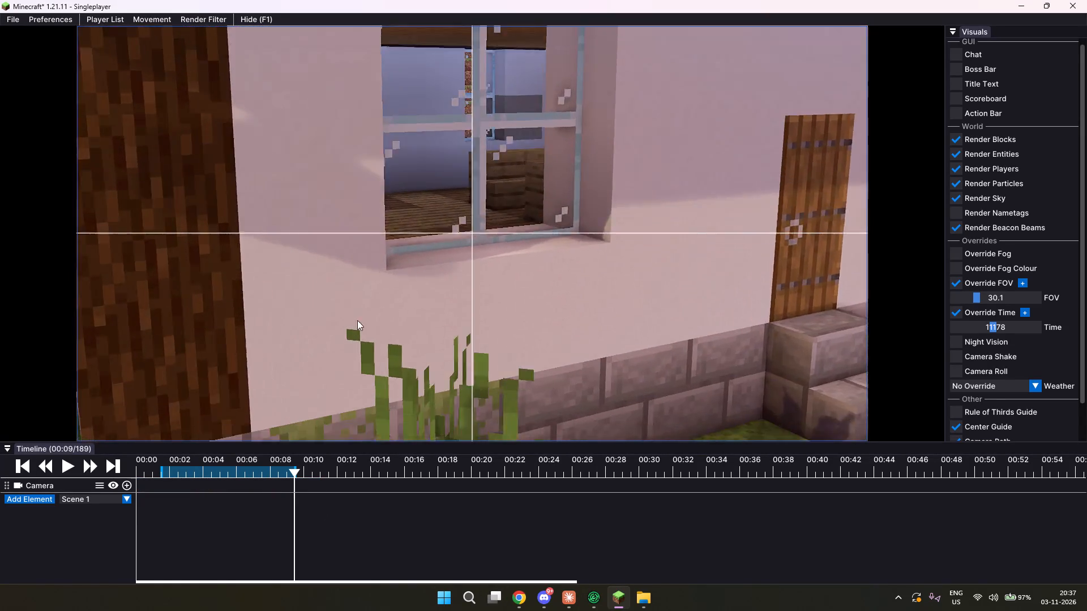
left_click_drag(415, 274, 542, 300)
key("space")
key("w")
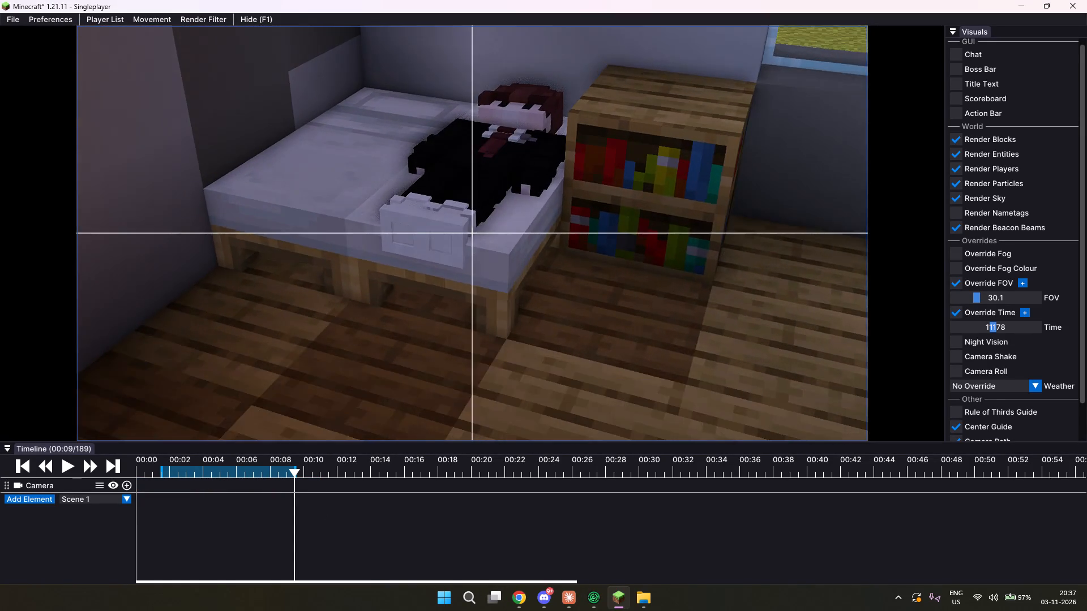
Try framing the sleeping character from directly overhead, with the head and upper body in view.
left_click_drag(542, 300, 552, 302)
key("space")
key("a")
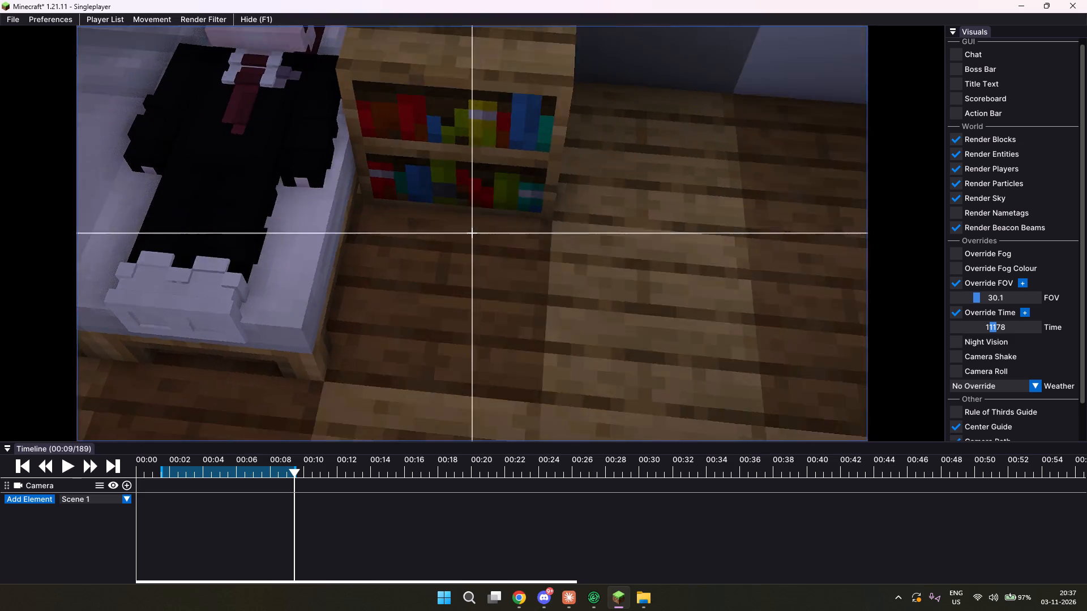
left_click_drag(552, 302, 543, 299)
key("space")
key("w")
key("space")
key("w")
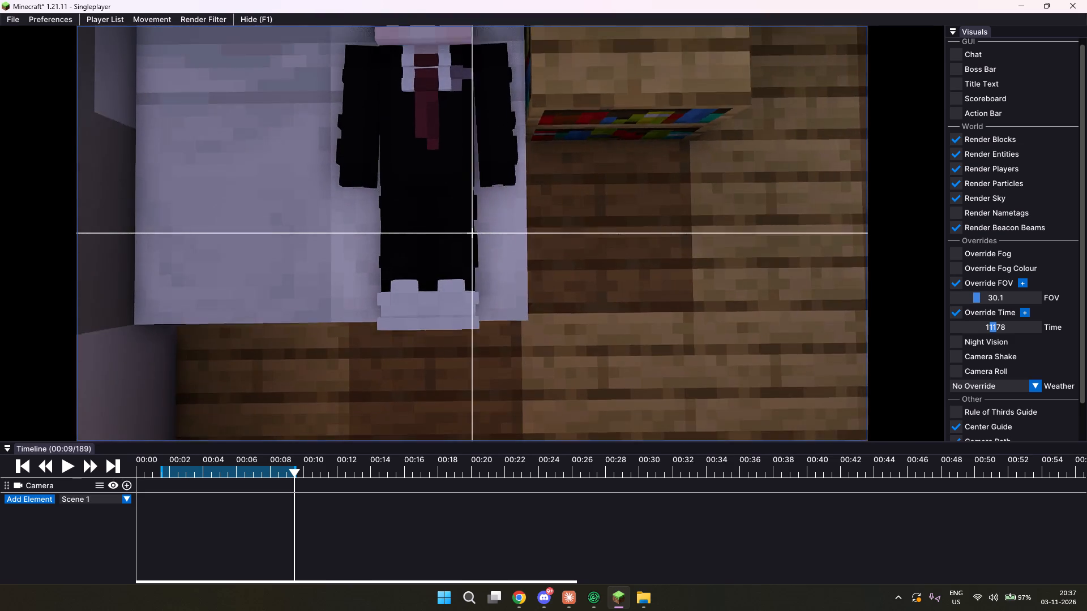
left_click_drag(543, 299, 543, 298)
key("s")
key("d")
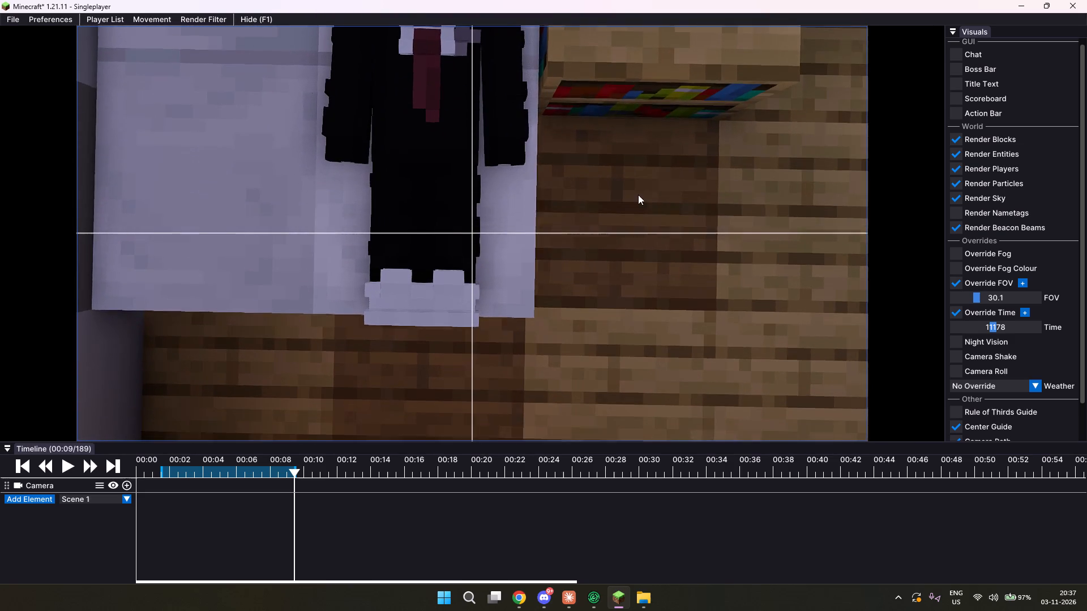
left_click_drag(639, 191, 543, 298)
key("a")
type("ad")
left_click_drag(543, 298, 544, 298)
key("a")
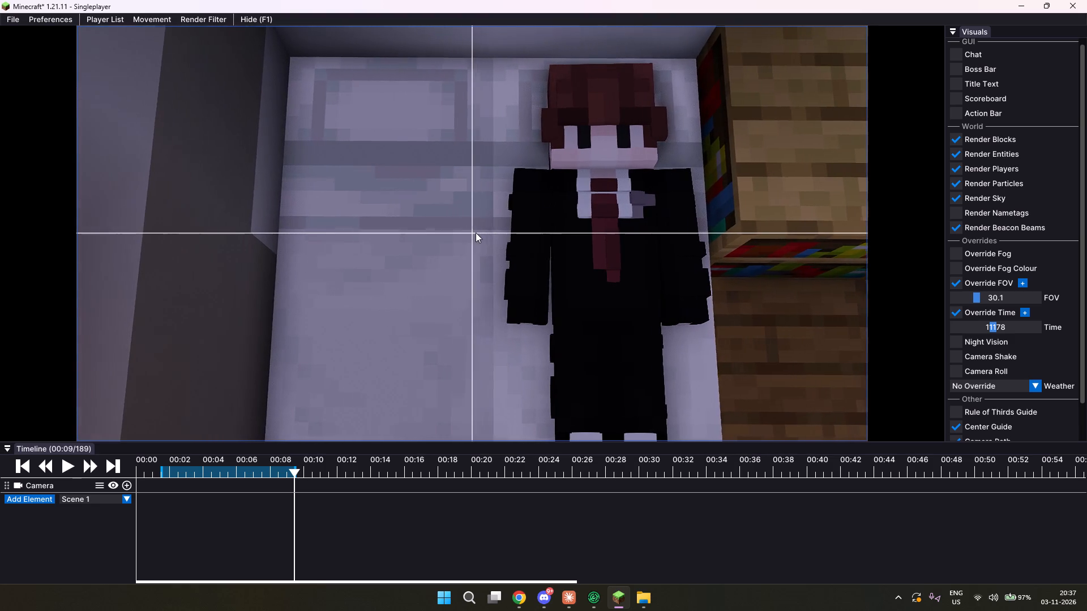
Reduce the flying speed to 0.1 and bring the camera to an angled close view of the sleeping character beside the bookshelf.
scroll(476, 233, "down", 9)
left_click_drag(476, 238, 543, 298)
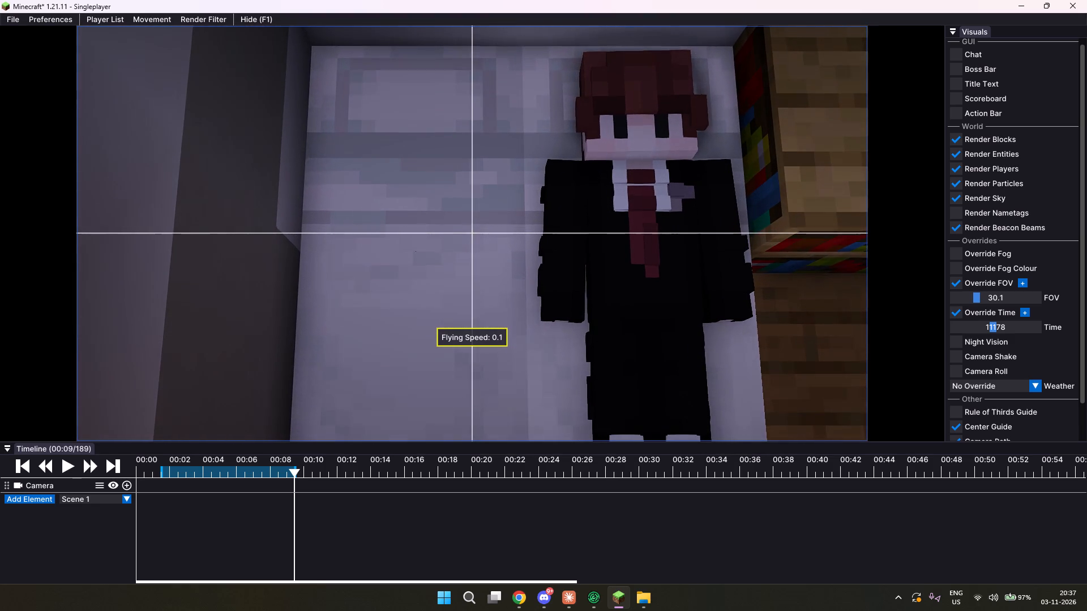
left_click_drag(543, 298, 543, 297)
key("ctrl+d")
key("s")
key("s")
key("s")
key("d")
key("d")
key("d")
key("d")
key("d")
key("d")
key("d")
key("d")
key("d")
key("d")
type("ad")
key("a")
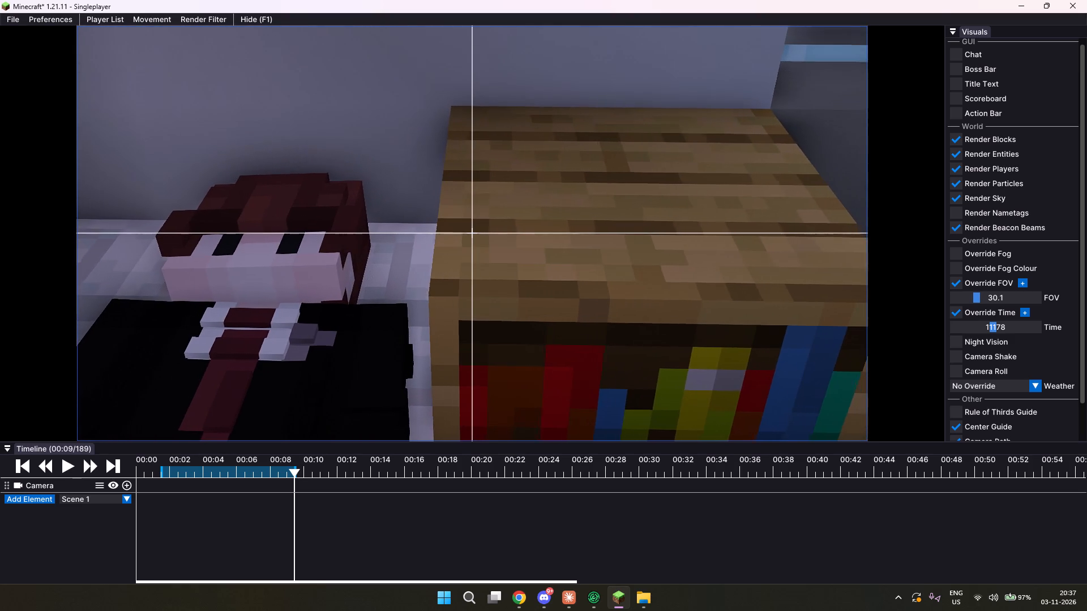
Fine-tune the framing so the vertical centre guide separates the sleeping character from the bookshelf.
left_click_drag(543, 297, 543, 298)
key("a")
key("a")
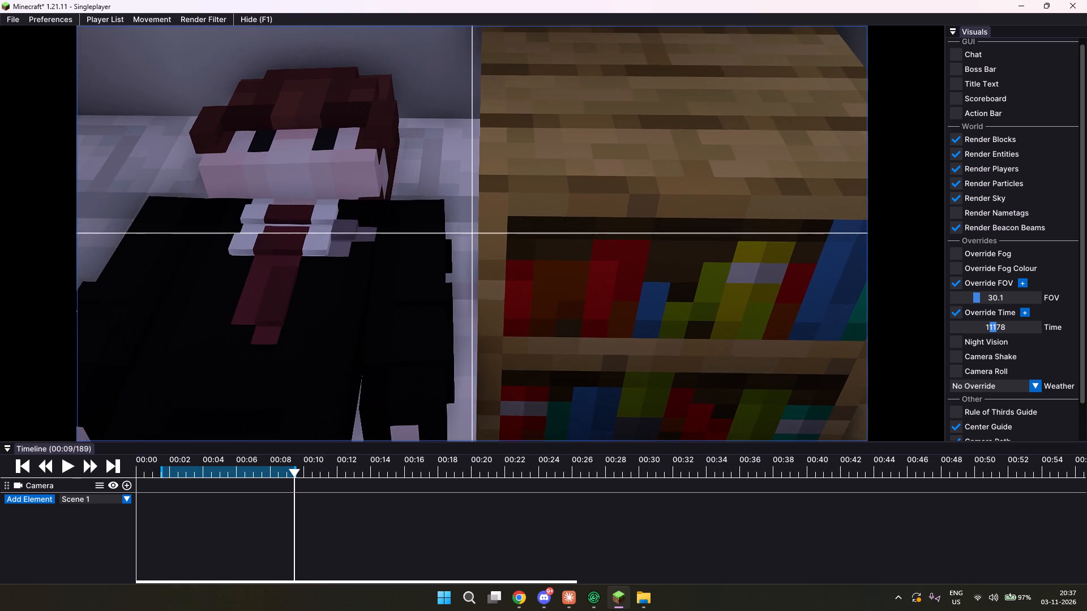
left_click_drag(543, 298, 543, 297)
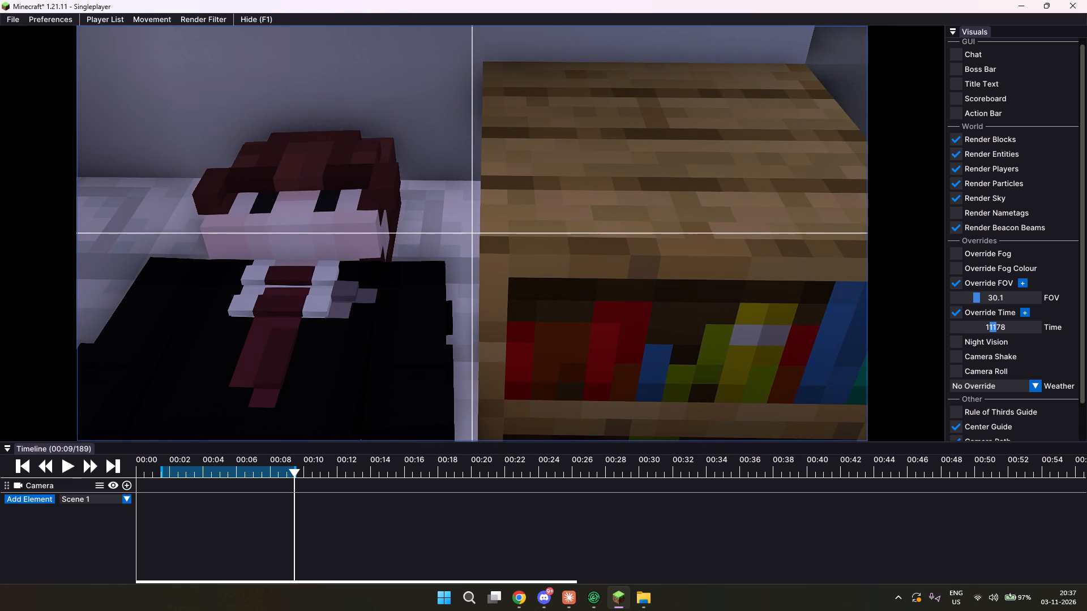
left_click_drag(543, 297, 545, 297)
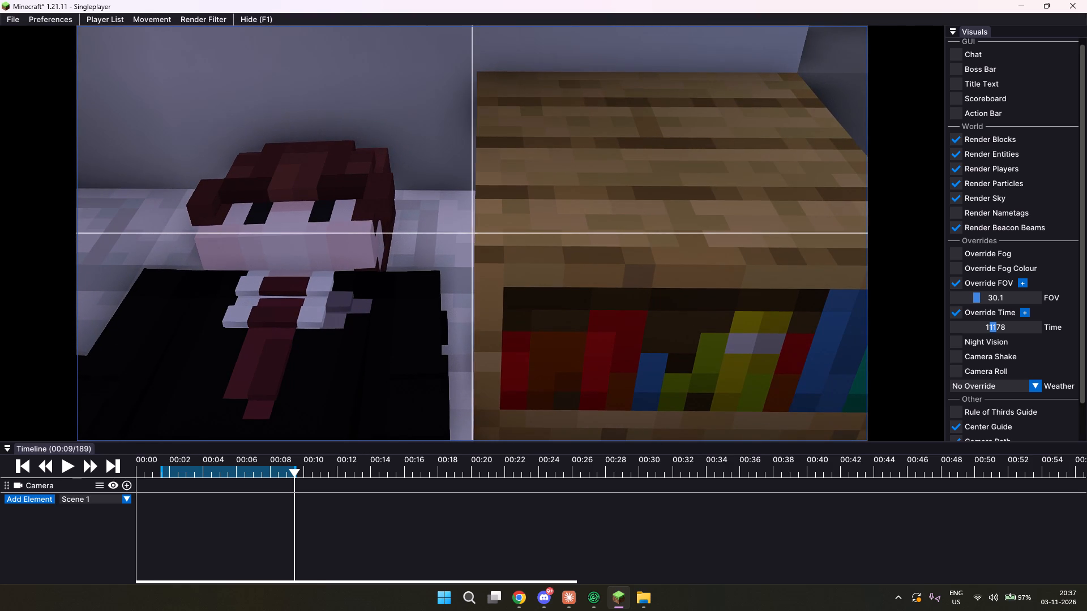
left_click_drag(545, 297, 544, 299)
left_click_drag(472, 233, 544, 298)
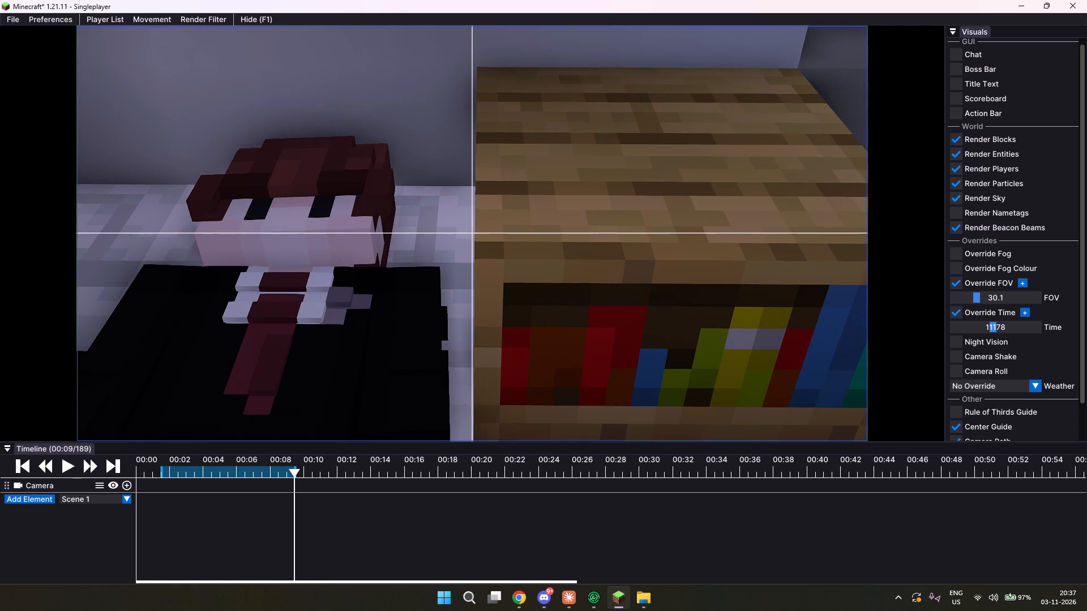
left_click_drag(544, 298, 543, 298)
Add a camera keyframe of the bedside close-up at tick 107, about 00:05 on the timeline.
left_click(161, 461)
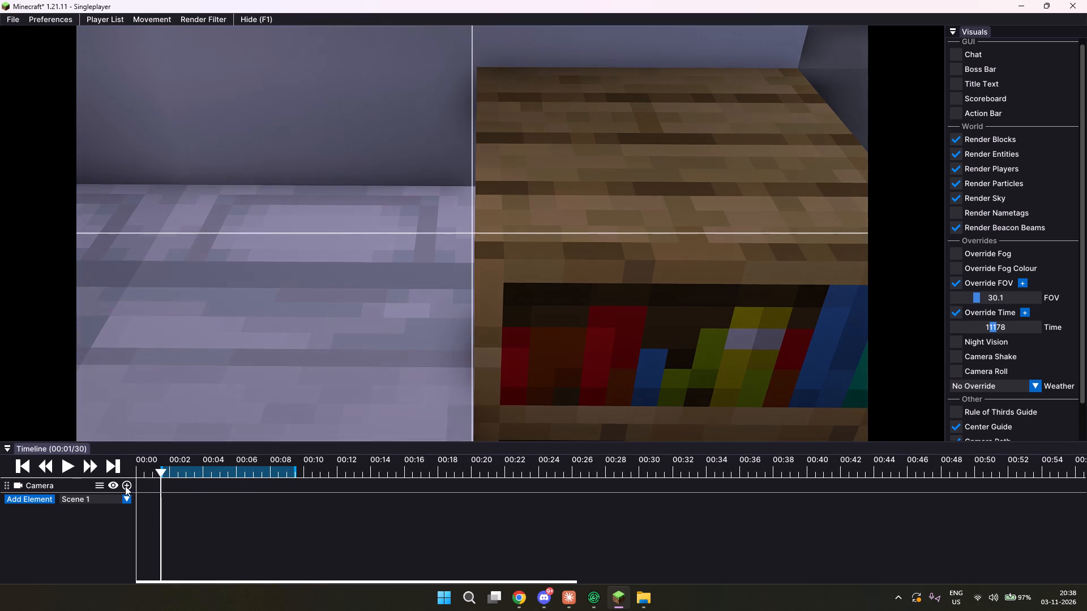
left_click(166, 459)
left_click_drag(189, 462, 212, 462)
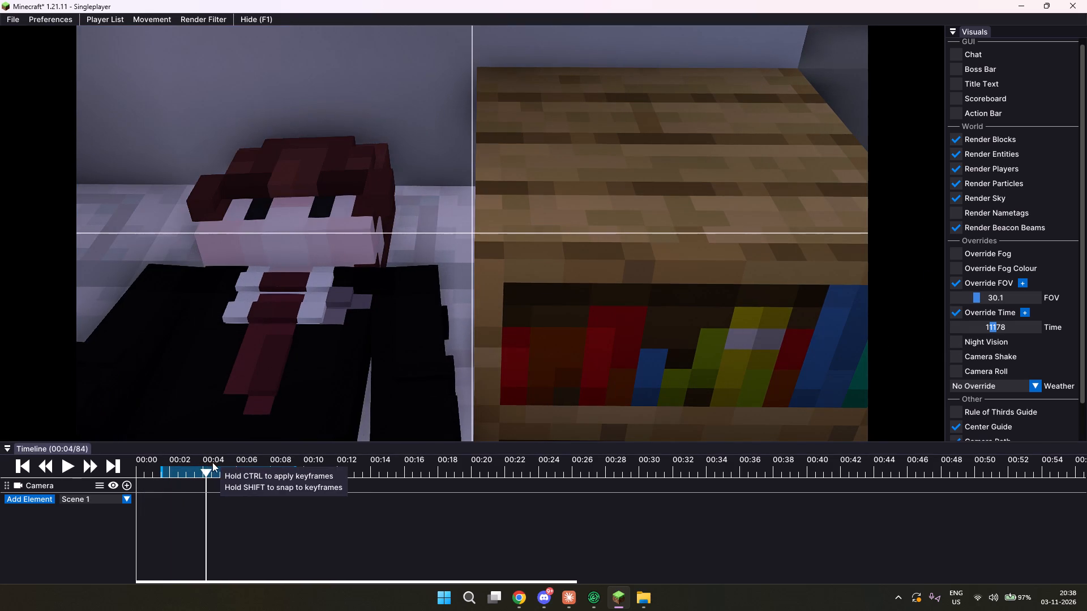
left_click_drag(212, 462, 226, 464)
left_click(130, 486)
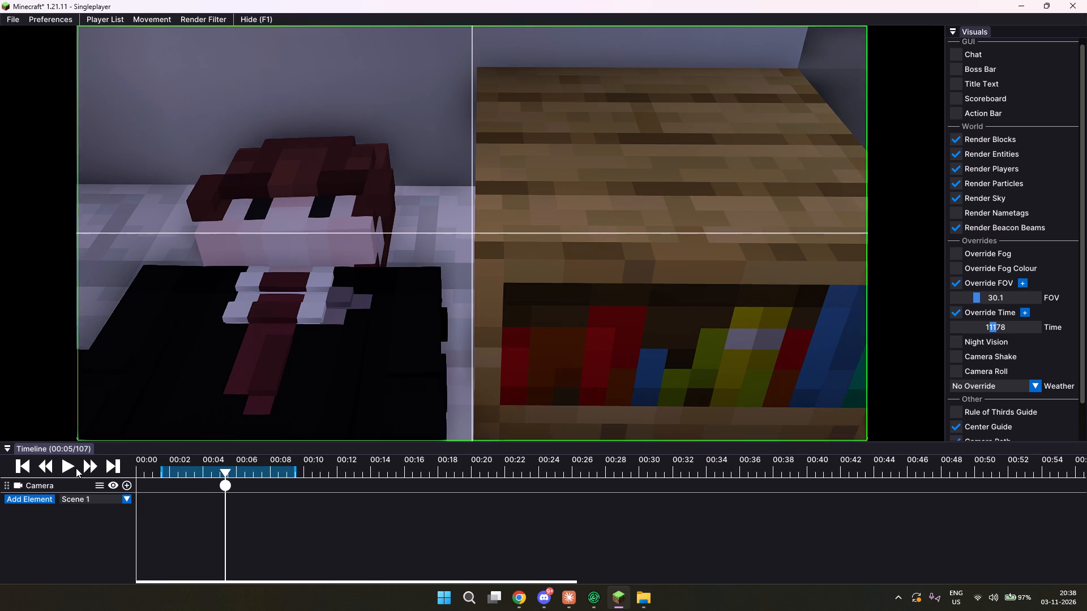
Advance the replay to tick 152, pull the camera back slightly from the bed, and add a second camera keyframe there.
left_click(76, 468)
left_click(68, 464)
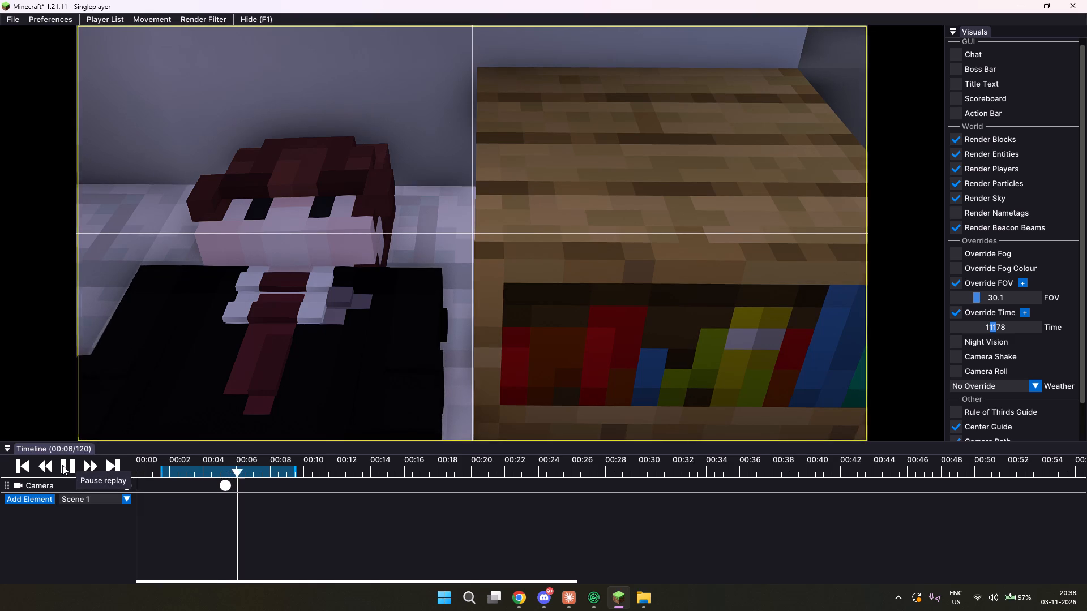
left_click(69, 468)
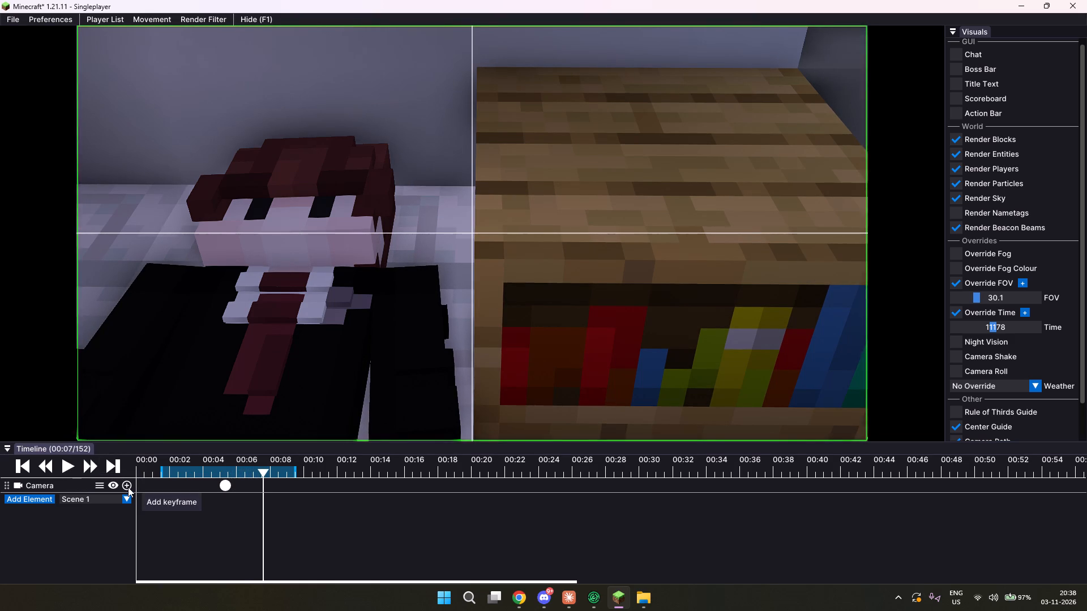
type("ss")
key("s")
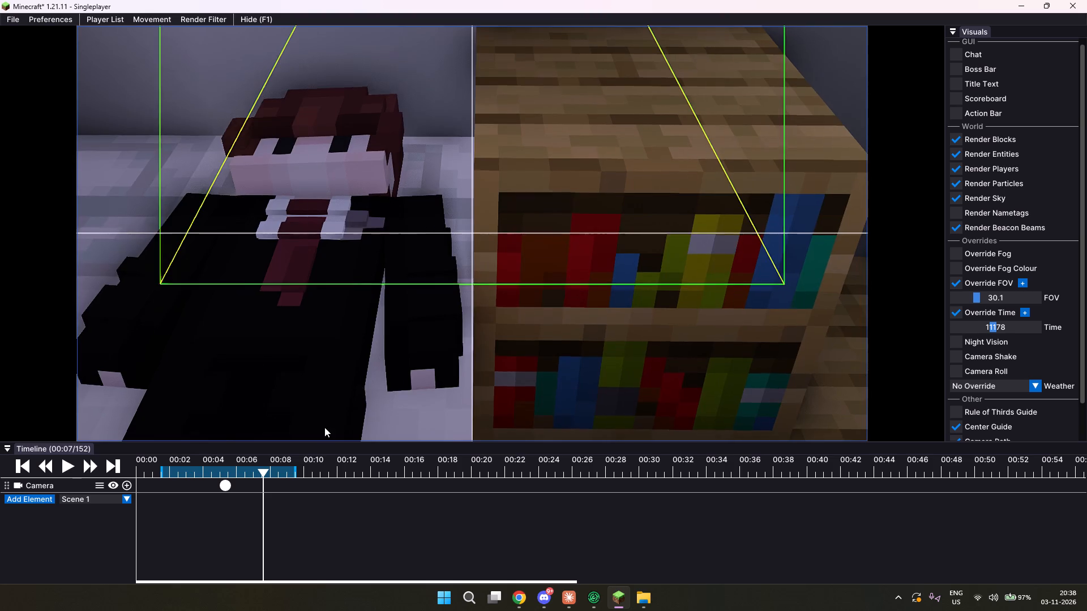
left_click_drag(482, 360, 543, 297)
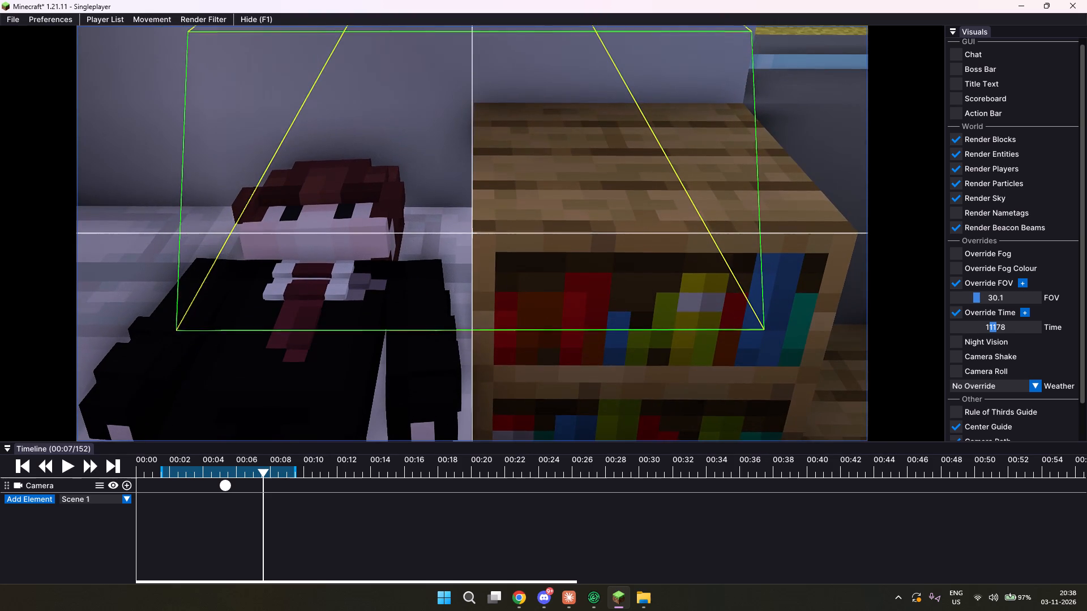
left_click_drag(543, 297, 543, 298)
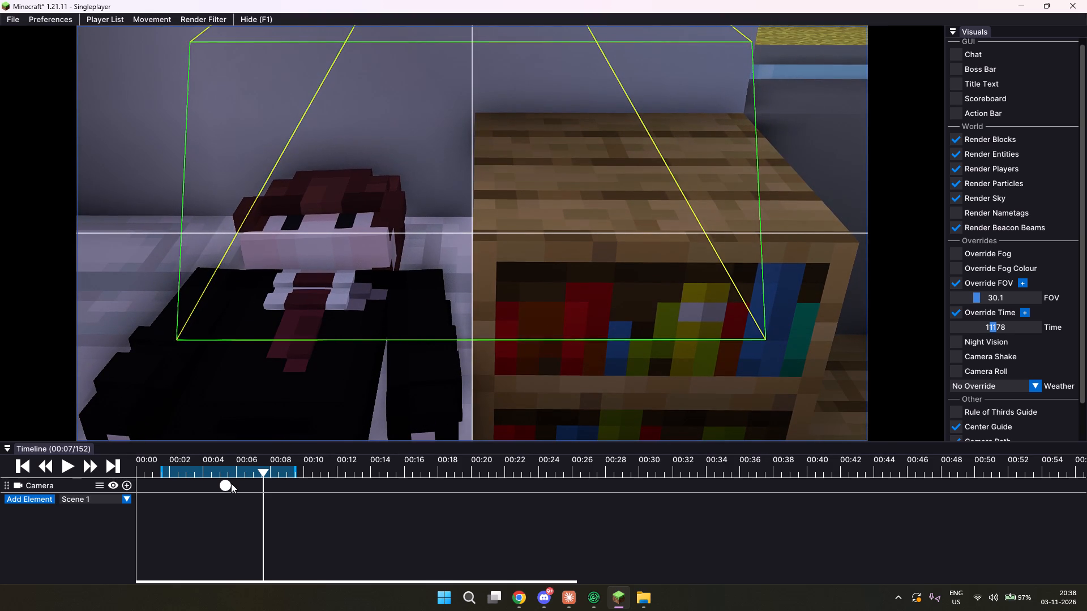
left_click(130, 488)
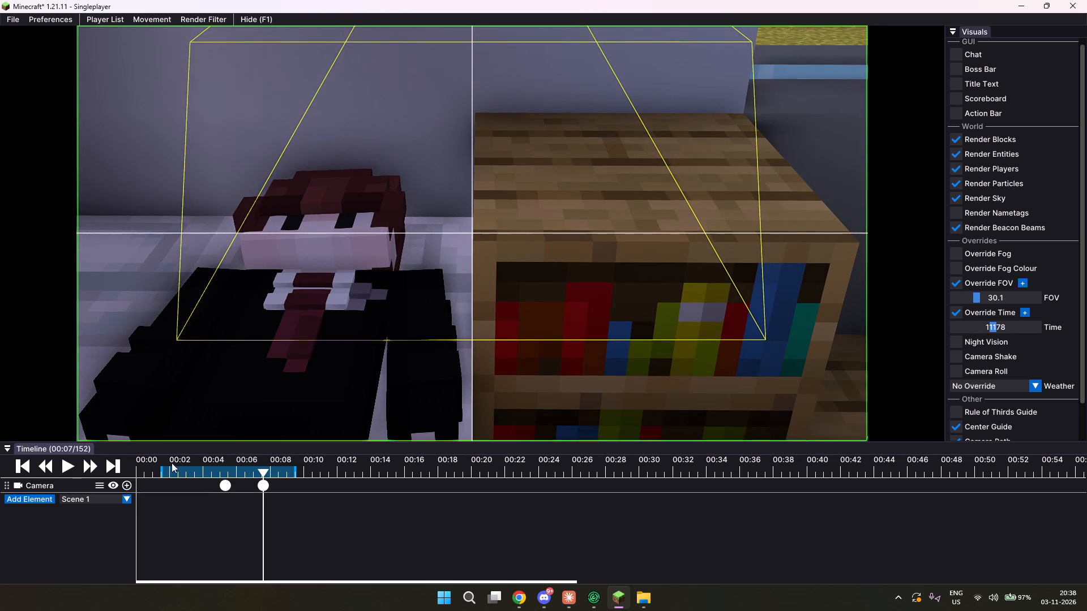
Trim the export range to ticks 107–185 and move the second camera keyframe to about 00:09, just past the range end.
left_click_drag(162, 470, 226, 503)
left_click_drag(262, 490, 279, 491)
left_click_drag(293, 475, 281, 489)
left_click_drag(277, 492, 287, 492)
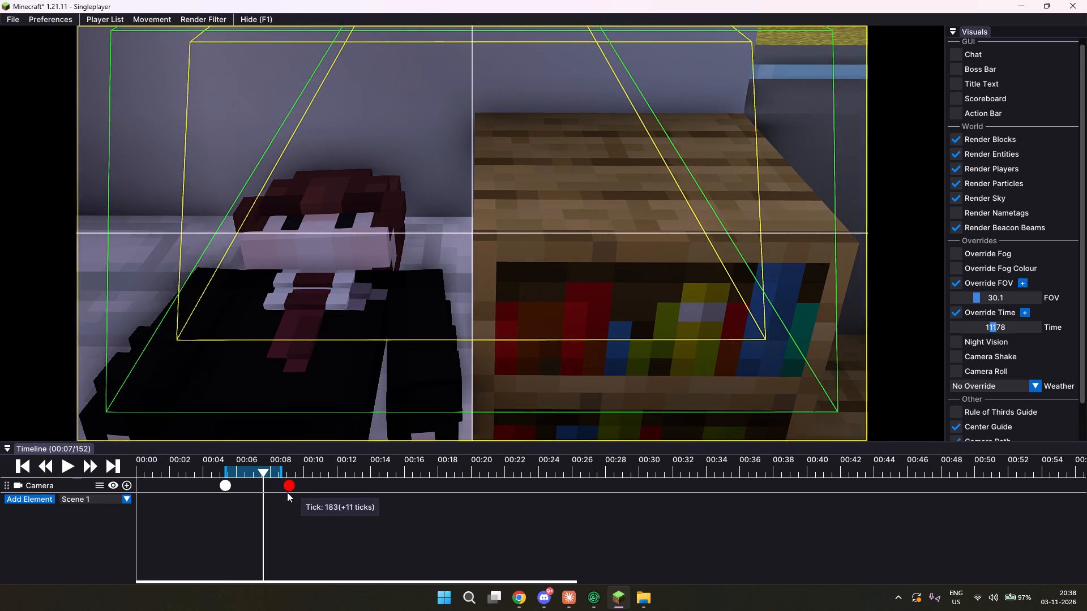
left_click_drag(287, 492, 298, 489)
left_click_drag(281, 474, 291, 472)
left_click_drag(294, 486, 289, 492)
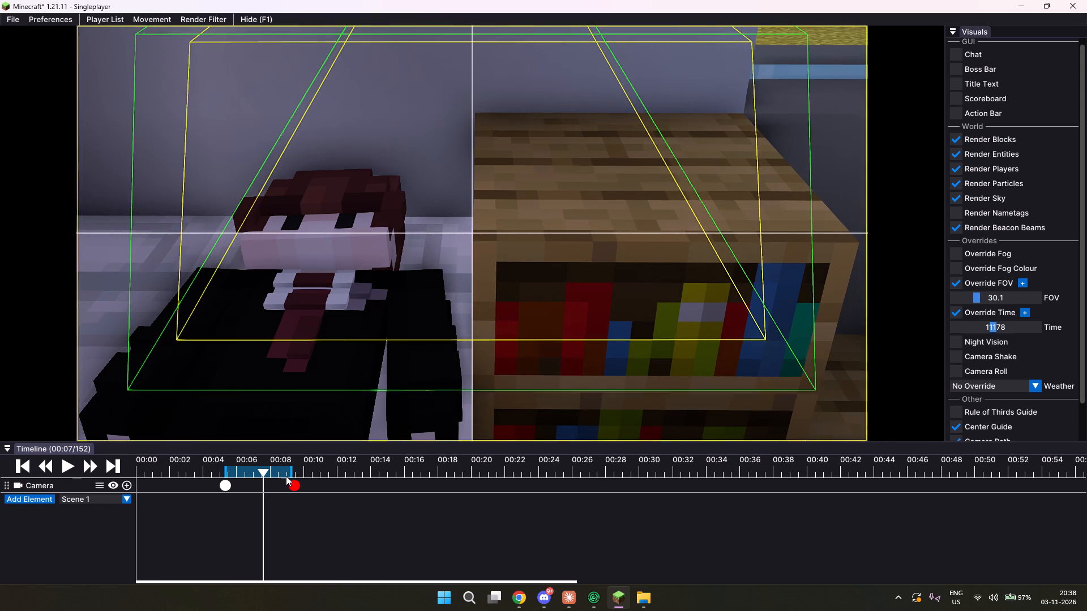
Play the replay from just before the first keyframe to past the second to preview the shot.
left_click(219, 472)
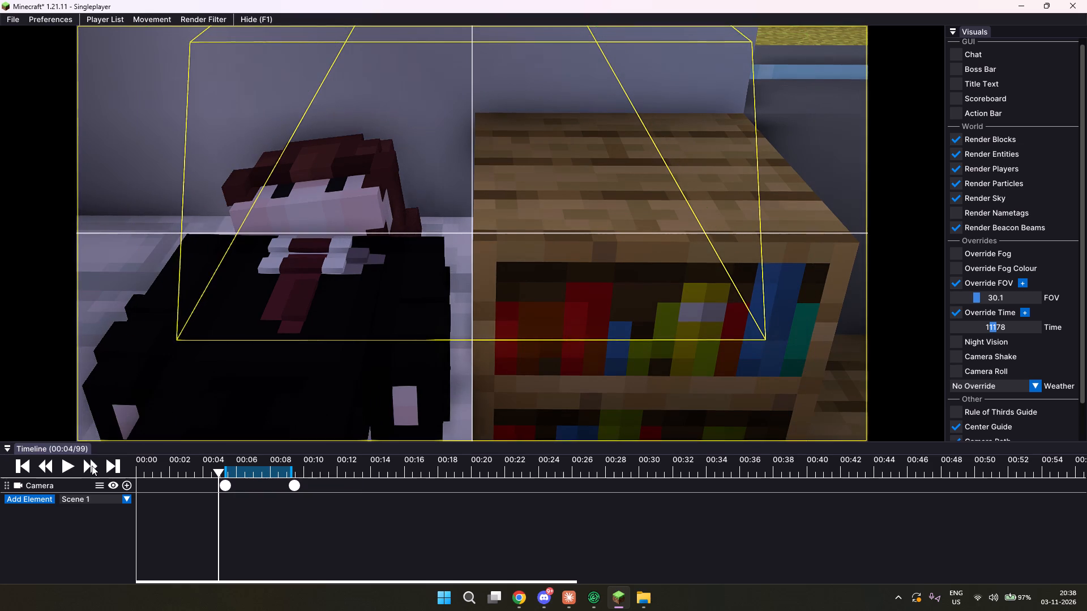
left_click(78, 470)
left_click(74, 468)
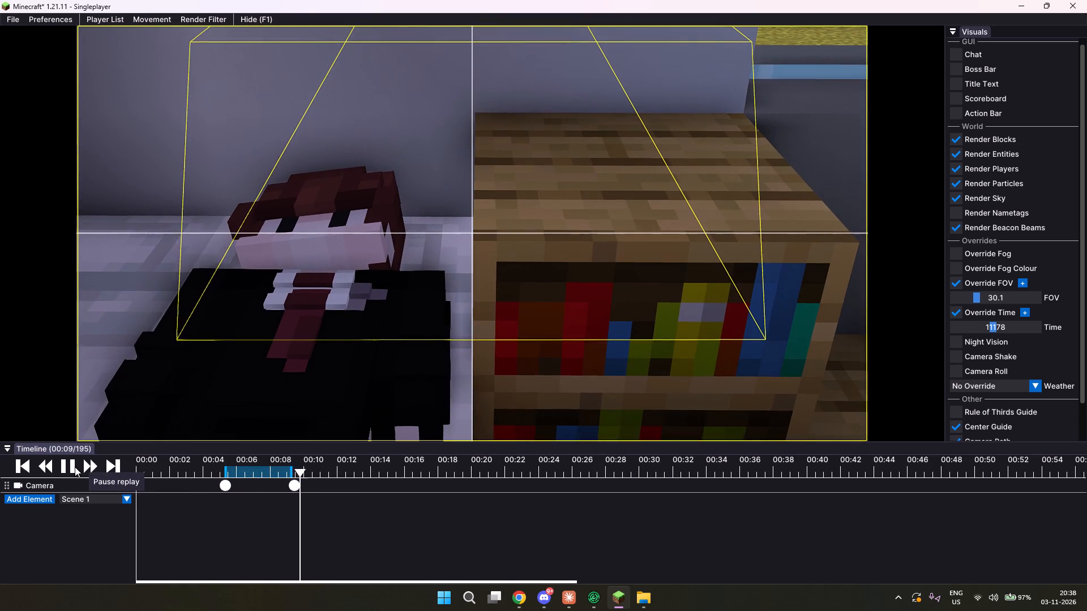
left_click(75, 467)
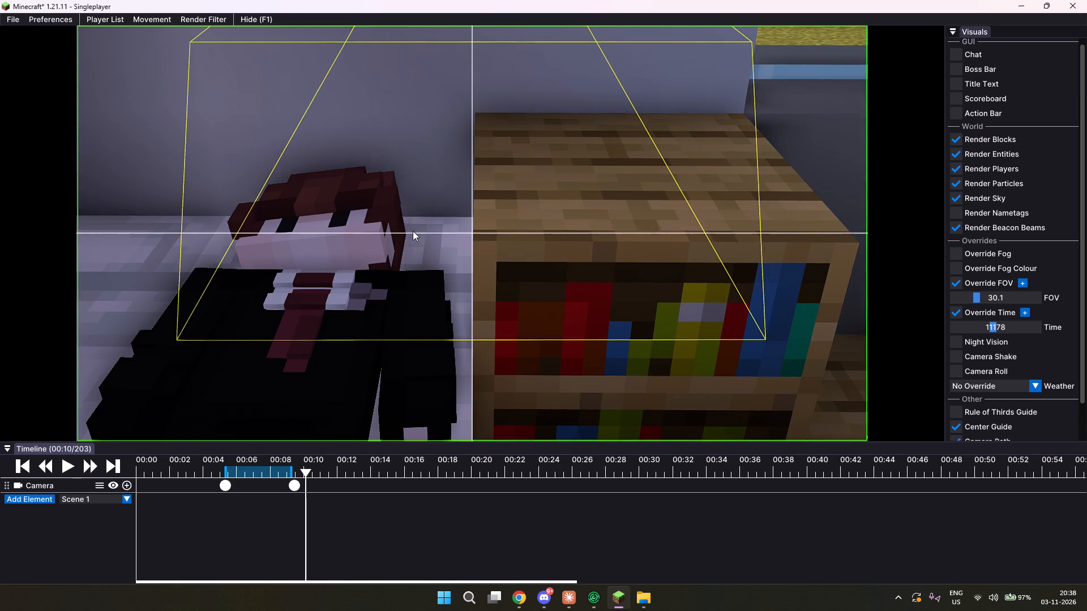
Export the bedside shot as an MP4 video, saving it as 2.1 in the ACT 1 S 1 folder.
left_click(4, 19)
left_click(33, 35)
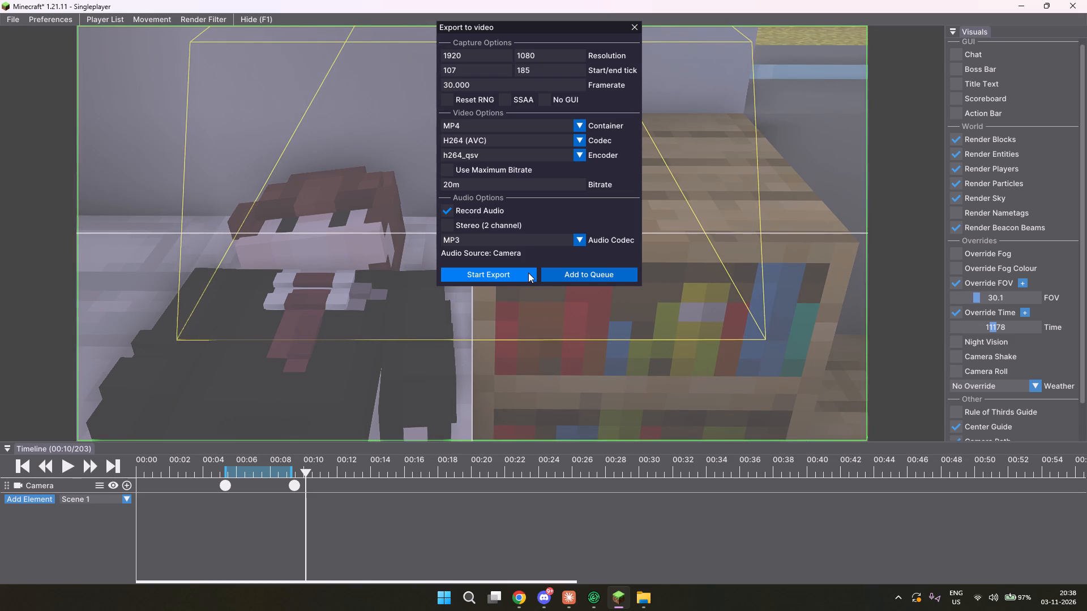
left_click(528, 273)
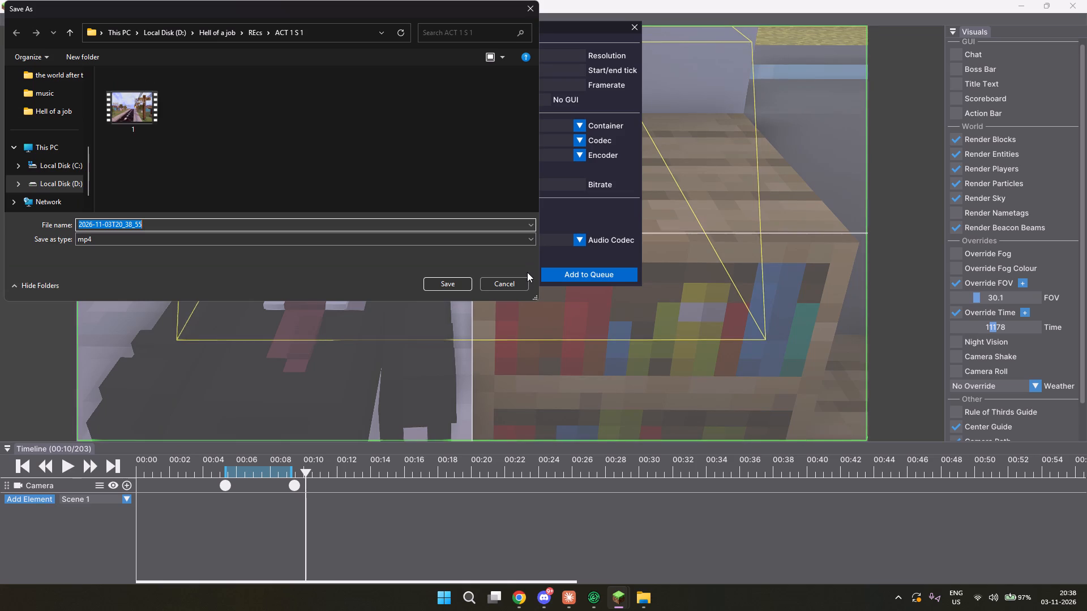
type("2.1")
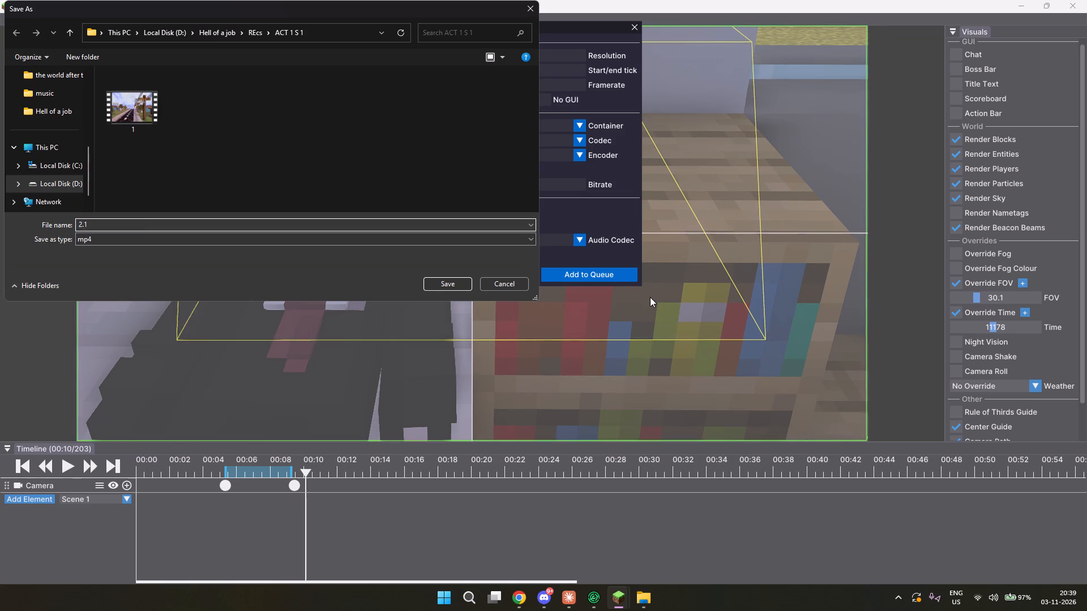
left_click(463, 285)
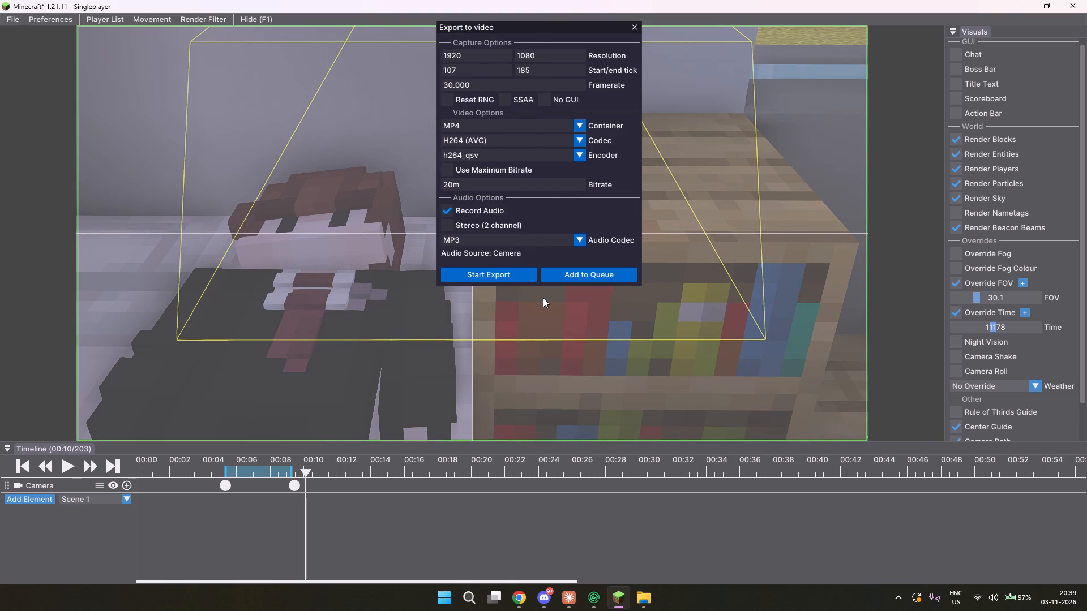
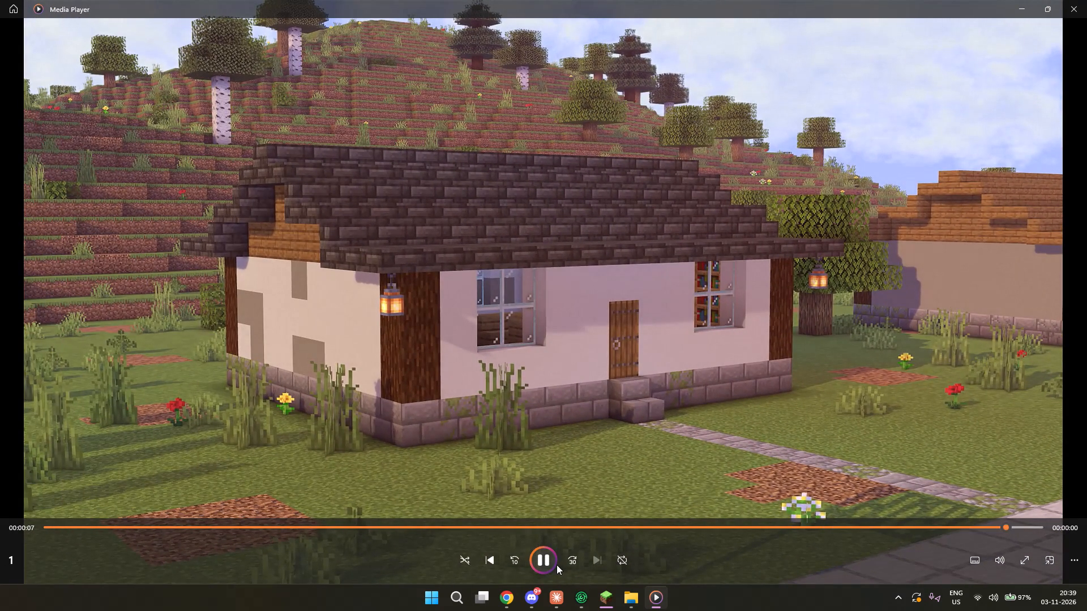
Close the video player and return to the replay in Minecraft, dismissing the finished-export notice and the game menu.
left_click(1075, 11)
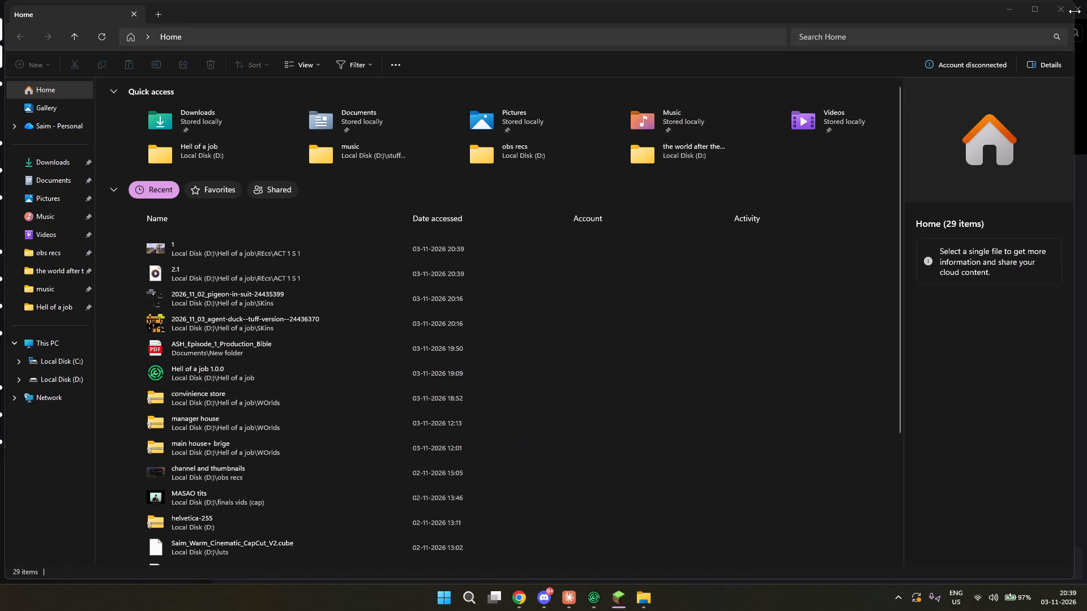
left_click(625, 603)
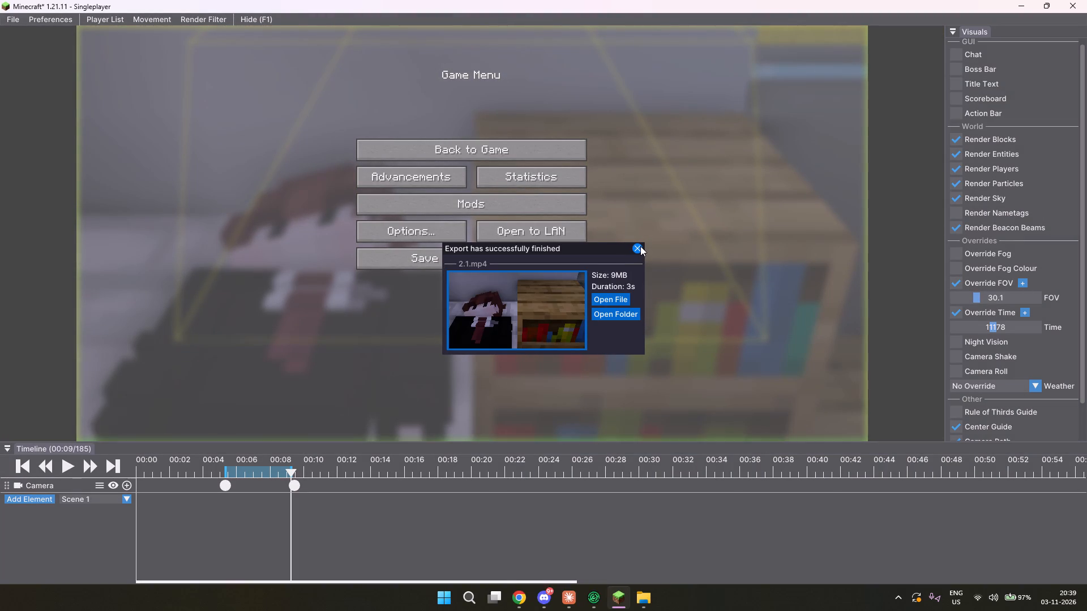
left_click(640, 246)
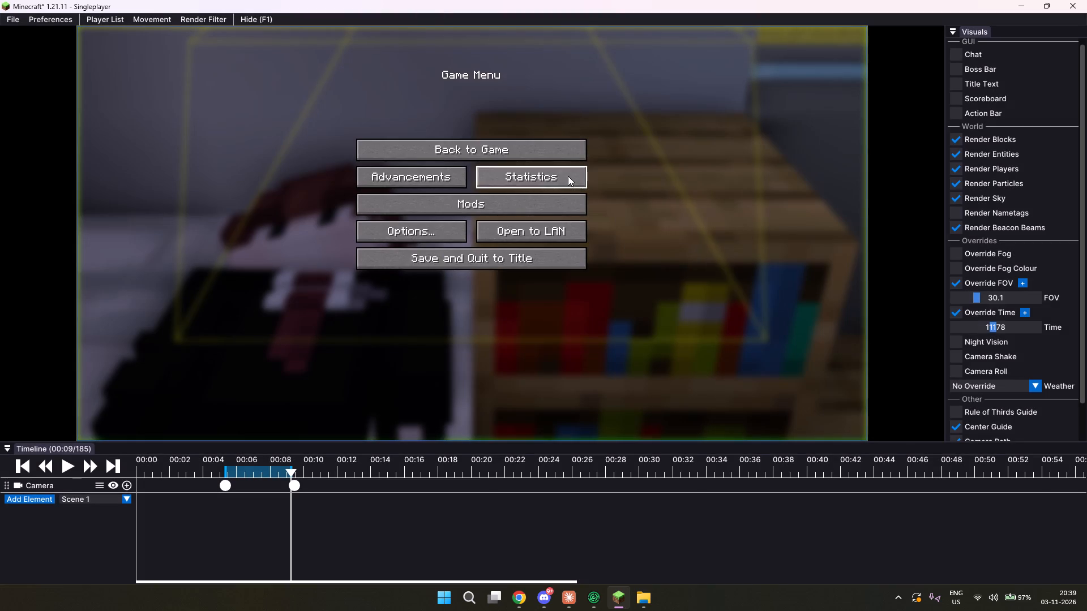
left_click(560, 160)
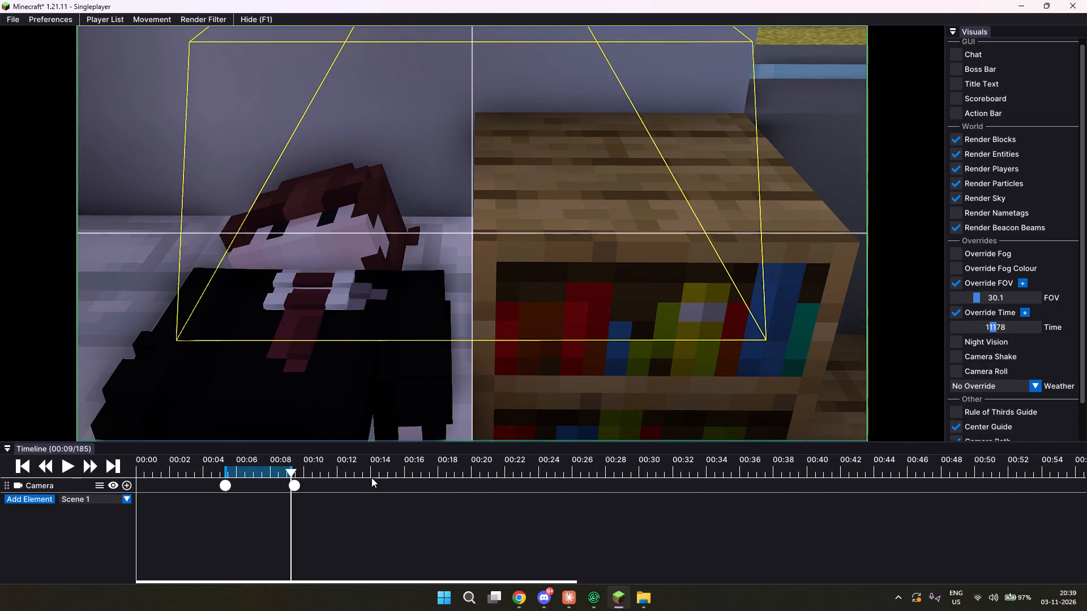
Delete both existing camera keyframes from the timeline.
left_click_drag(310, 515, 196, 475)
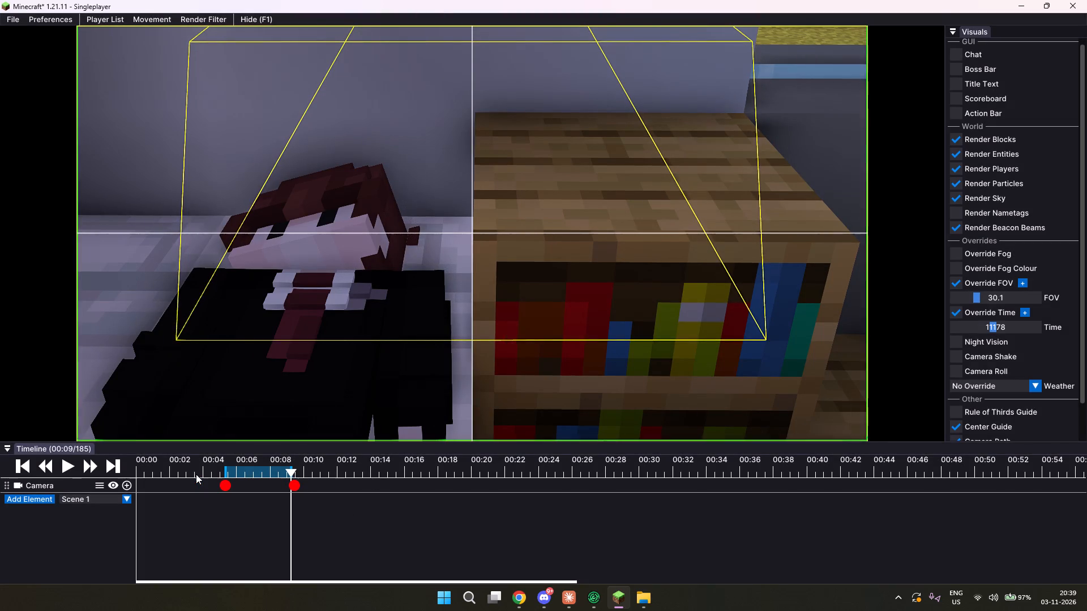
key("BackSpace")
Fly the camera to a low side view of the sleeping character's head, looking across the bed toward the bookshelves and chests.
key("a")
left_click_drag(403, 340, 544, 301)
key("s")
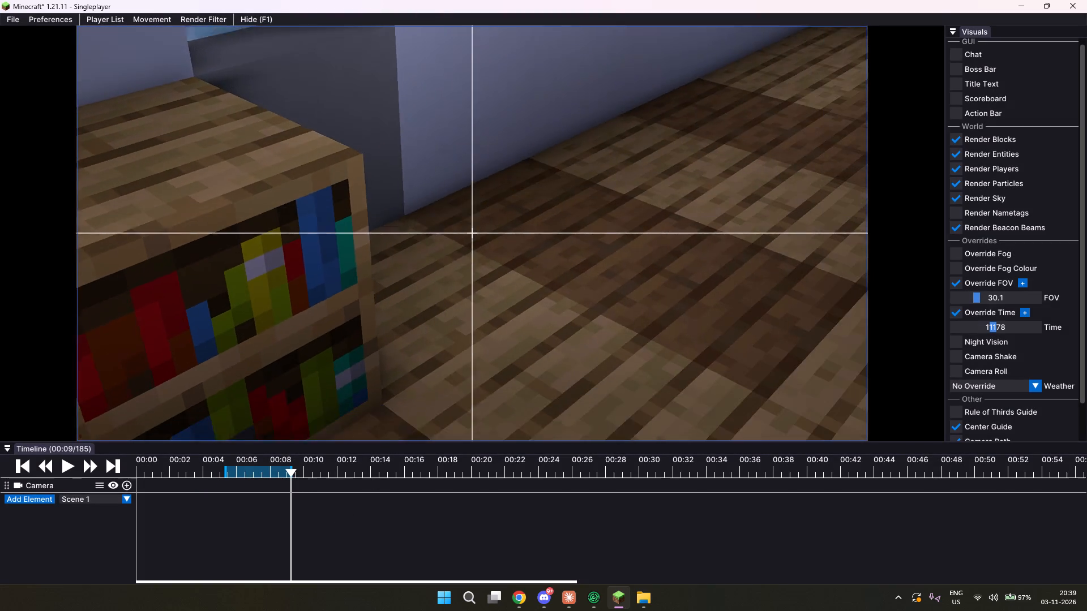
left_click_drag(544, 301, 545, 298)
key("a")
key("w")
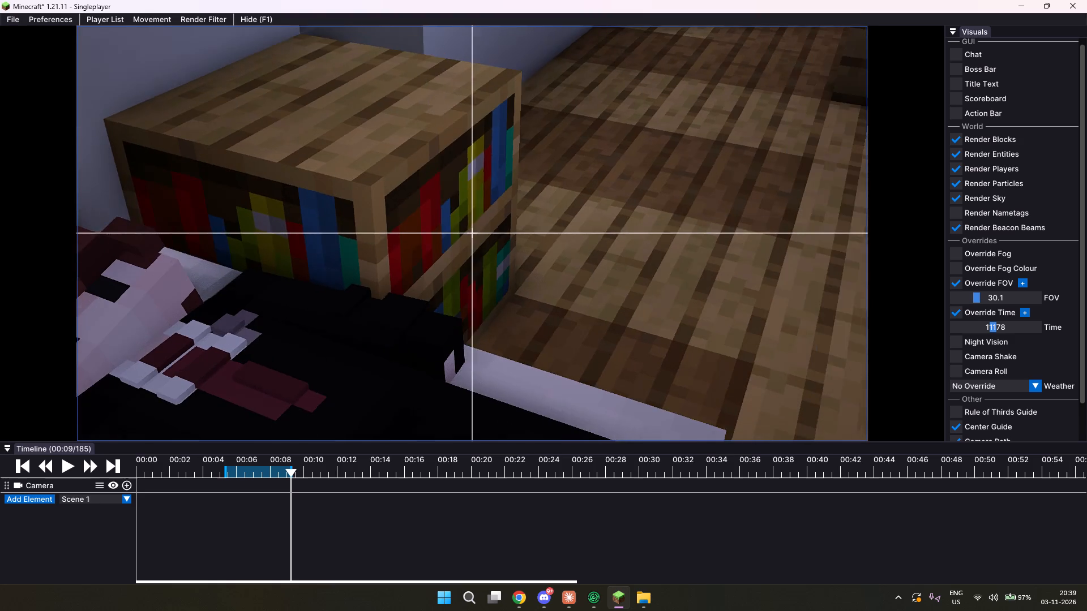
left_click_drag(545, 298, 543, 298)
key("ctrl+a")
key("ctrl+a")
key("ctrl+a")
key("ctrl+a")
key("ctrl+a")
key("ctrl+a")
key("ctrl+a")
key("ctrl+a")
key("ctrl+a")
key("ctrl+a")
key("ctrl+a")
key("ctrl+a")
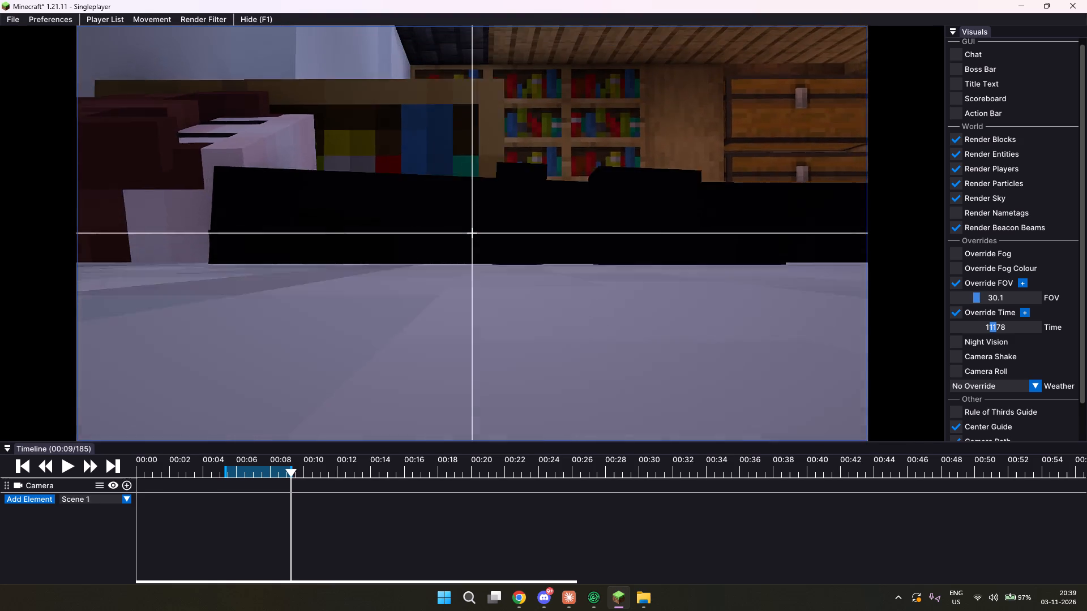
left_click_drag(543, 298, 543, 298)
key("space")
key("space")
key("a")
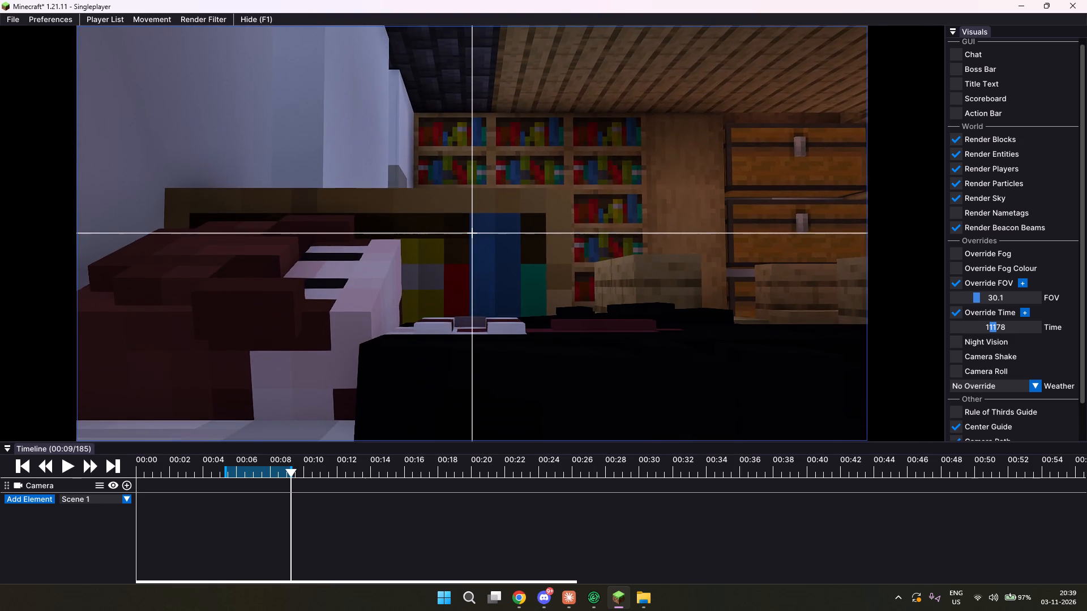
left_click_drag(543, 298, 543, 298)
key("a")
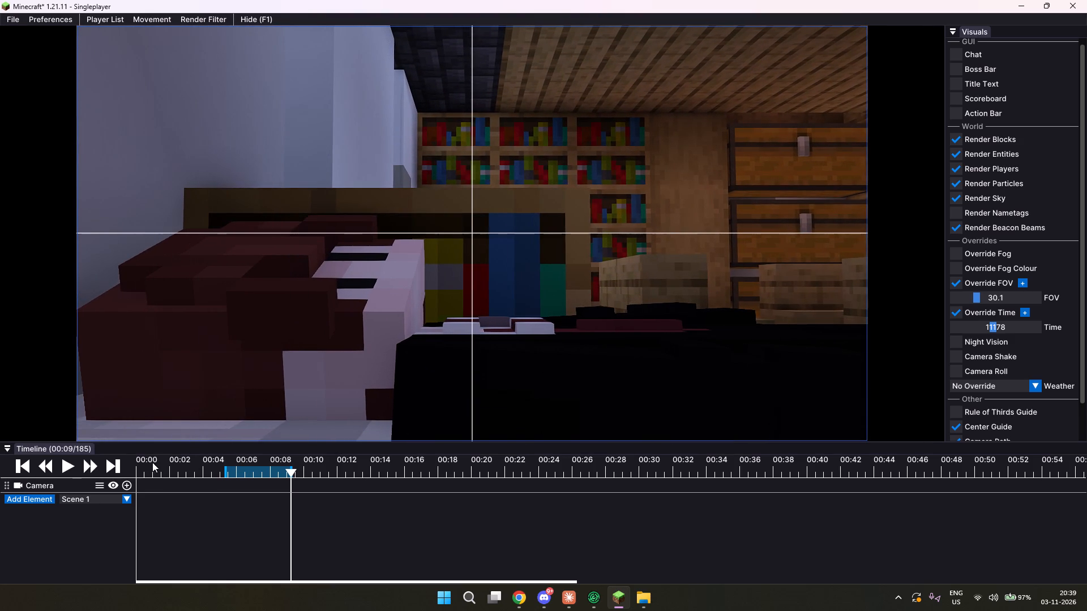
Play the replay while adjusting the low side view, backing the camera away from the sleeping character.
left_click(64, 467)
key("a")
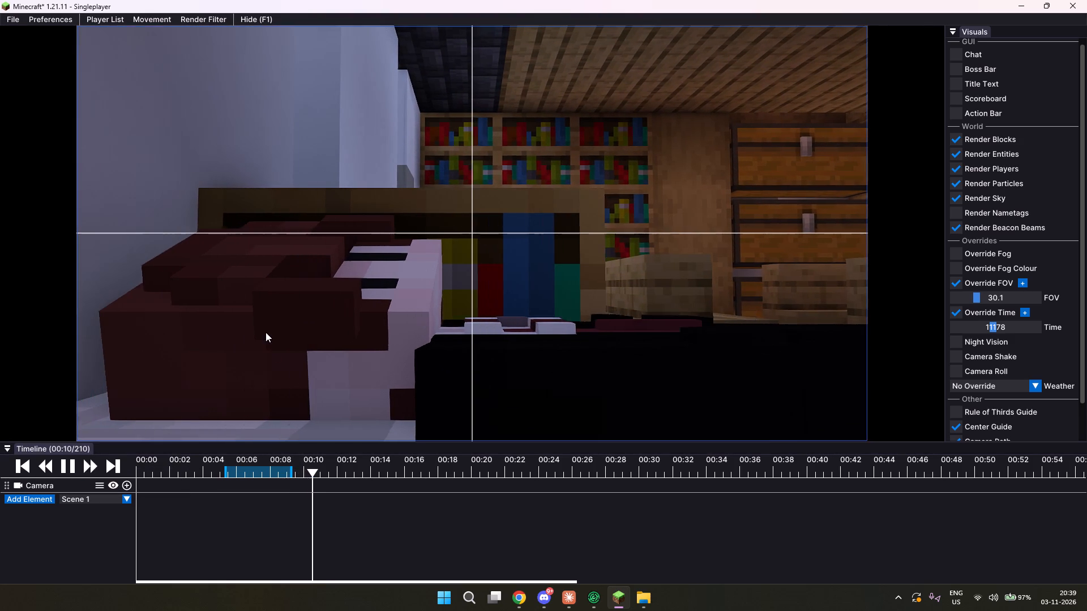
left_click_drag(312, 257, 543, 299)
key("d")
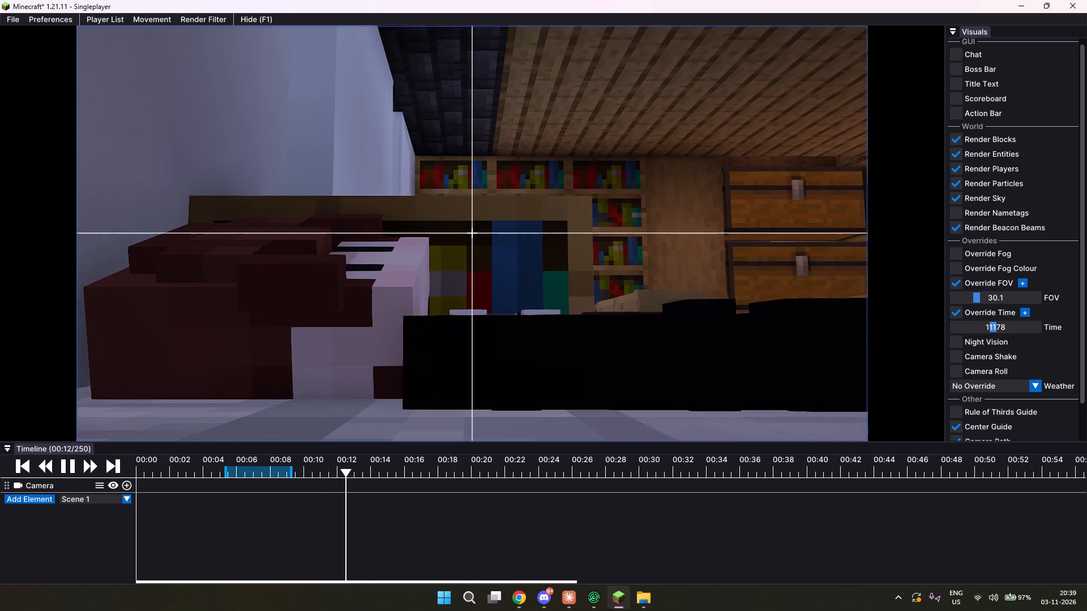
left_click_drag(543, 299, 543, 298)
key("a")
key("d")
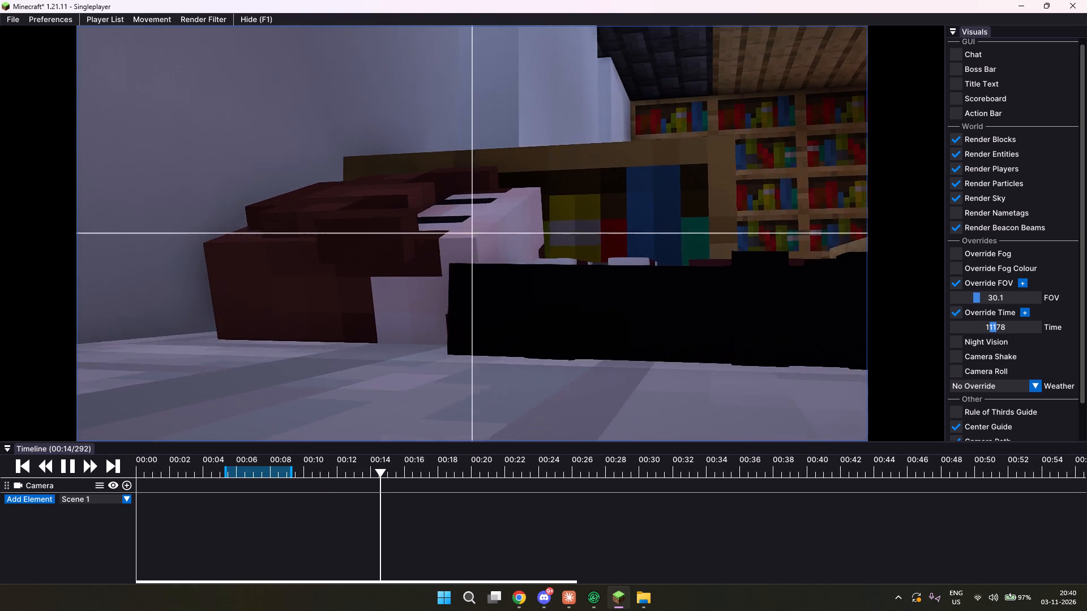
left_click_drag(543, 298, 544, 298)
key("w")
key("a")
key("space")
key("a")
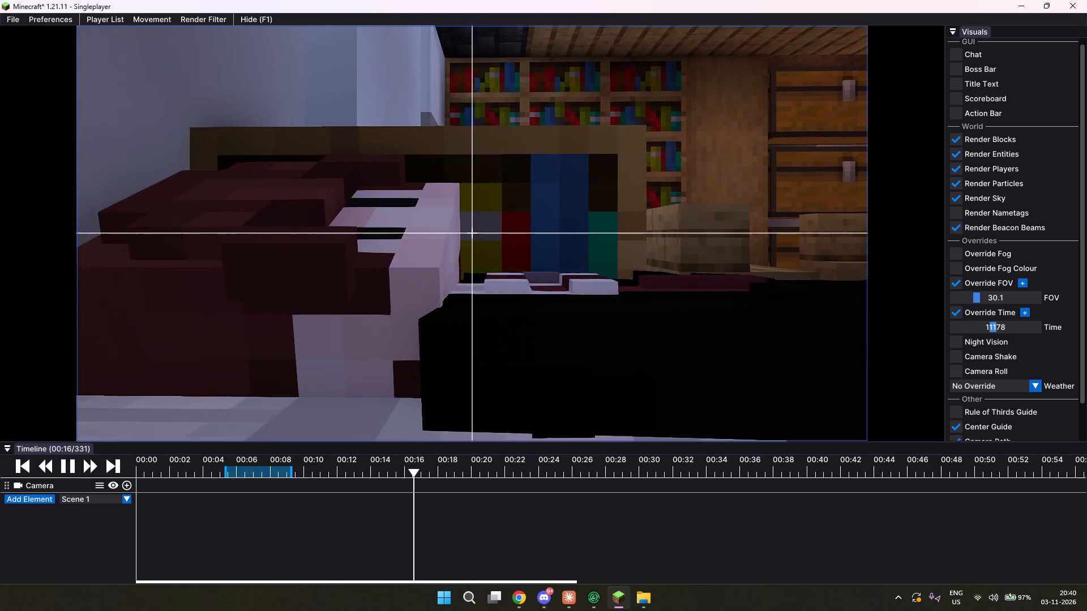
left_click_drag(544, 298, 543, 298)
key("space")
key("s")
type("ds")
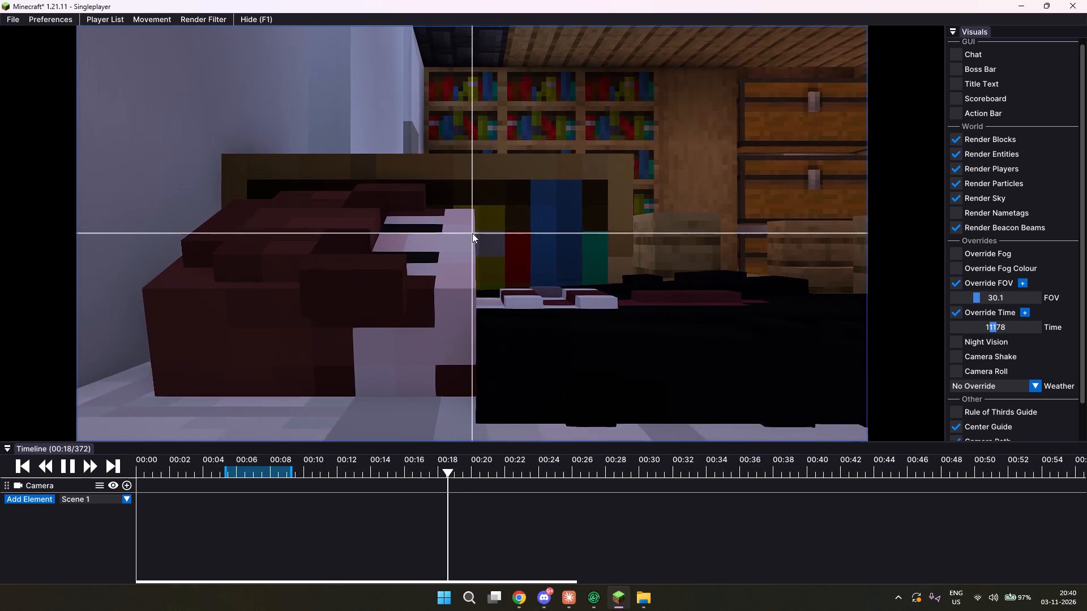
key("s")
key("s")
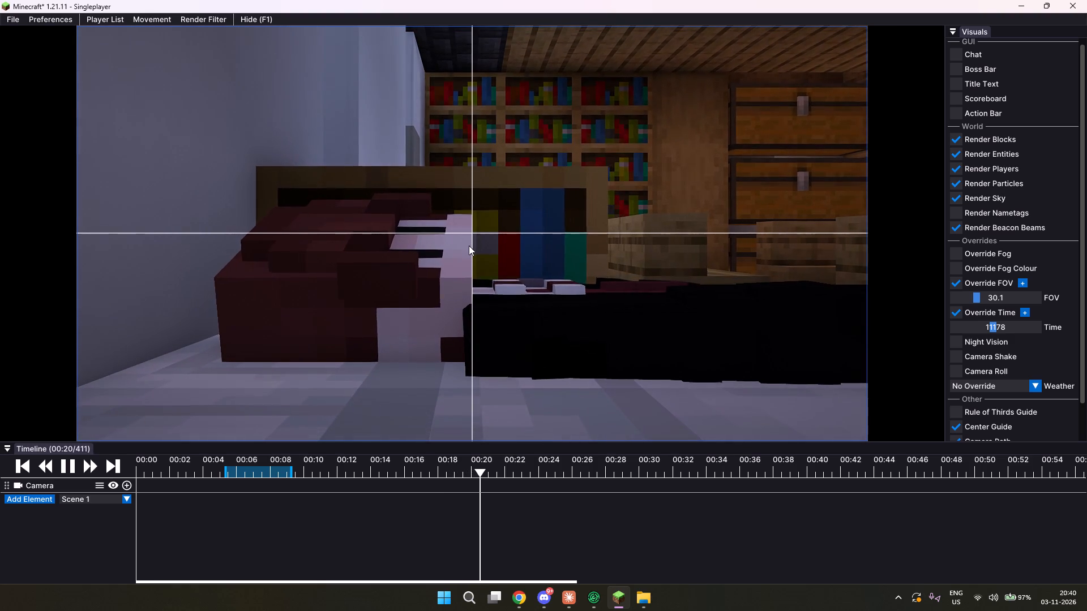
type("sd")
key("s")
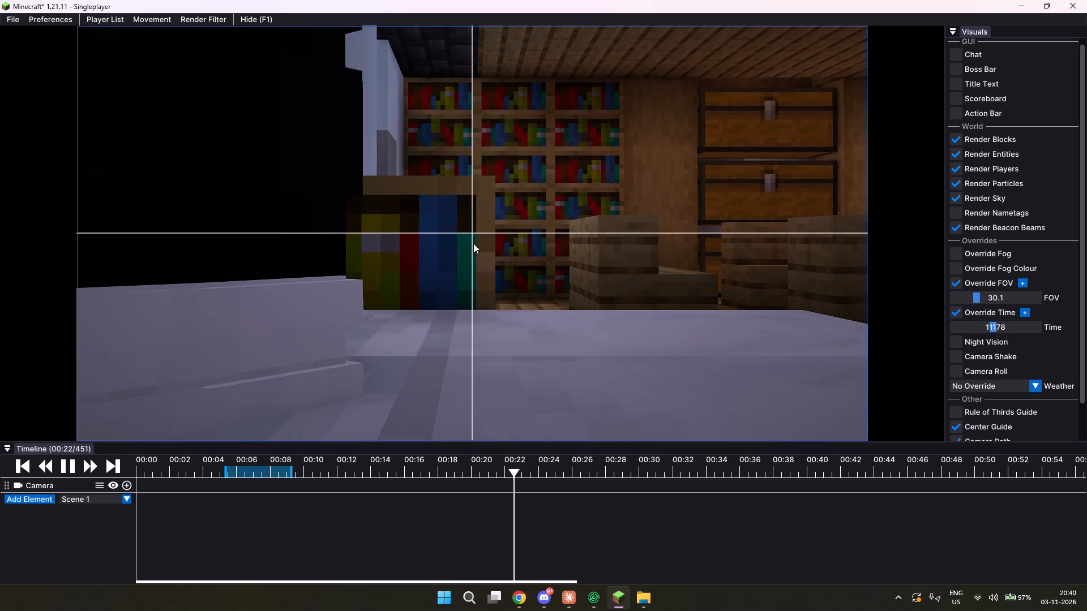
Reframe the sleeping character from tick 102, slightly higher and closer to the head, and add a camera keyframe at tick 98.
left_click(221, 459)
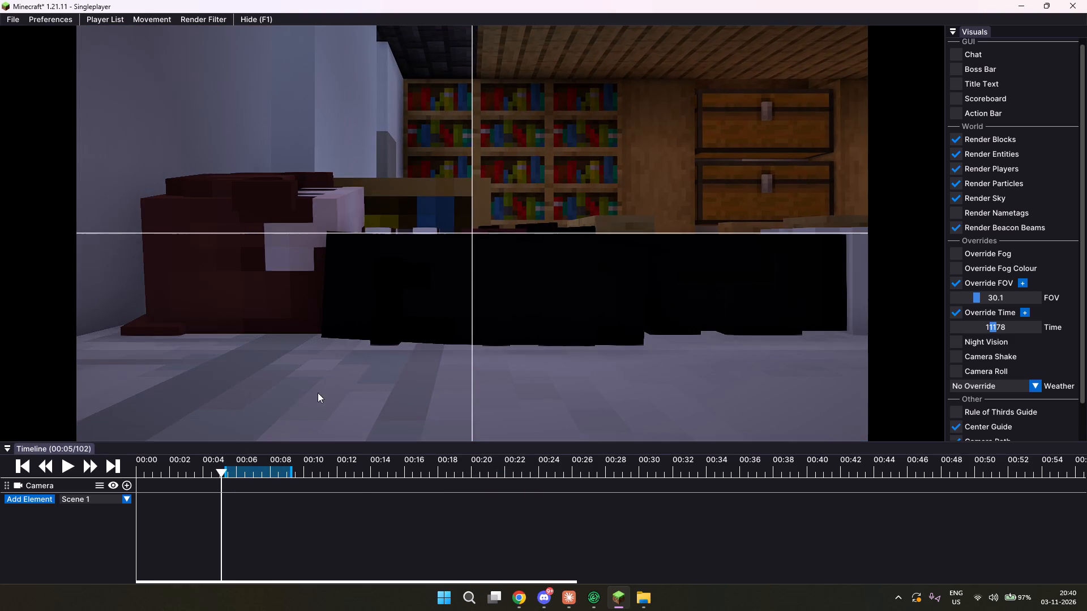
key("a")
left_click_drag(380, 329, 543, 297)
key("s")
key("s")
key("s")
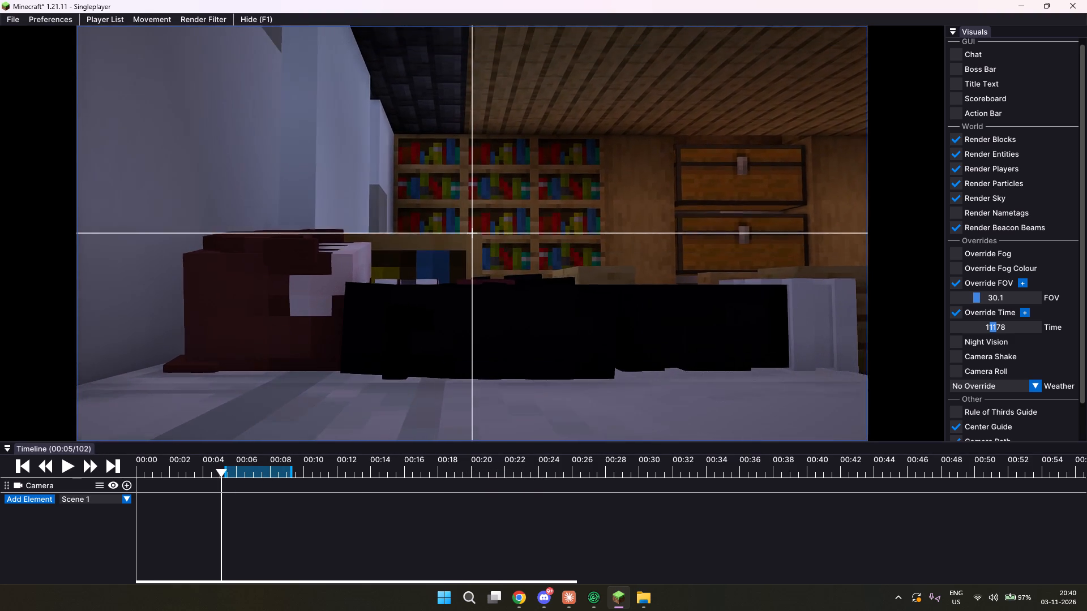
left_click_drag(543, 297, 543, 299)
key("w")
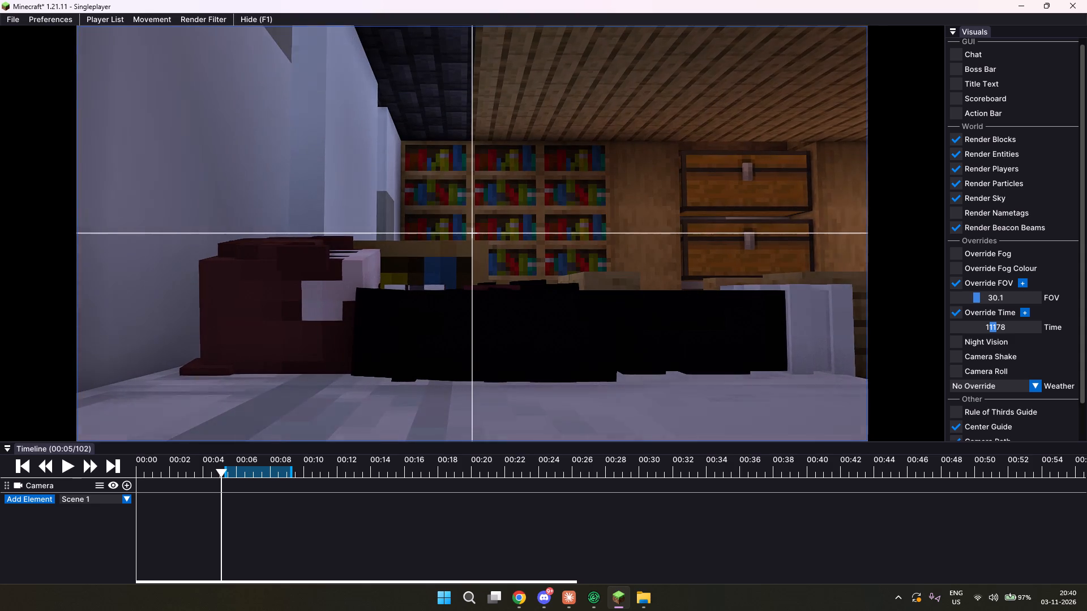
left_click_drag(543, 299, 544, 299)
key("space")
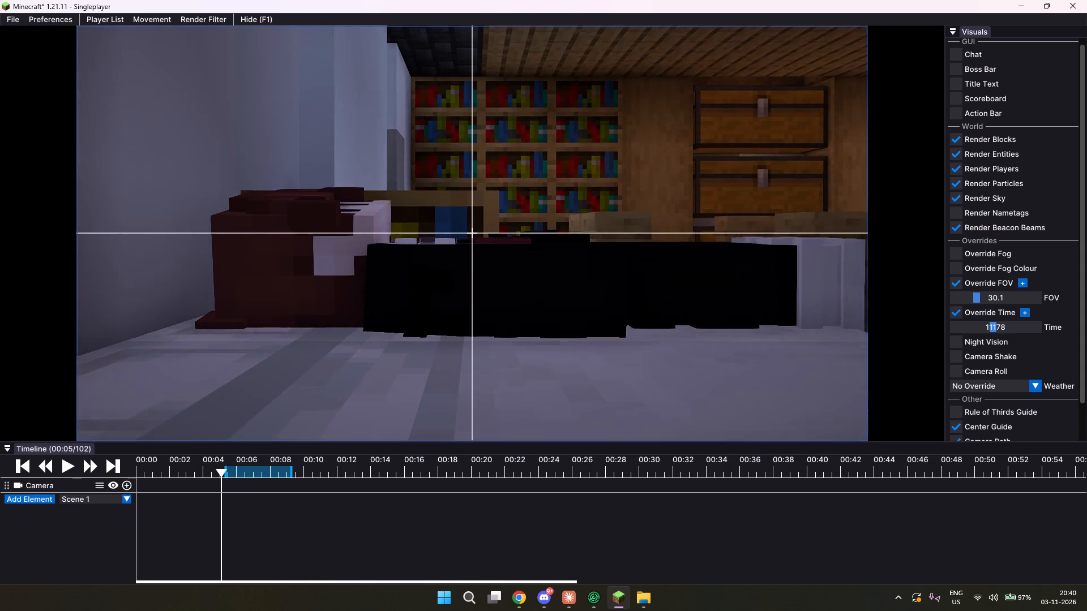
left_click_drag(544, 299, 543, 299)
key("space")
key("space")
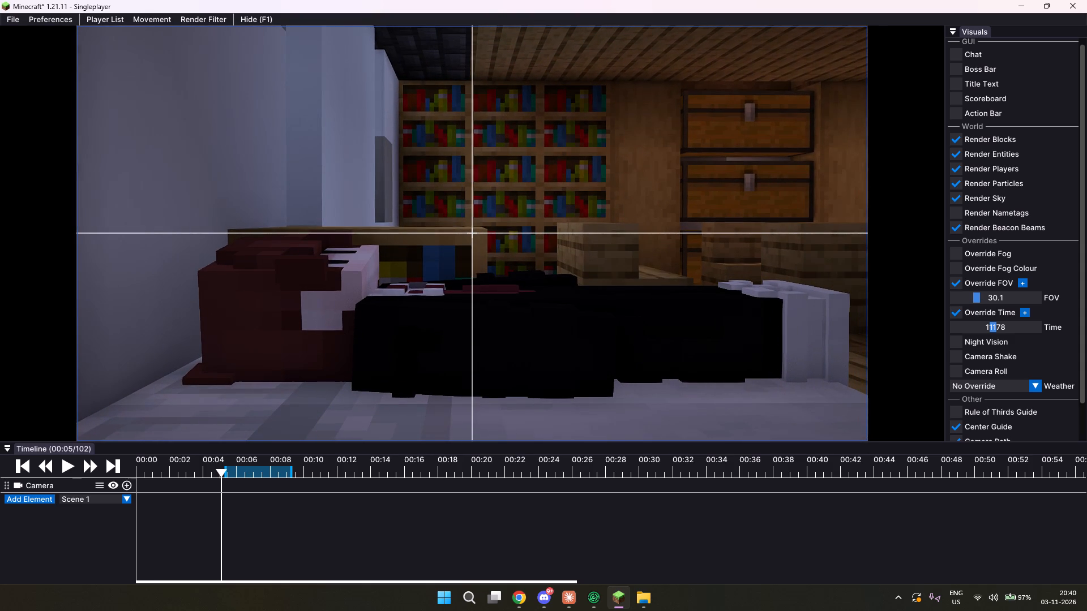
left_click_drag(543, 299, 543, 298)
type("wwa")
left_click_drag(388, 350, 542, 300)
key("s")
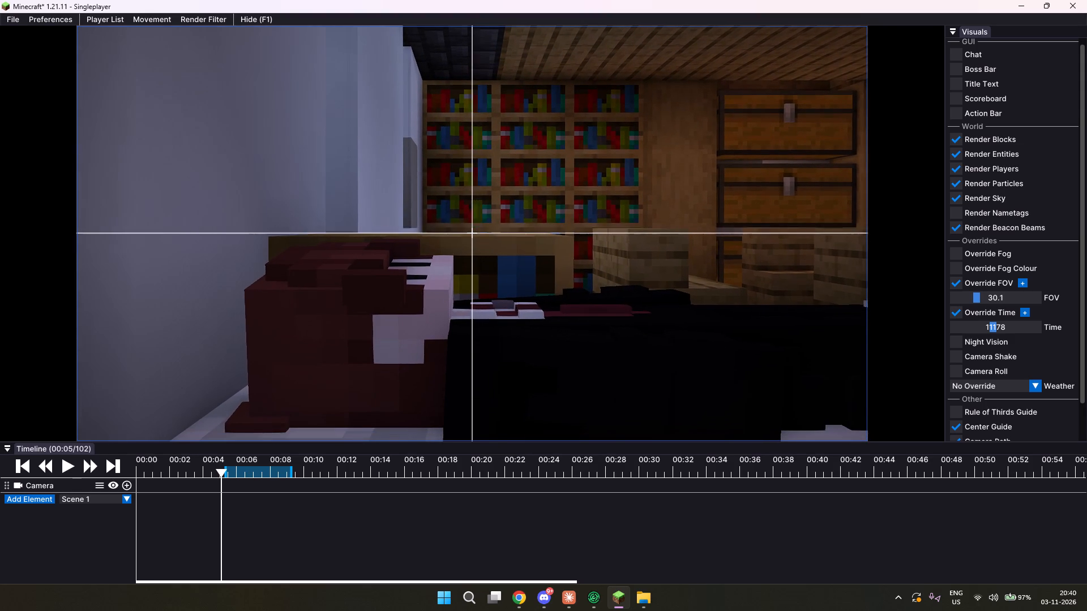
left_click_drag(542, 300, 544, 298)
key("s")
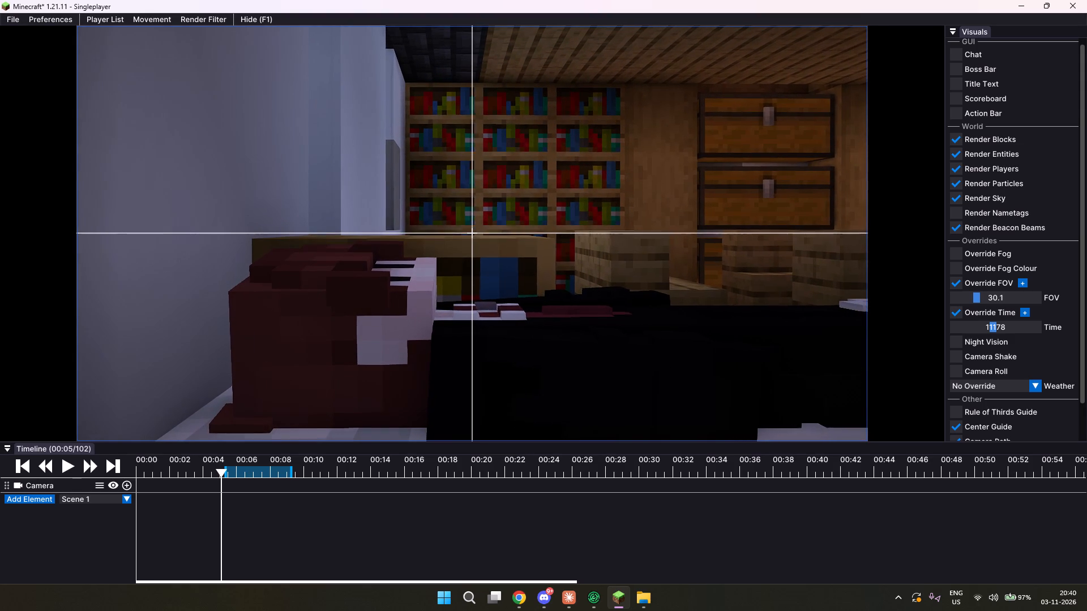
left_click_drag(544, 298, 543, 298)
key("s")
key("a")
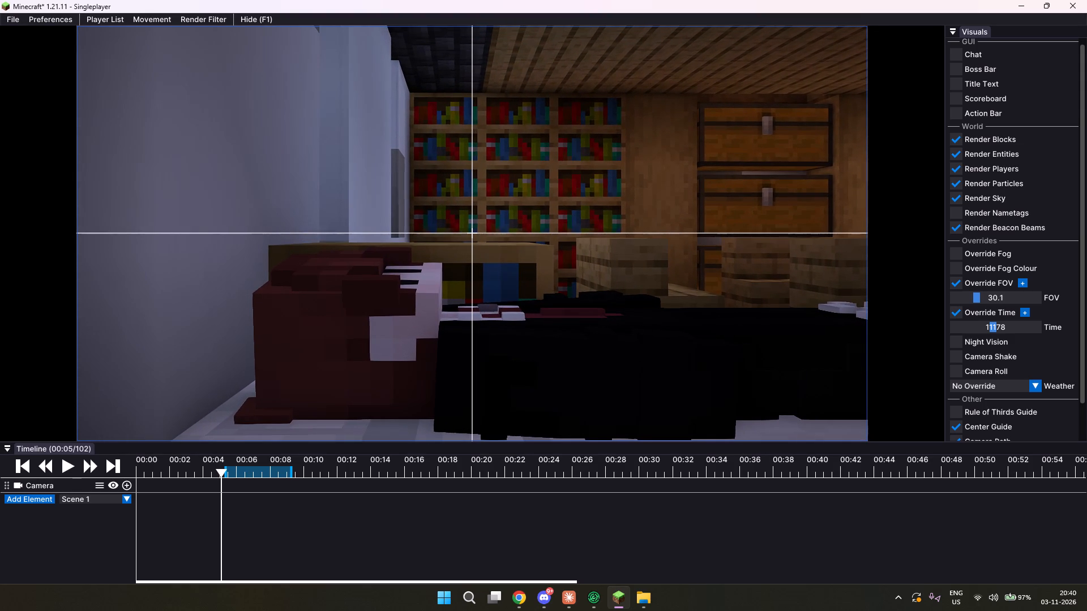
left_click_drag(543, 298, 543, 298)
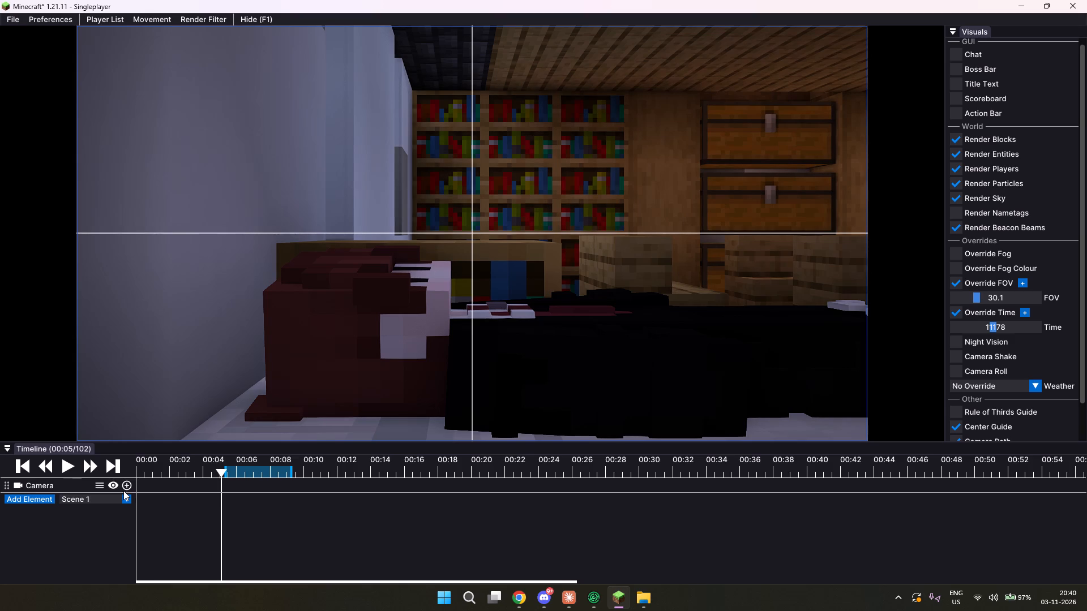
left_click(216, 458)
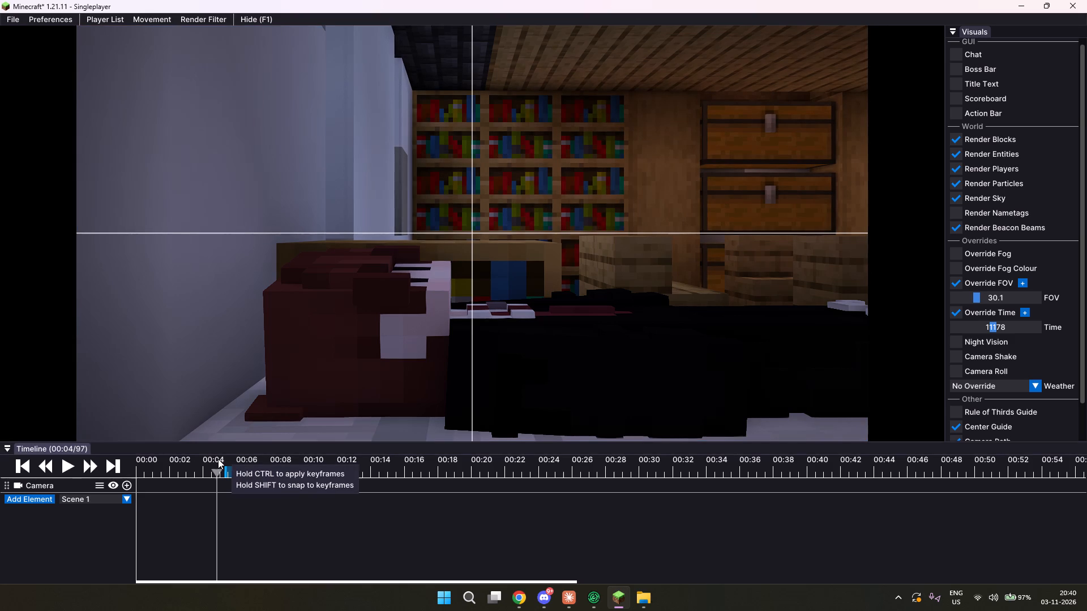
left_click(129, 481)
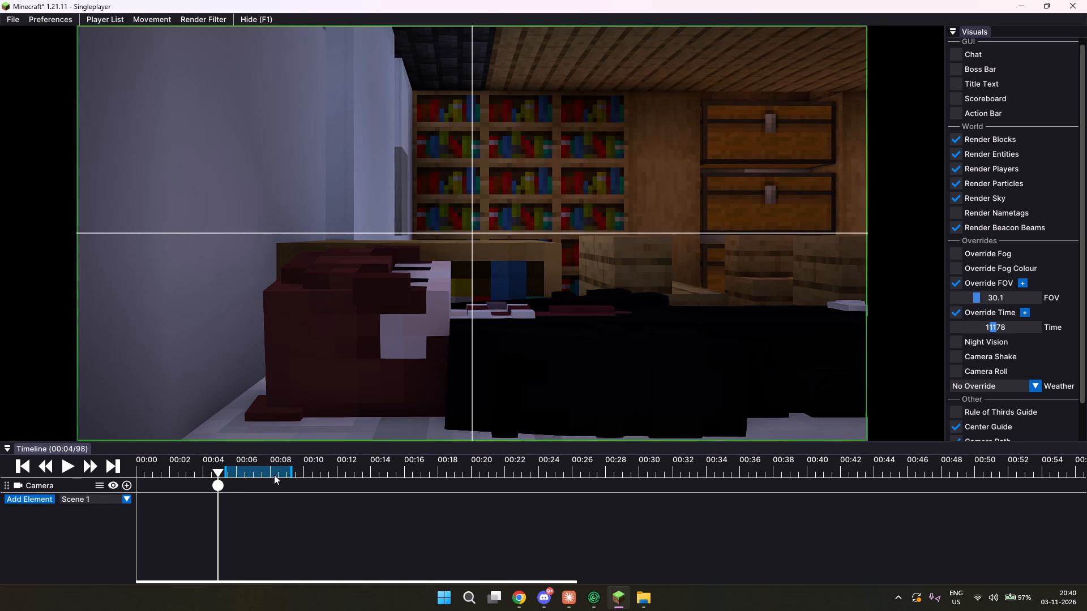
Advance the replay to tick 194, slide the camera sideways toward the character's feet, and add a second camera keyframe there.
left_click(295, 458)
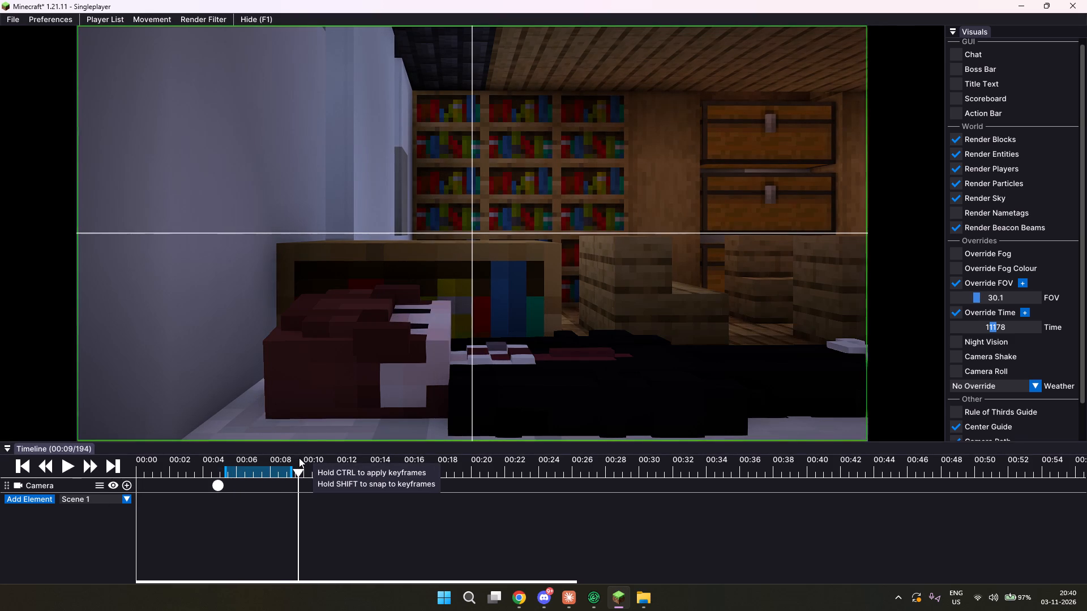
key("d")
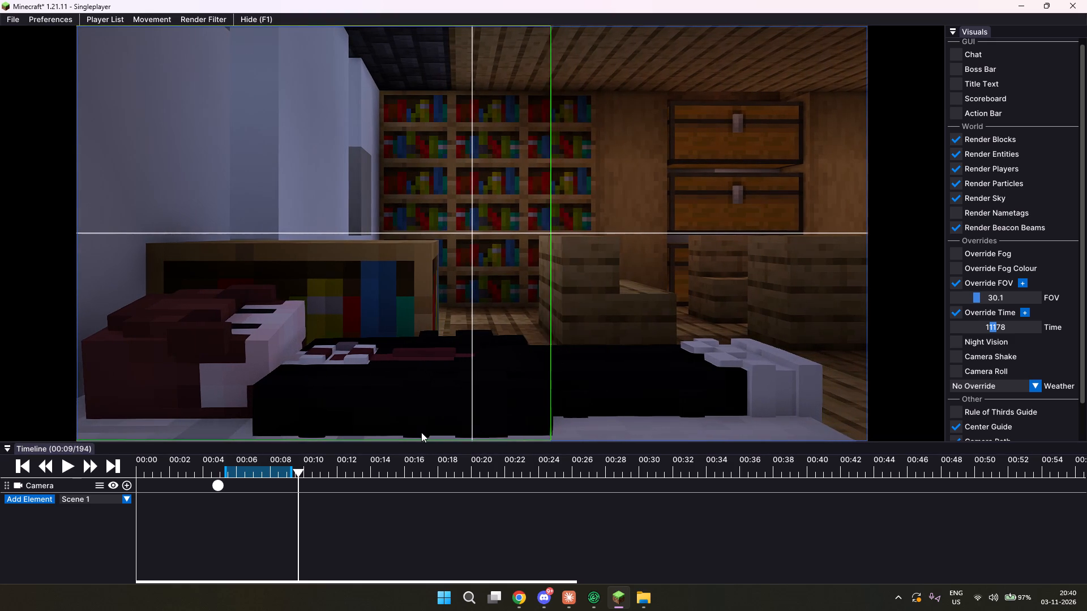
type("daa")
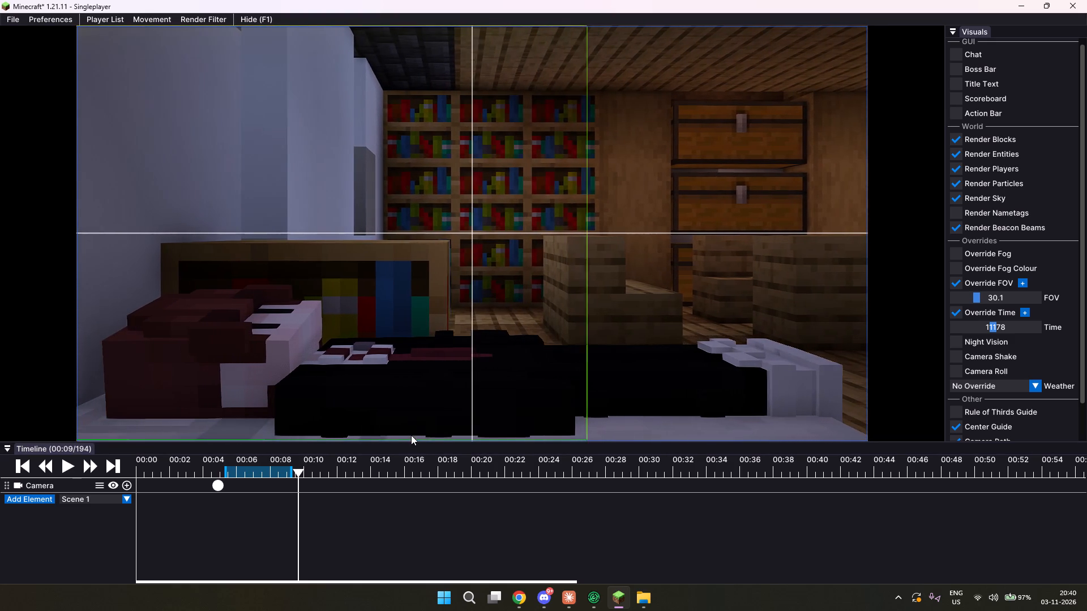
left_click(125, 484)
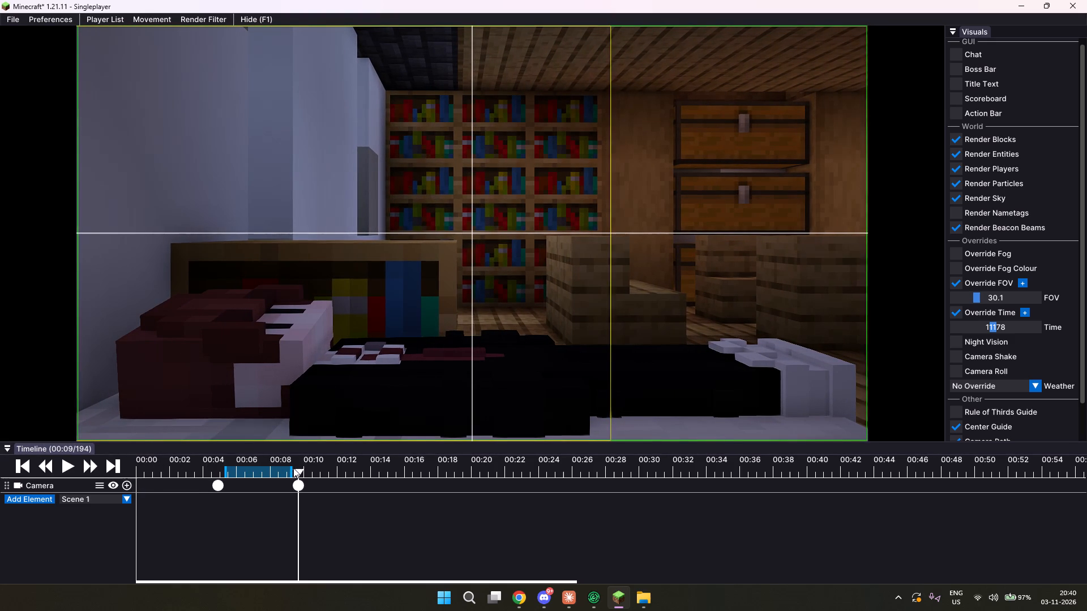
Trim the end of the export range slightly so it stops before the second camera keyframe.
left_click_drag(292, 469, 290, 480)
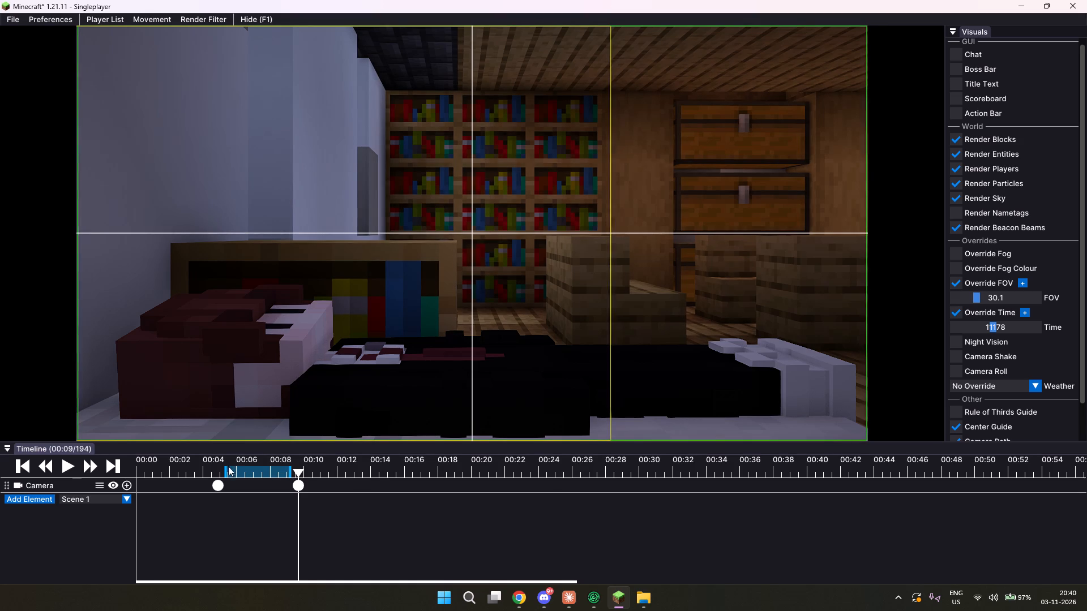
Play the replay from just before the first keyframe to preview the sideways move, and return to tick 98.
left_click(207, 458)
left_click(75, 461)
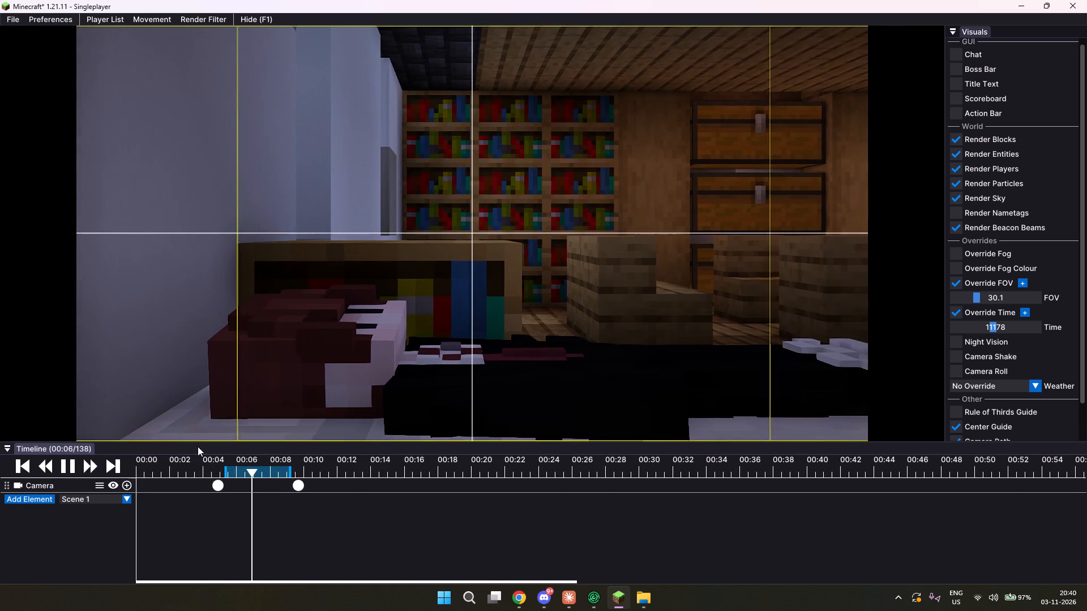
left_click_drag(210, 464, 218, 463)
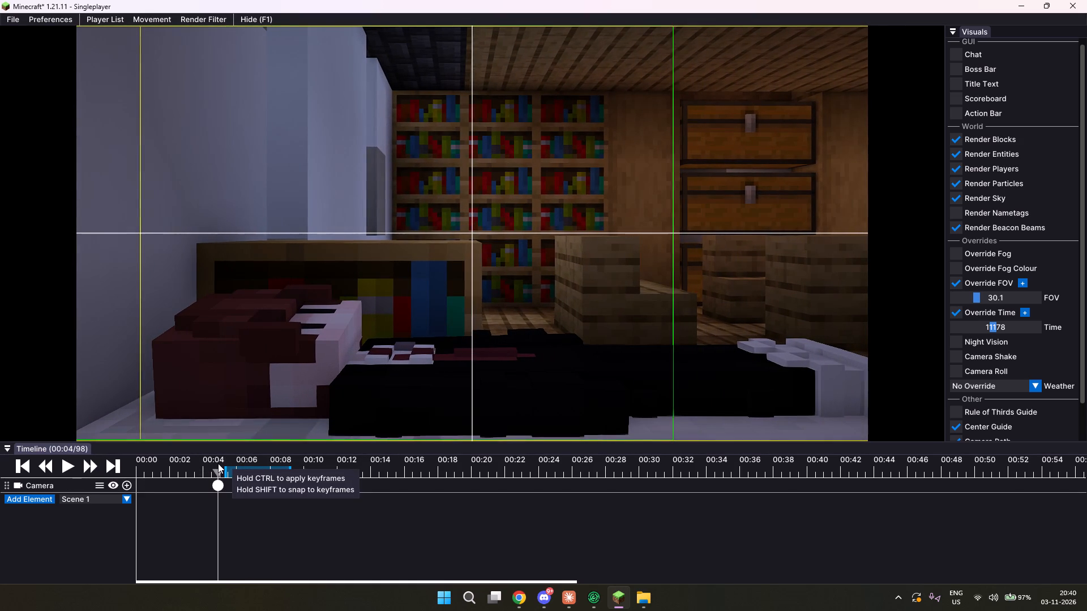
Scrub the replay around both camera keyframes and the export range to examine when the sleeping character's pose changes.
left_click_drag(218, 463, 217, 463)
left_click_drag(217, 463, 324, 463)
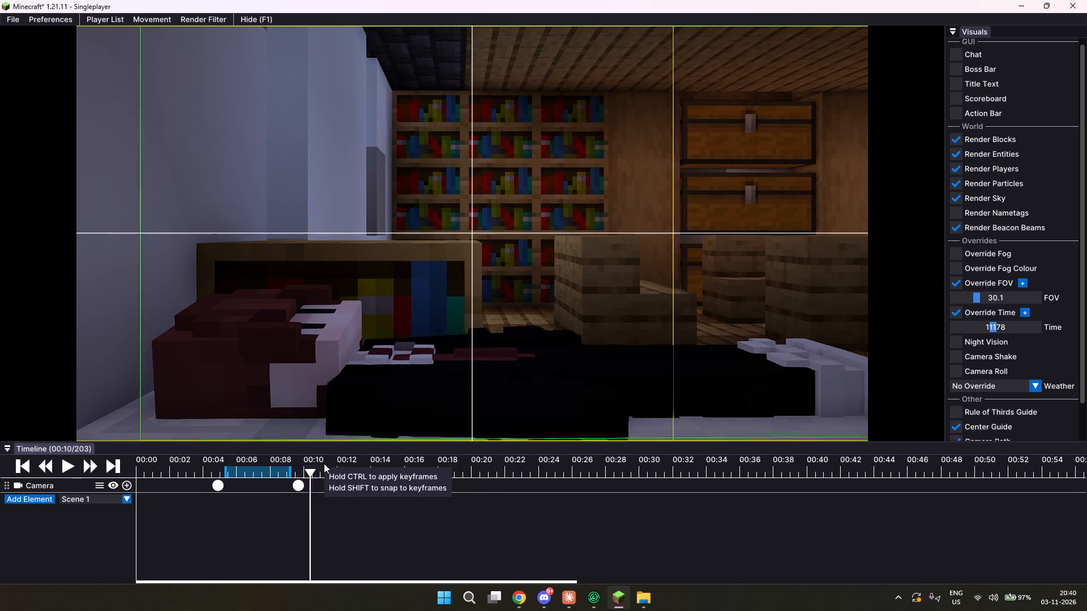
left_click_drag(324, 463, 193, 470)
left_click(204, 464)
double_click(208, 463)
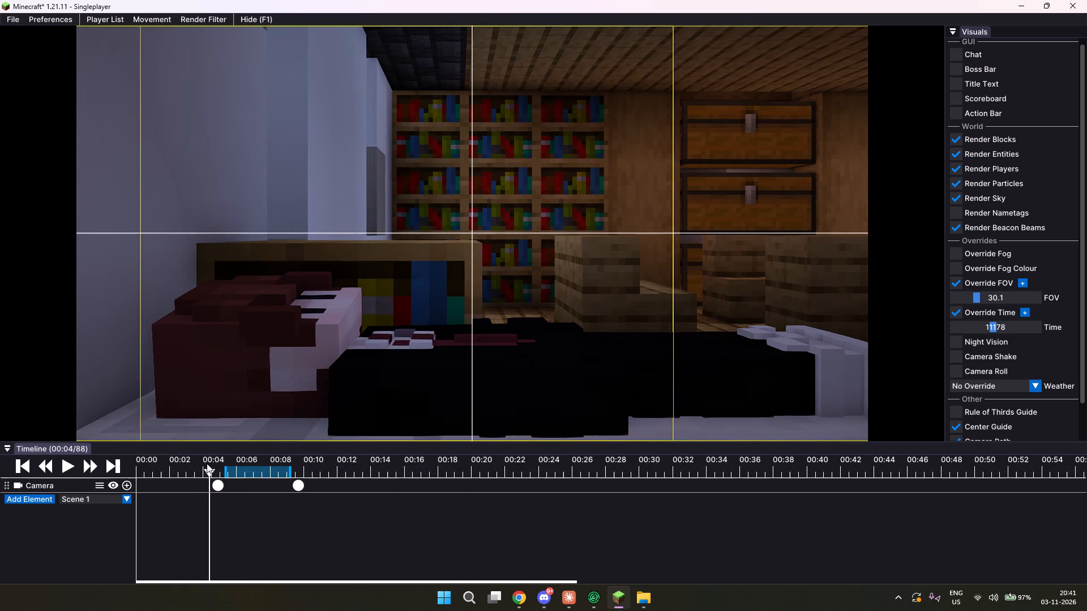
left_click(204, 463)
left_click(202, 464)
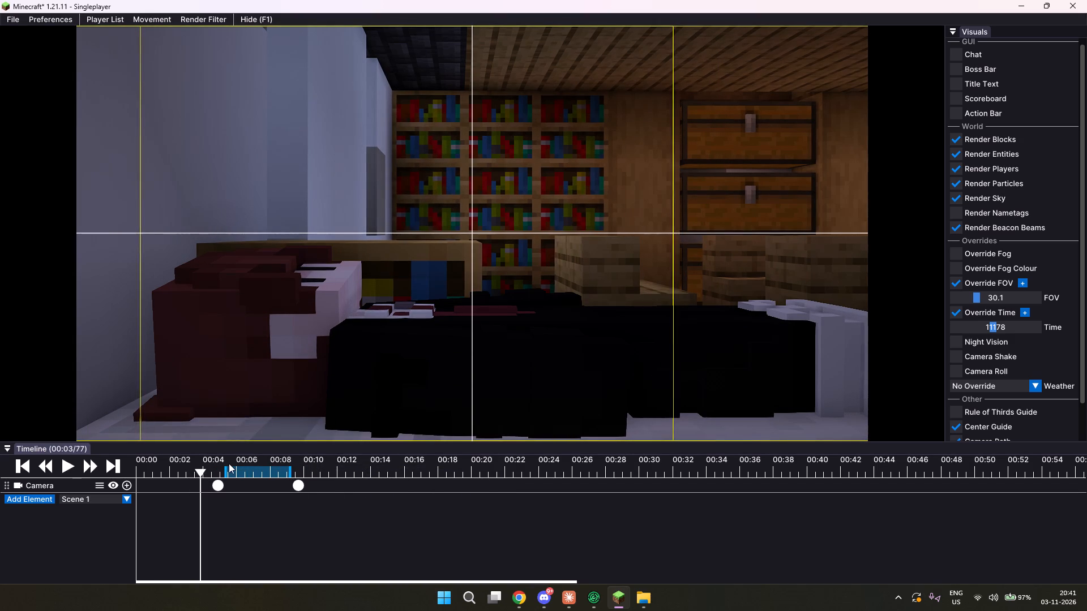
left_click(229, 463)
left_click_drag(235, 463, 251, 461)
left_click_drag(339, 333, 543, 300)
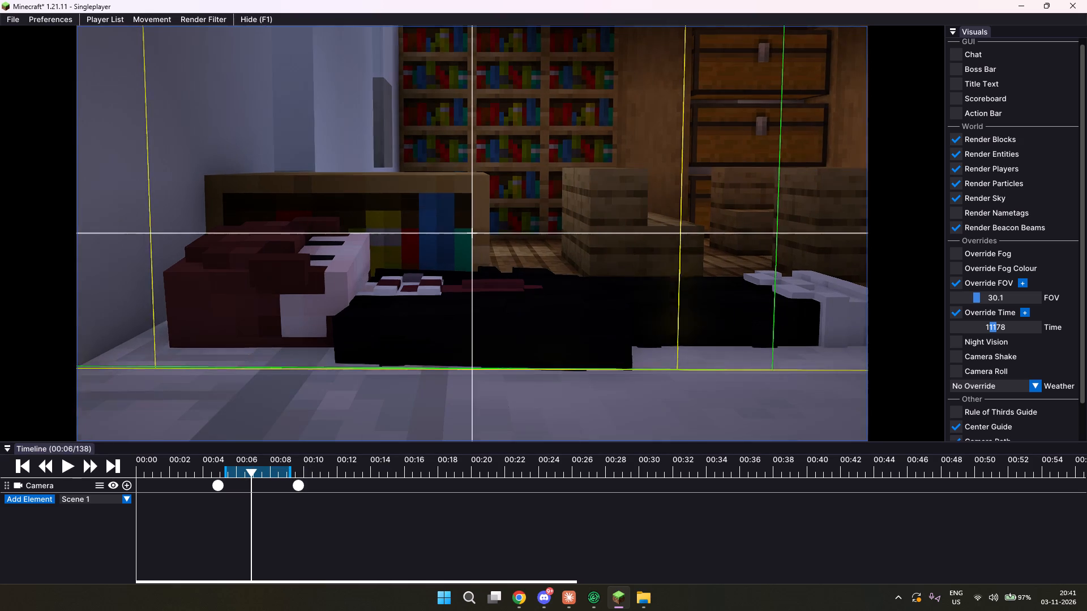
left_click_drag(543, 300, 543, 298)
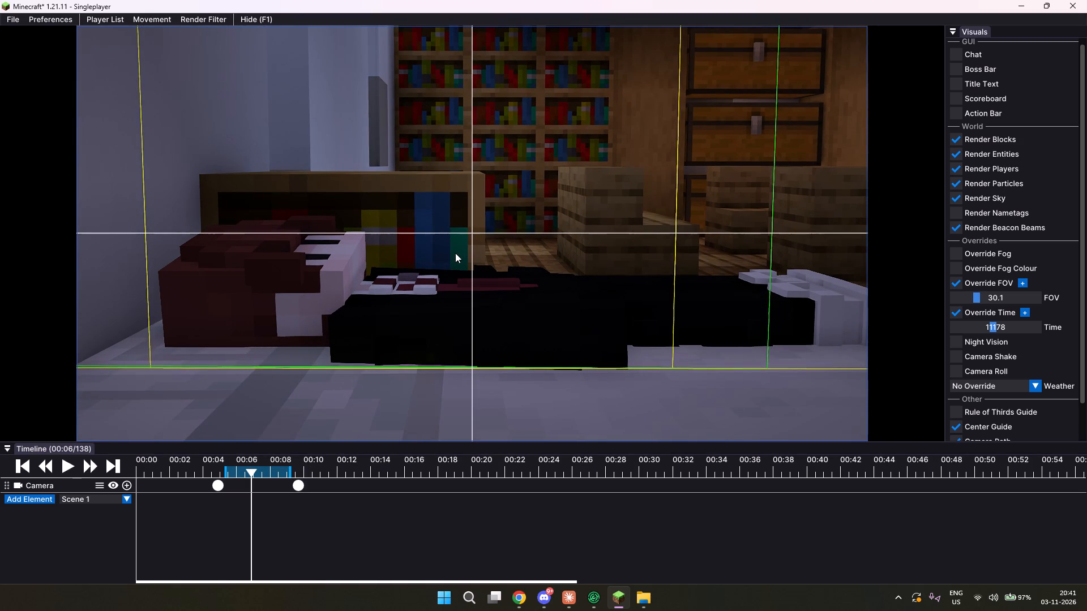
left_click(219, 457)
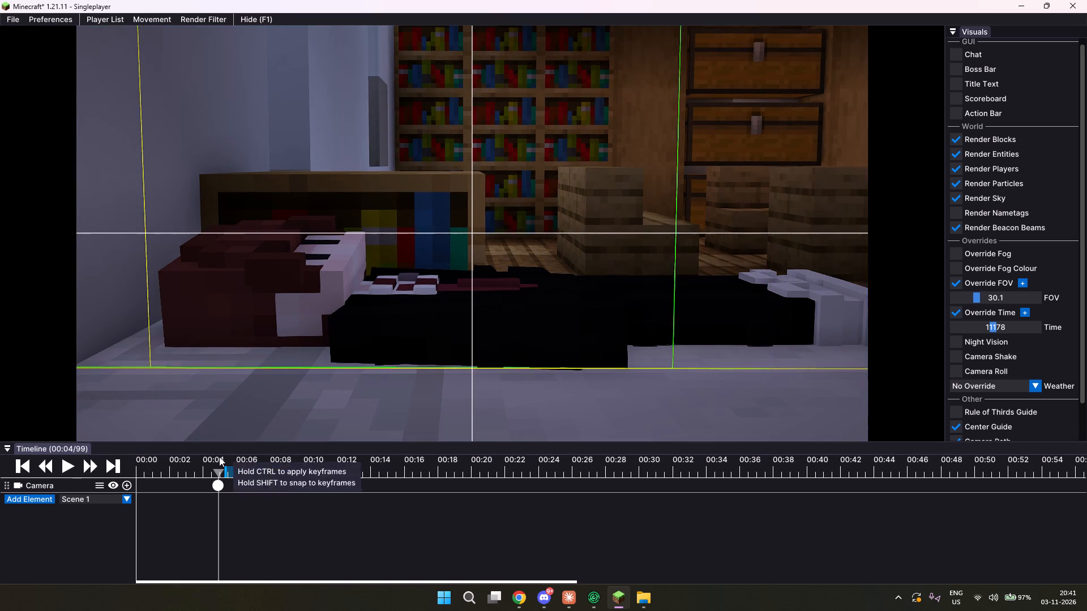
left_click_drag(219, 457, 245, 450)
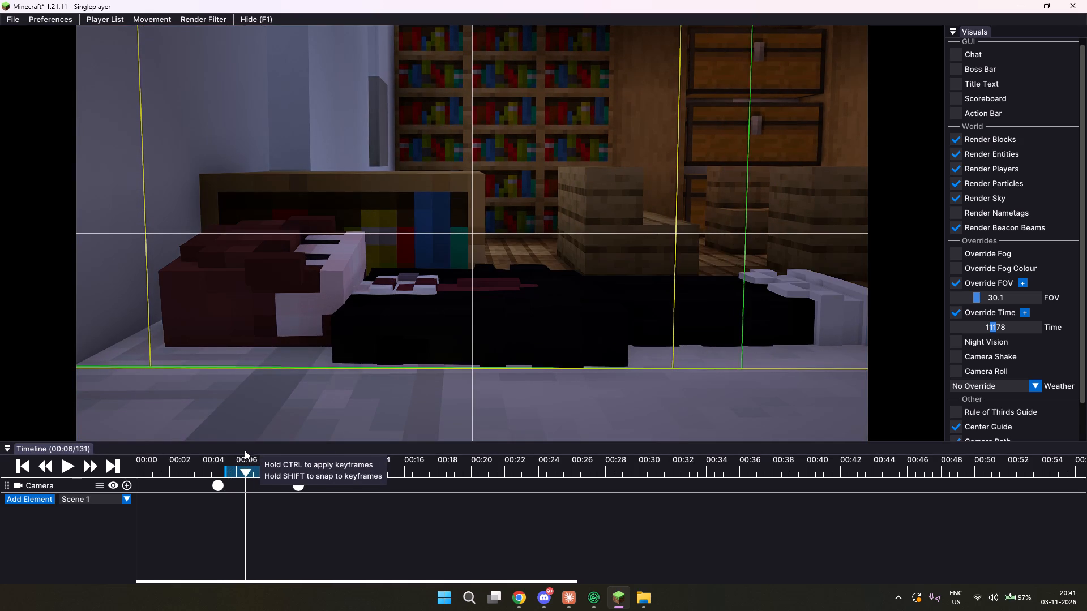
left_click_drag(245, 450, 239, 453)
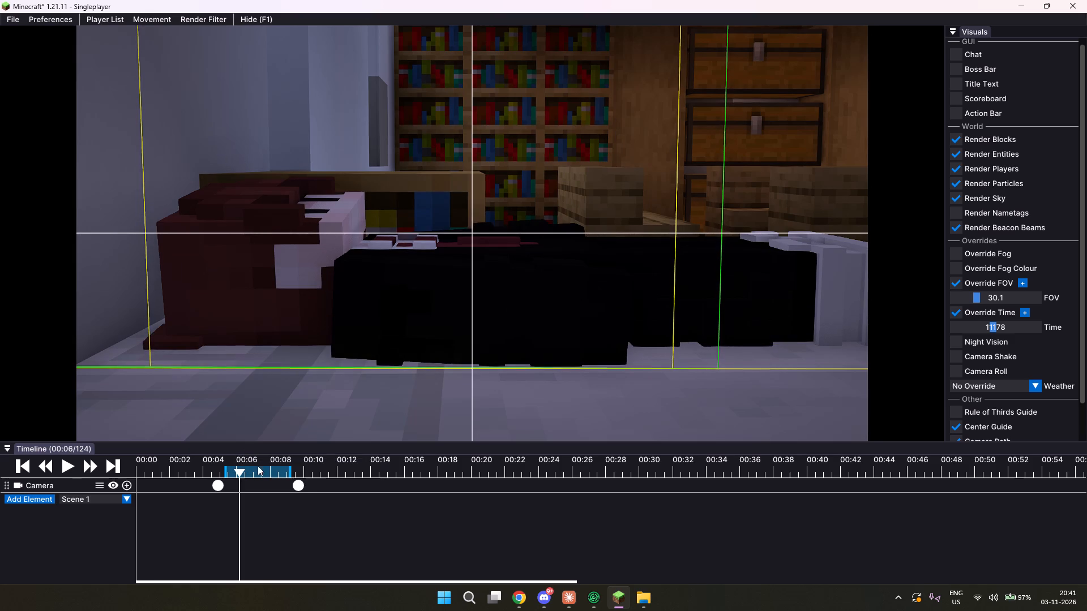
Move the second camera keyframe back to about tick 124 and end the export range at tick 124.
left_click_drag(298, 486, 241, 495)
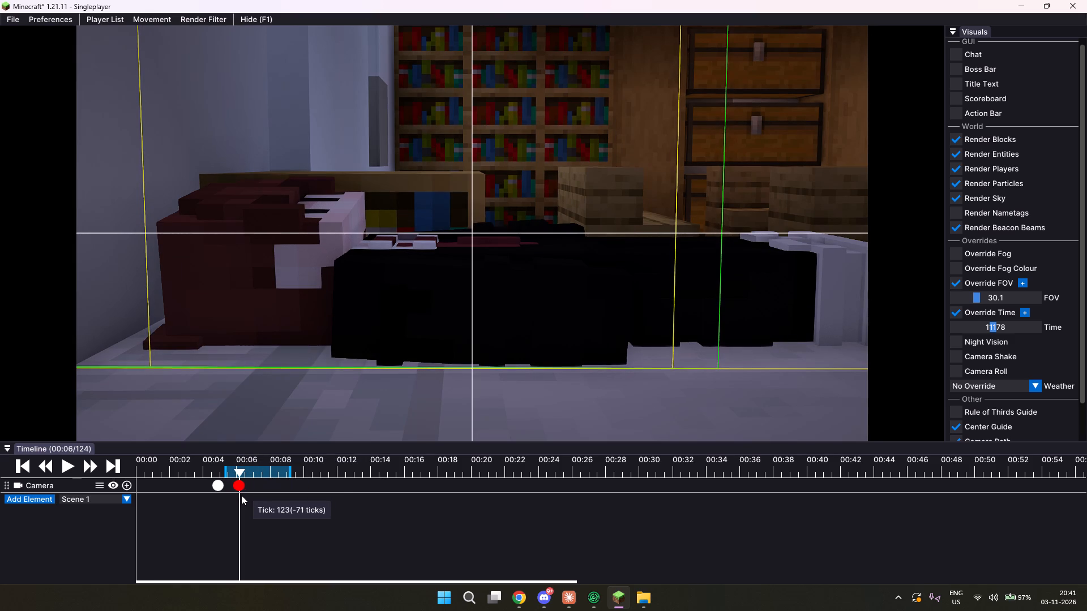
left_click_drag(241, 495, 241, 496)
left_click_drag(290, 475, 208, 388)
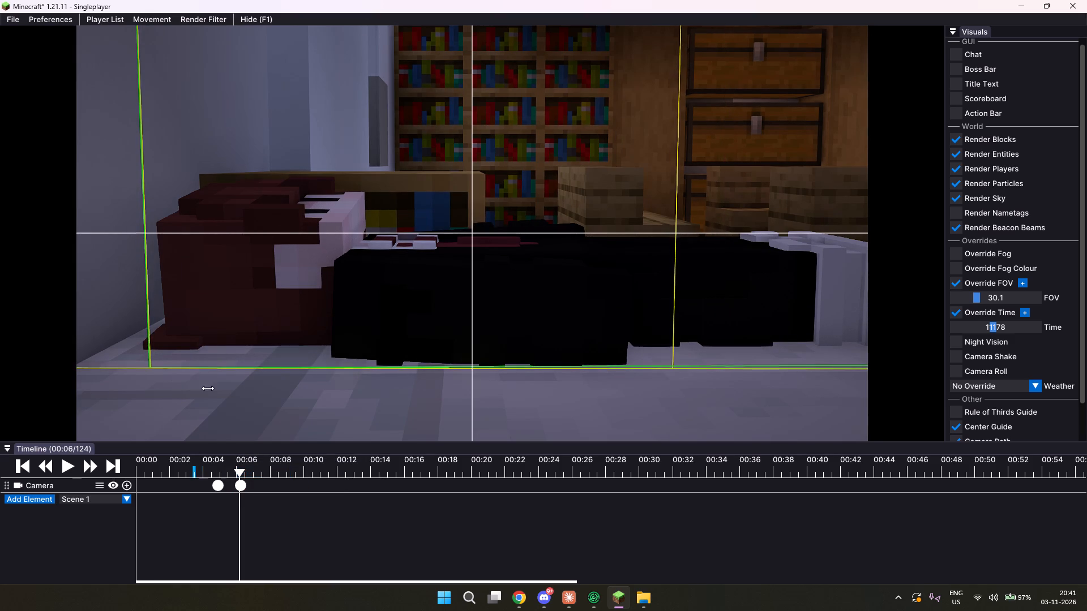
left_click_drag(208, 388, 240, 471)
Scrub the replay before and around the first camera keyframe to examine where the character's lying pose begins and ends.
left_click(209, 462)
left_click(192, 453)
left_click(194, 459)
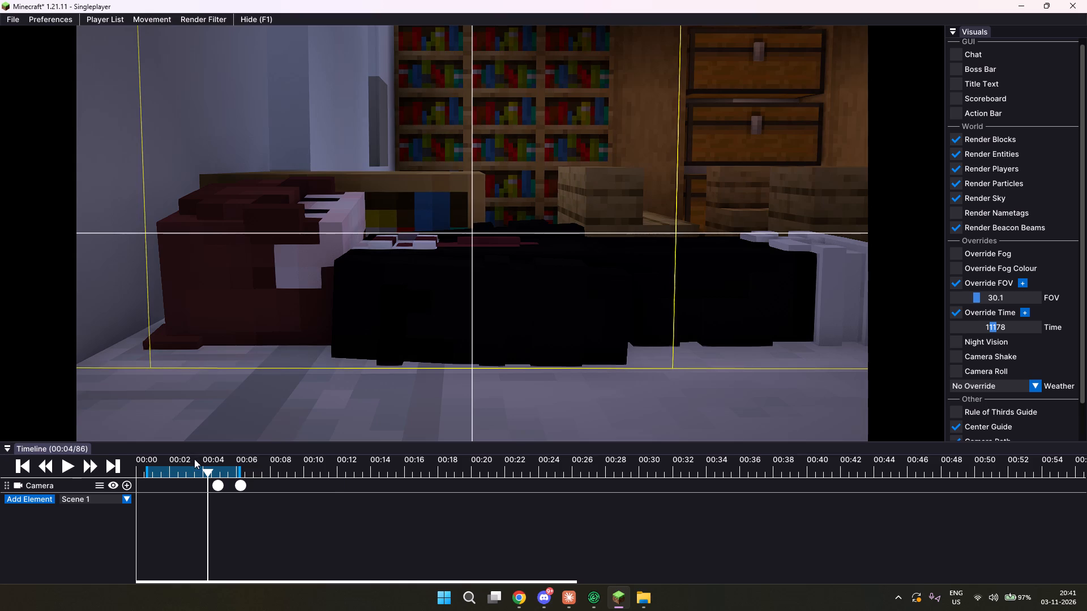
left_click(188, 462)
left_click(178, 462)
left_click(187, 460)
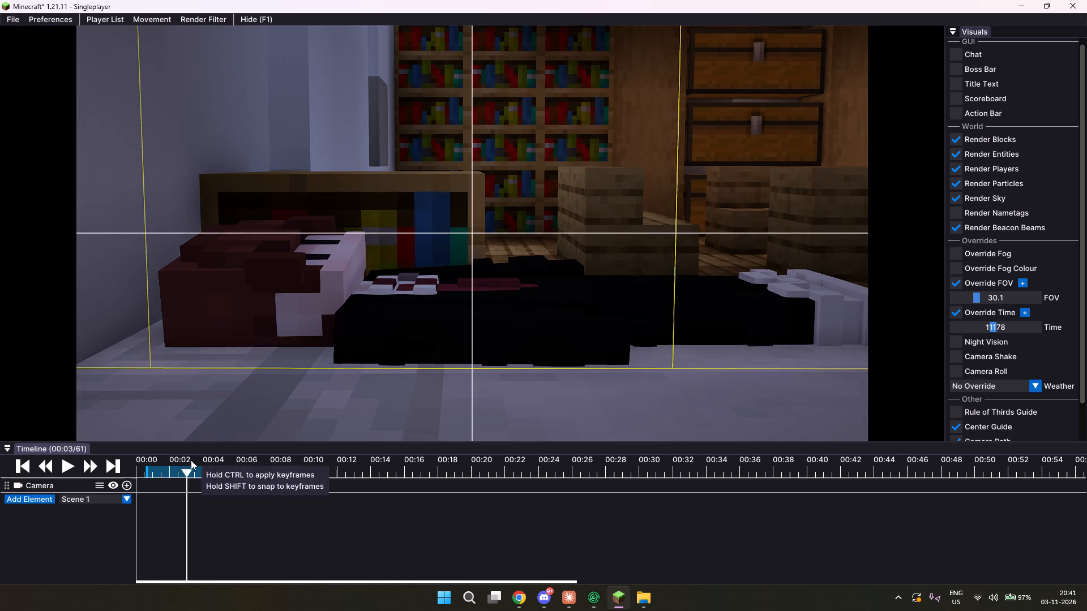
left_click(195, 460)
left_click(199, 460)
left_click(208, 461)
left_click(213, 462)
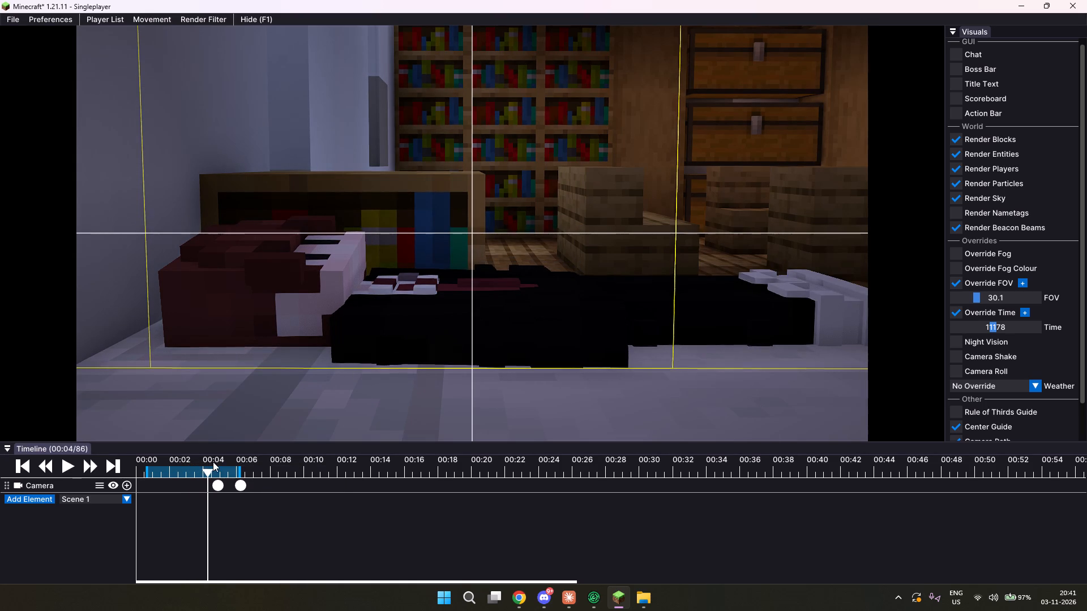
left_click(214, 462)
left_click(220, 461)
left_click_drag(223, 461, 228, 461)
left_click_drag(225, 461, 220, 461)
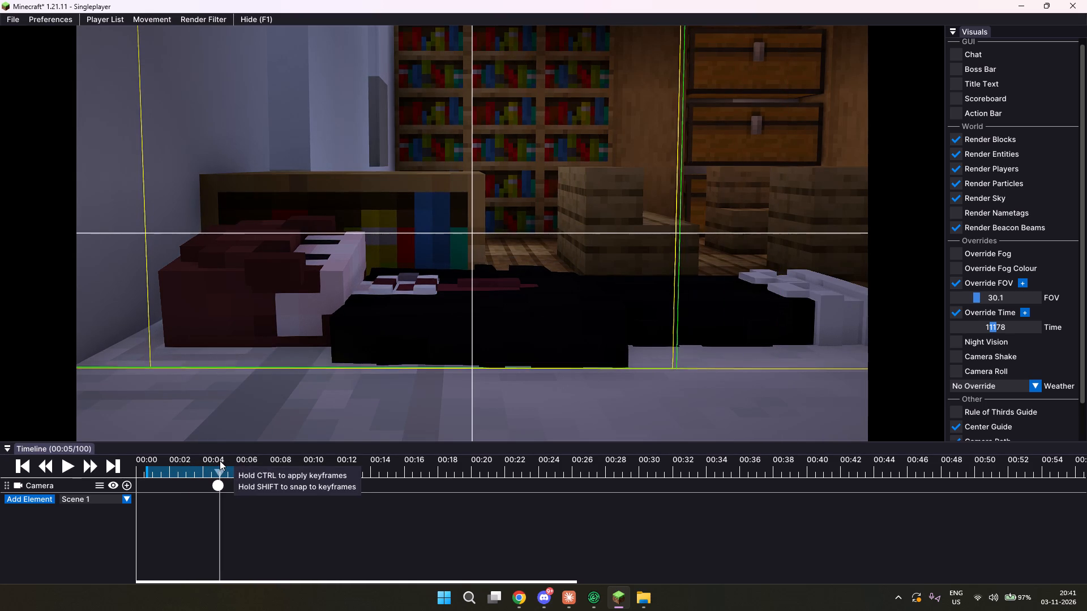
left_click_drag(220, 461, 166, 470)
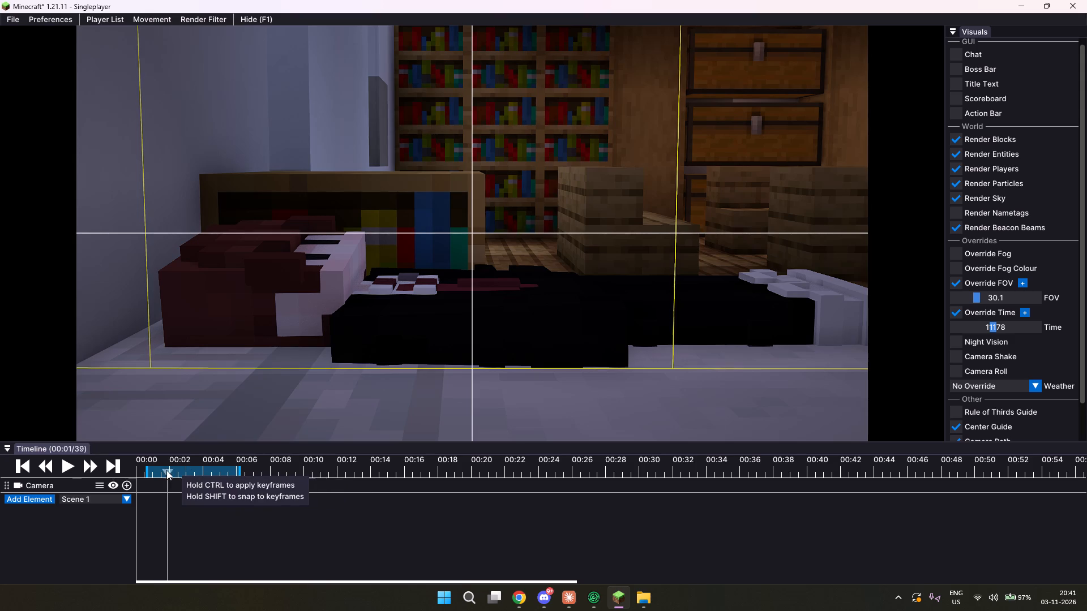
left_click_drag(166, 470, 228, 475)
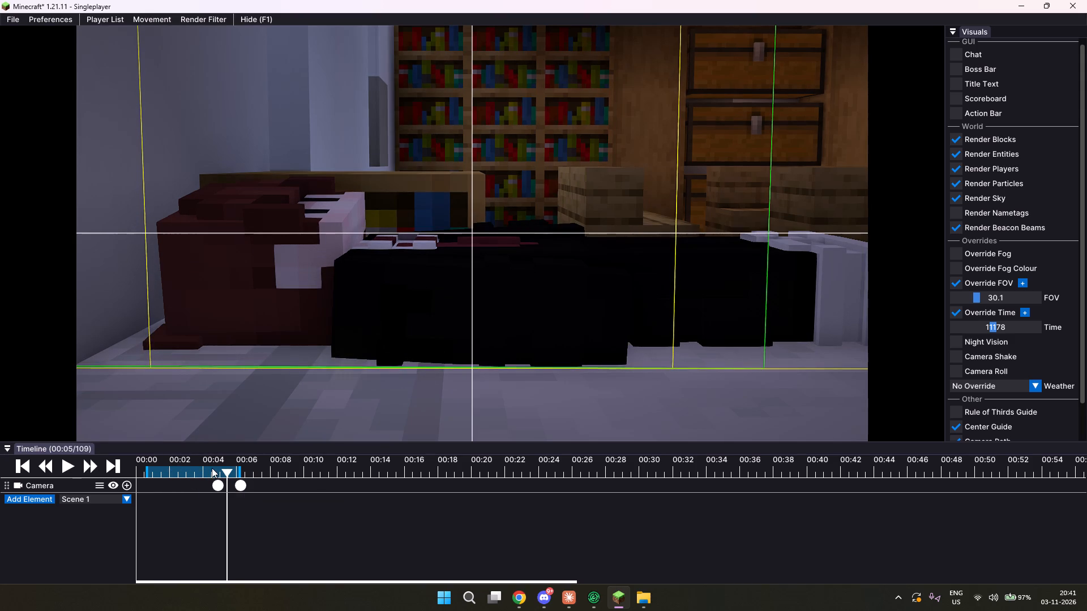
left_click(190, 463)
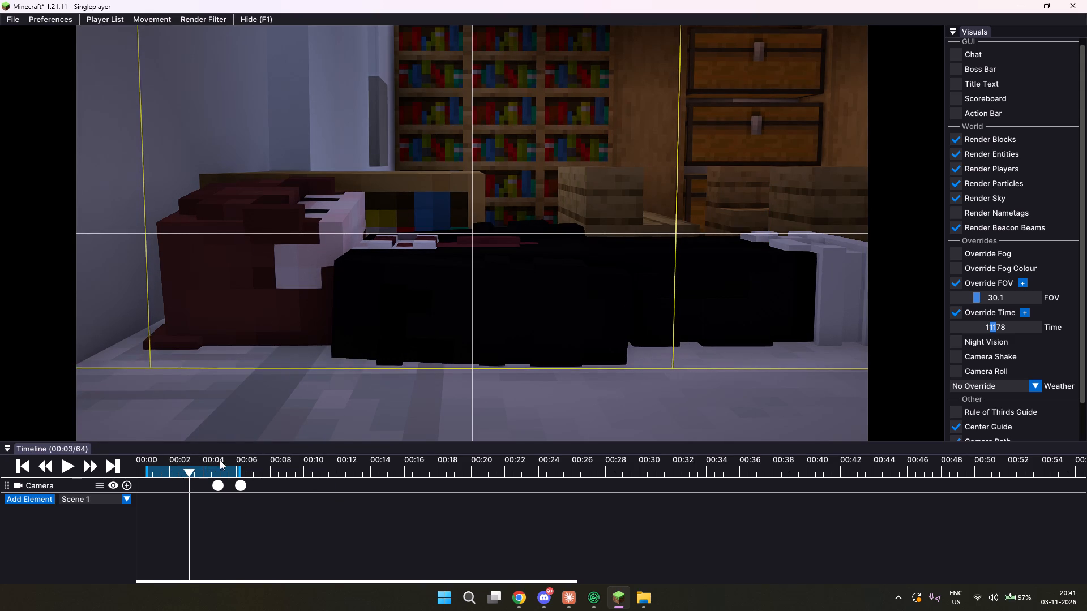
left_click(256, 458)
left_click(191, 464)
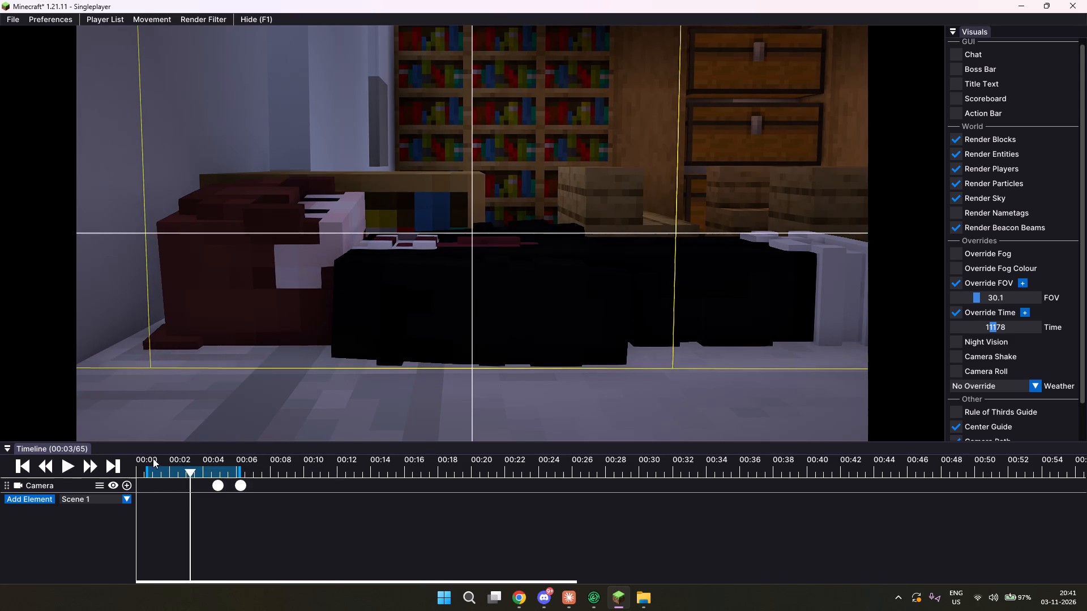
left_click(162, 459)
left_click(166, 459)
left_click(177, 459)
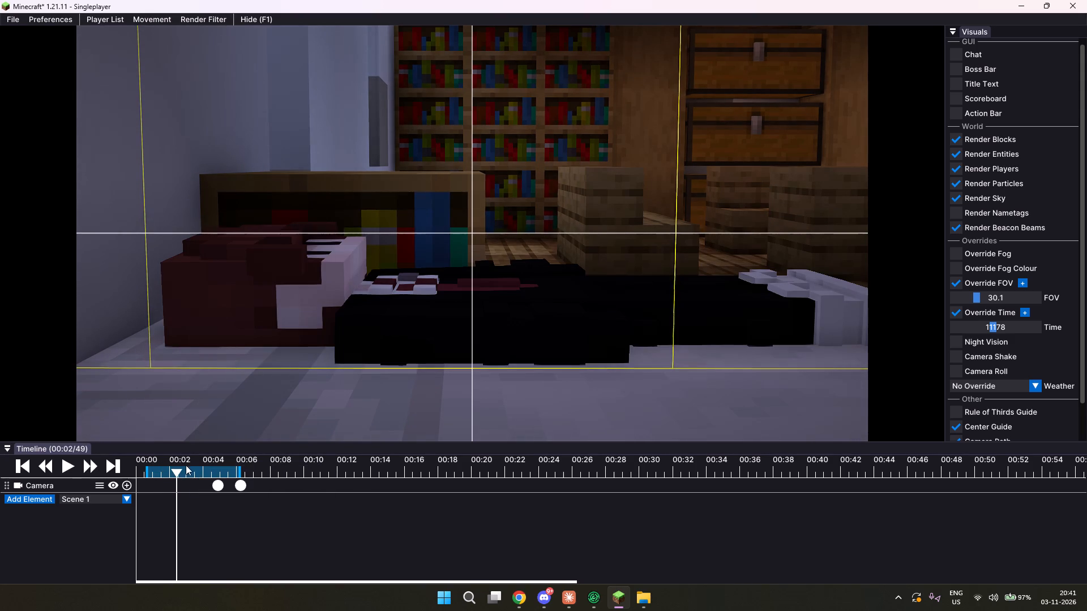
Move the first camera keyframe back to about tick 48 and start the export range at tick 48.
left_click_drag(214, 484, 176, 501)
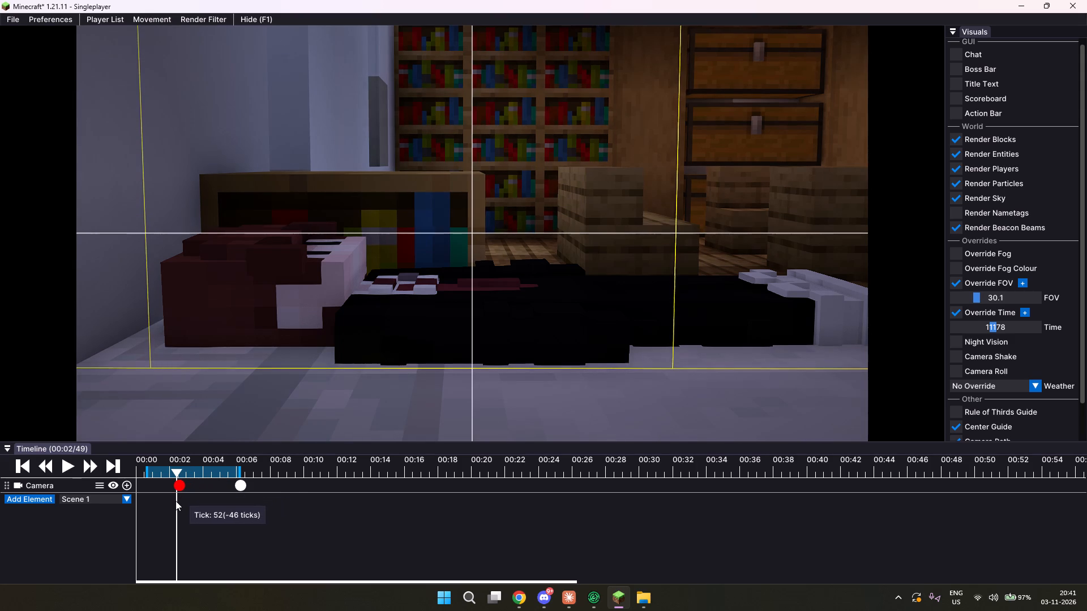
left_click_drag(176, 501, 172, 511)
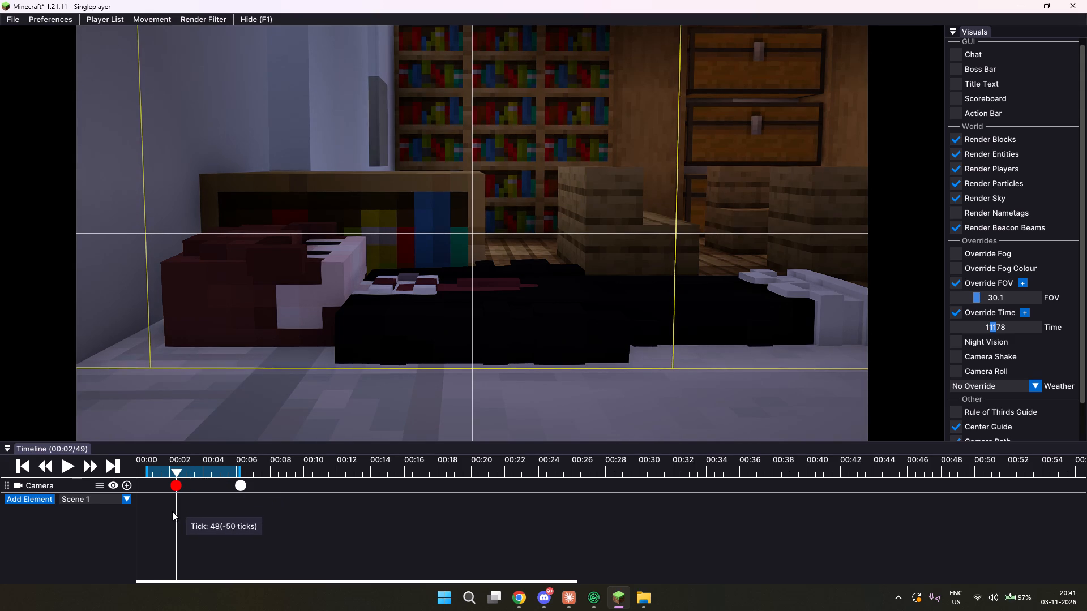
left_click_drag(145, 472, 169, 482)
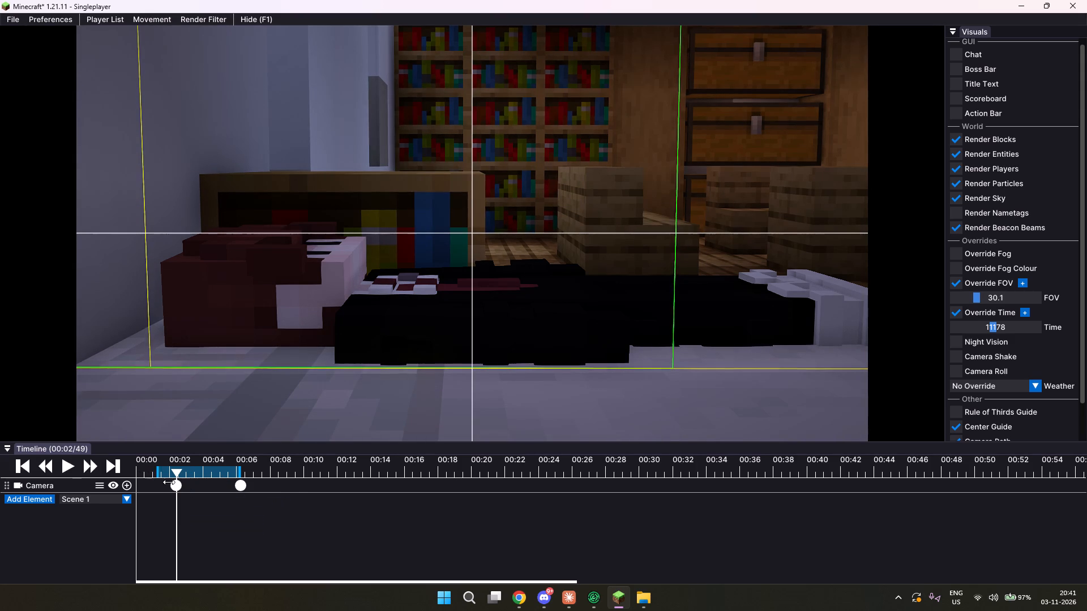
left_click_drag(169, 482, 176, 484)
Nudge the first camera keyframe slightly before the export range and the second slightly past its end.
left_click_drag(172, 489, 170, 490)
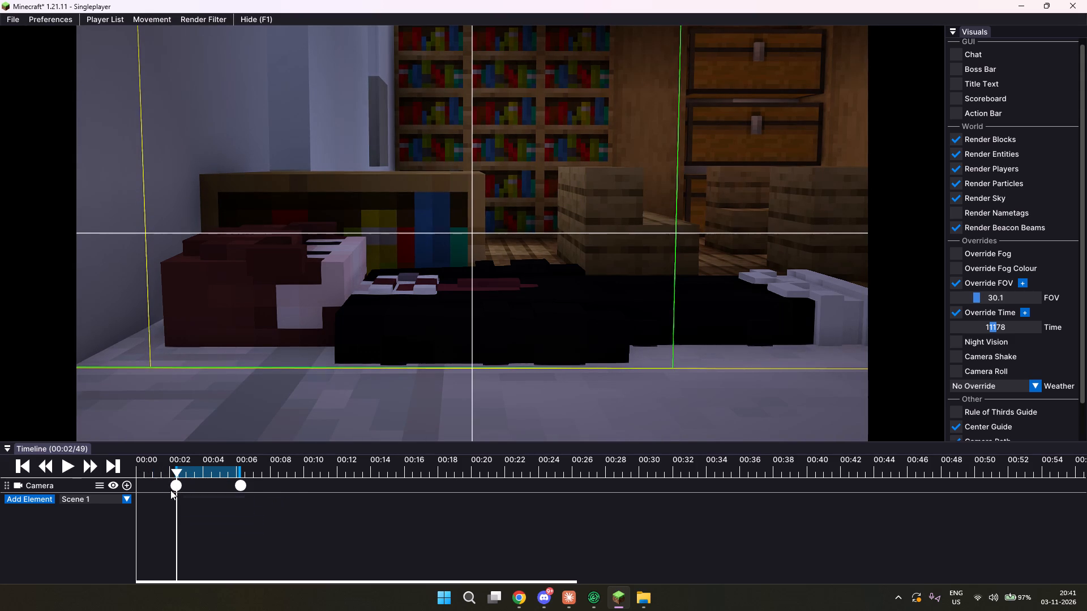
left_click_drag(170, 490, 165, 490)
left_click_drag(239, 489, 245, 489)
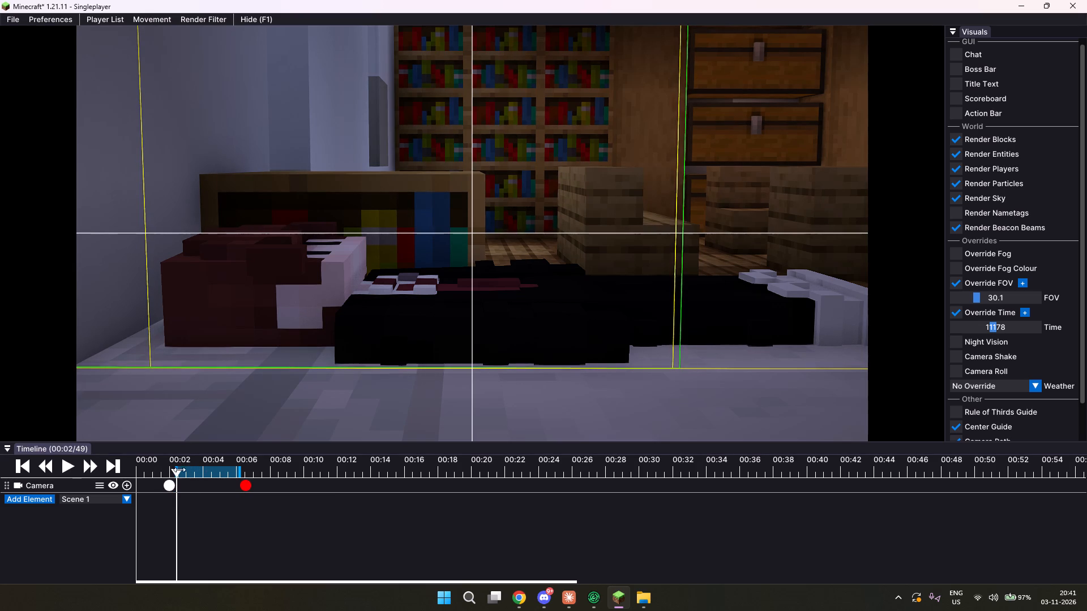
Play the replay from just before the first keyframe to the end of the export range to preview the retimed move.
left_click(167, 462)
left_click(69, 466)
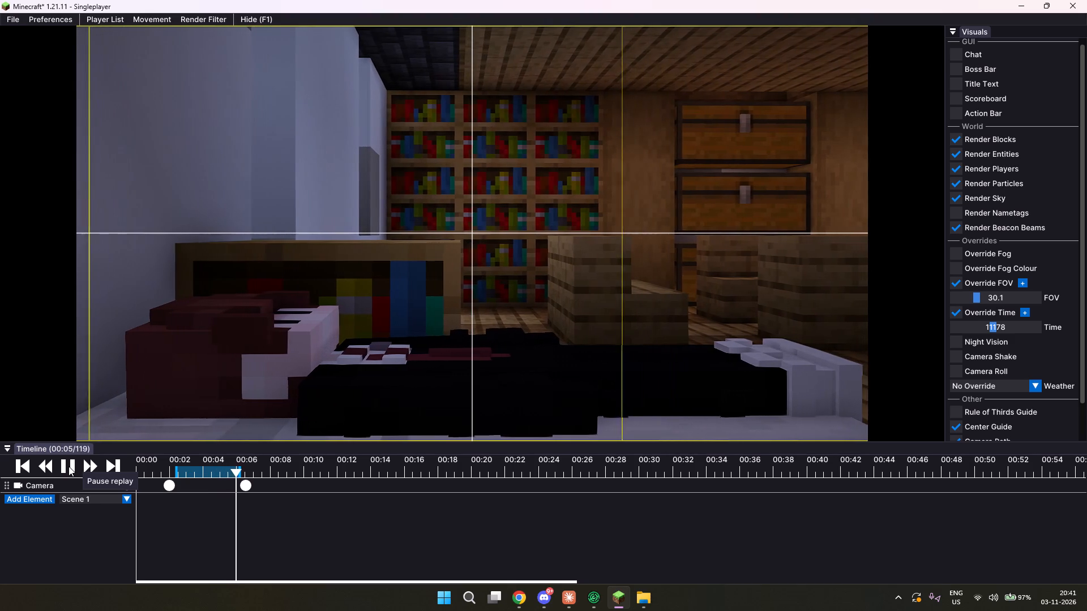
left_click(69, 466)
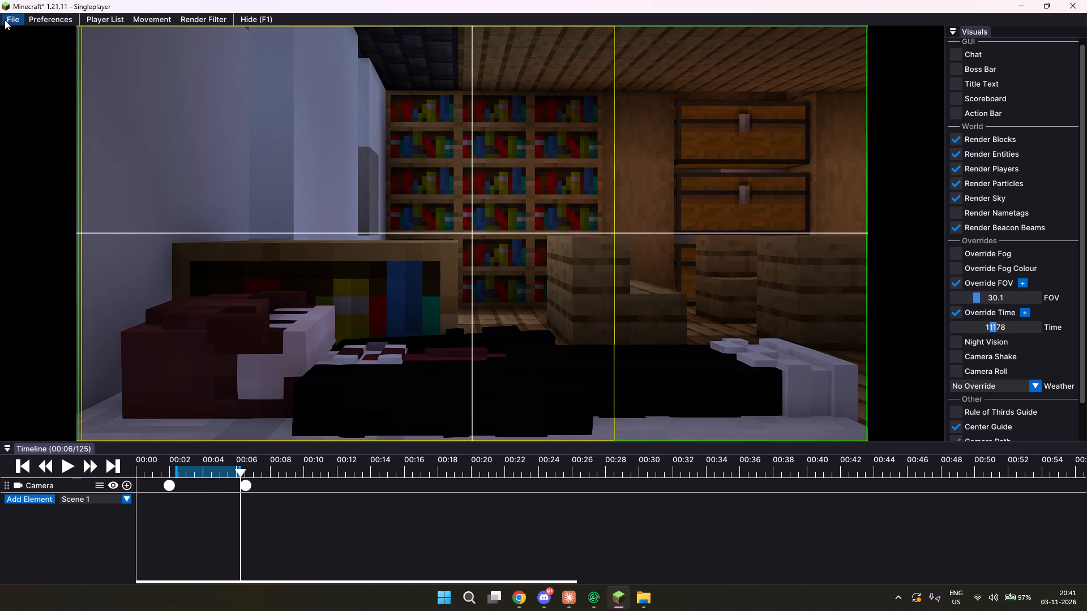
Export ticks 48 to 124 as an MP4 video named 2.2 in the ACT 1 S 1 folder, and dismiss the completion dialog.
left_click(5, 20)
left_click(50, 34)
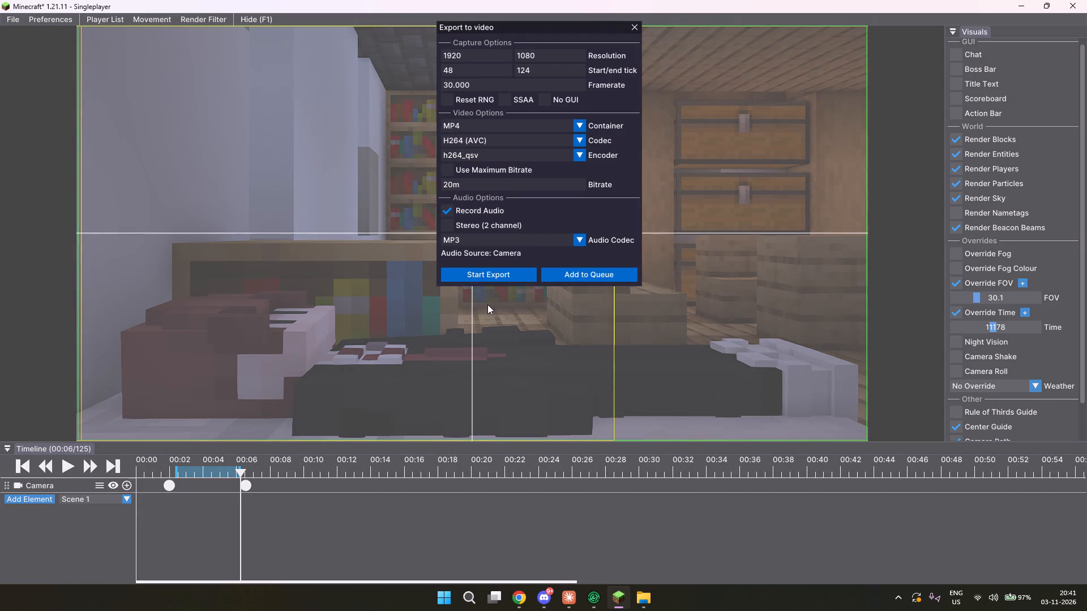
left_click(497, 271)
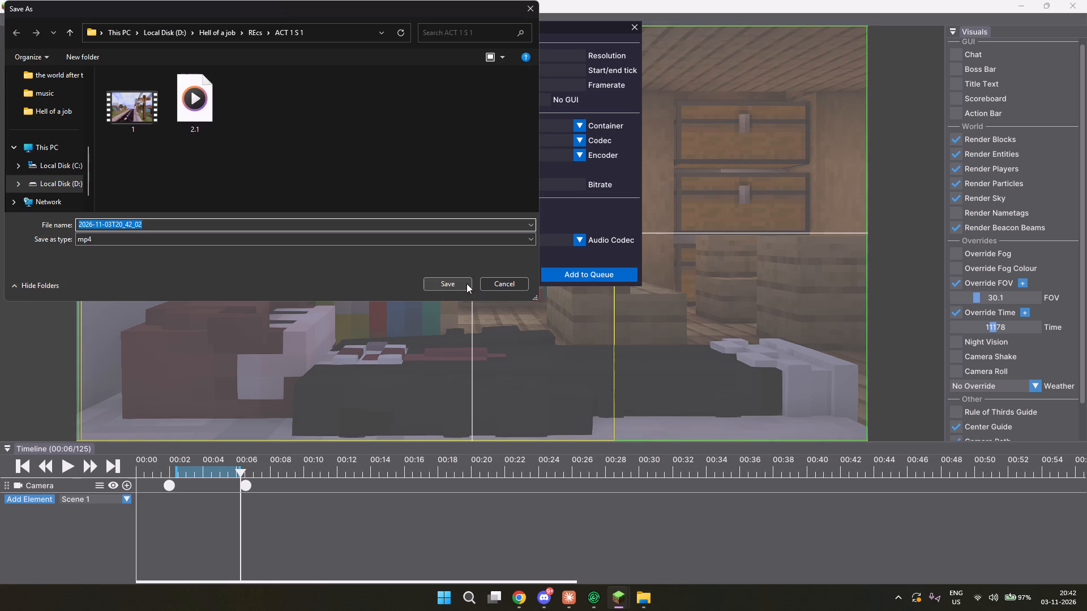
type("2.2")
key("Return")
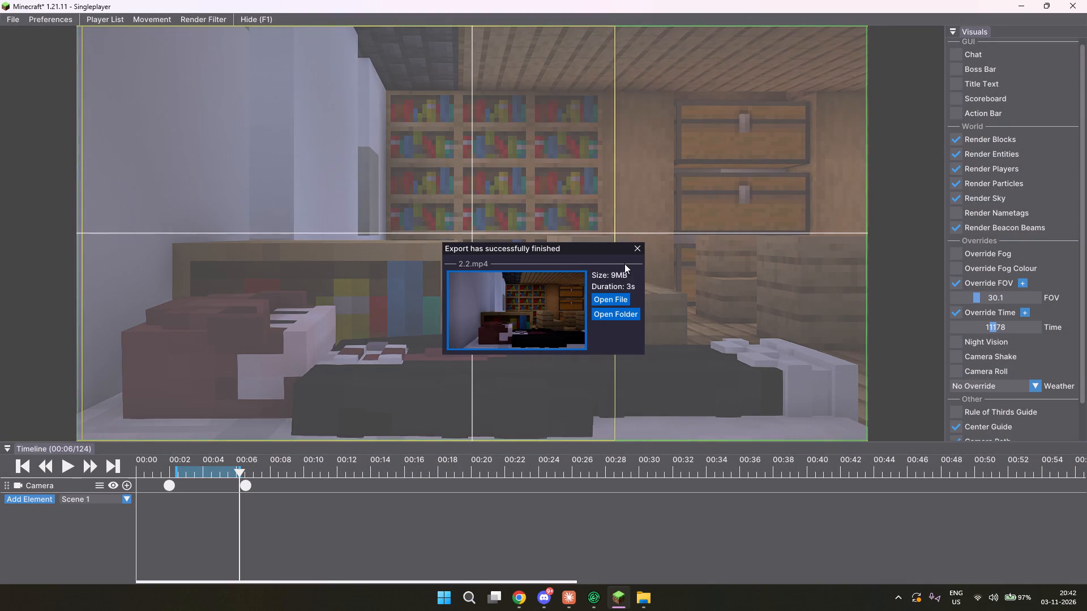
left_click(639, 244)
Fly around the bedroom to examine possible angles on the bed, bookshelves, wooden seating and corner window.
key("d")
key("w")
left_click_drag(635, 301, 637, 303)
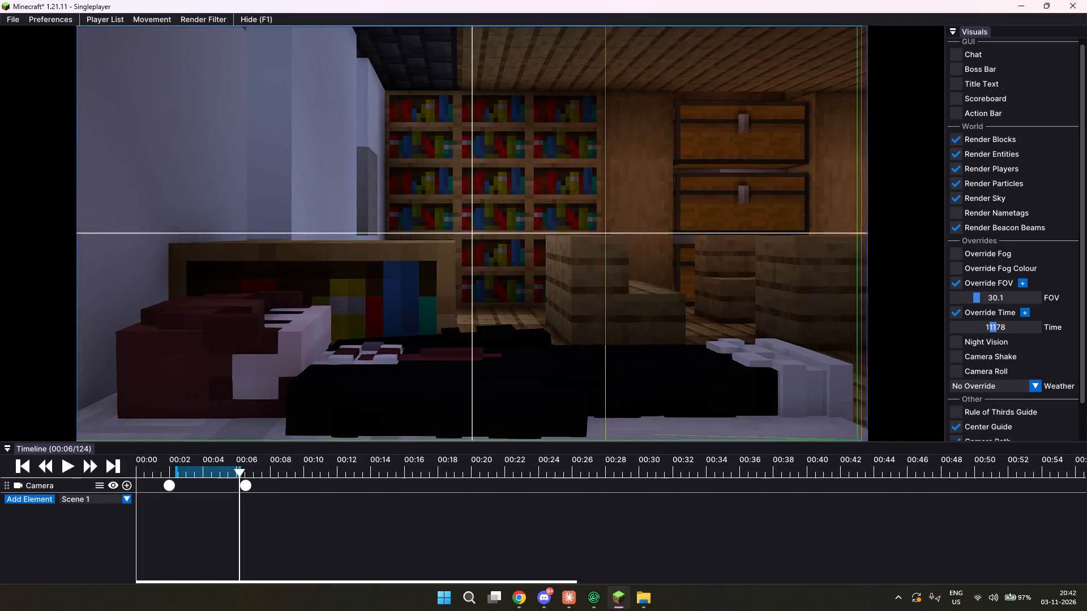
left_click_drag(637, 303, 559, 294)
key("space")
key("space")
key("space")
key("space")
key("space")
key("space")
key("space")
key("space")
key("d")
key("d")
key("d")
key("w")
key("w")
key("w")
key("w")
key("w")
key("w")
key("w")
key("w")
key("w")
key("w")
key("w")
key("w")
key("w")
key("w")
key("w")
key("w")
key("w")
key("w")
key("w")
key("w")
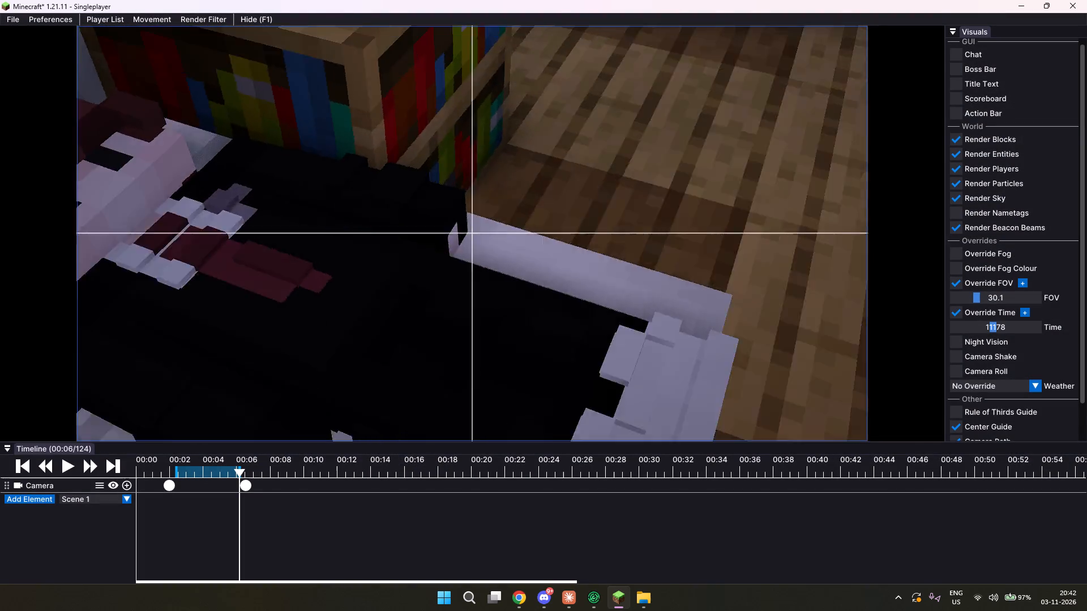
left_click_drag(559, 294, 543, 298)
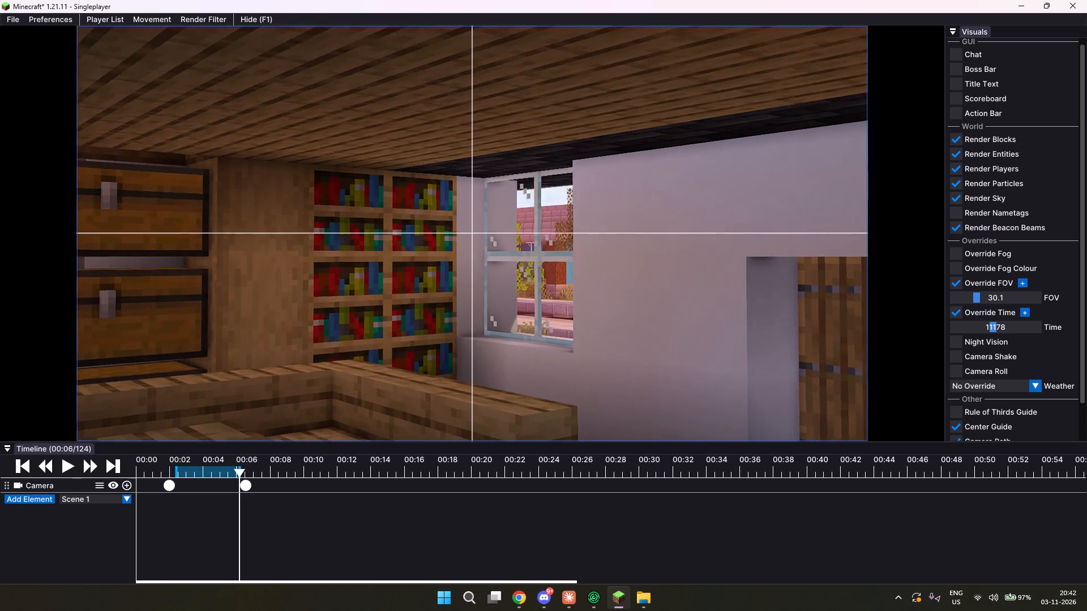
left_click_drag(543, 298, 534, 298)
key("shift+space")
key("d")
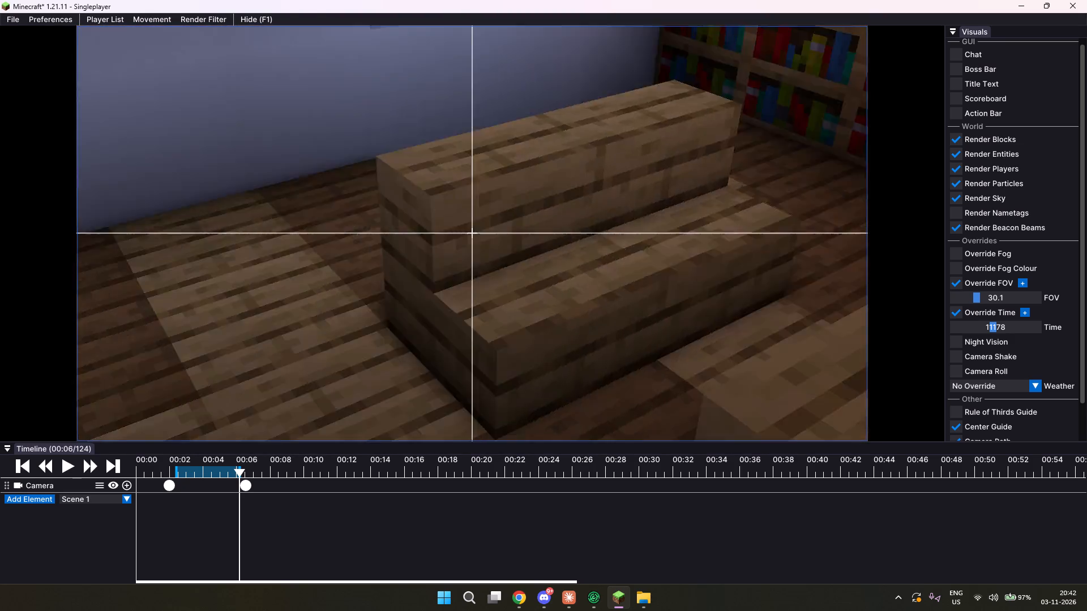
left_click_drag(534, 298, 543, 298)
key("s")
key("s")
key("d")
key("d")
key("d")
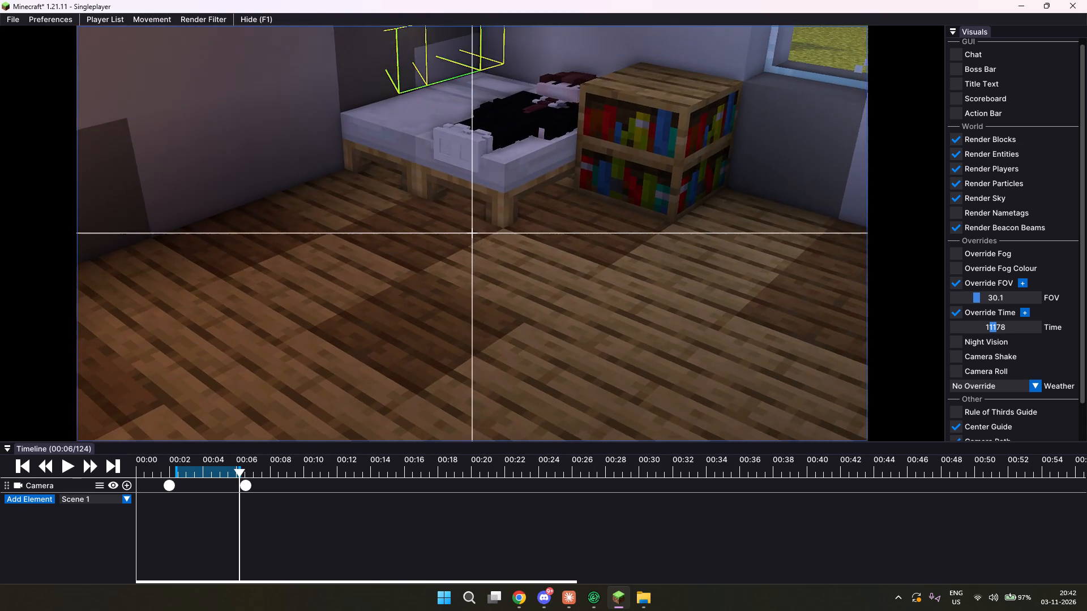
left_click_drag(543, 298, 550, 302)
key("w")
key("w")
key("w")
key("w")
key("w")
key("w")
key("w")
key("w")
key("w")
key("w")
key("w")
key("w")
key("w")
key("w")
key("w")
key("w")
key("w")
key("w")
key("w")
key("w")
Raise the flying speed to 0.3 and examine wide views of the bed from across the seating area and furnace wall.
scroll(531, 253, "up", 2)
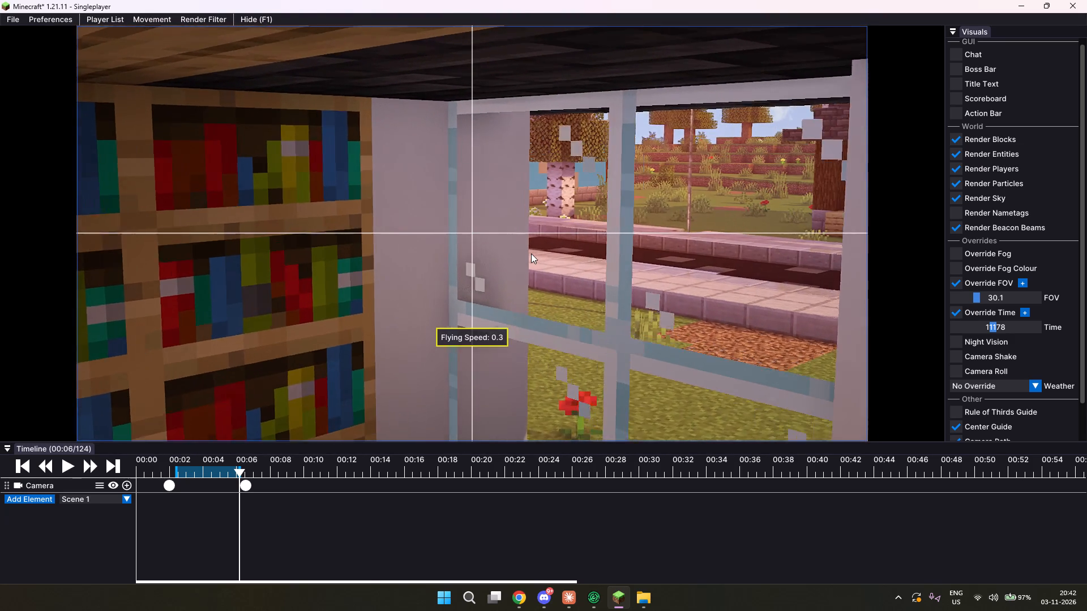
left_click_drag(373, 238, 544, 296)
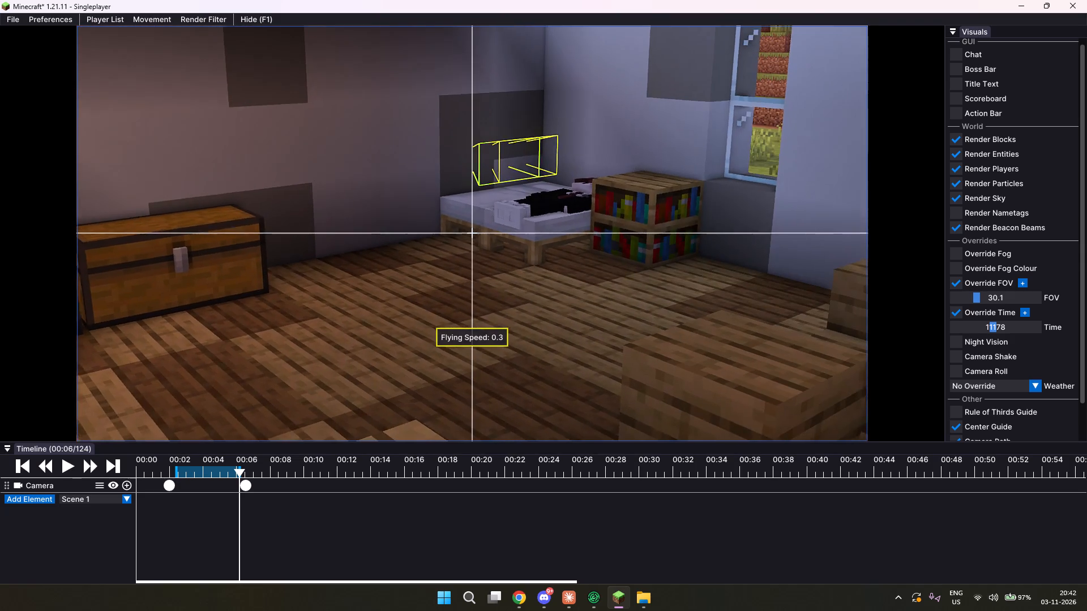
left_click_drag(544, 296, 544, 298)
key("w")
key("w")
key("w")
key("w")
key("s")
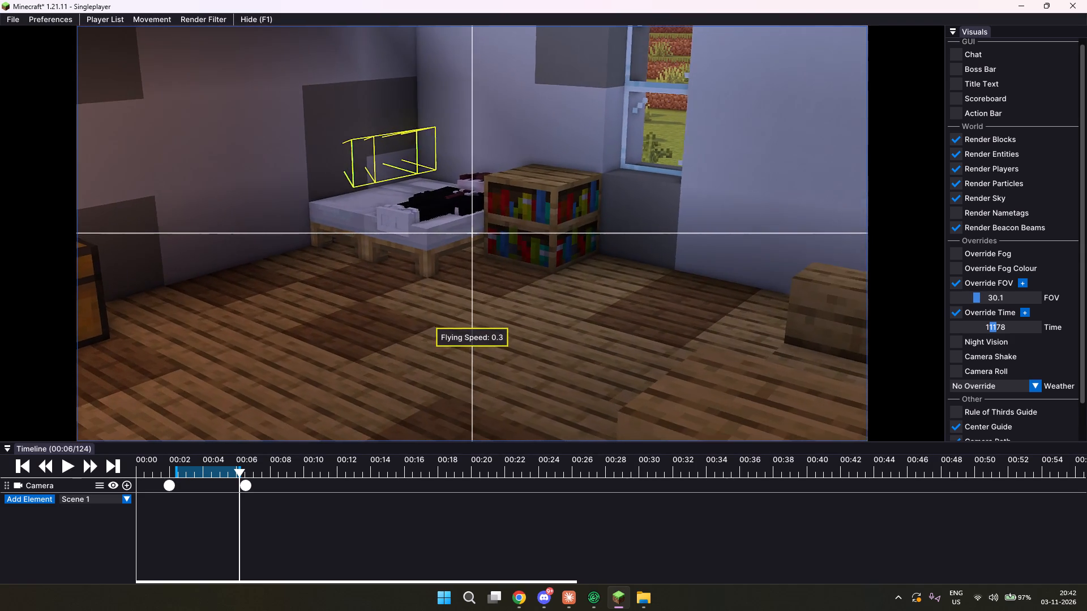
left_click_drag(544, 298, 543, 298)
key("d")
key("s")
left_click_drag(470, 227, 542, 297)
key("s")
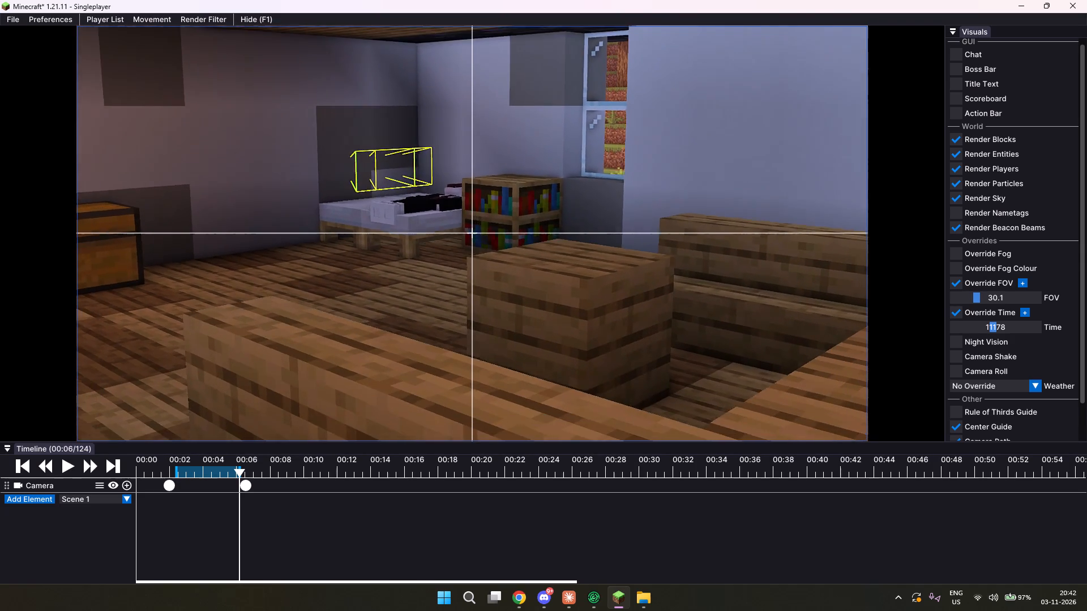
left_click_drag(542, 297, 541, 299)
key("a")
key("w")
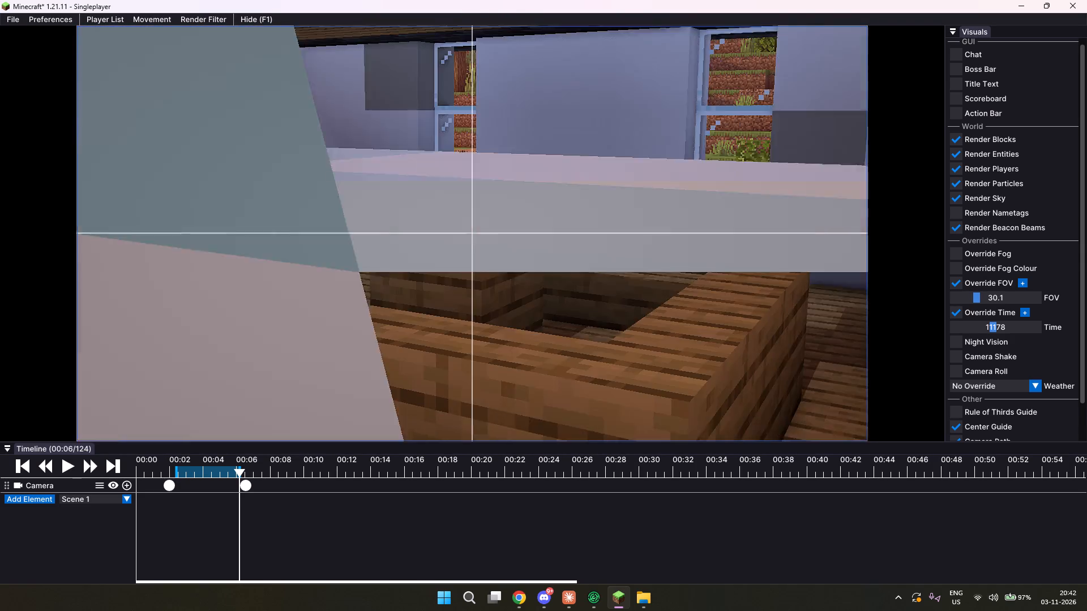
left_click_drag(541, 299, 544, 295)
key("a")
key("w")
key("space")
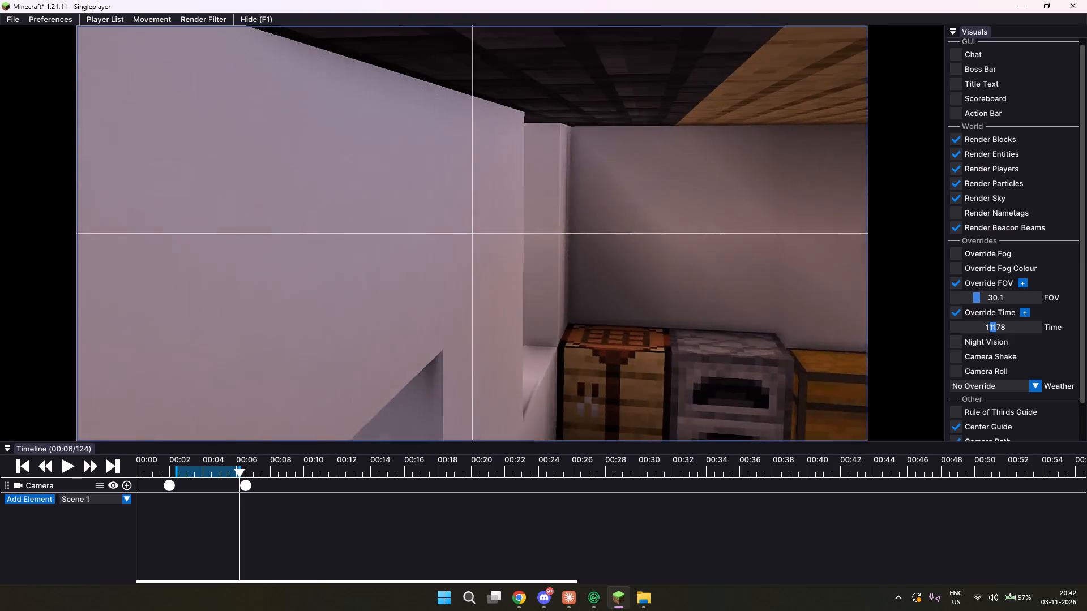
Fly the camera backwards across the room and out past the window, facing the bed from outside the house.
left_click_drag(544, 295, 548, 298)
key("a")
key("a")
key("a")
key("a")
key("a")
key("a")
key("a")
key("a")
key("a")
key("a")
key("a")
key("a")
key("a")
key("a")
key("a")
key("a")
key("a")
key("a")
key("a")
key("a")
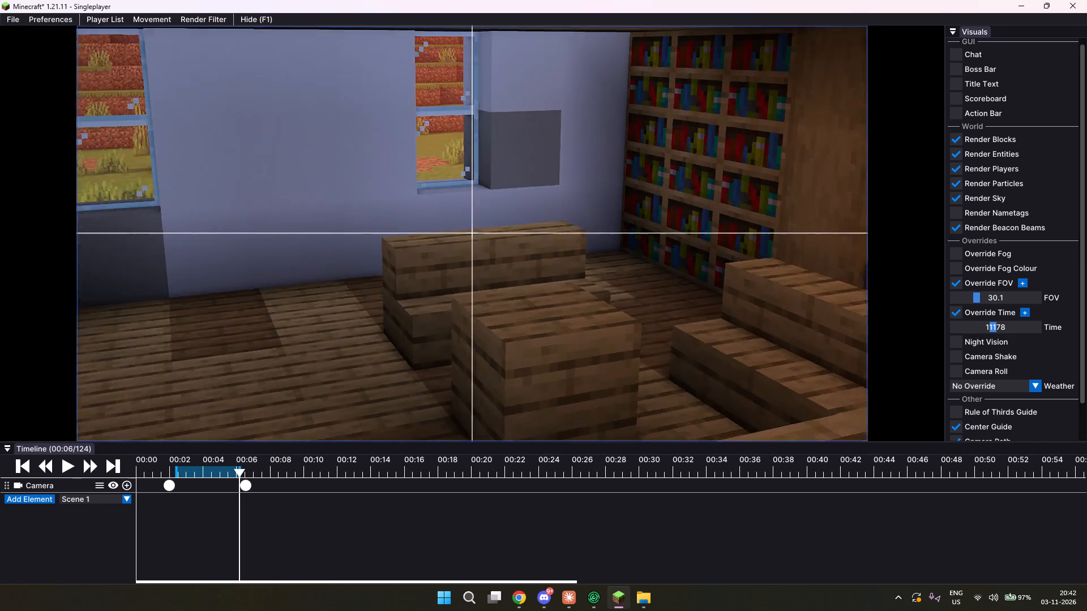
left_click_drag(548, 298, 542, 298)
key("s")
key("a")
key("a")
key("a")
key("a")
key("a")
key("s")
key("s")
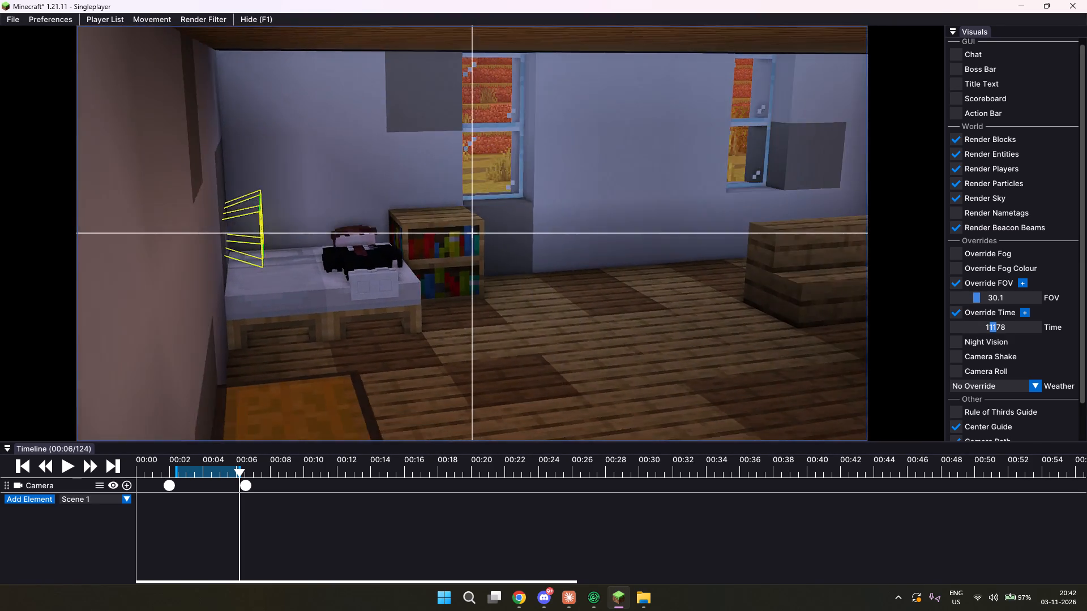
left_click_drag(542, 298, 543, 299)
key("d")
key("d")
key("s")
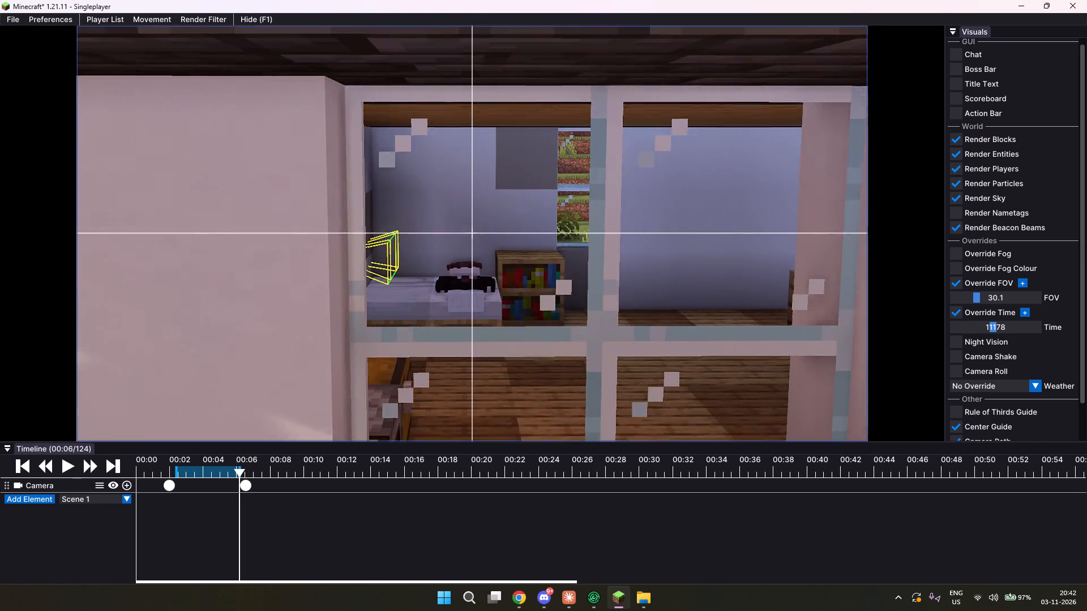
Frame the sleeping character through the window's upper panes from outside, lowering the flying speed to 0.1 for the final sideways adjustment.
left_click_drag(543, 299, 543, 298)
key("space")
key("a")
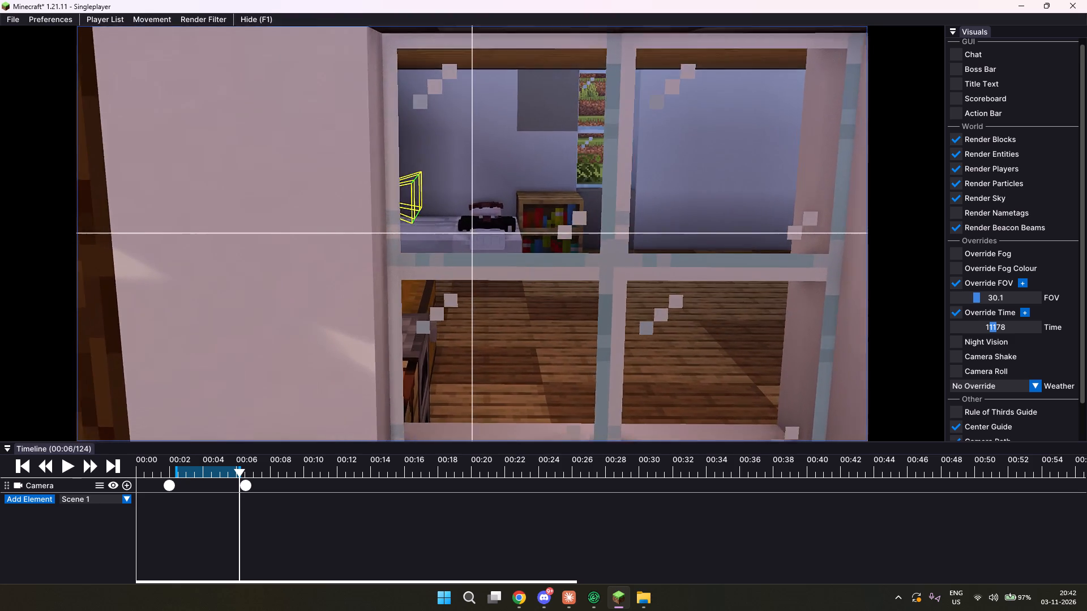
left_click_drag(543, 298, 543, 298)
key("w")
left_click_drag(472, 275, 543, 298)
left_click_drag(480, 241, 543, 299)
key("d")
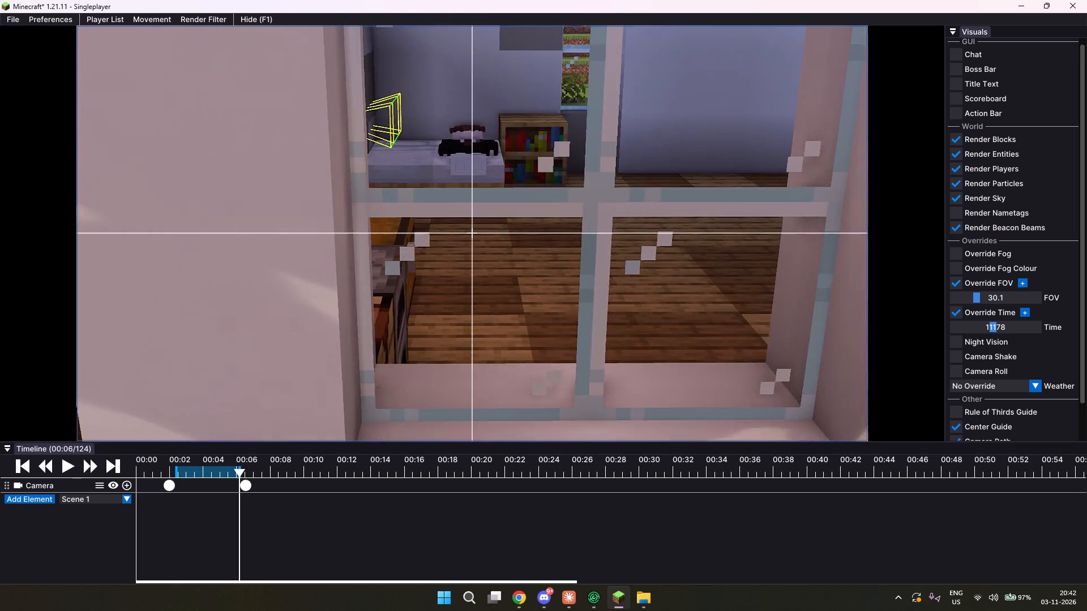
left_click_drag(543, 299, 543, 298)
key("d")
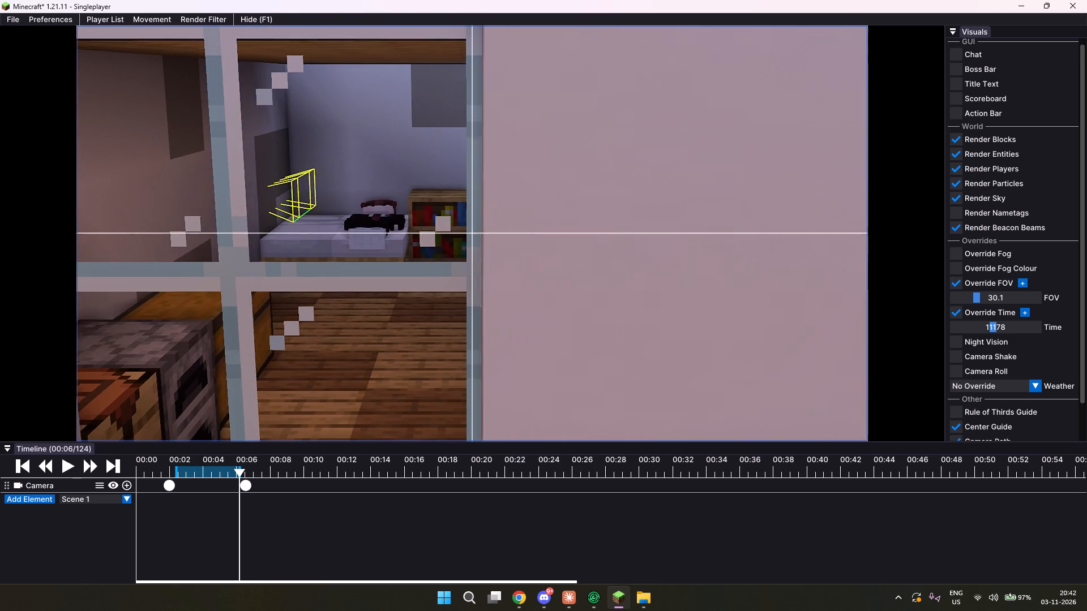
left_click_drag(543, 298, 543, 298)
key("a")
key("d")
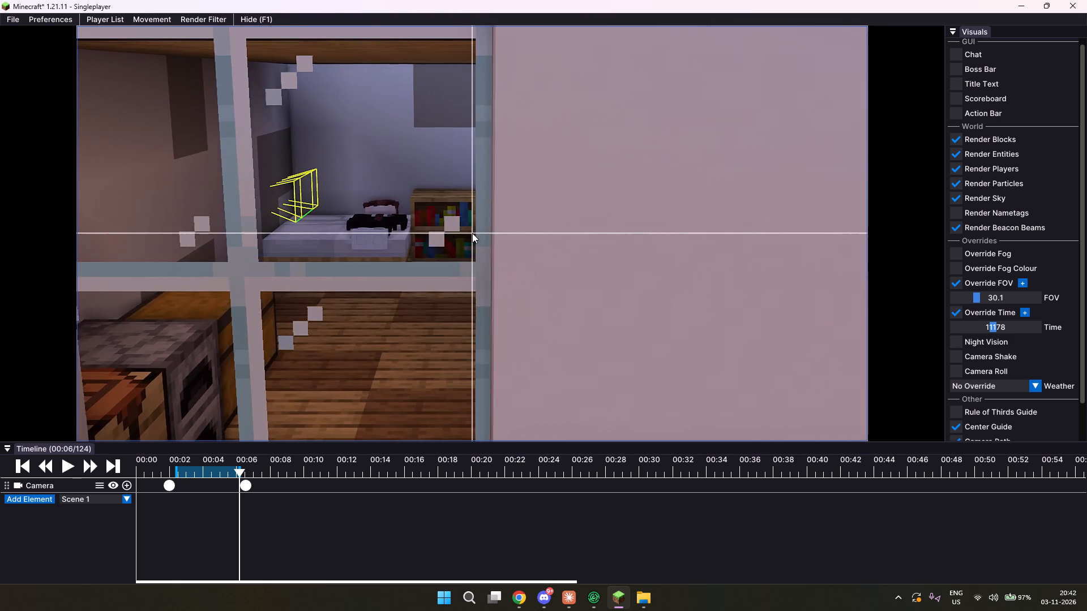
key("a")
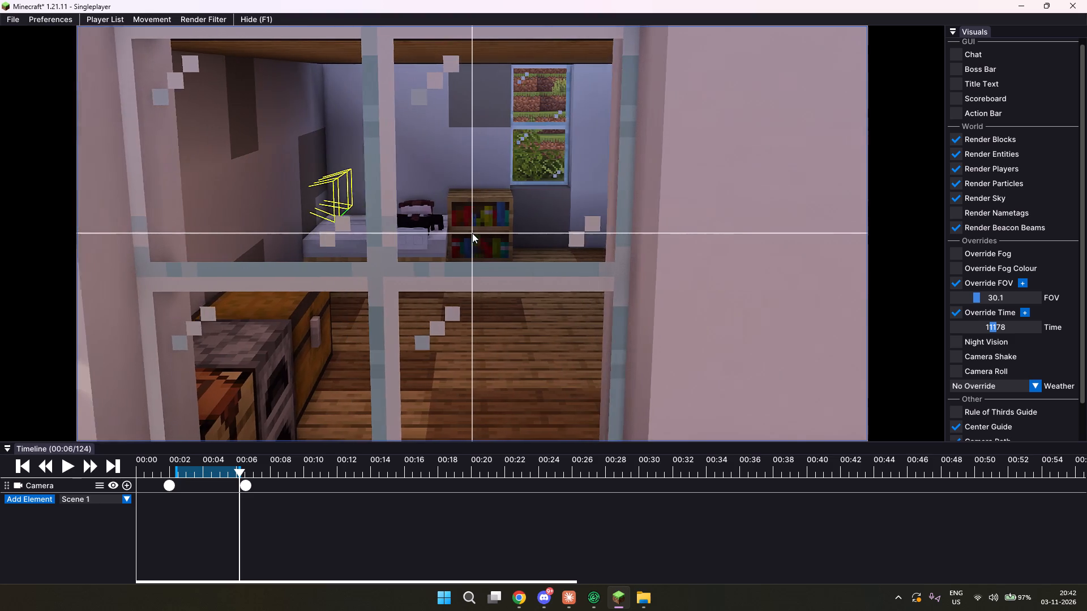
key("a")
key("a")
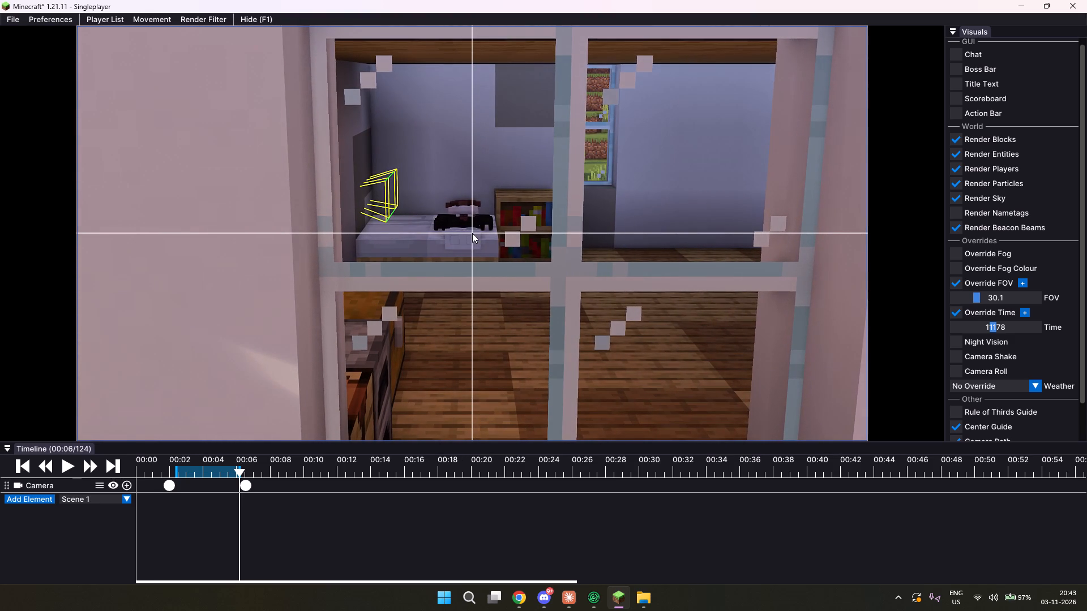
type("aa")
scroll(472, 233, "down", 12)
key("d")
scroll(472, 233, "down", 3)
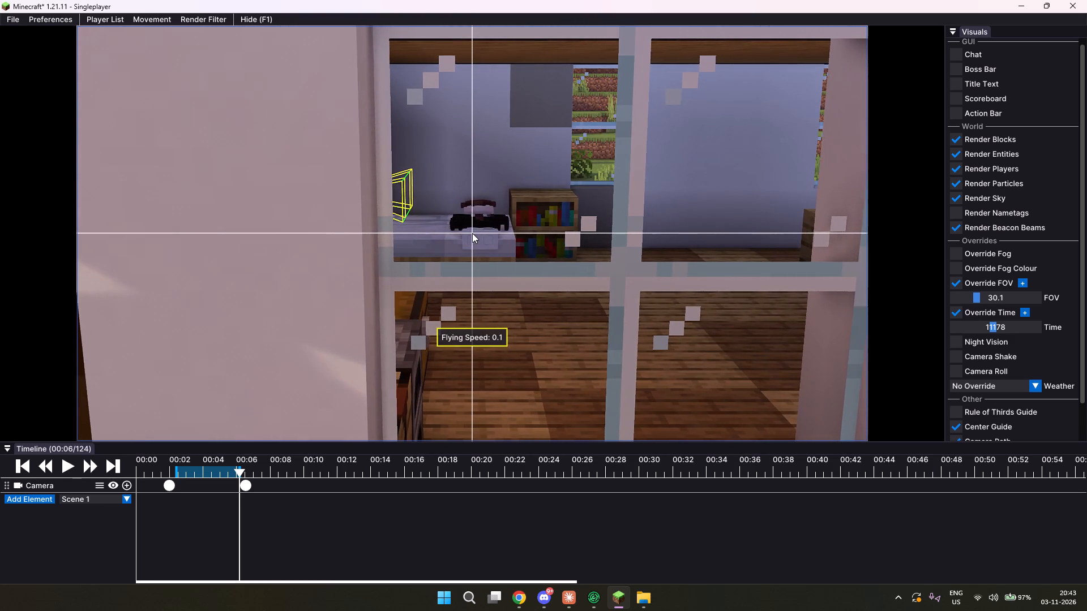
type("dd")
Delete both existing camera keyframes from the timeline.
left_click_drag(279, 509, 103, 462)
key("BackSpace")
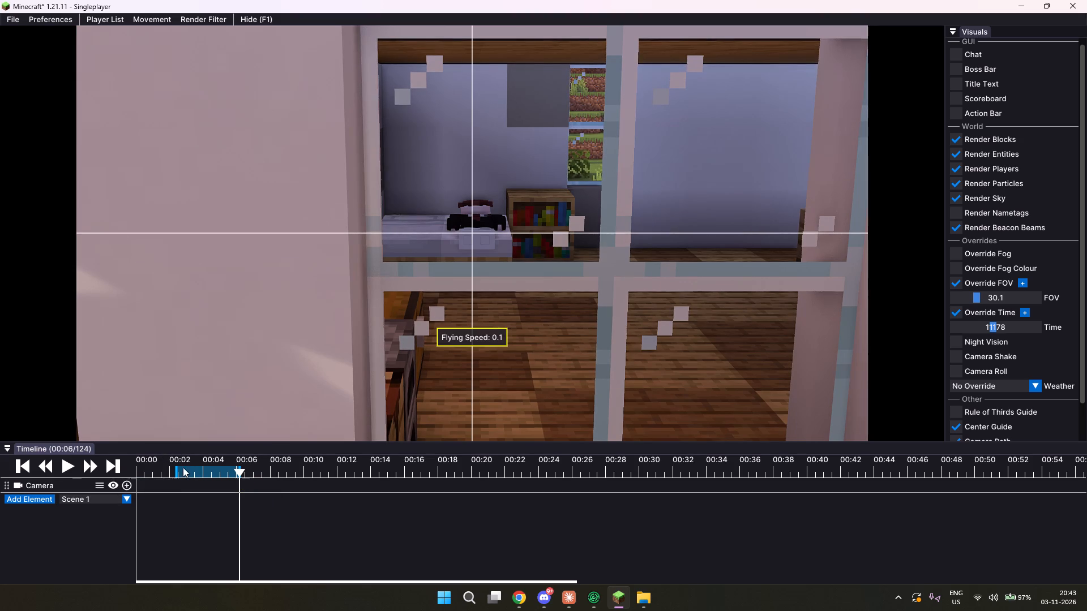
Extend the end of the export range to about 00:07.
left_click_drag(239, 470, 255, 472)
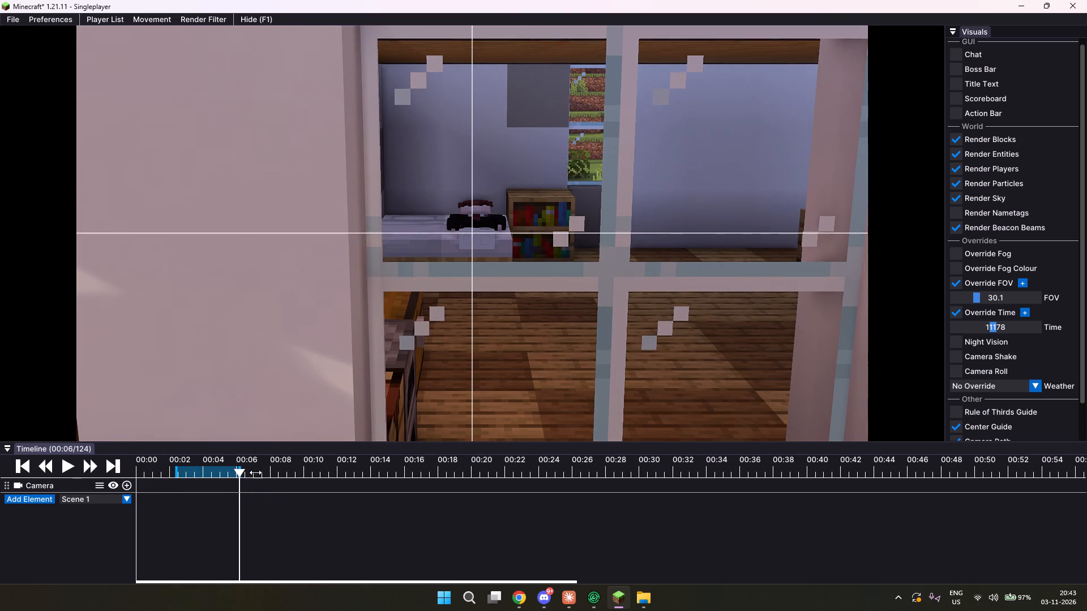
left_click_drag(255, 472, 256, 474)
Scrub and briefly play the replay around 00:02 to examine the moment the character lies down in bed.
left_click(166, 459)
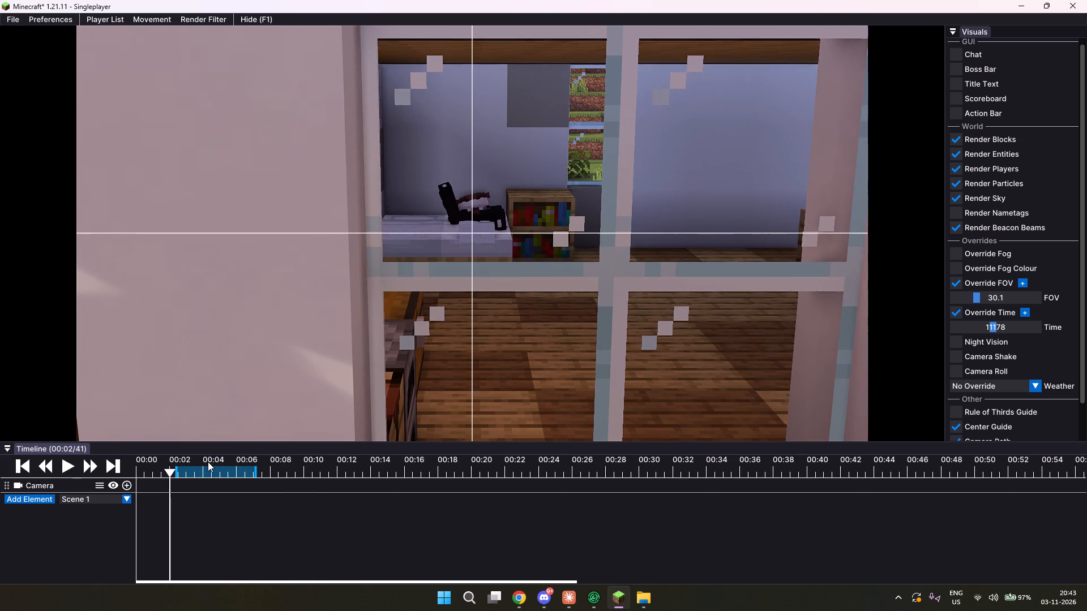
left_click_drag(174, 458, 177, 458)
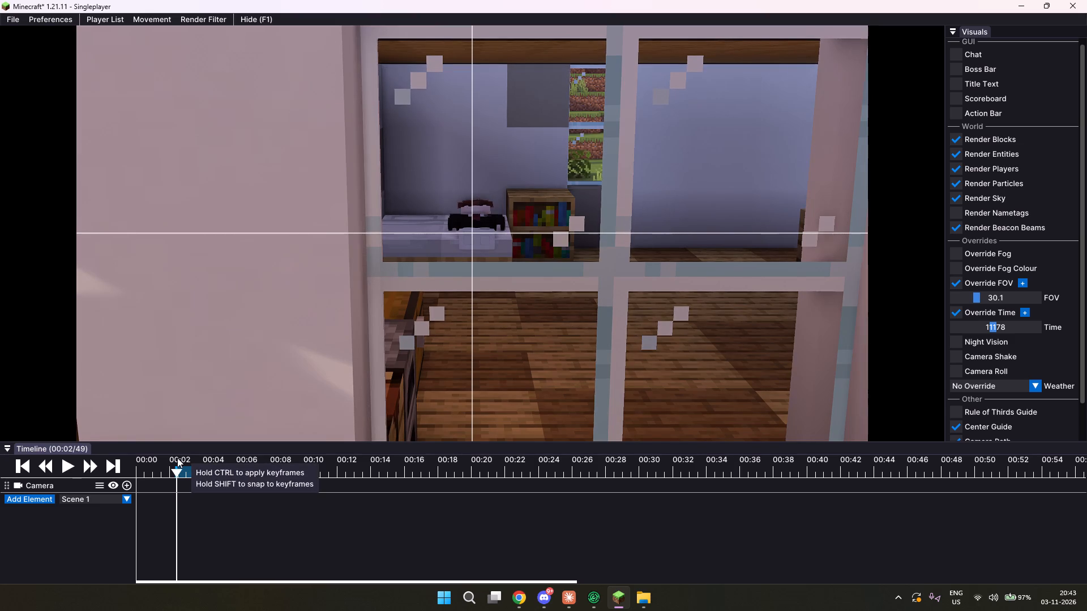
left_click_drag(177, 458, 171, 459)
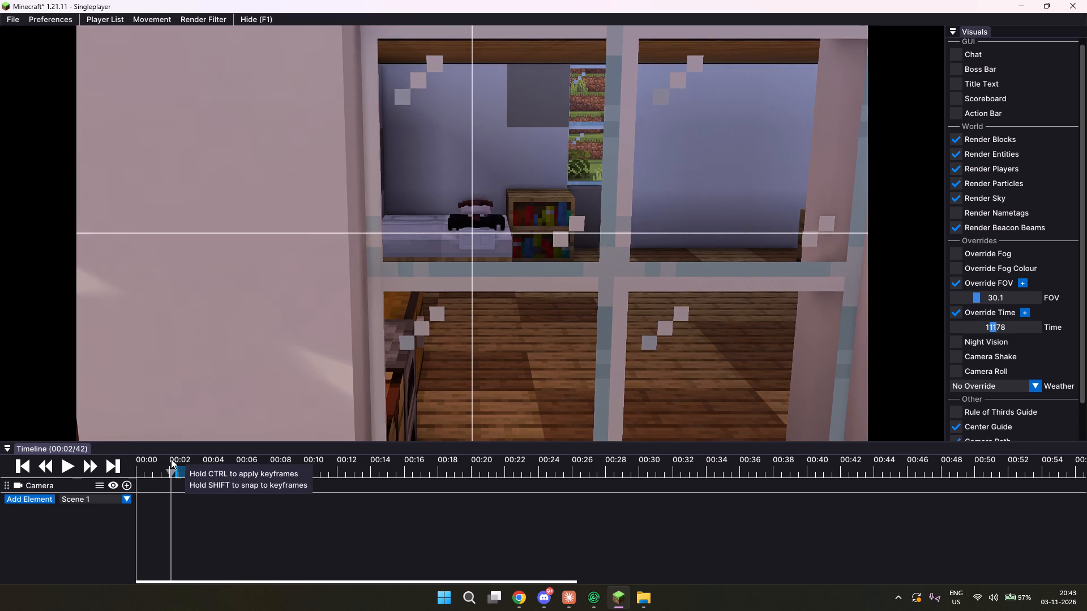
left_click_drag(171, 459, 166, 465)
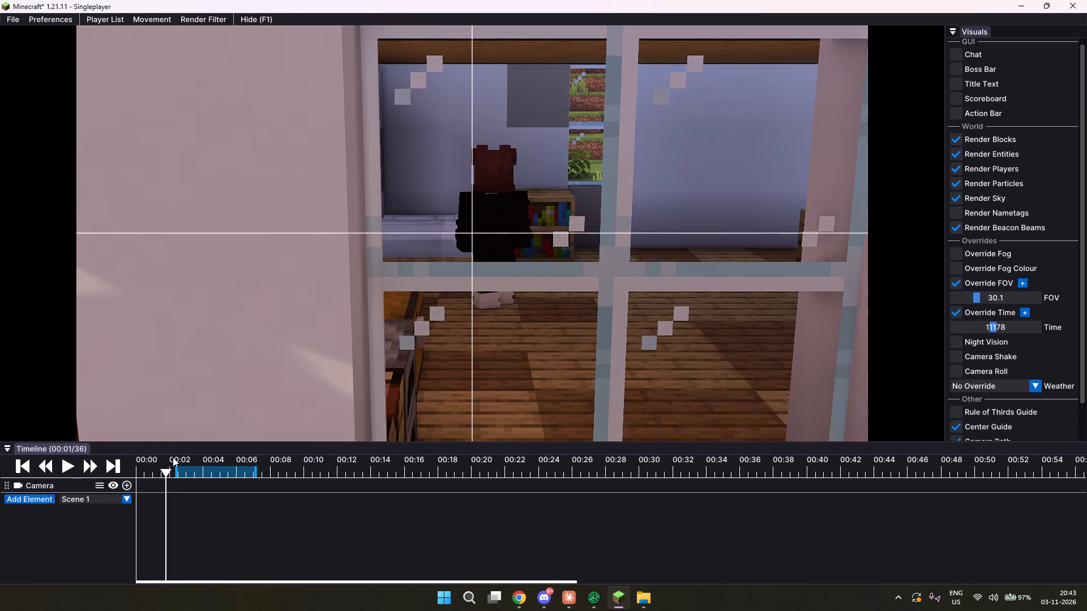
left_click(72, 467)
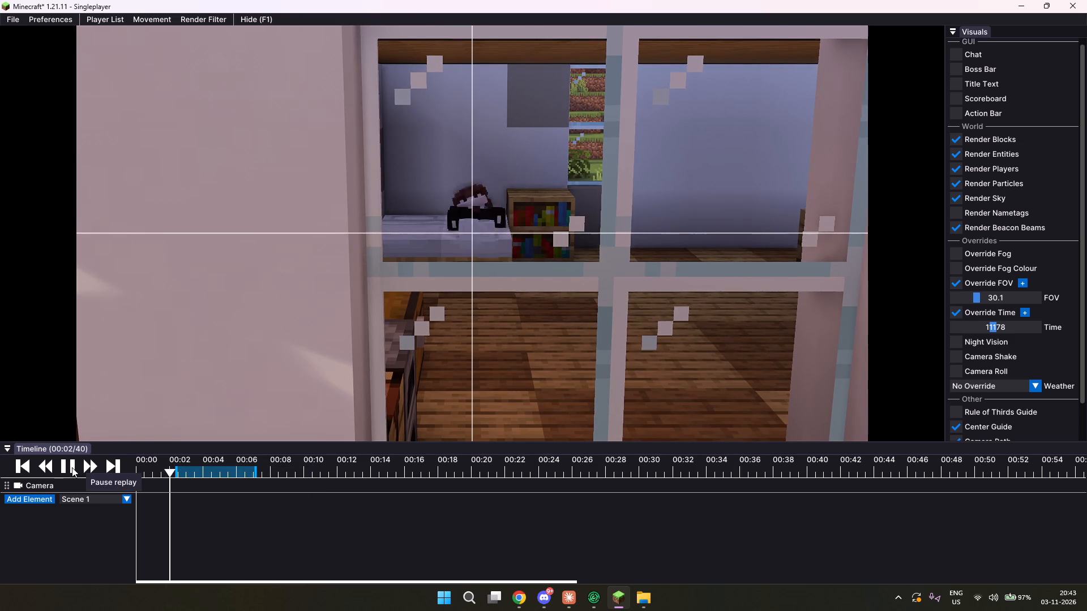
left_click(168, 461)
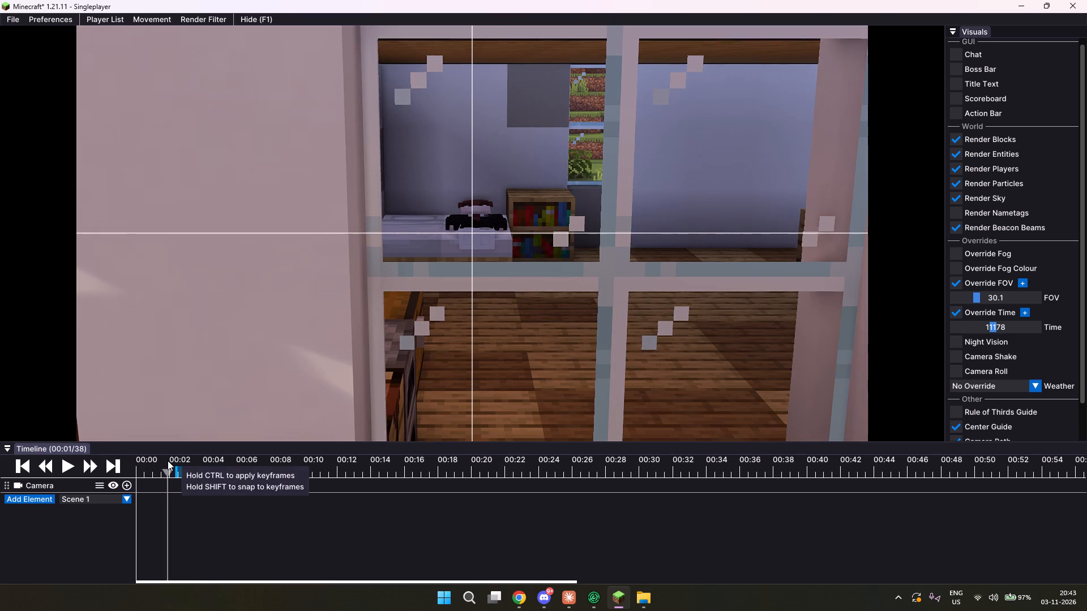
Slide the camera to the right along the outside wall until the window sits at the edge of the shot.
key("d")
key("d")
key("d")
key("d")
key("d")
key("d")
key("d")
key("d")
key("d")
key("d")
key("d")
key("d")
key("d")
key("d")
key("d")
key("d")
key("d")
key("d")
key("d")
key("d")
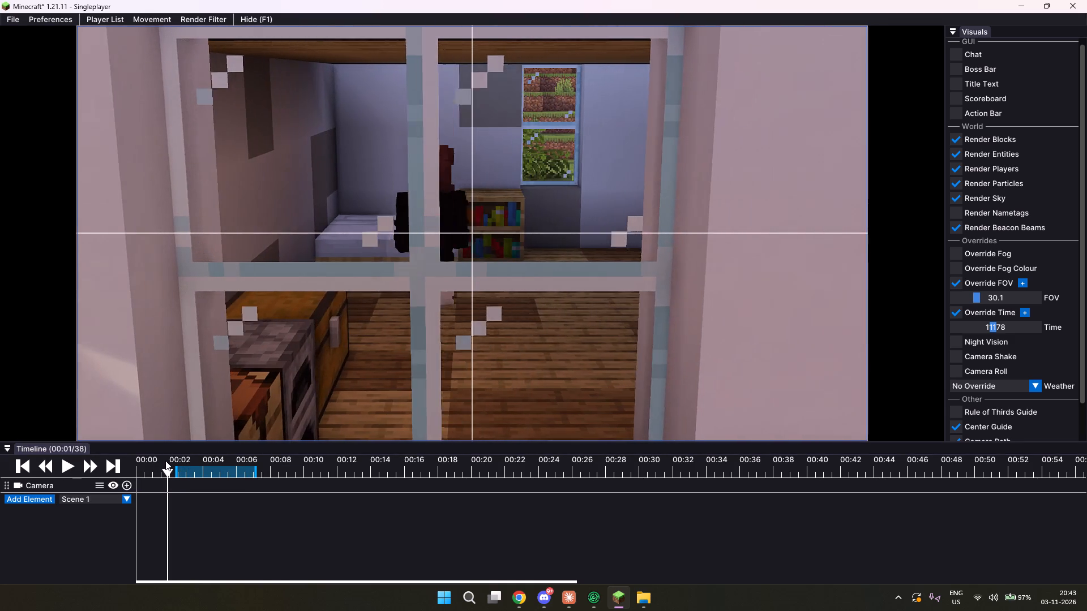
key("a")
key("a")
type("dd")
key("d")
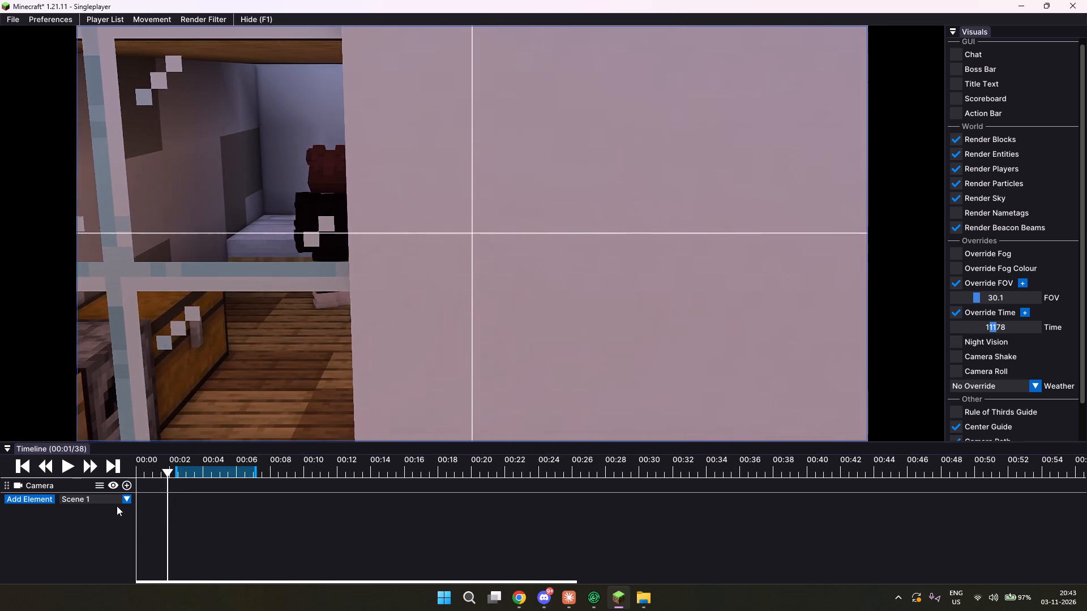
Tilt the camera up and slide it back left, framing the sleeping character at about 00:05 through the window's lower panes.
left_click_drag(315, 311, 543, 298)
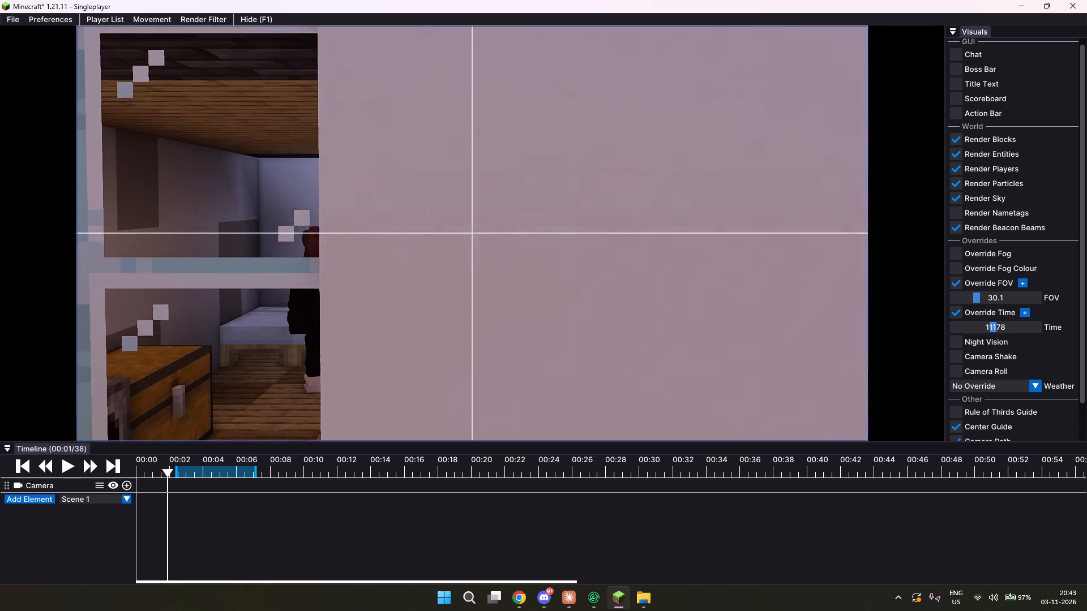
left_click_drag(543, 298, 543, 297)
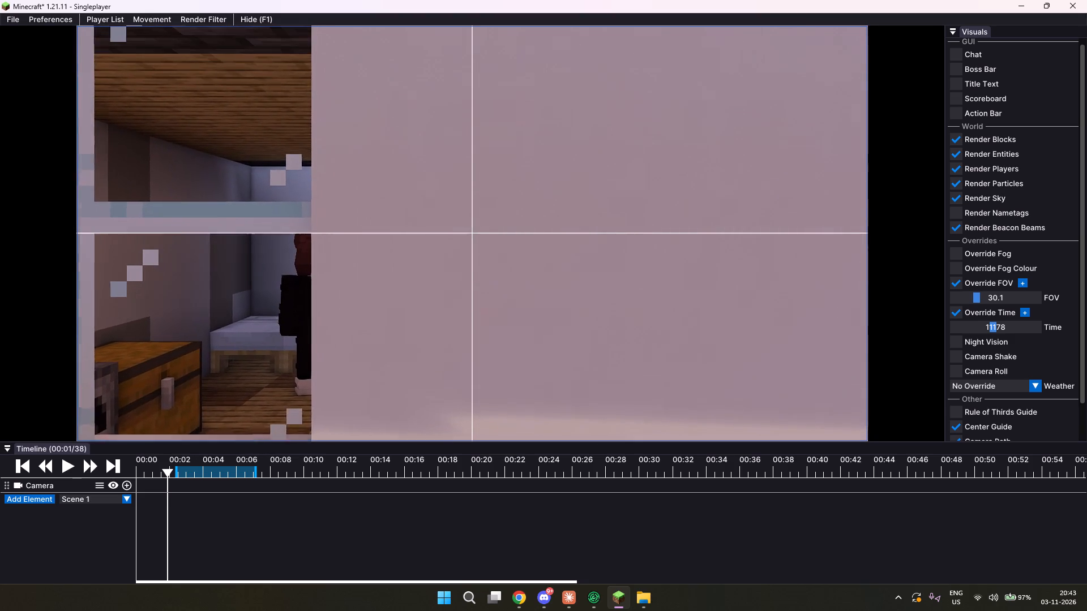
left_click_drag(543, 297, 543, 298)
key("a")
key("a")
key("a")
key("a")
key("a")
key("a")
key("a")
key("a")
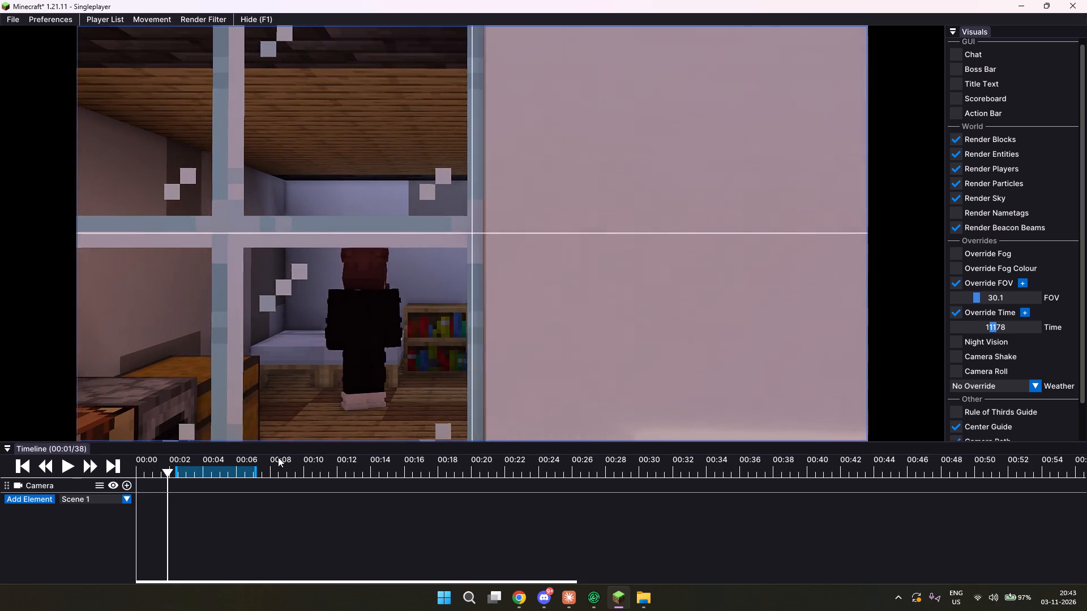
left_click(220, 464)
type("aa")
key("d")
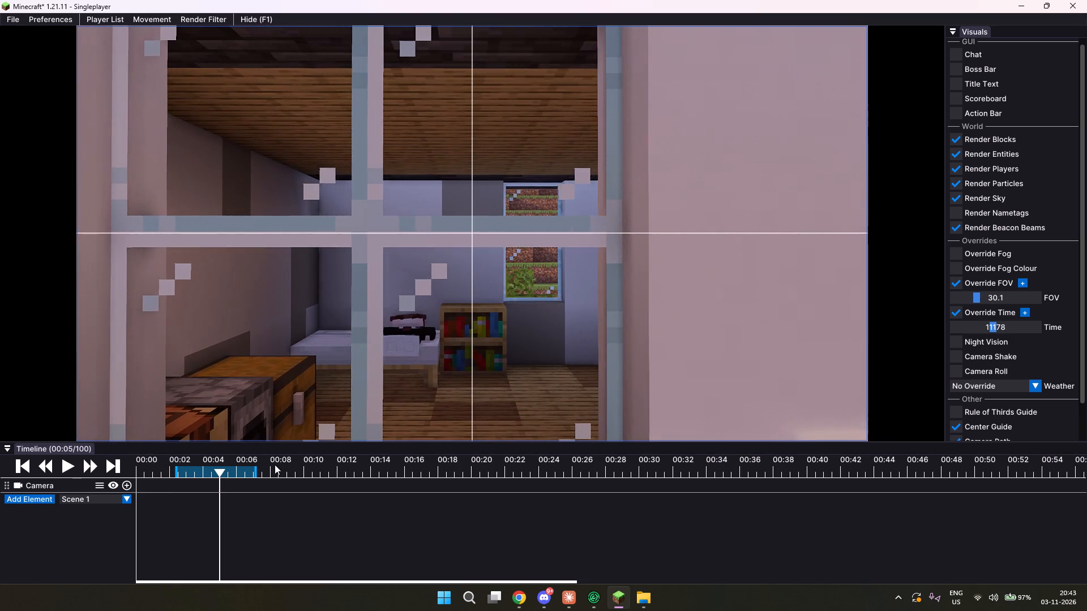
Pull the camera back and adjust its height and angle until all four window panes fit in the shot.
left_click_drag(483, 307, 543, 296)
key("space")
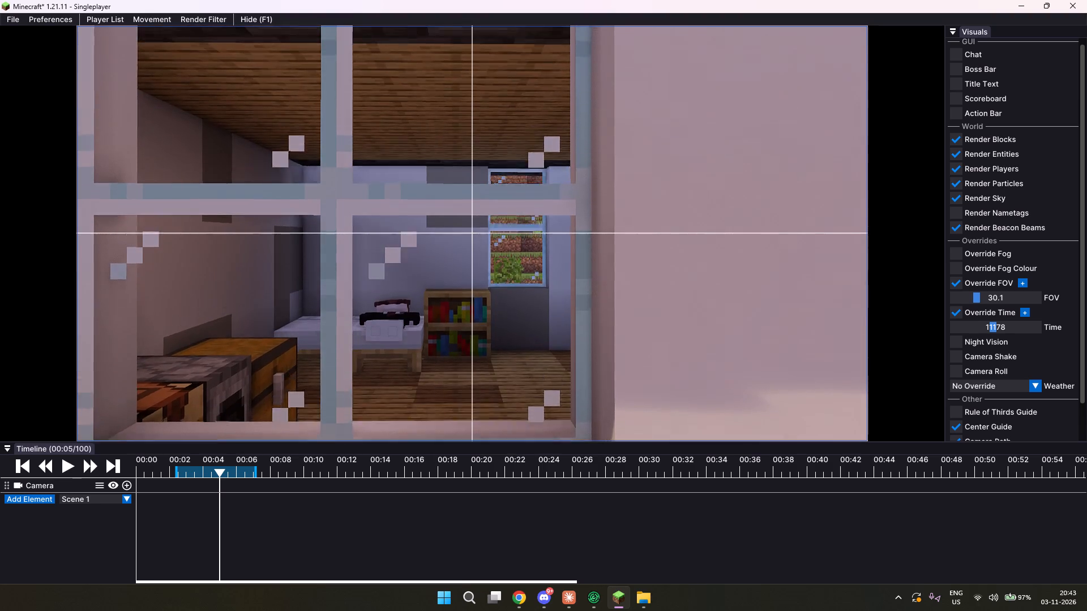
left_click_drag(543, 296, 543, 299)
type("s")
key("d")
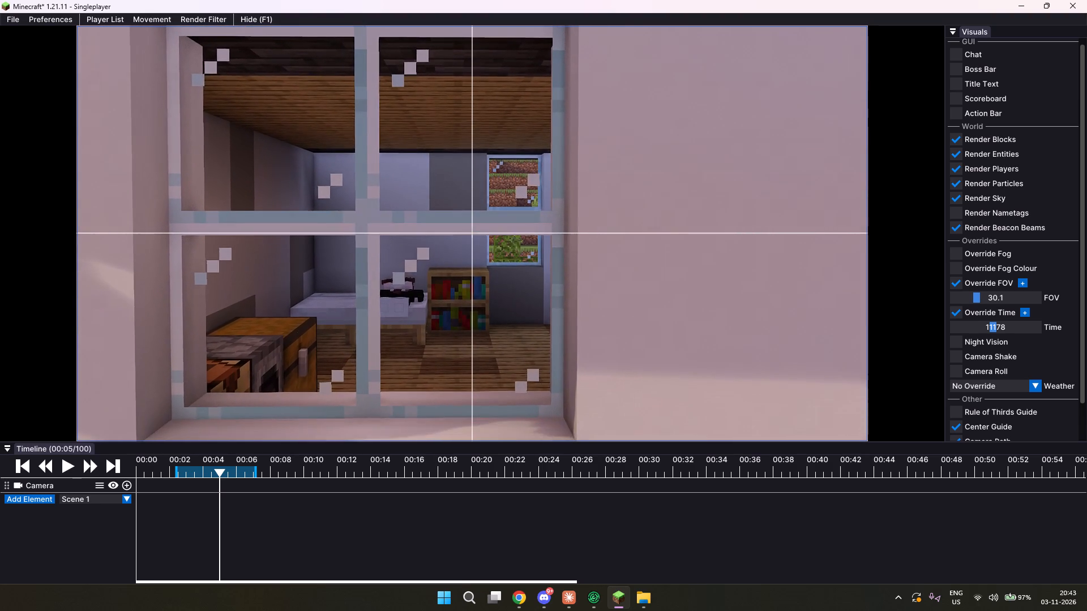
left_click_drag(543, 299, 543, 298)
left_click_drag(472, 233, 543, 298)
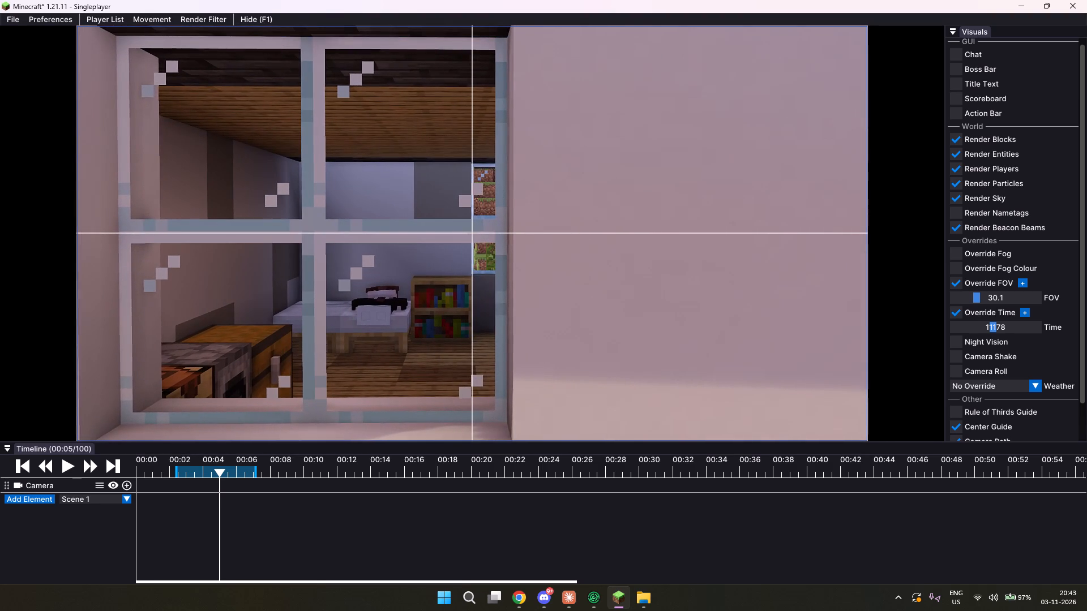
left_click_drag(543, 298, 543, 298)
key("a")
left_click_drag(501, 239, 545, 298)
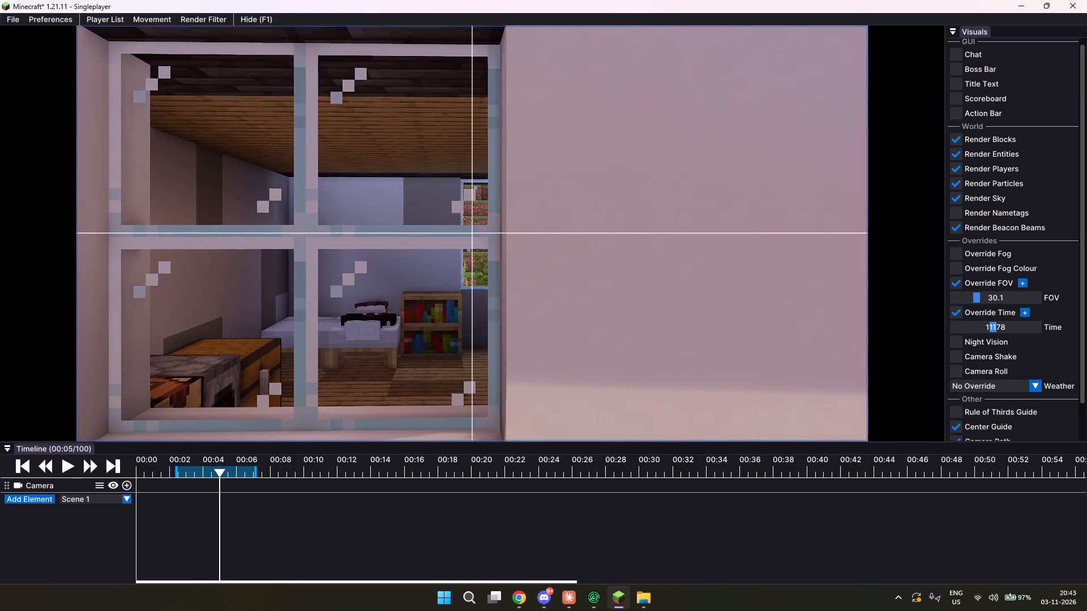
left_click_drag(545, 298, 542, 298)
key("d")
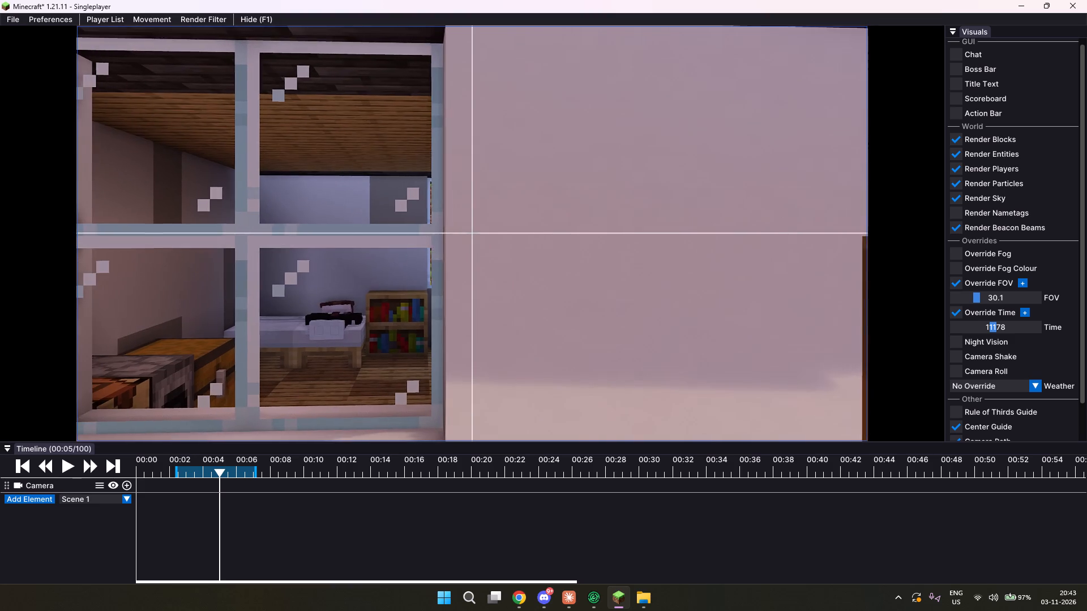
left_click_drag(542, 298, 543, 298)
key("a")
key("a")
left_click_drag(470, 234, 543, 297)
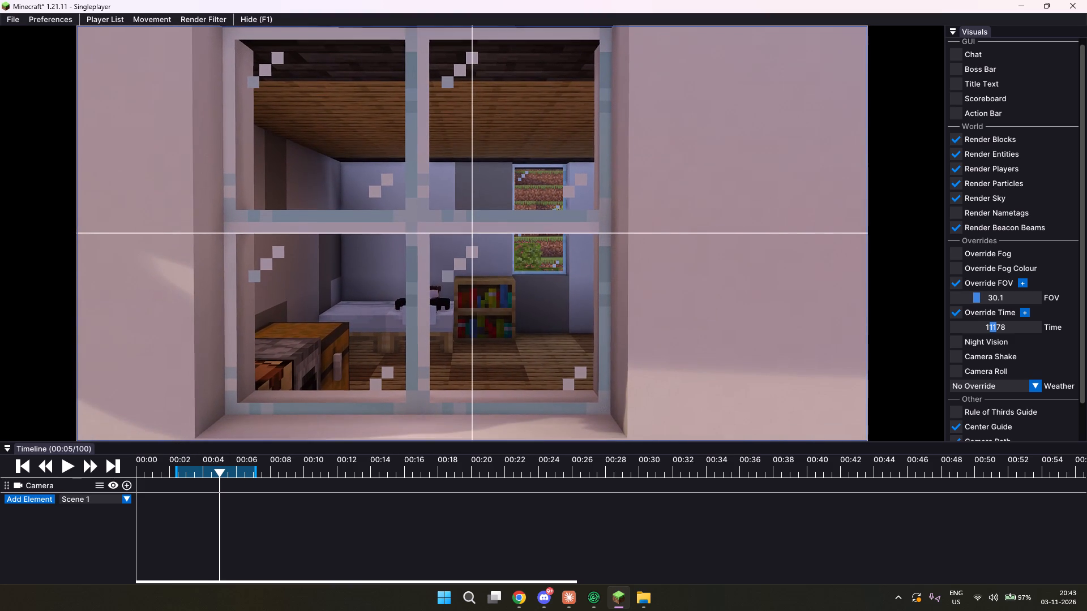
left_click_drag(543, 297, 543, 297)
key("s")
key("s")
key("s")
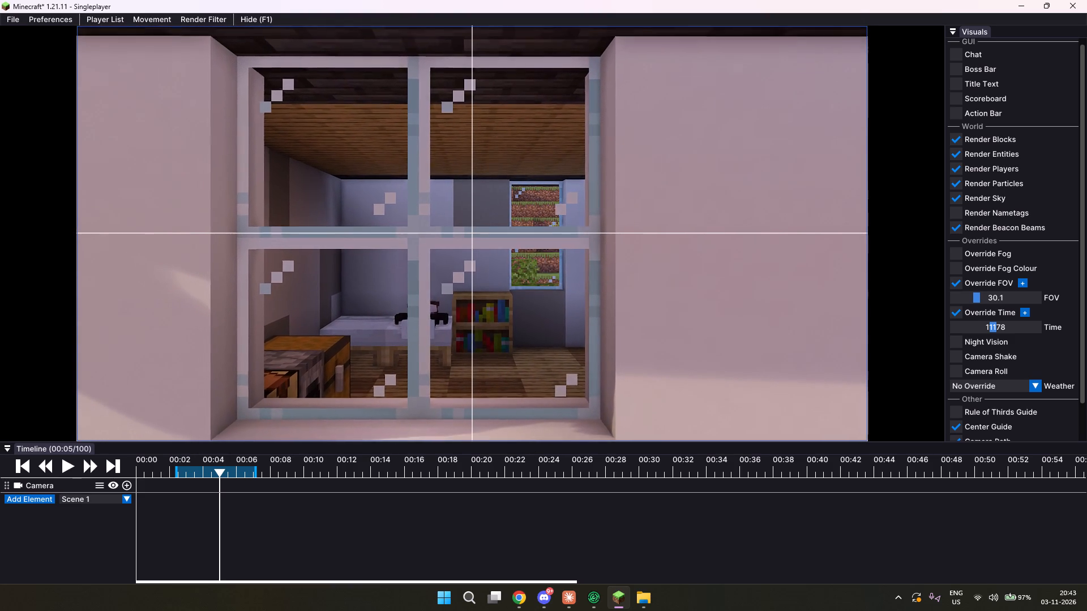
Slide the camera right until the wall partly hides the sleeping character, and add a camera keyframe at about 00:02.
left_click_drag(543, 297, 543, 298)
key("d")
key("d")
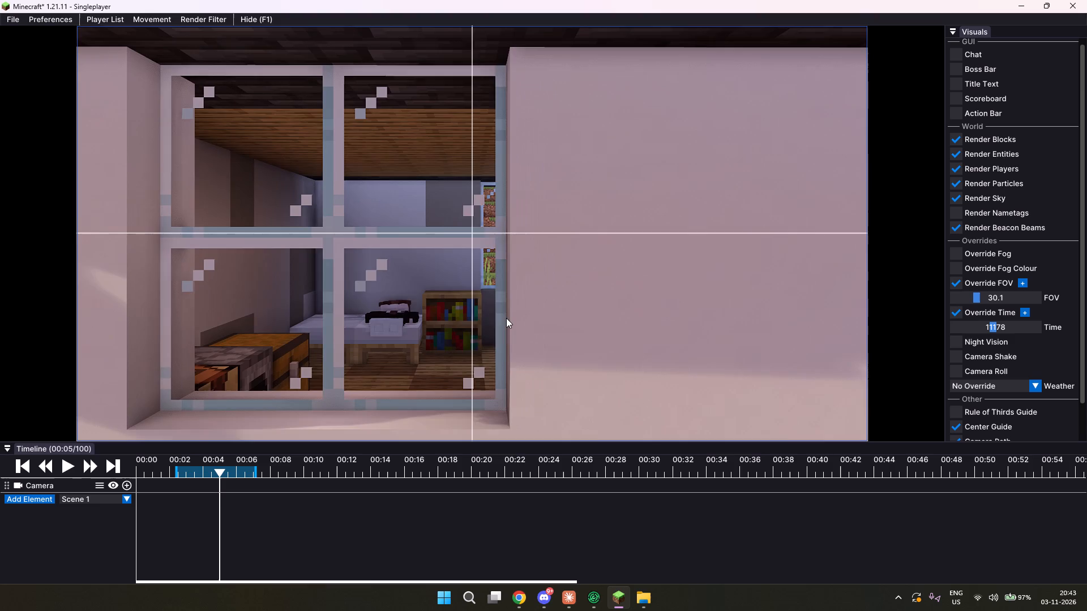
key("d")
key("d")
key("d")
key("d")
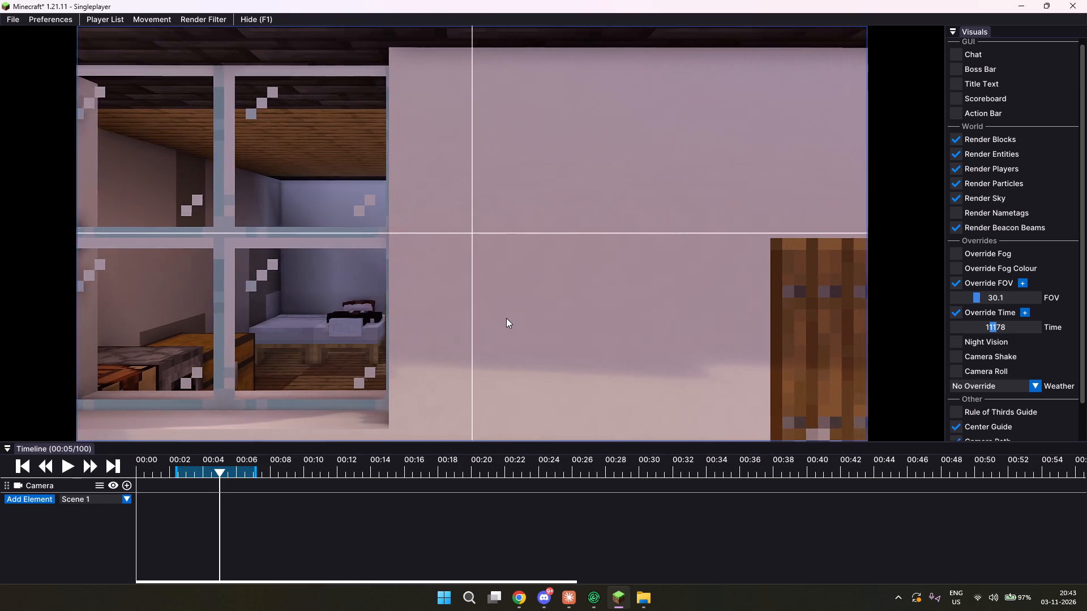
key("d")
key("a")
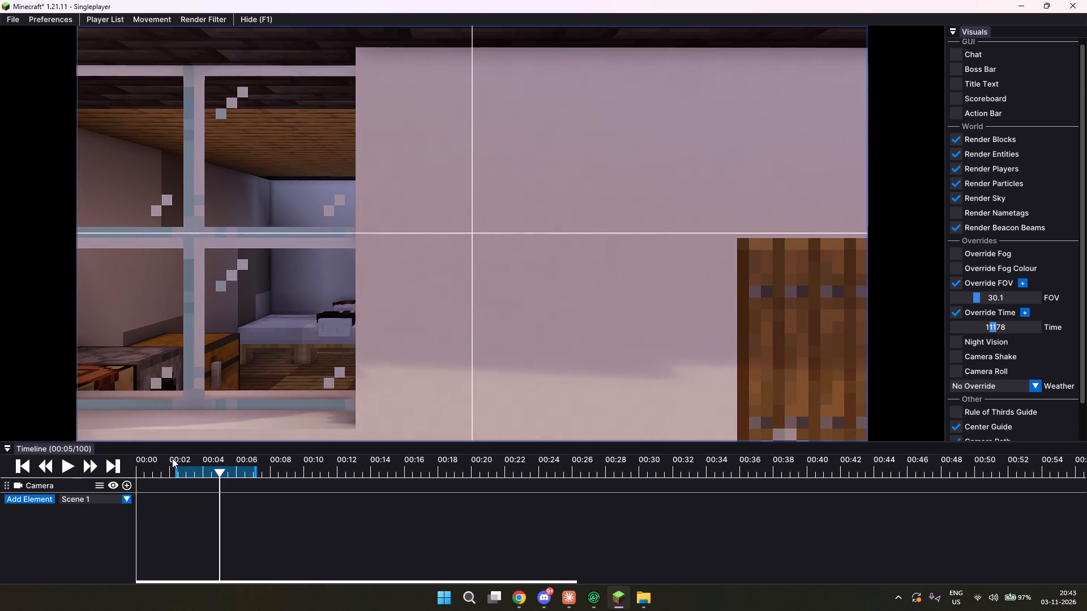
left_click(172, 458)
left_click(128, 486)
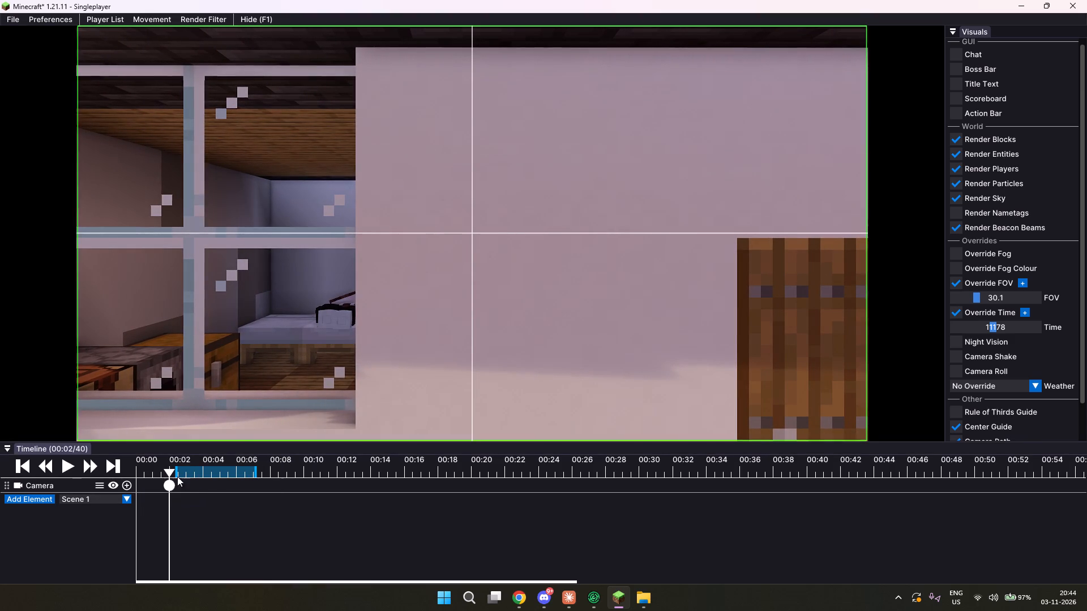
Slide the camera left past the window, keeping the sleeping character in view, and add a second camera keyframe at about 00:07.
left_click(267, 459)
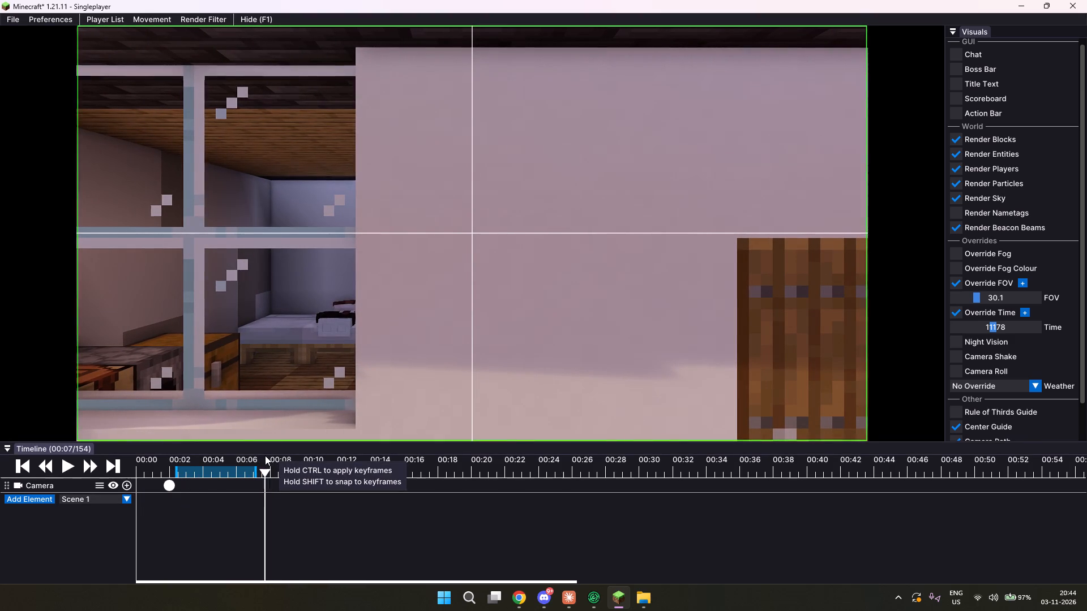
key("a")
key("a")
key("a")
key("a")
key("a")
key("a")
key("a")
key("a")
key("a")
key("a")
key("a")
key("a")
key("a")
key("a")
key("a")
key("a")
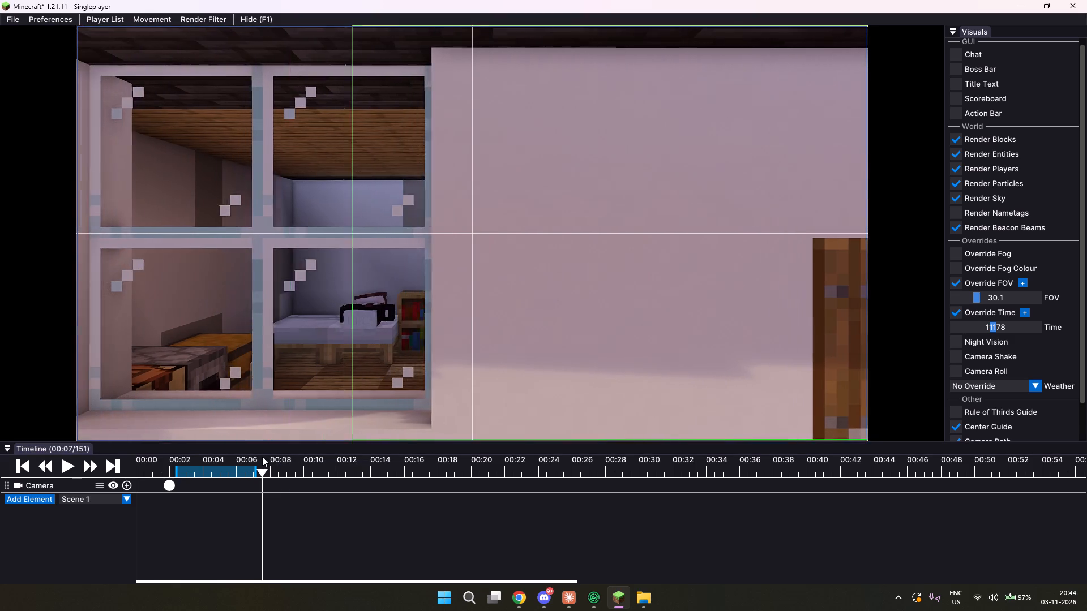
key("a")
key("a")
key("a")
key("a")
key("a")
key("a")
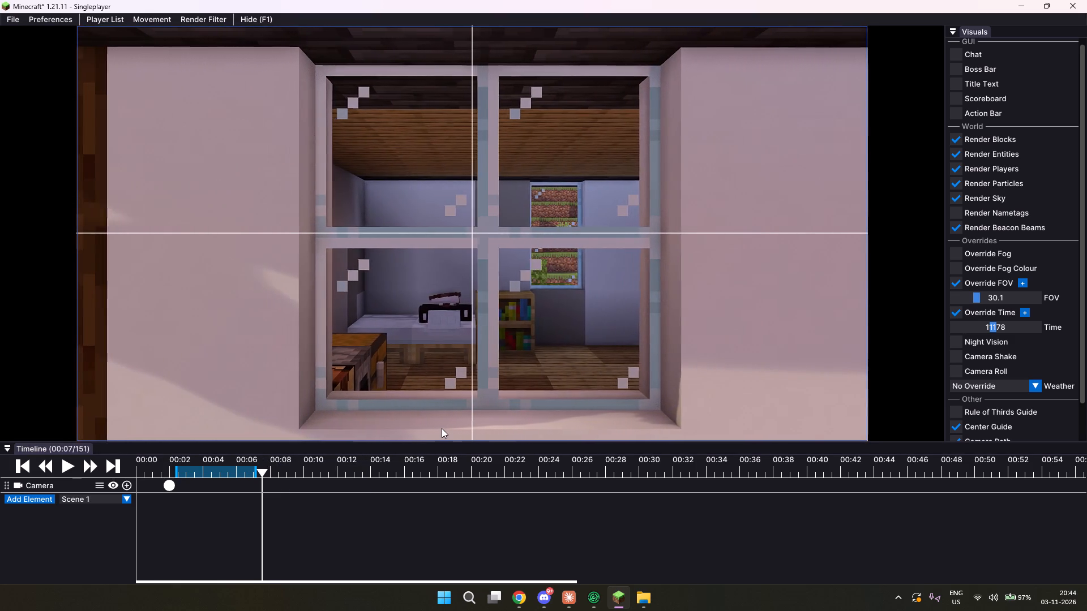
type("aaada")
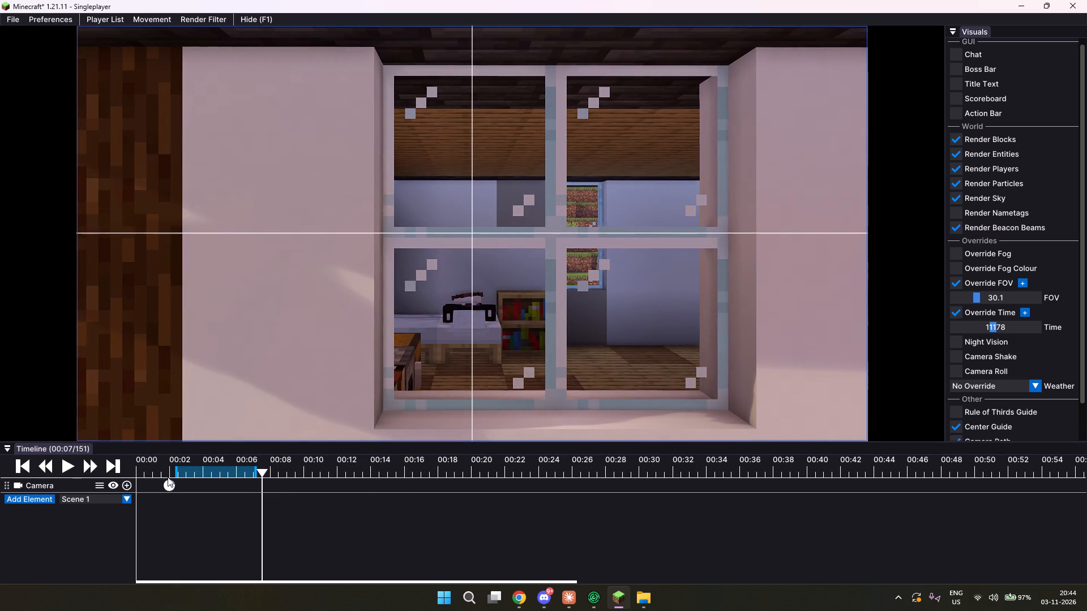
left_click(126, 490)
left_click(126, 484)
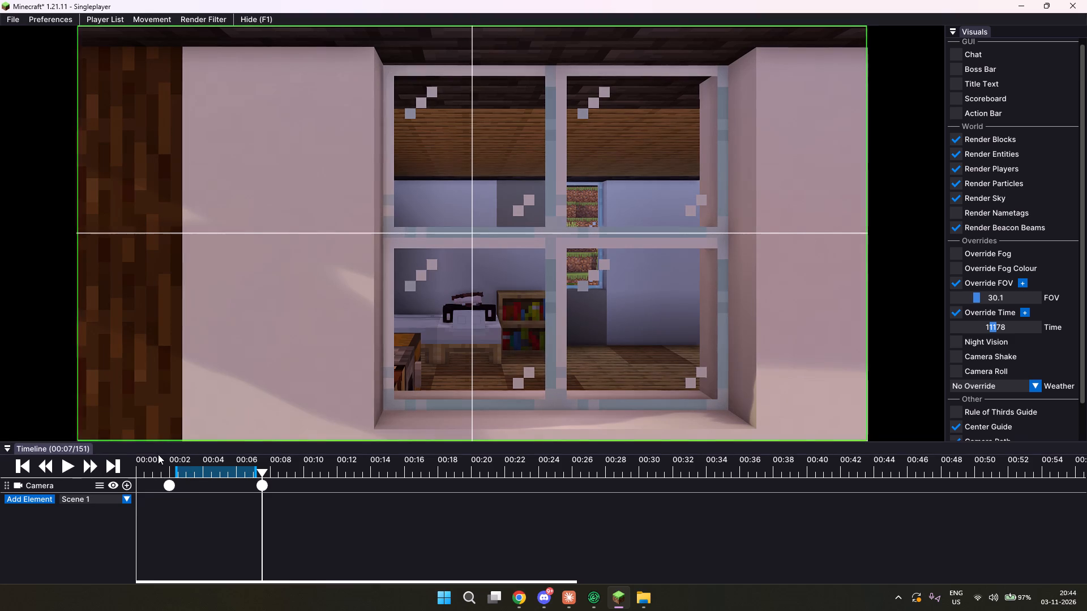
Play back the sideways camera move from just before the first keyframe to review the shot.
left_click(159, 454)
left_click(164, 456)
left_click(72, 462)
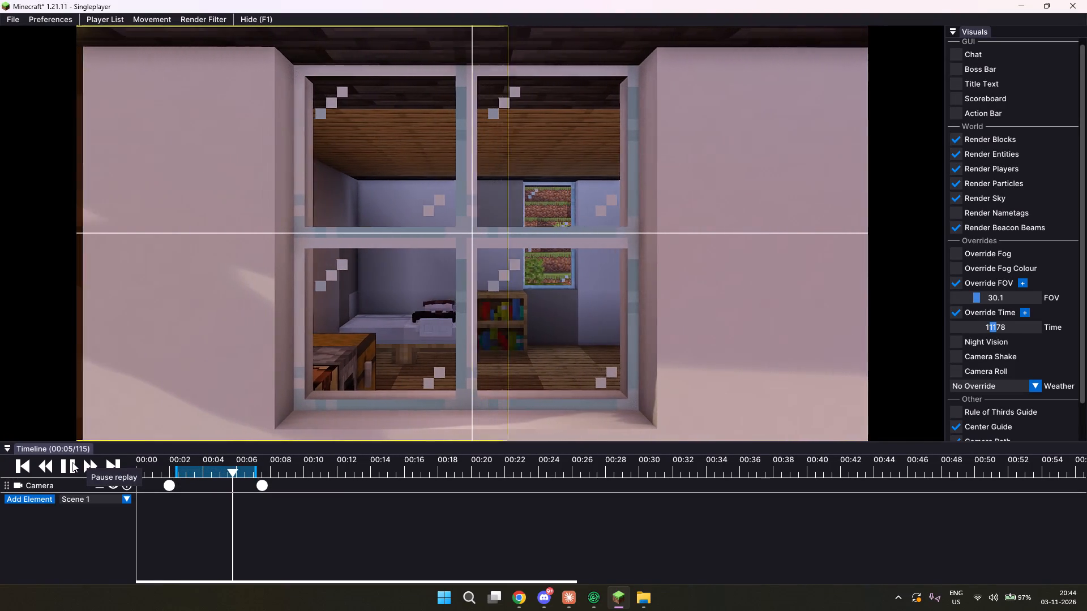
left_click(72, 462)
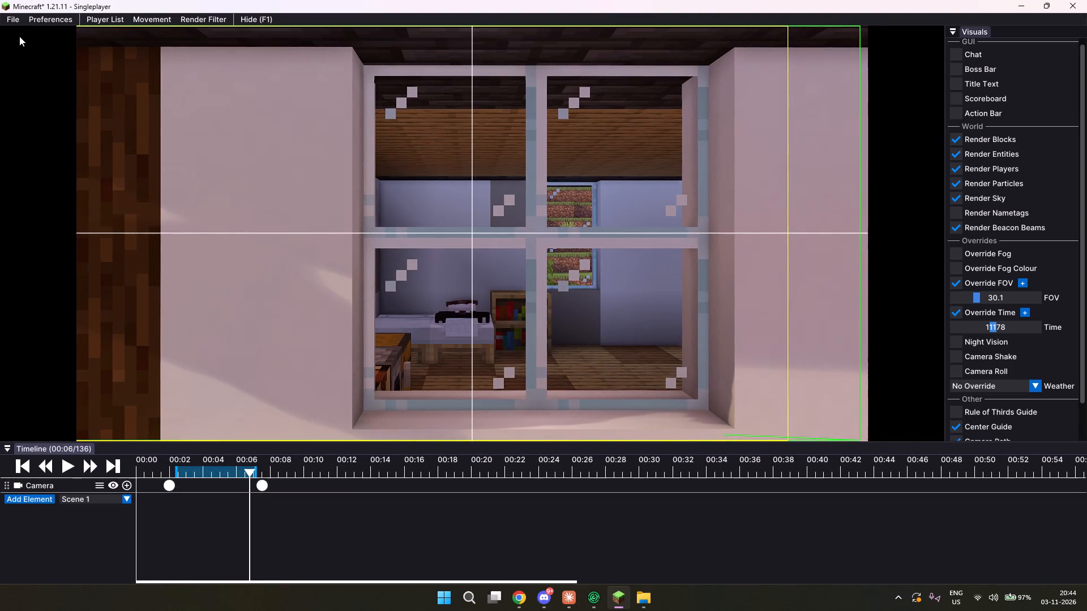
Export the shot as an MP4 video named 2.3 in the ACT 1 S 1 folder.
left_click(15, 24)
left_click(41, 38)
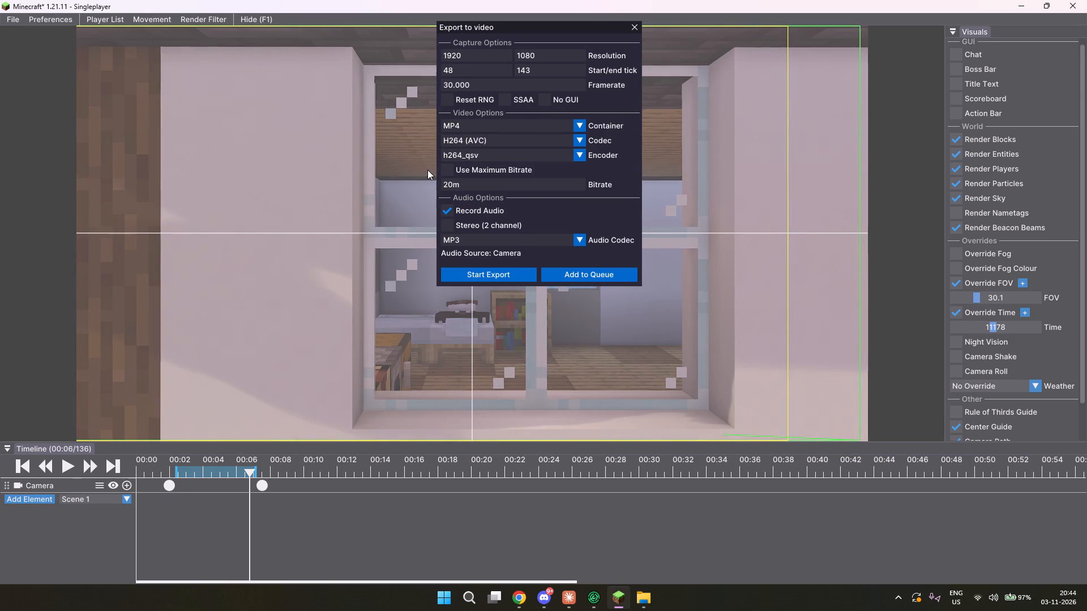
left_click(498, 274)
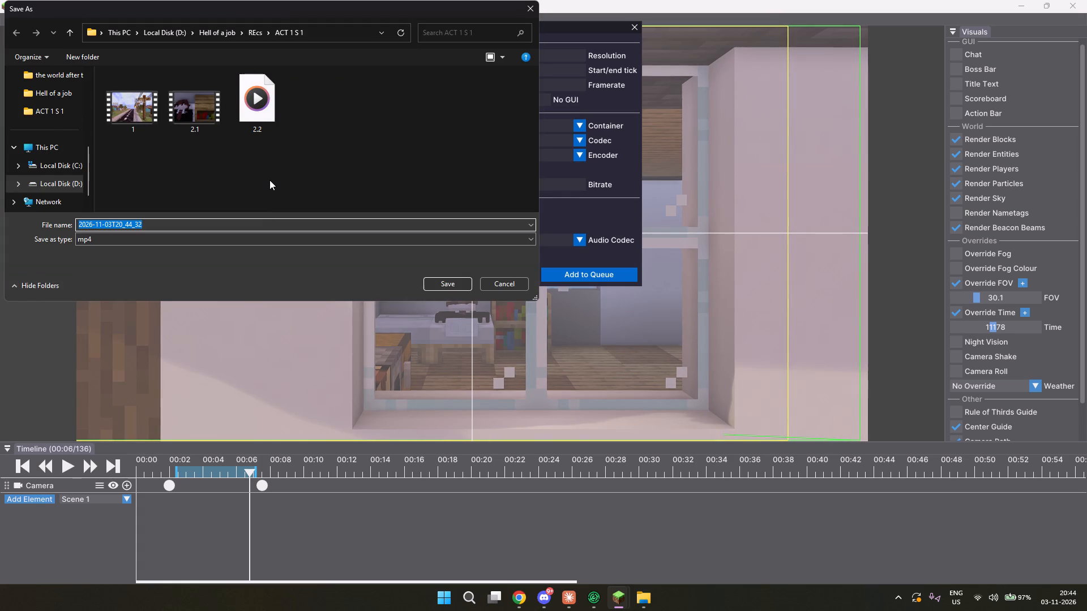
type("2.3")
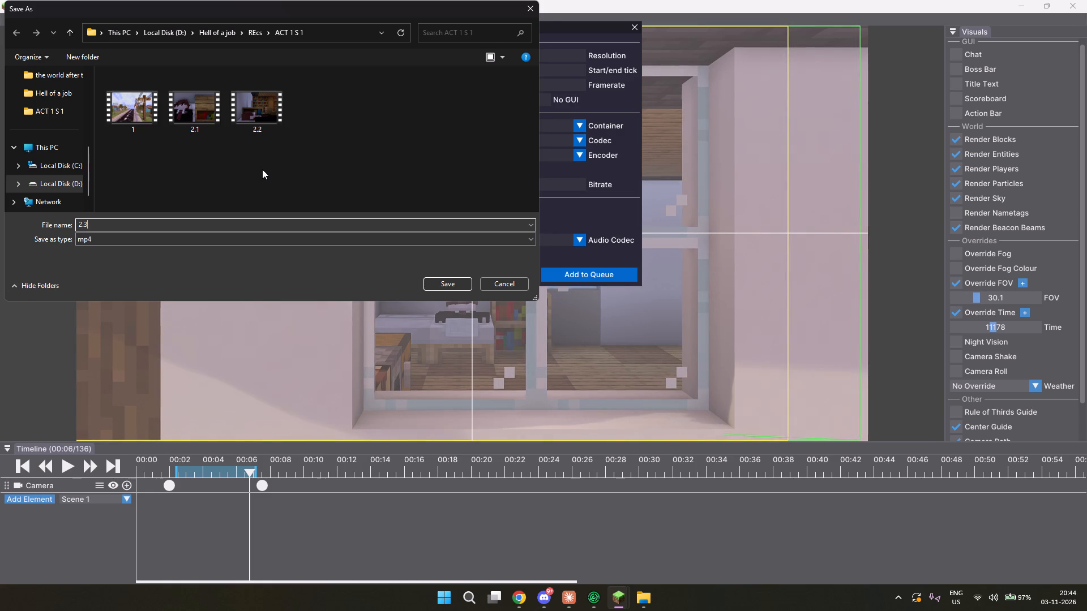
key("Return")
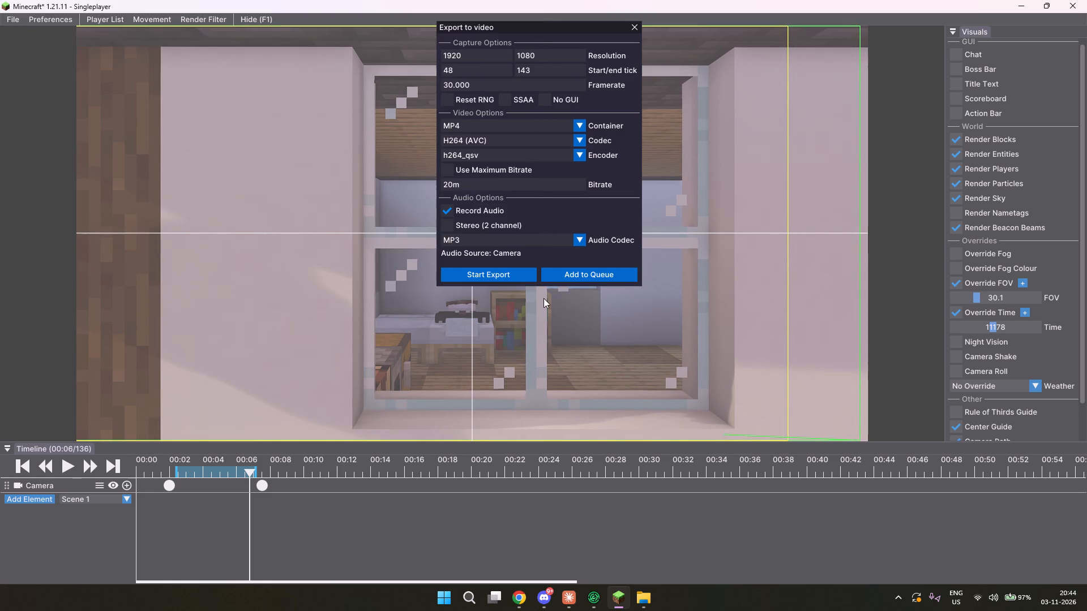
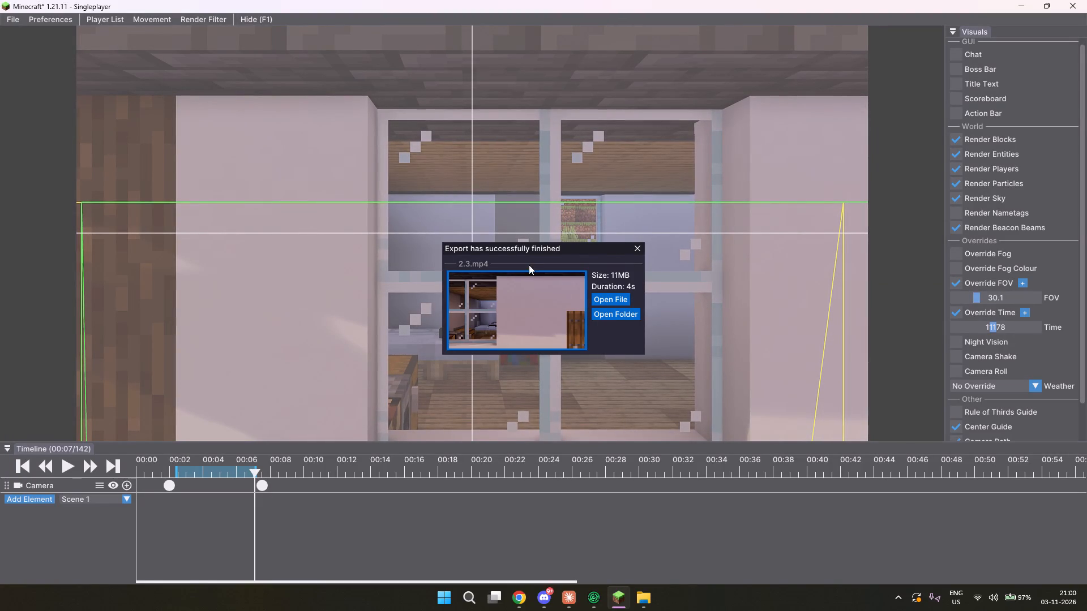
Dismiss the finished export notice for 2.3.mp4 and return to the camera timeline.
left_click(644, 251)
left_click(637, 246)
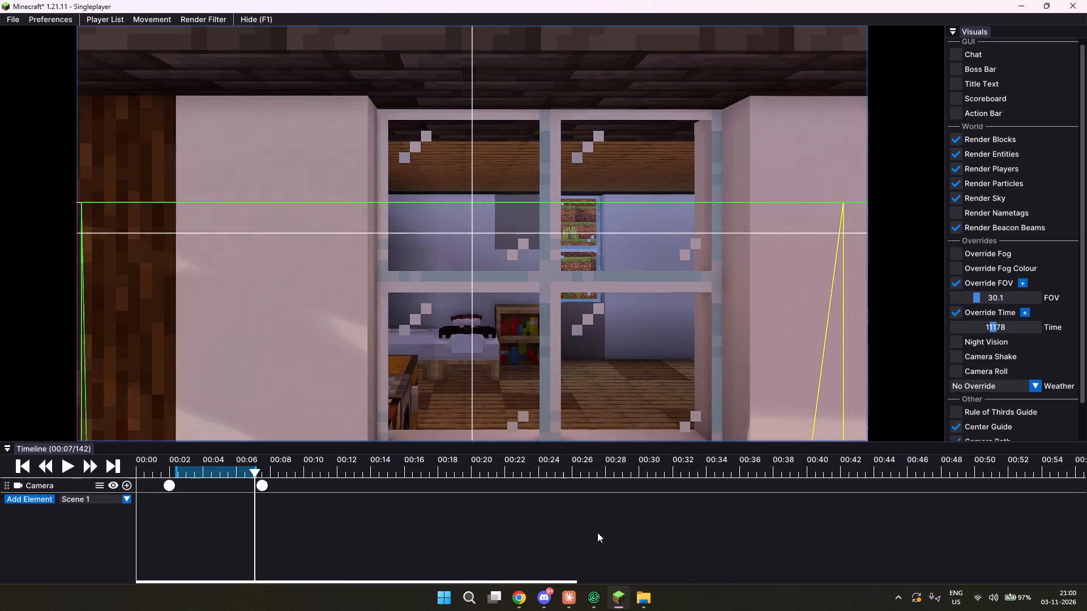
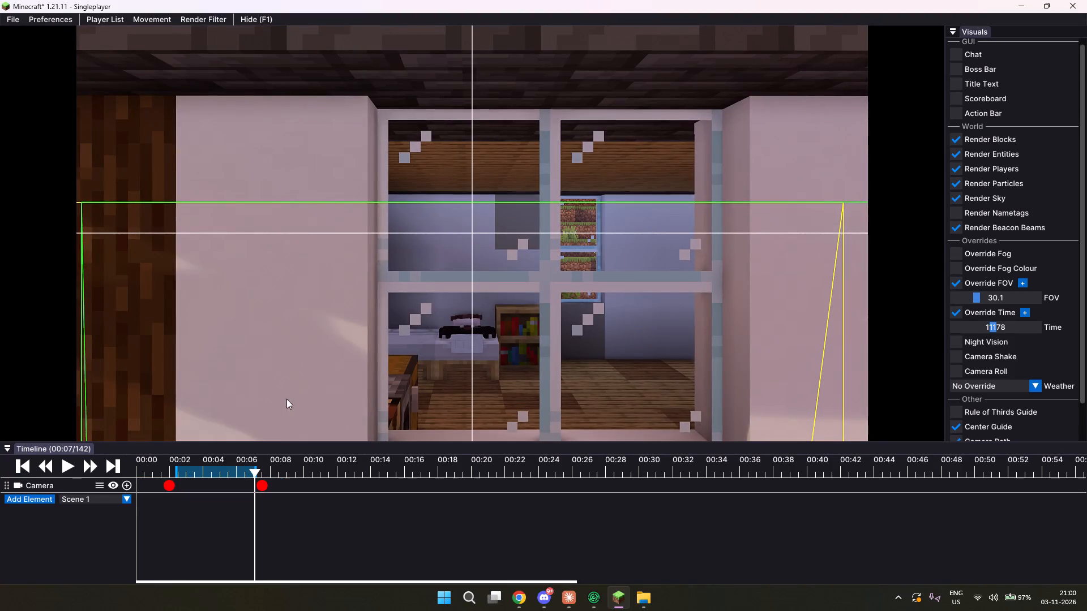
Delete the two selected camera keyframes of the finished window shot from the timeline.
key("BackSpace")
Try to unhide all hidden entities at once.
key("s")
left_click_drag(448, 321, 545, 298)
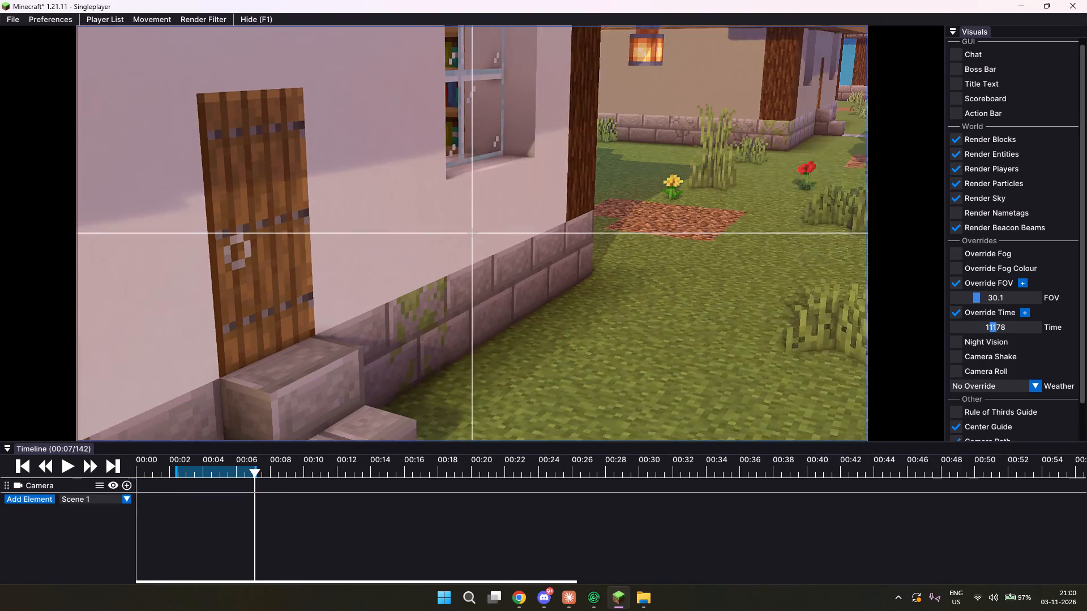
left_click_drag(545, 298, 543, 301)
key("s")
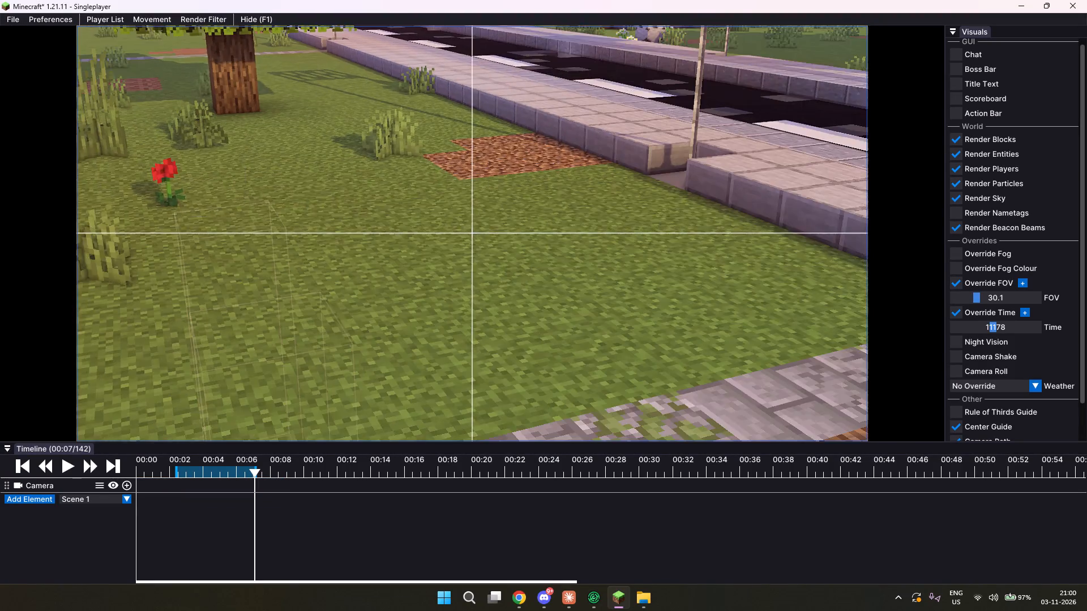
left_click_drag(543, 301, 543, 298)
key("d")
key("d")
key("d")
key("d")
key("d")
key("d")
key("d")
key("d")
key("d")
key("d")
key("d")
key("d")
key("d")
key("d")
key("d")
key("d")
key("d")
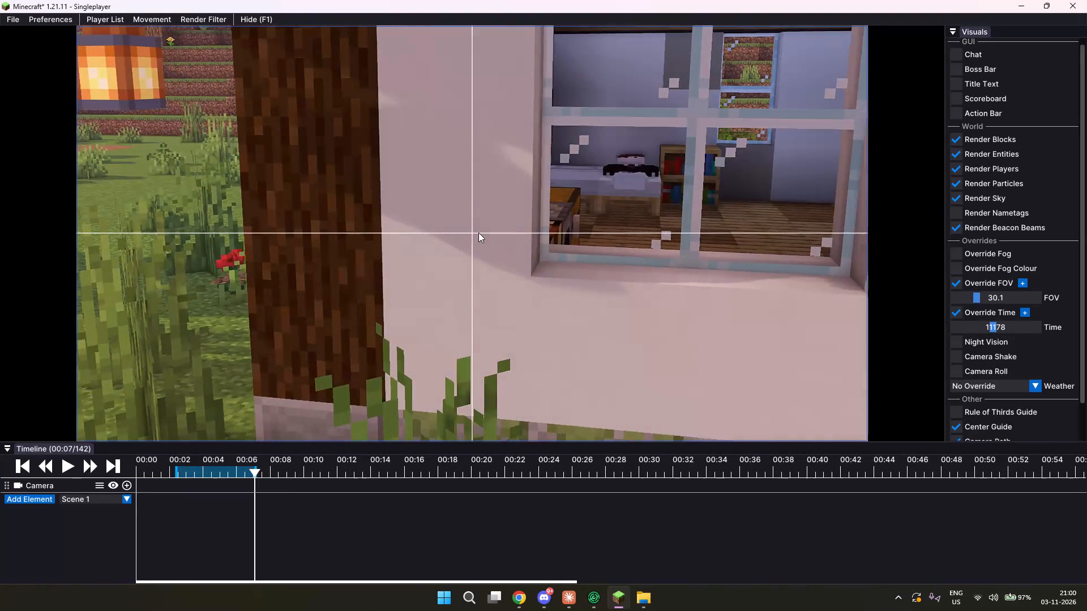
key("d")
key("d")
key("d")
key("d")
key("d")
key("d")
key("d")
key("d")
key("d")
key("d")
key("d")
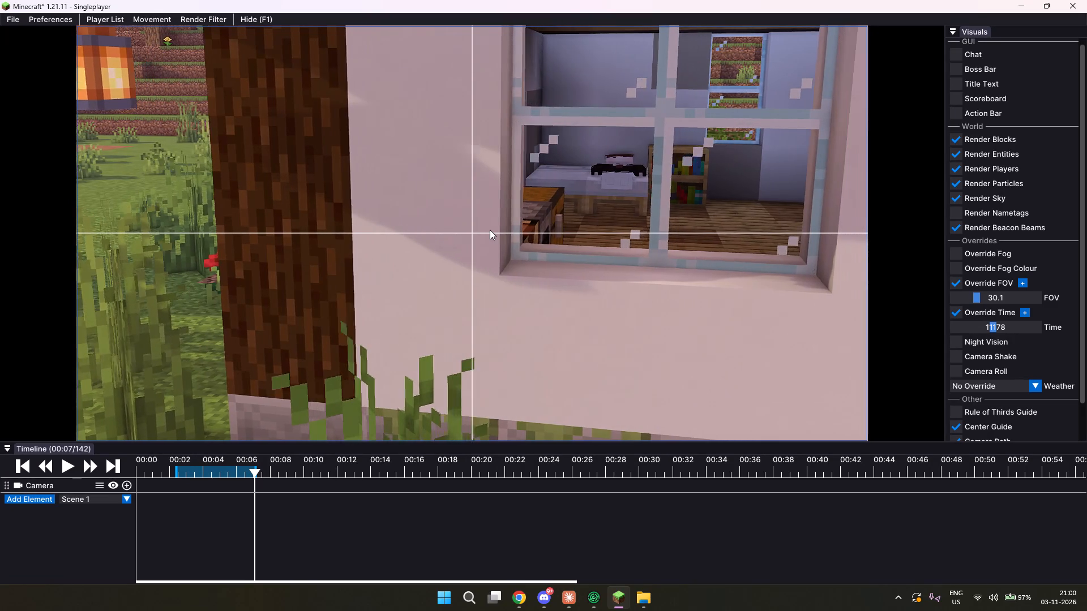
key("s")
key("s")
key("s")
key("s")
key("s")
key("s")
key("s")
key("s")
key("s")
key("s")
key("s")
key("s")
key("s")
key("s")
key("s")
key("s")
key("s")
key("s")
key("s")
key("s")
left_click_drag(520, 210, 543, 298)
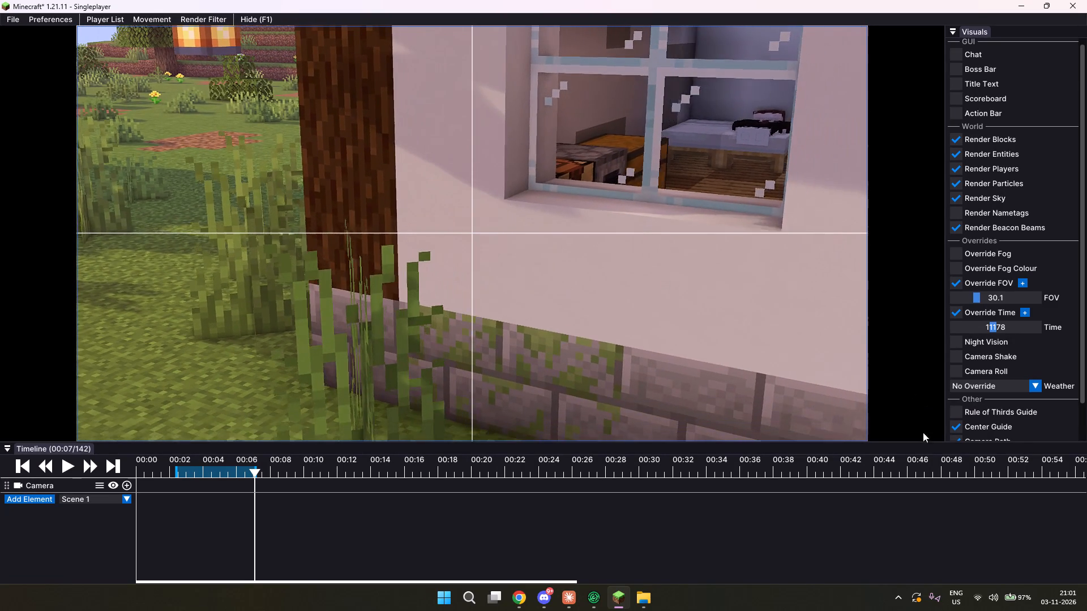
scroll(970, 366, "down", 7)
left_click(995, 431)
Turn off Hide During Export for the hidden character standing on the stone path by the front door steps.
key("s")
key("s")
key("s")
key("s")
key("s")
key("s")
key("s")
key("s")
key("s")
key("s")
key("s")
key("s")
key("s")
key("s")
key("s")
key("s")
key("s")
key("s")
key("s")
key("s")
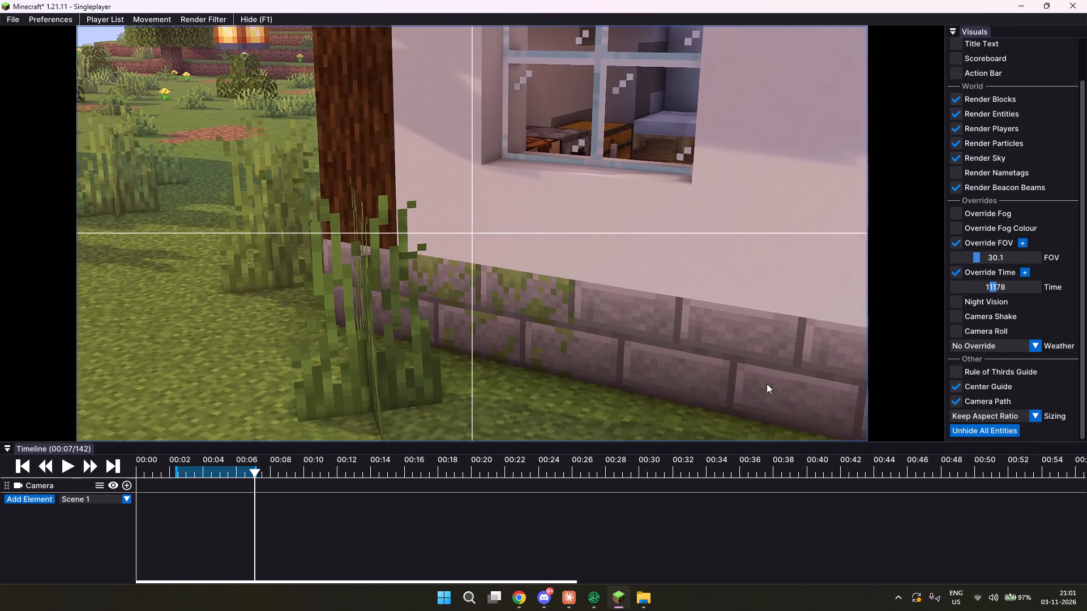
scroll(718, 368, "up", 4)
left_click_drag(683, 341, 540, 298)
key("d")
key("s")
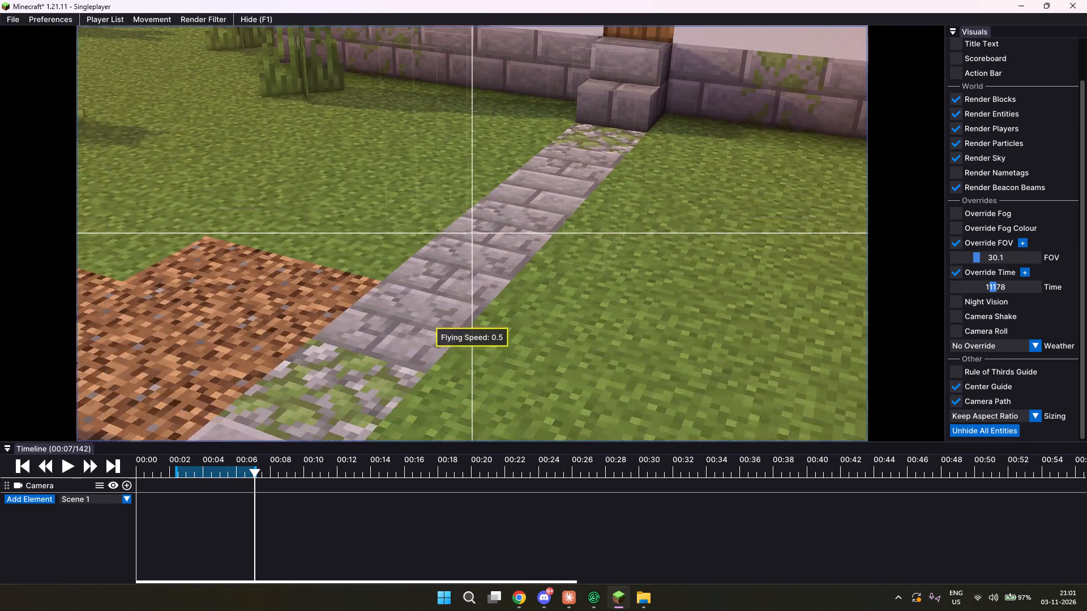
left_click_drag(540, 298, 550, 298)
key("w")
key("w")
key("w")
key("w")
key("w")
key("w")
key("w")
key("w")
key("w")
key("w")
key("w")
key("w")
key("w")
key("w")
key("w")
key("w")
key("w")
key("w")
key("w")
key("w")
left_click_drag(725, 341, 546, 299)
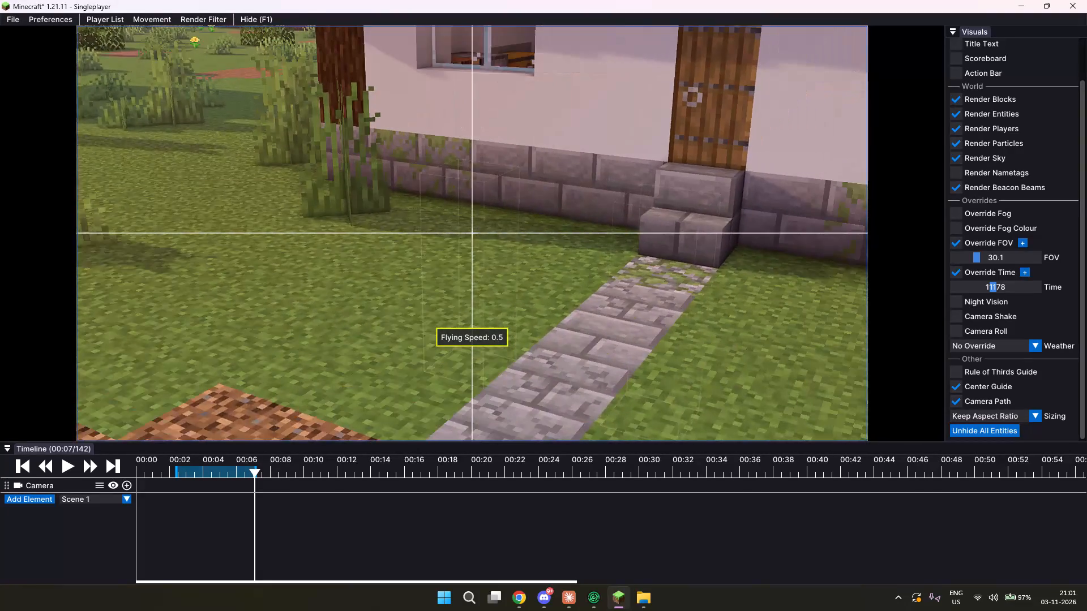
left_click_drag(546, 299, 541, 298)
key("s")
left_click_drag(743, 368, 543, 298)
right_click(763, 367)
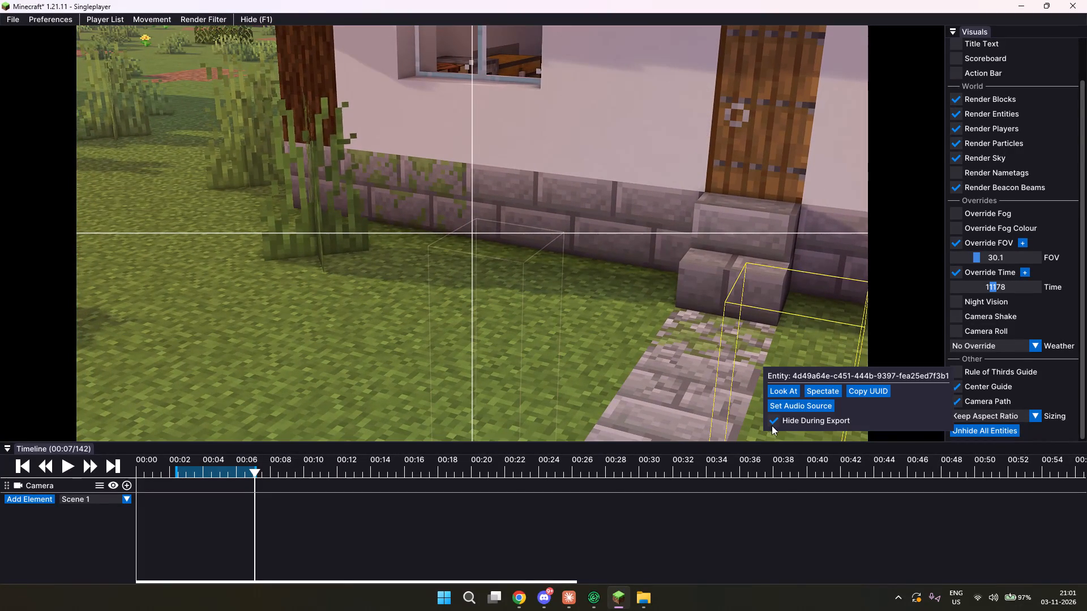
left_click(770, 421)
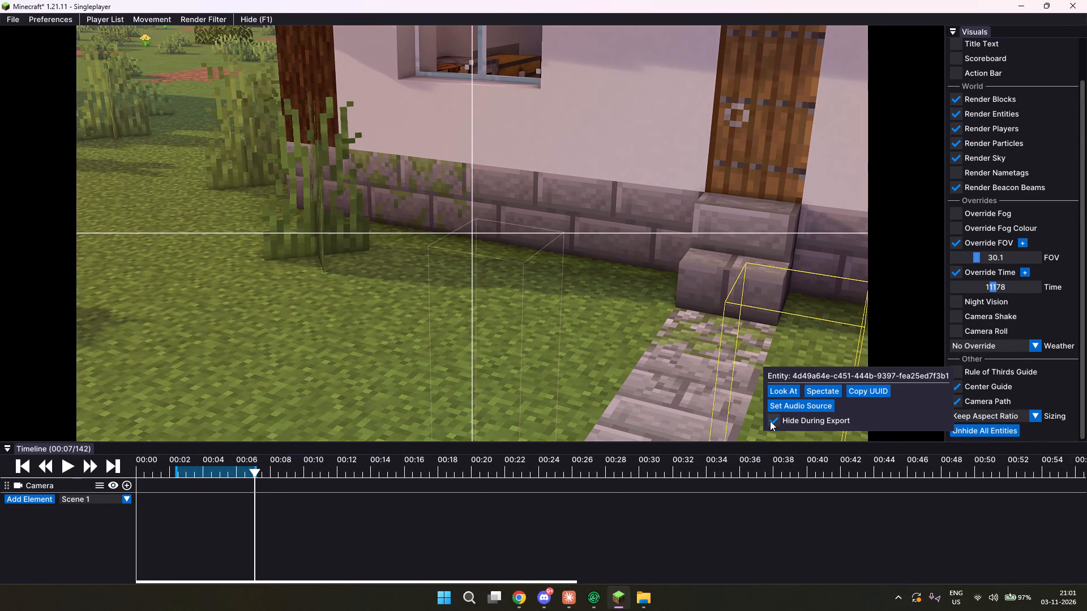
Turn off Hide During Export for the other hidden character, standing on the grass beside the path.
right_click(509, 360)
left_click_drag(508, 338, 543, 298)
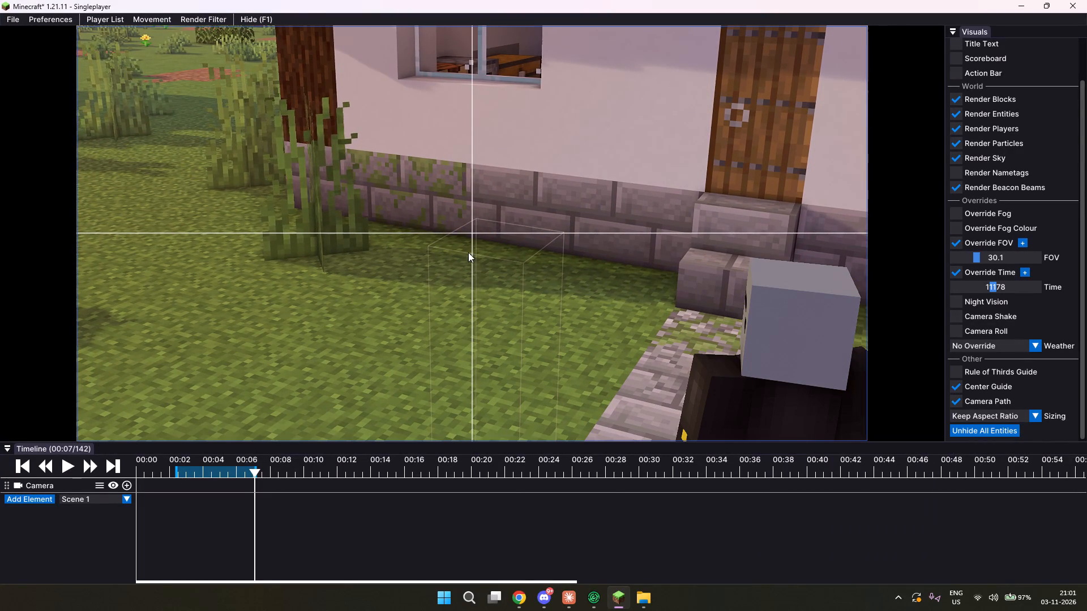
right_click(468, 266)
left_click(487, 317)
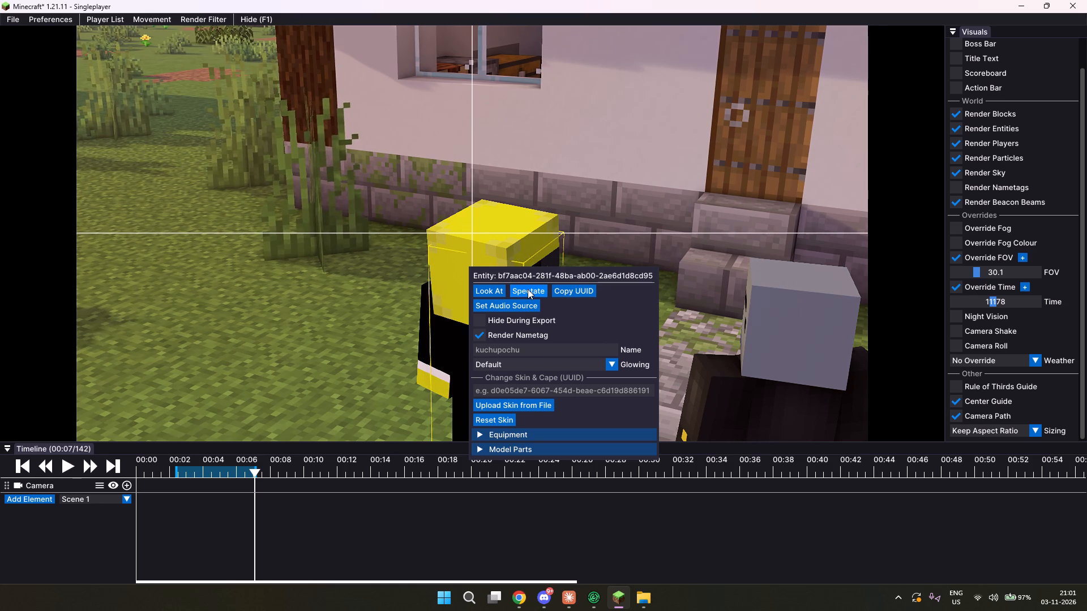
left_click(690, 222)
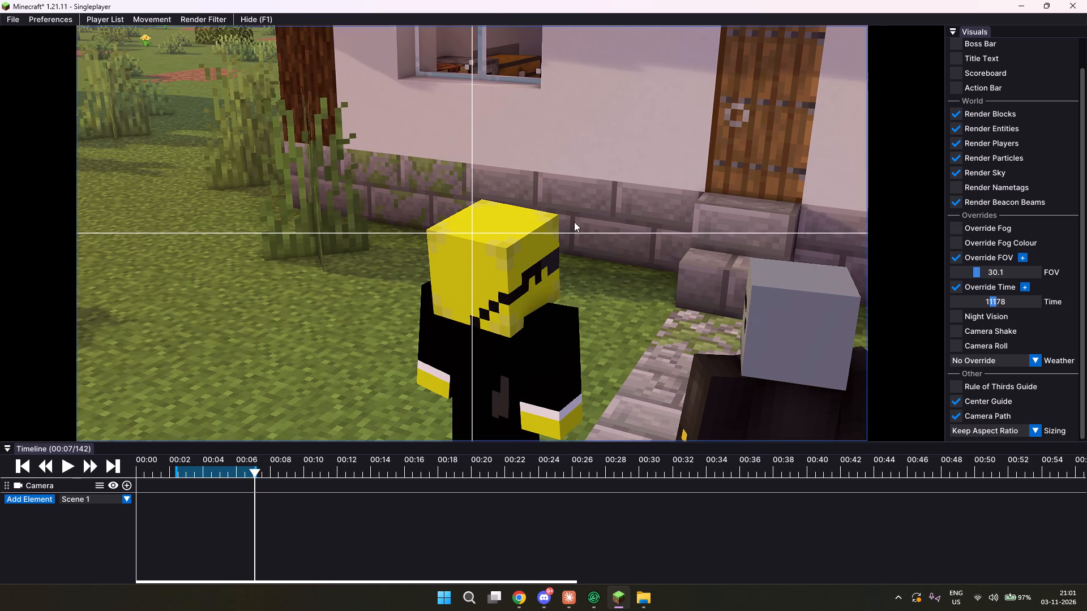
Scrub the timeline to the moment at 00:13 where both characters stand outside, before the grey-headed one reaches the door.
key("s")
left_click_drag(269, 463, 290, 463)
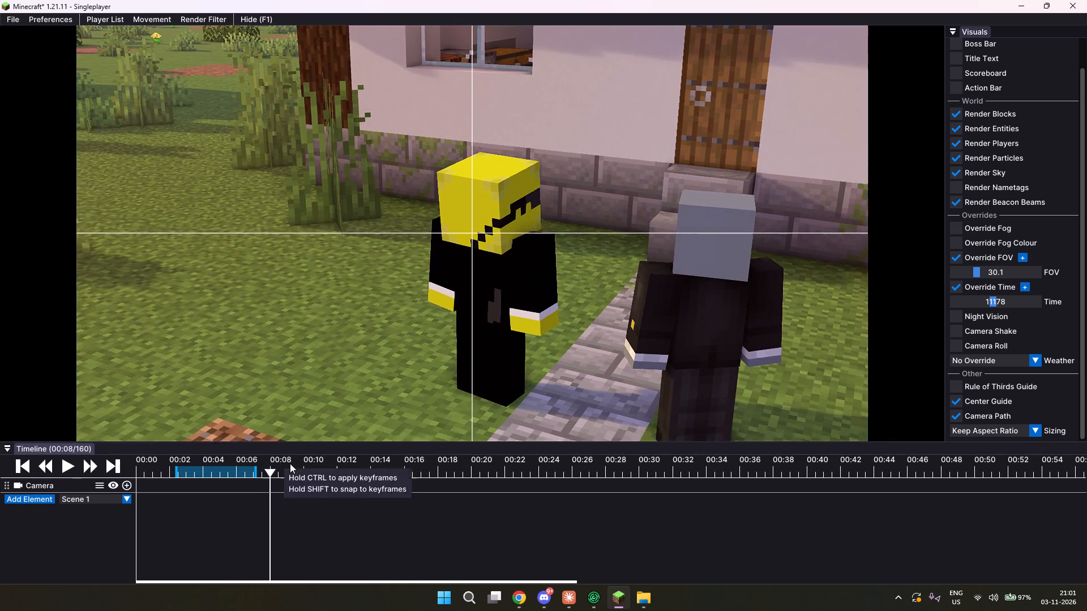
left_click_drag(290, 463, 396, 463)
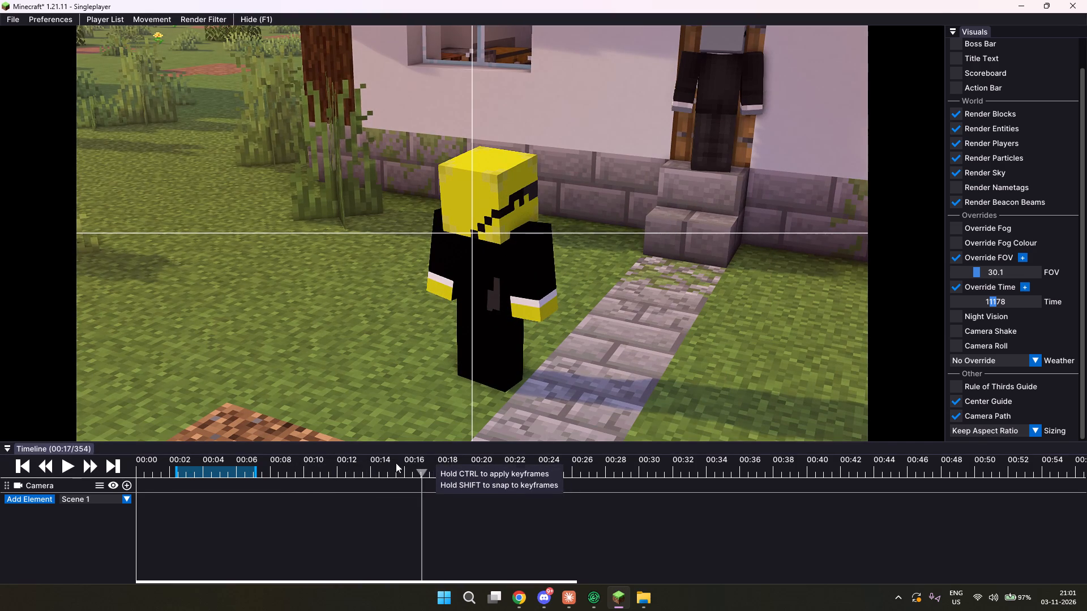
left_click_drag(396, 463, 323, 476)
left_click(330, 461)
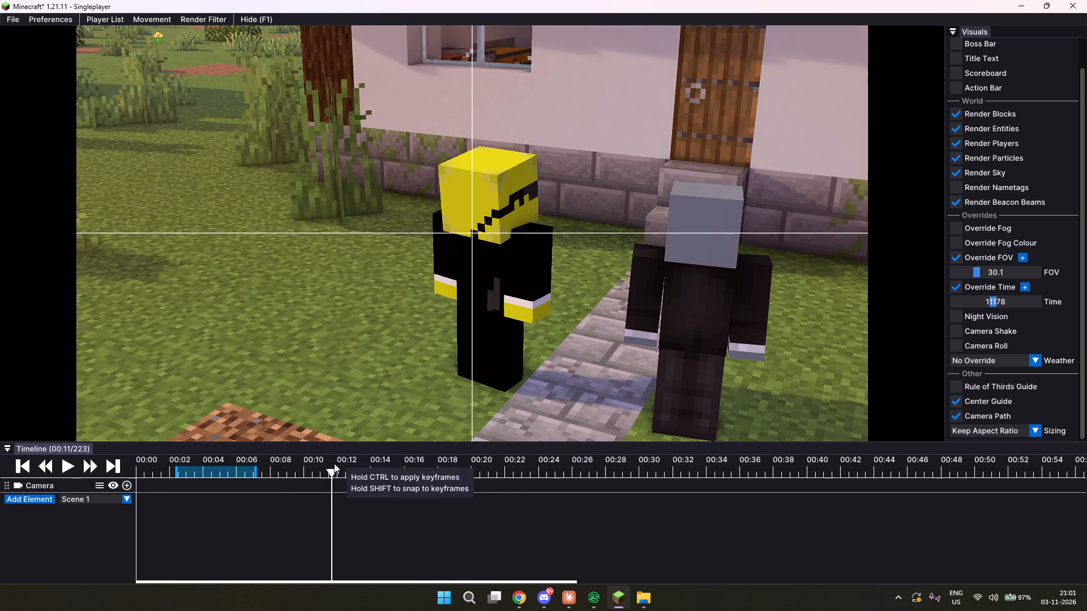
left_click(343, 465)
left_click(348, 464)
left_click(337, 466)
left_click(333, 466)
left_click_drag(339, 463, 344, 462)
left_click(344, 462)
left_click_drag(342, 463, 360, 463)
left_click_drag(350, 464, 408, 466)
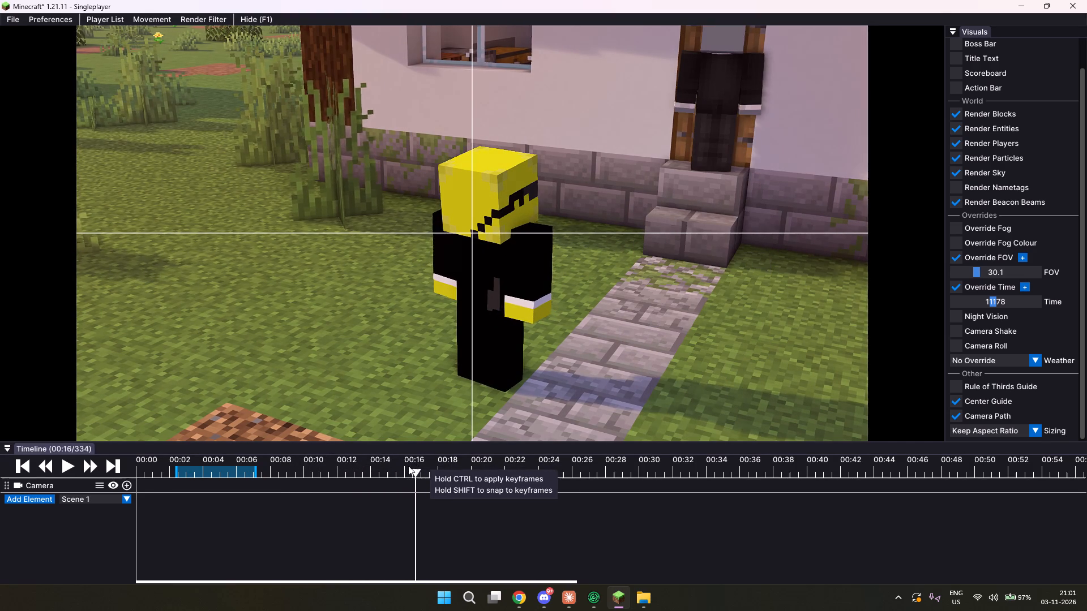
left_click_drag(408, 466, 365, 467)
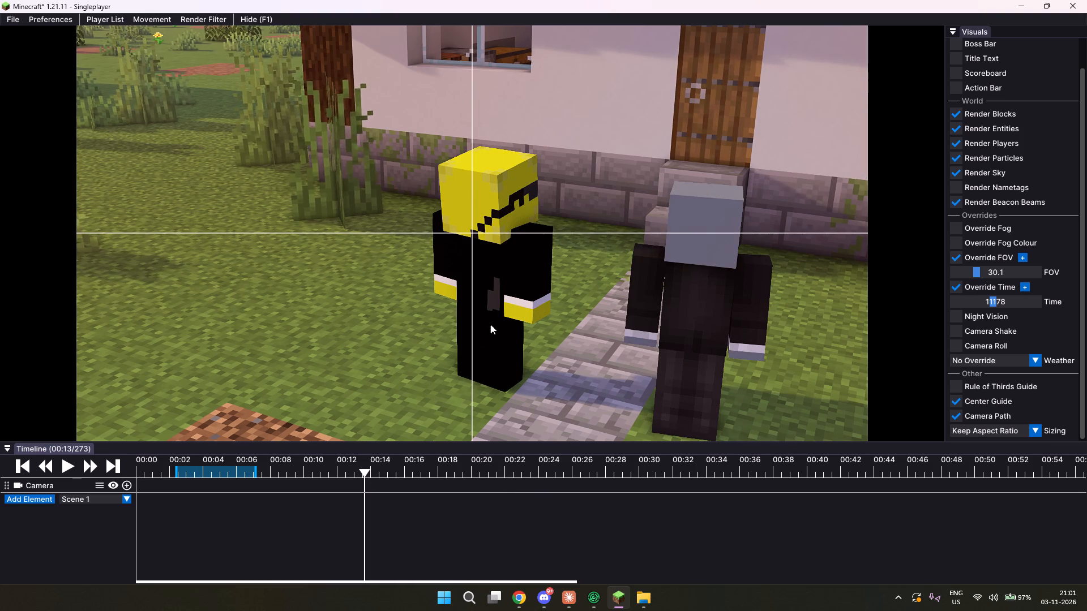
Frame a wide camera view of the whole house front and roof, with both characters standing by the path.
key("d")
left_click_drag(519, 290, 543, 298)
key("s")
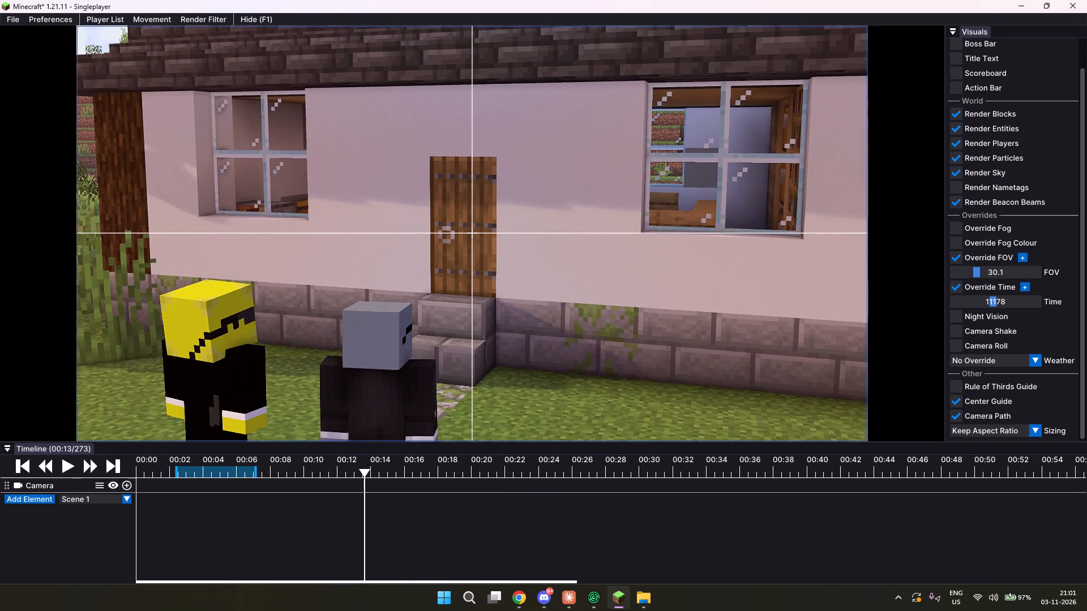
left_click_drag(543, 298, 517, 282)
left_click(936, 530)
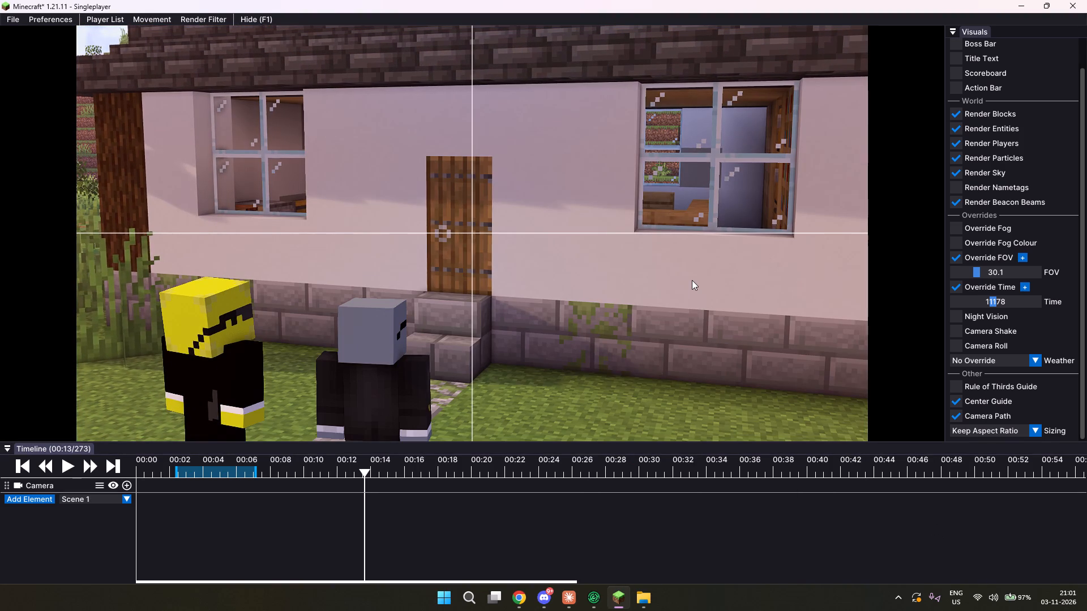
left_click_drag(563, 314, 543, 298)
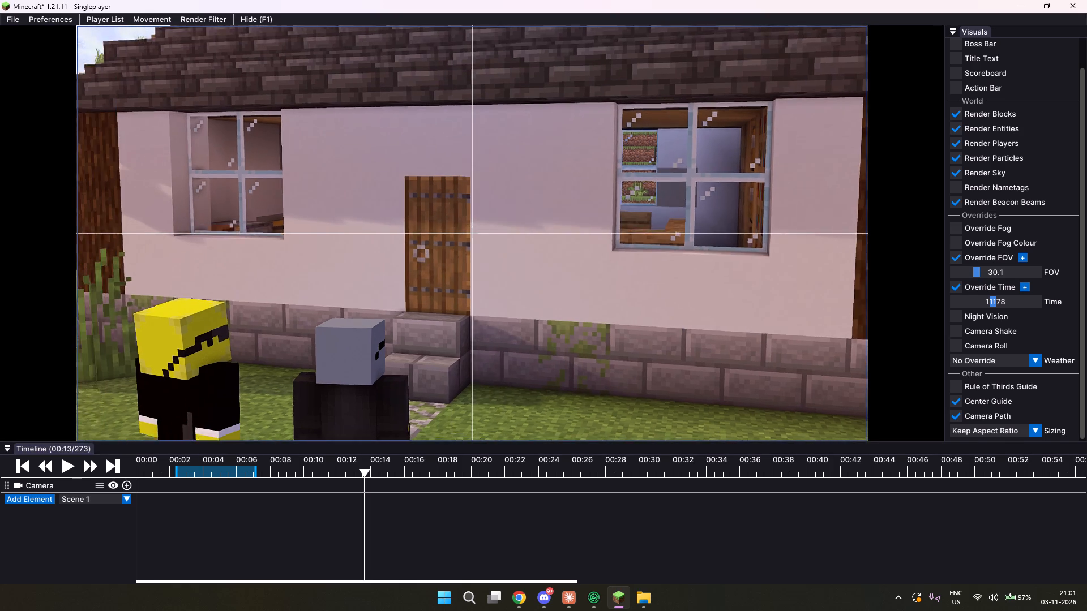
left_click_drag(543, 298, 542, 299)
key("d")
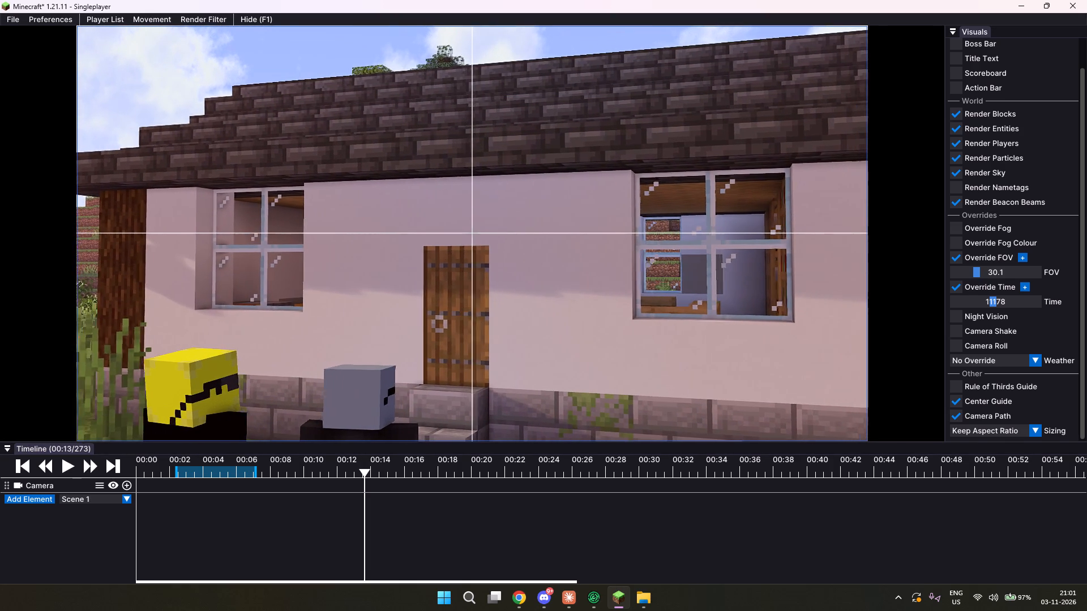
left_click_drag(542, 299, 543, 298)
key("s")
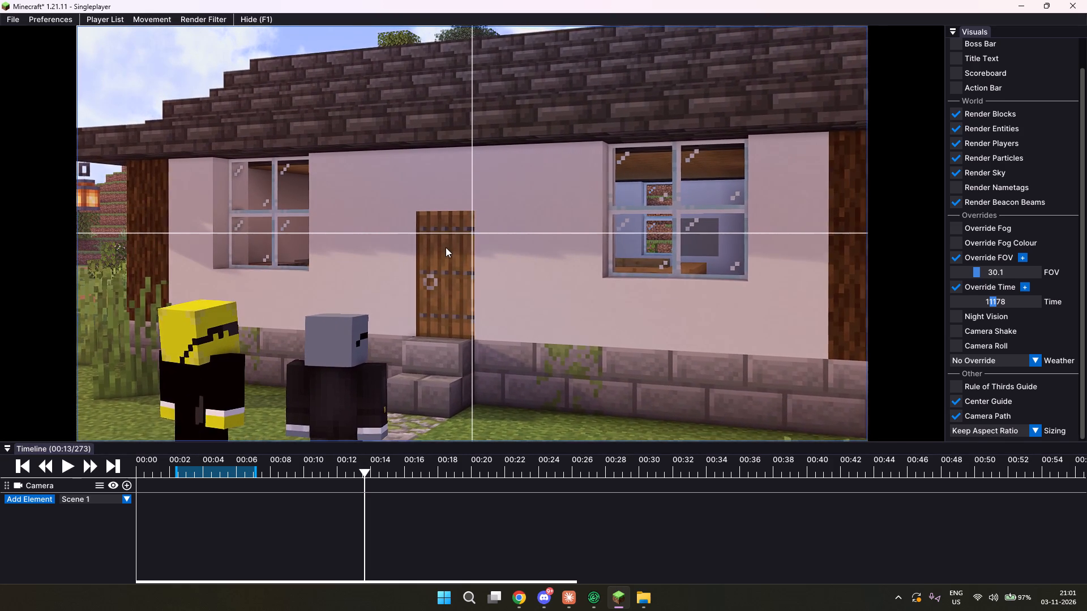
left_click_drag(463, 243, 543, 298)
key("s")
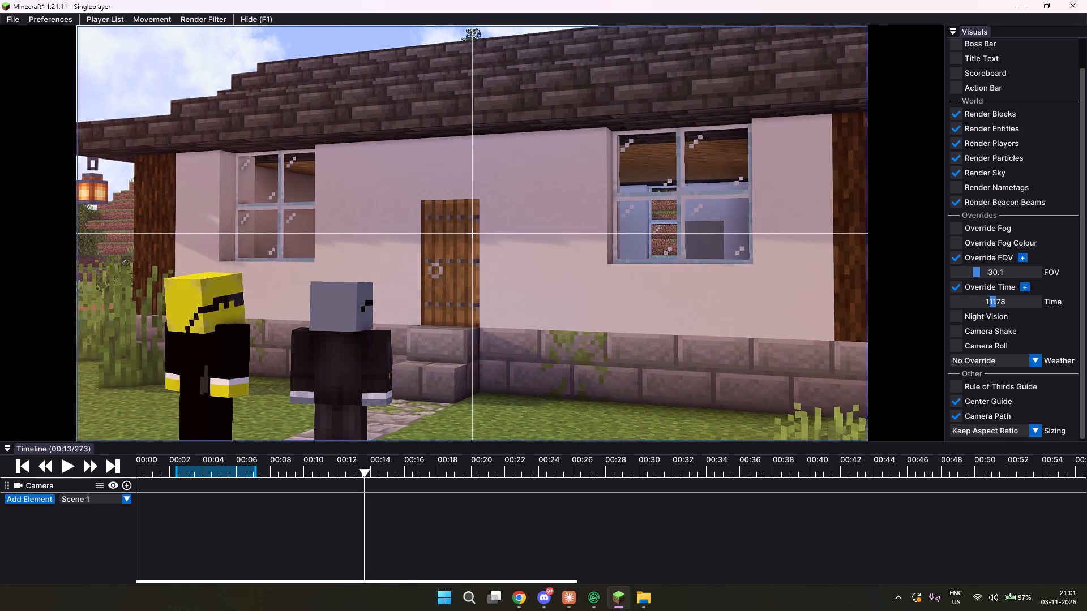
left_click_drag(543, 298, 544, 298)
key("s")
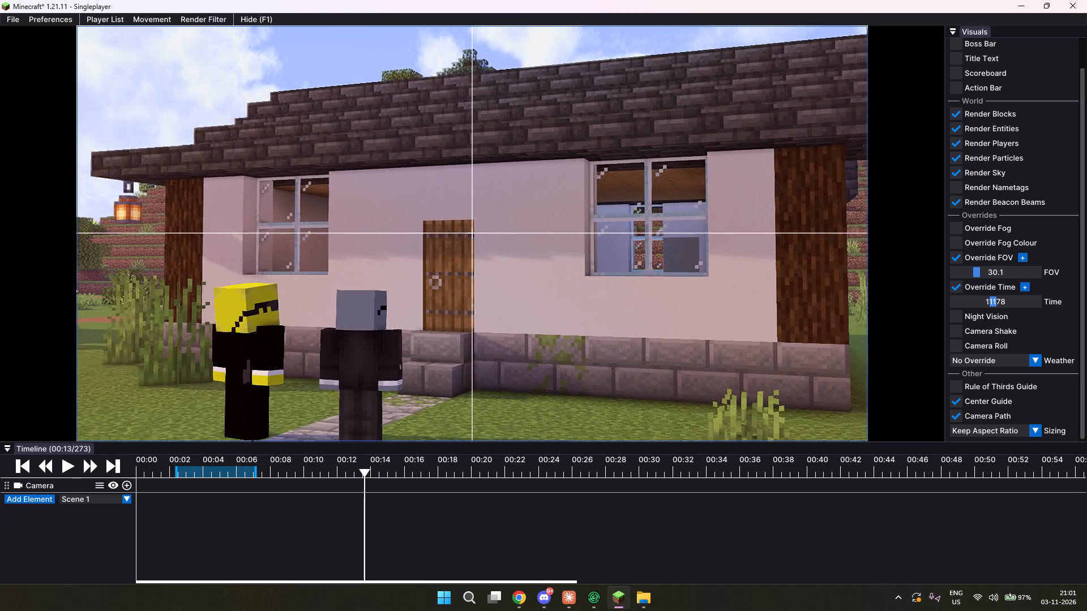
left_click_drag(544, 298, 543, 298)
key("d")
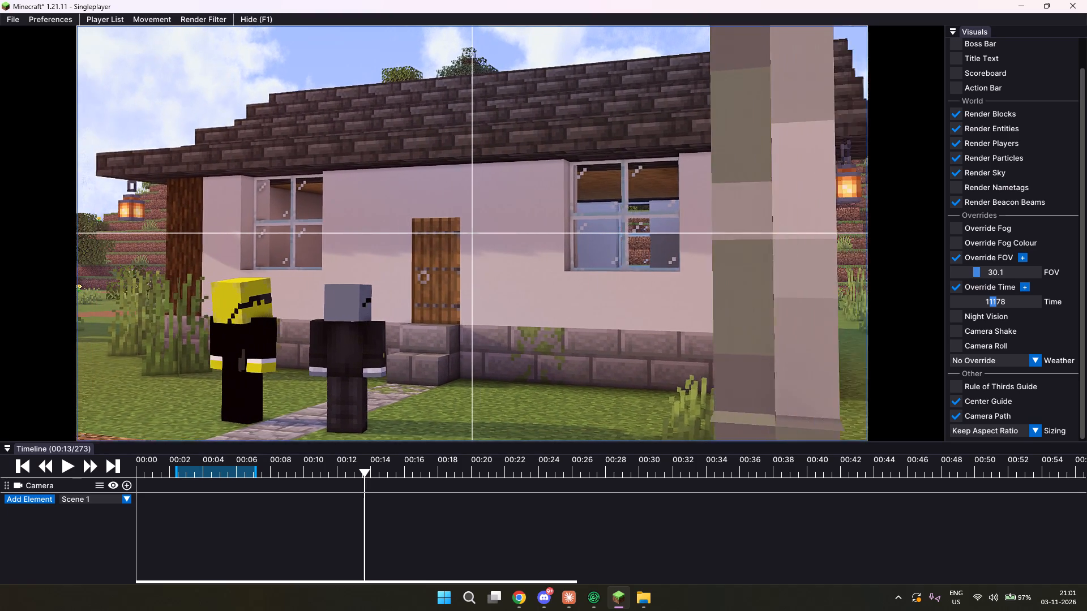
left_click_drag(543, 298, 543, 298)
key("w")
left_click_drag(472, 233, 544, 300)
key("s")
key("s")
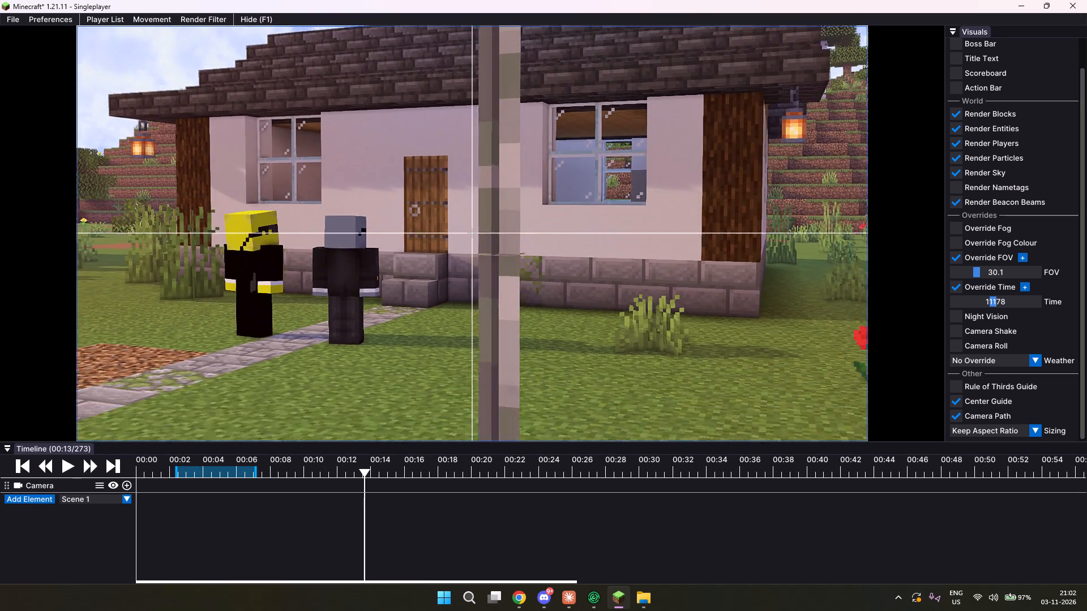
left_click_drag(544, 300, 543, 298)
key("a")
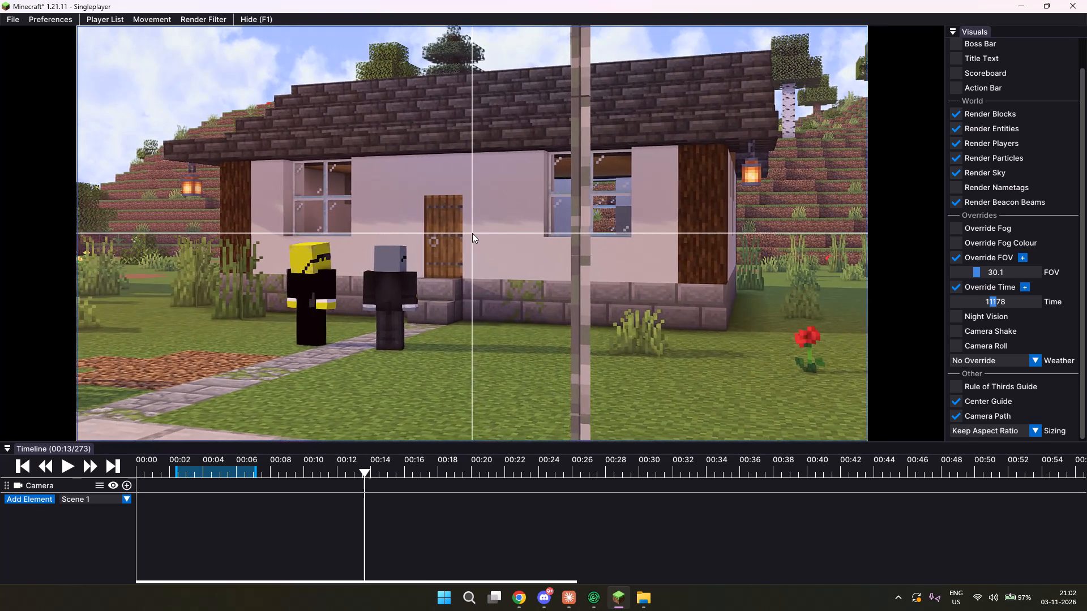
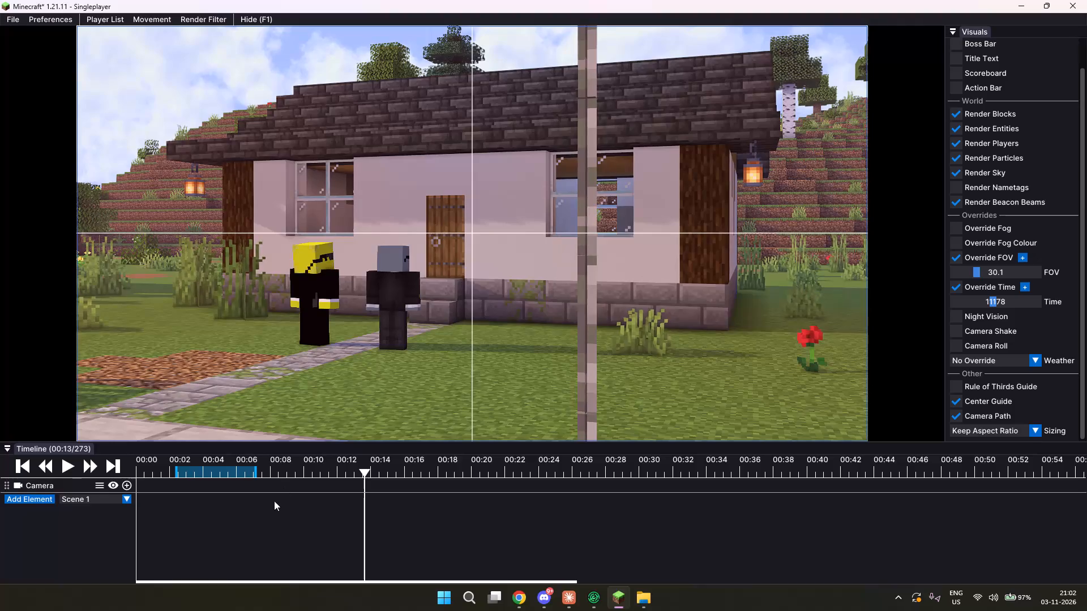
Reframe the wide camera view so the house's side wall beyond the large window shows, keeping both characters beside the path.
left_click_drag(563, 322, 540, 299)
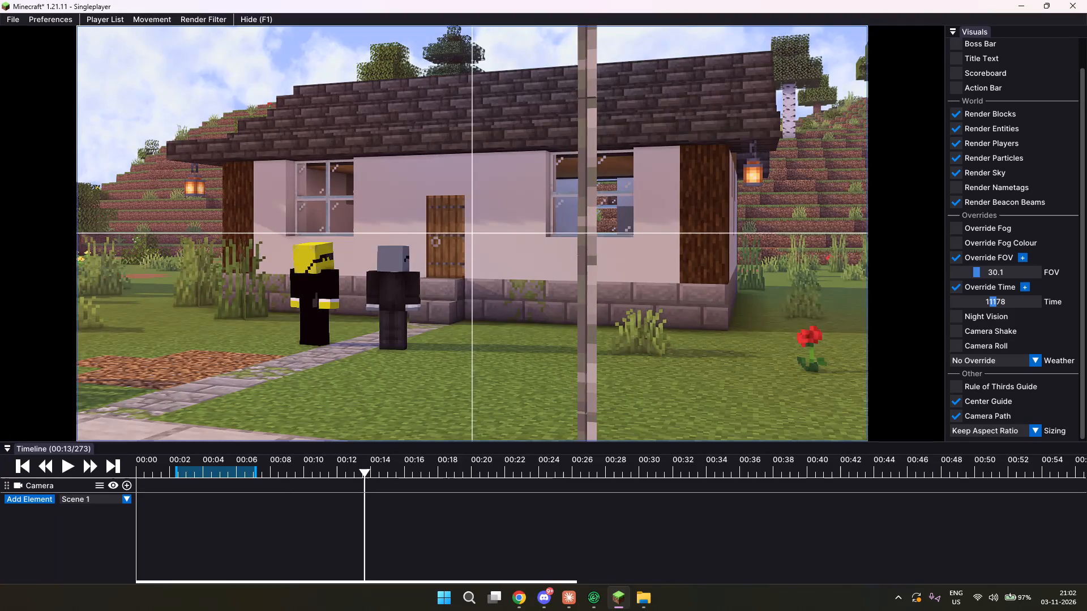
left_click_drag(540, 299, 544, 298)
key("d")
key("a")
key("a")
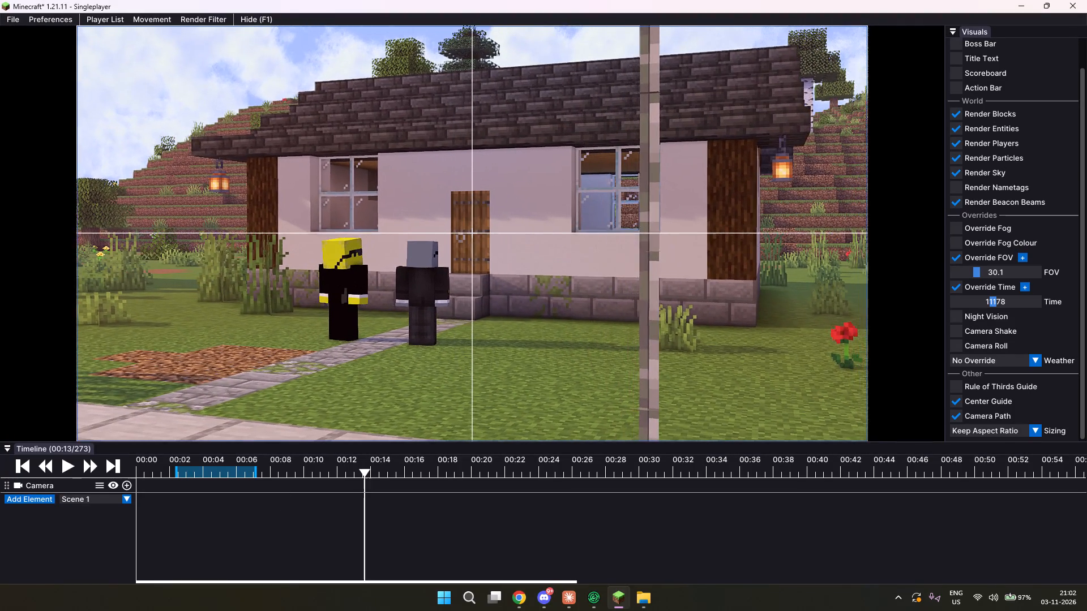
left_click_drag(544, 298, 545, 298)
key("a")
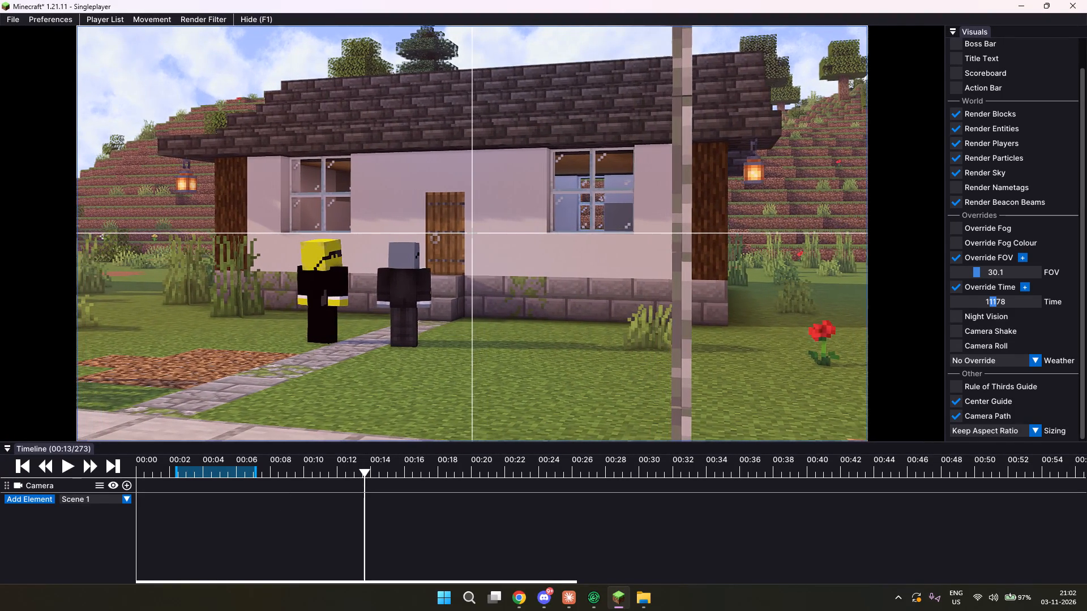
left_click_drag(545, 298, 544, 298)
key("d")
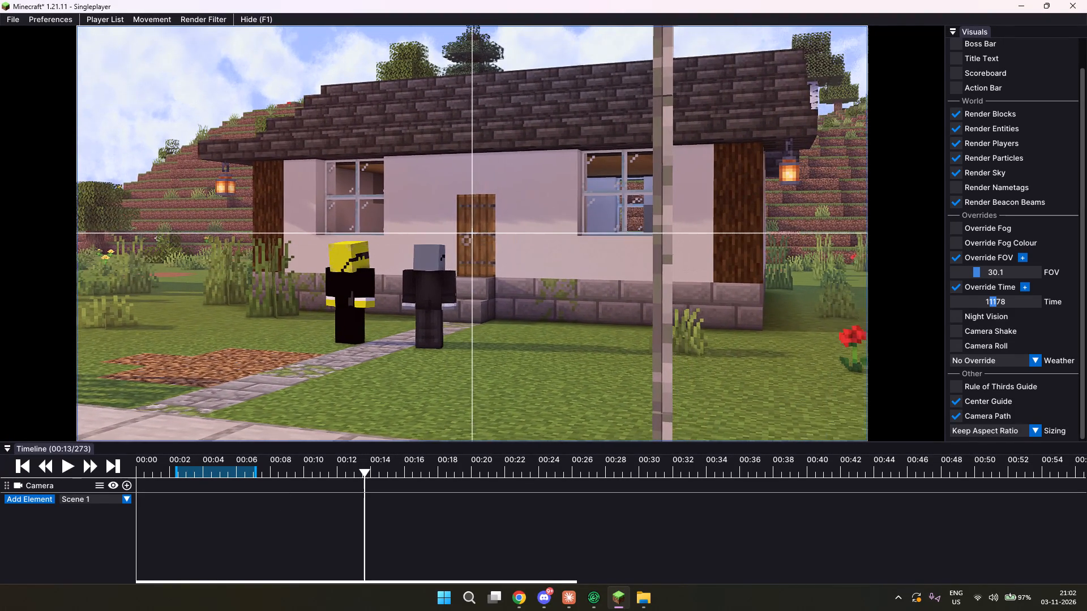
left_click_drag(544, 298, 545, 296)
key("d")
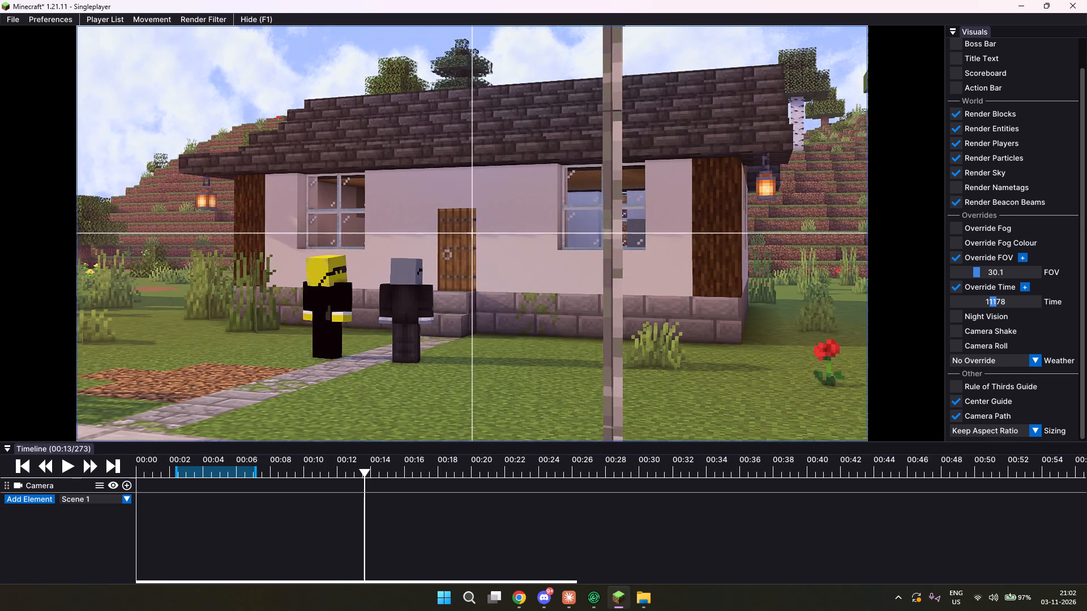
left_click_drag(545, 296, 543, 298)
key("d")
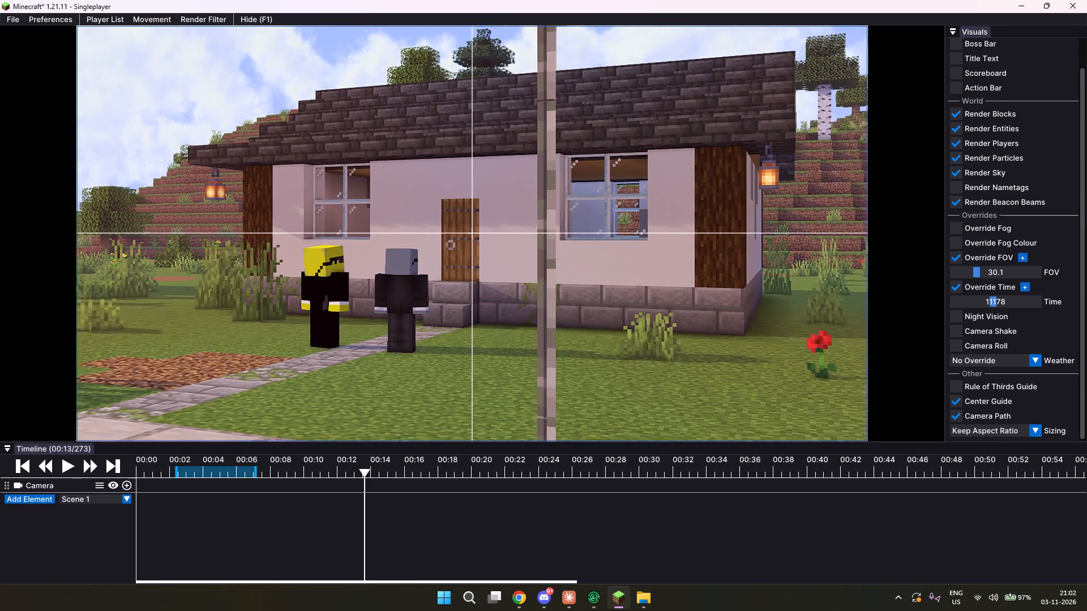
left_click_drag(543, 298, 542, 298)
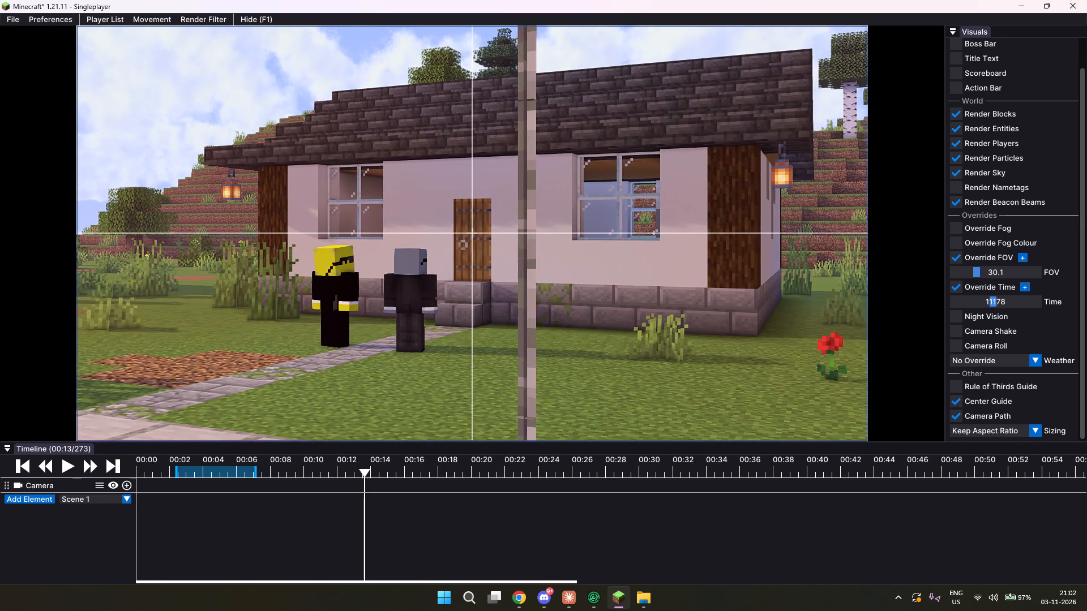
left_click_drag(542, 298, 543, 298)
type("ww")
key("s")
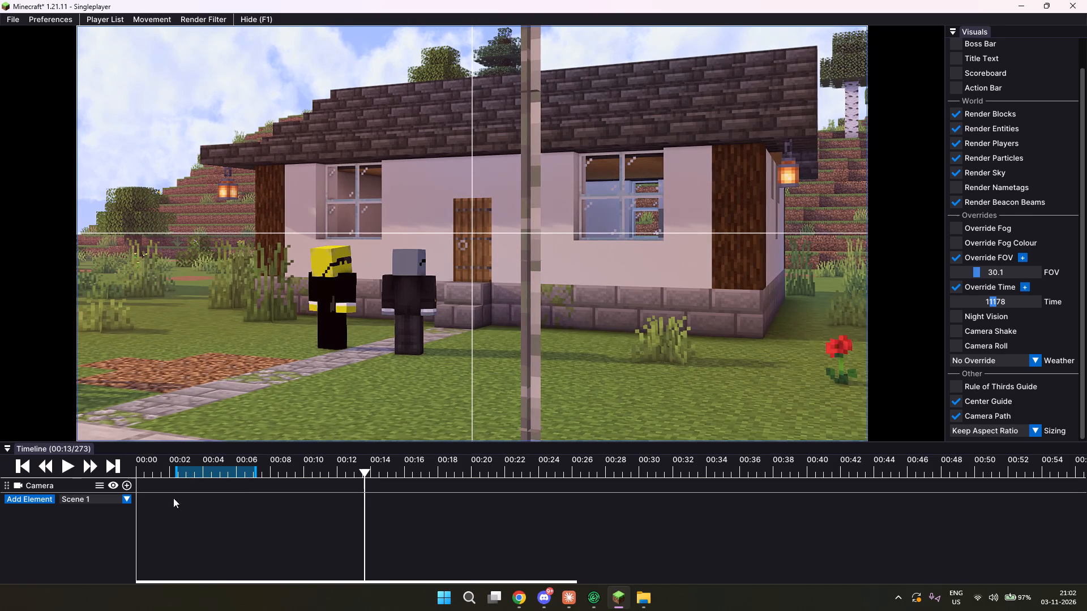
Set the export range's start point at 00:13, while both characters stand by the path.
key("i")
left_click_drag(360, 465, 362, 464)
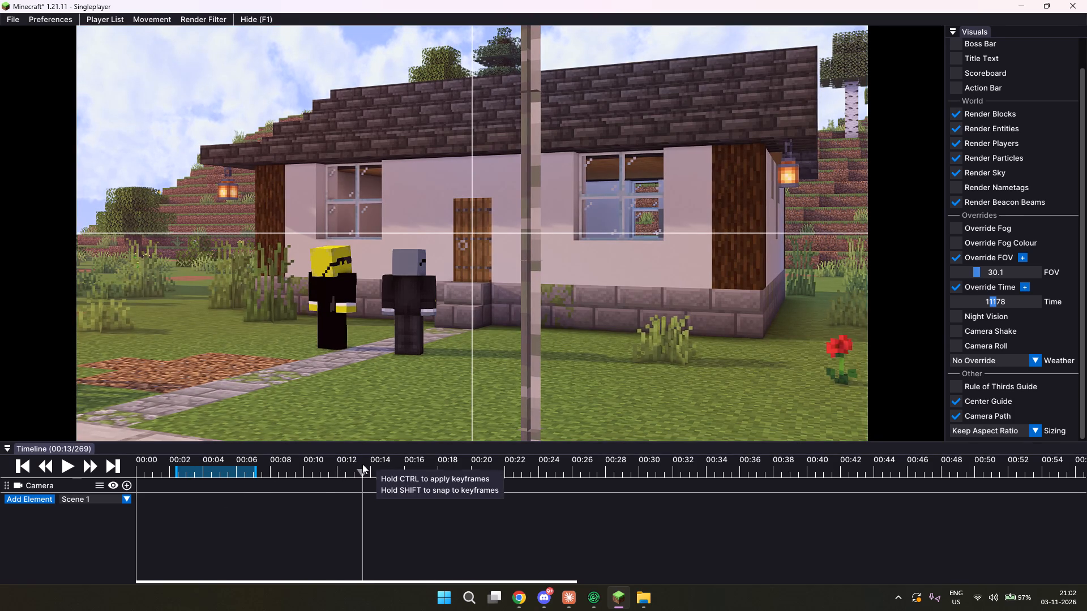
left_click_drag(362, 464, 416, 461)
key("i")
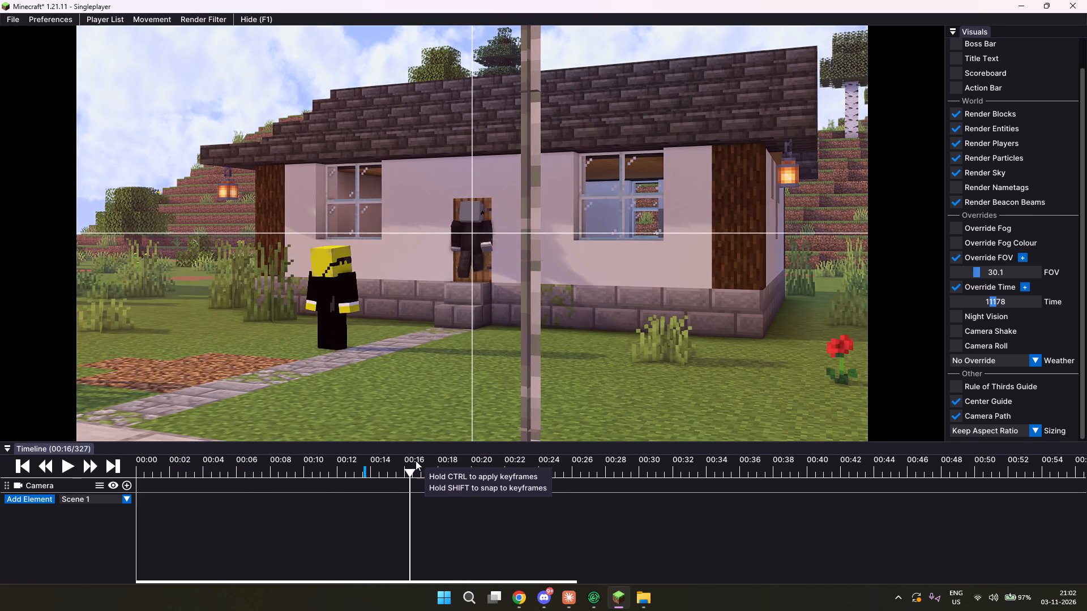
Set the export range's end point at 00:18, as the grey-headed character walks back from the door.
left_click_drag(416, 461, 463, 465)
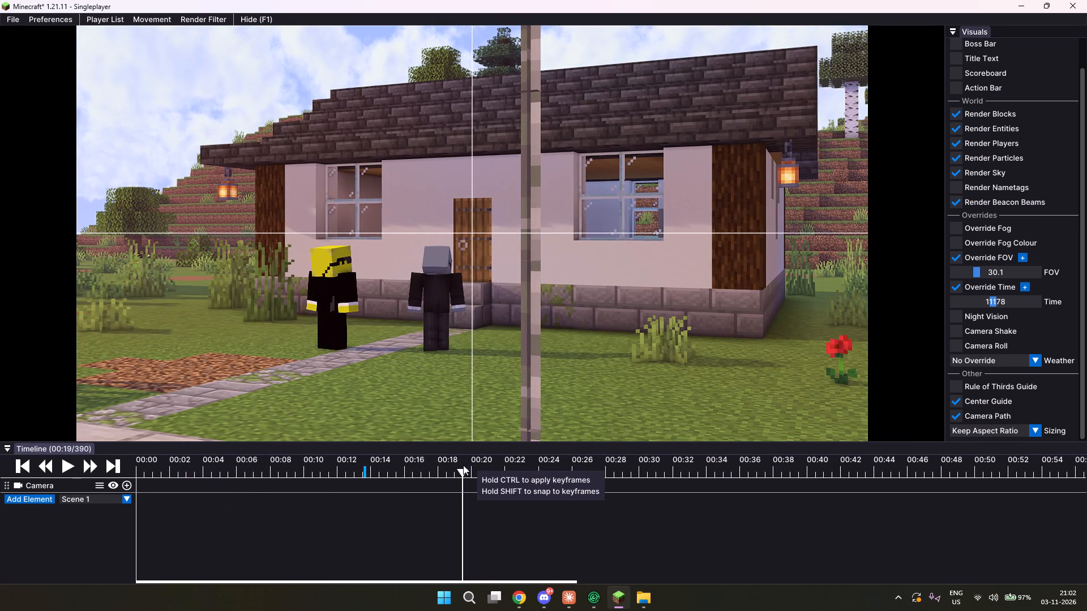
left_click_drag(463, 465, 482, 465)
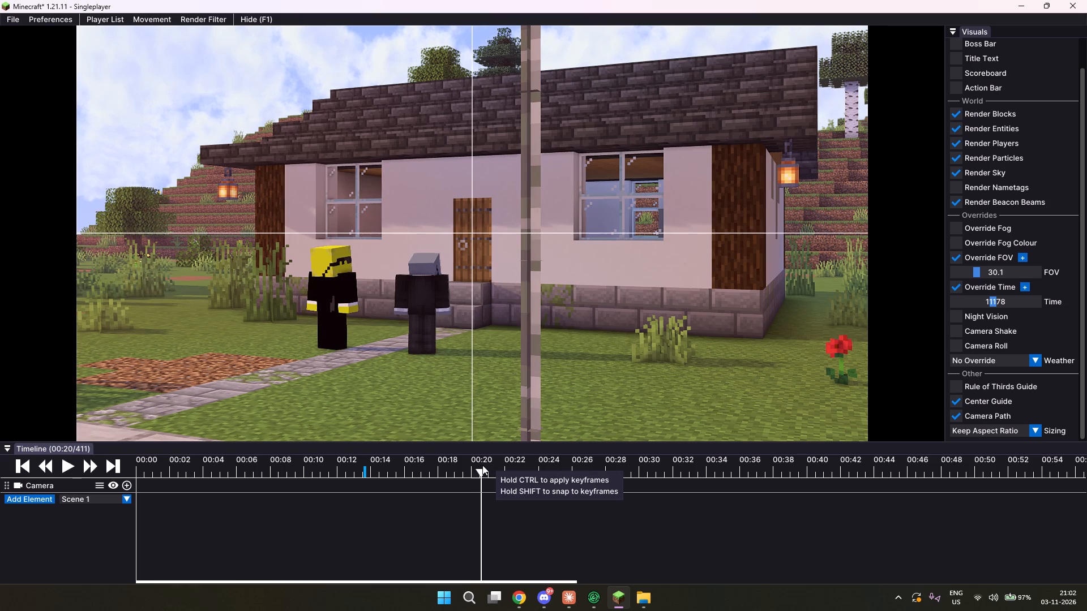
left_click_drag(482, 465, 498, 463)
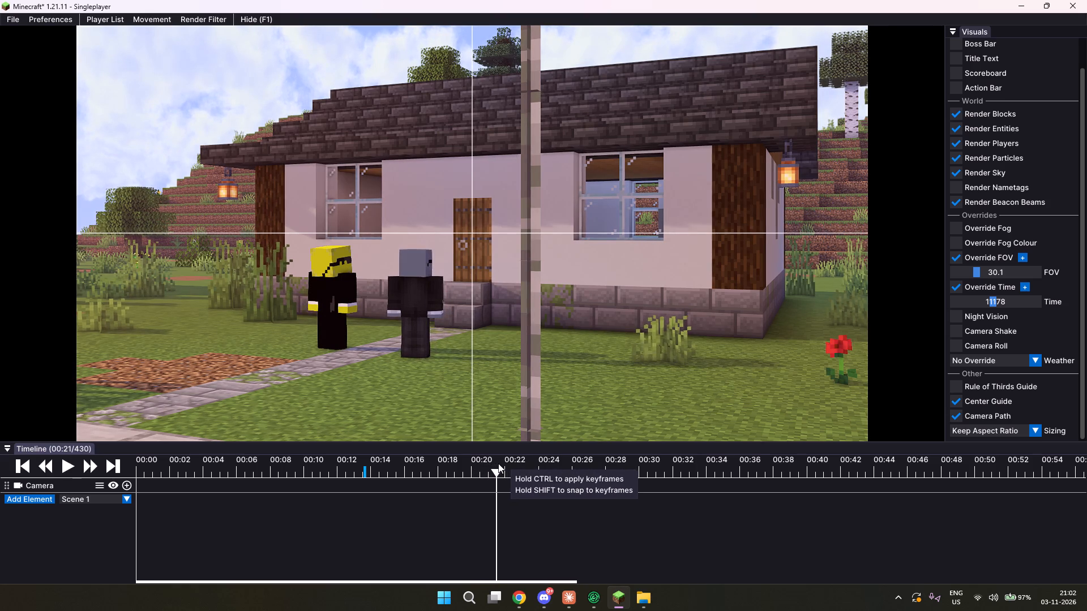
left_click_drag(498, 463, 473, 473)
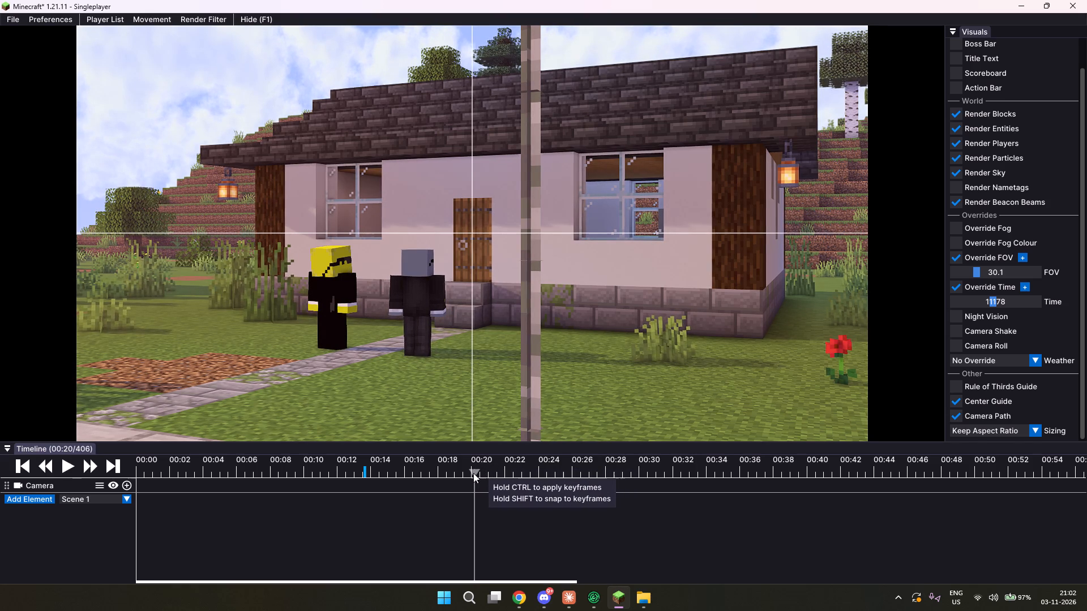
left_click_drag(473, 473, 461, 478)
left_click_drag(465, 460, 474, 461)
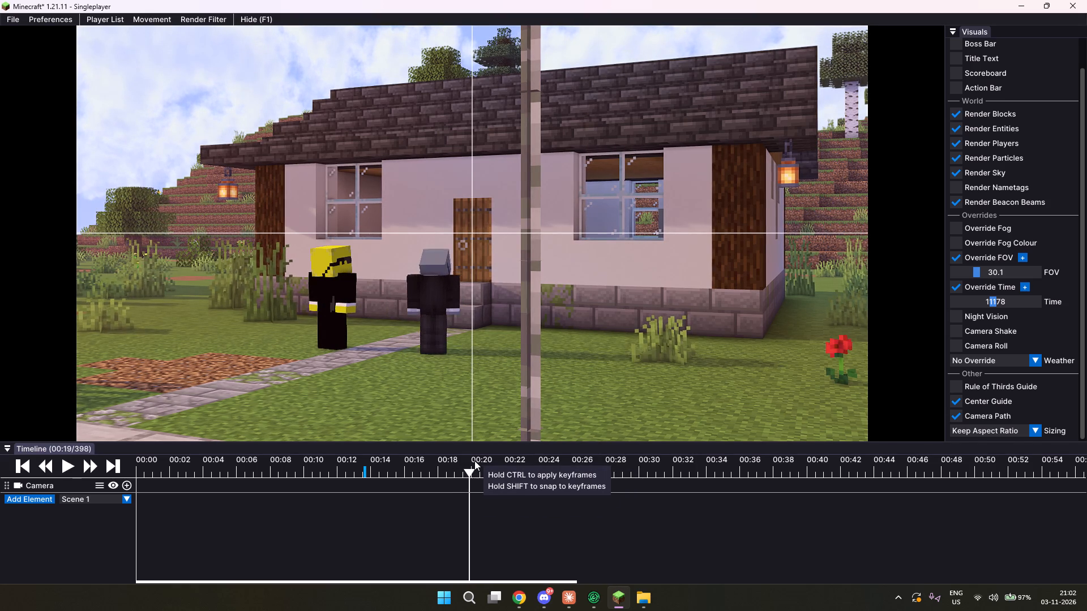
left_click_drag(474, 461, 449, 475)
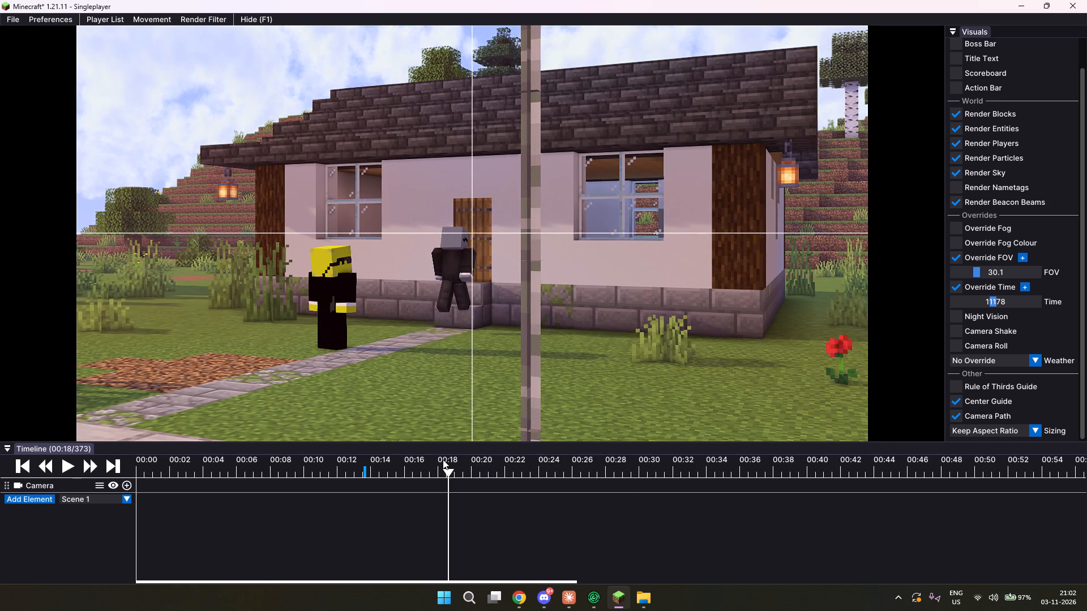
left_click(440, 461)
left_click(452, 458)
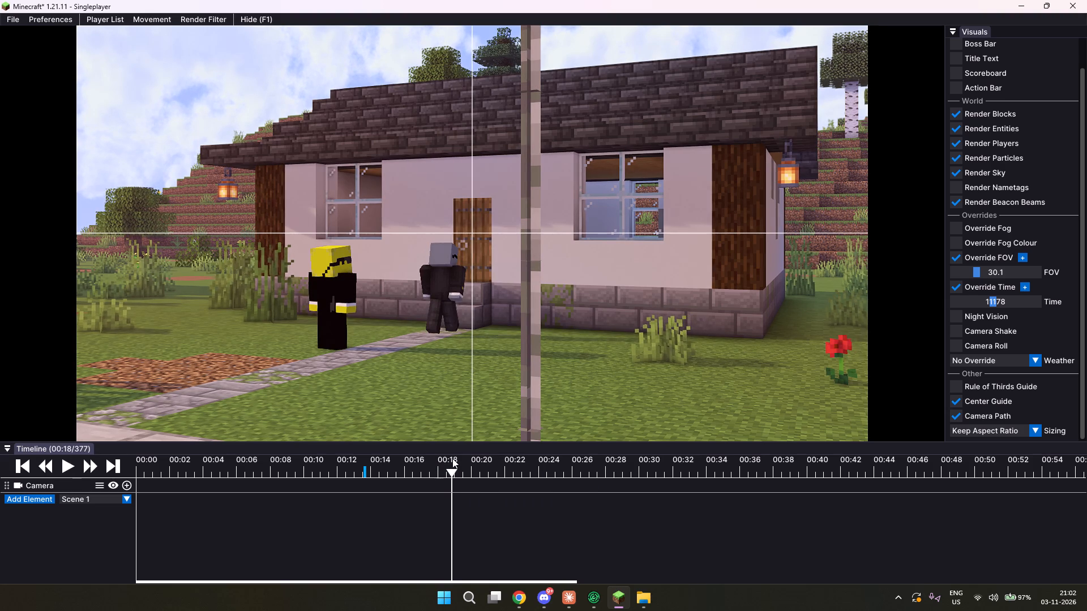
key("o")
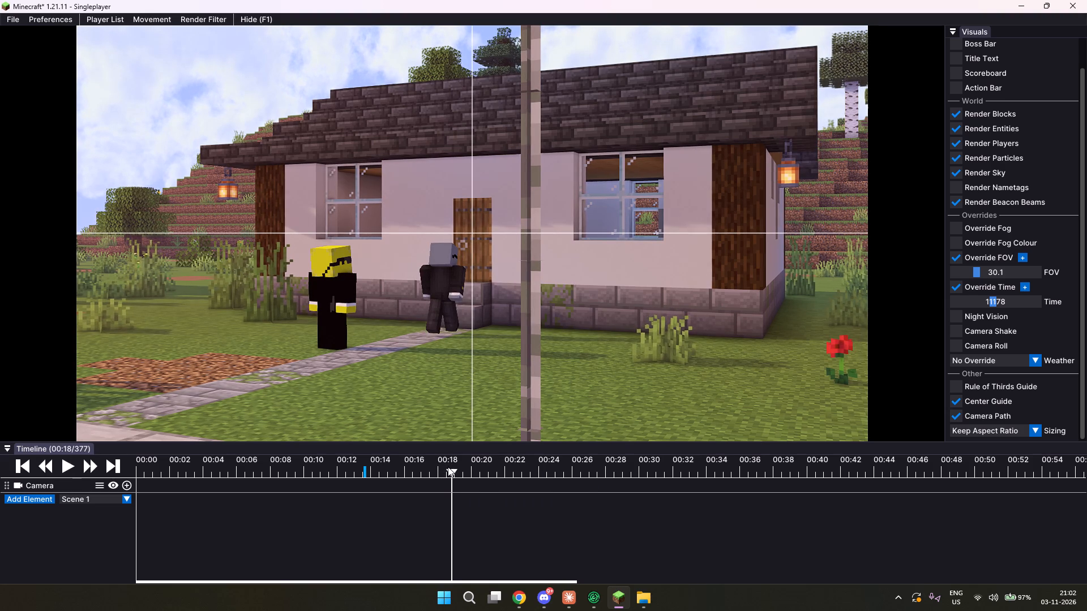
Set the export range's end point to 00:17, while the grey-headed character still stands at the door.
left_click(363, 459)
left_click_drag(363, 459, 353, 463)
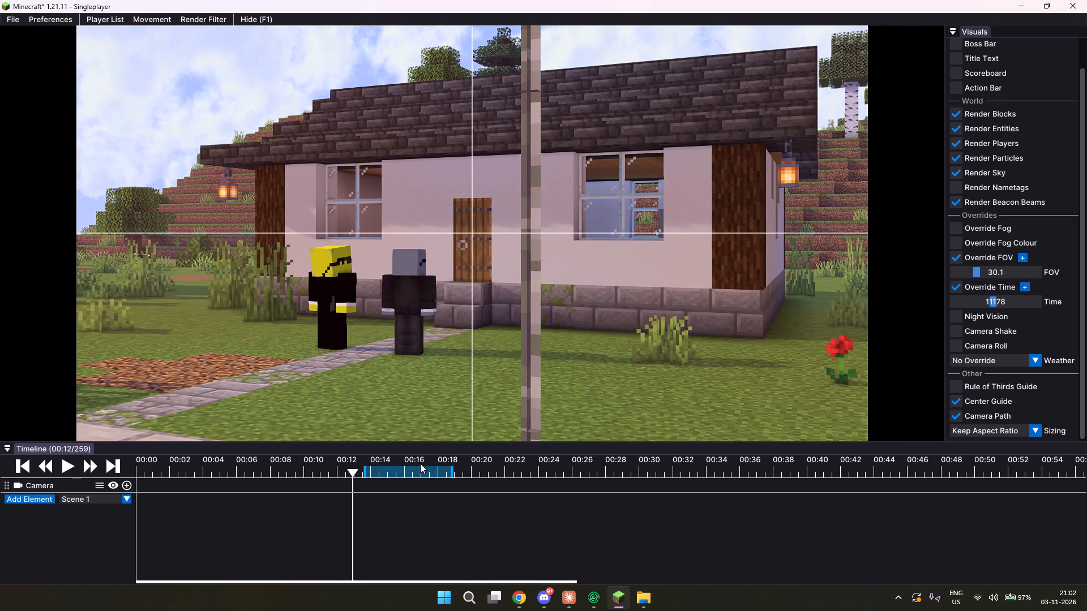
left_click(417, 463)
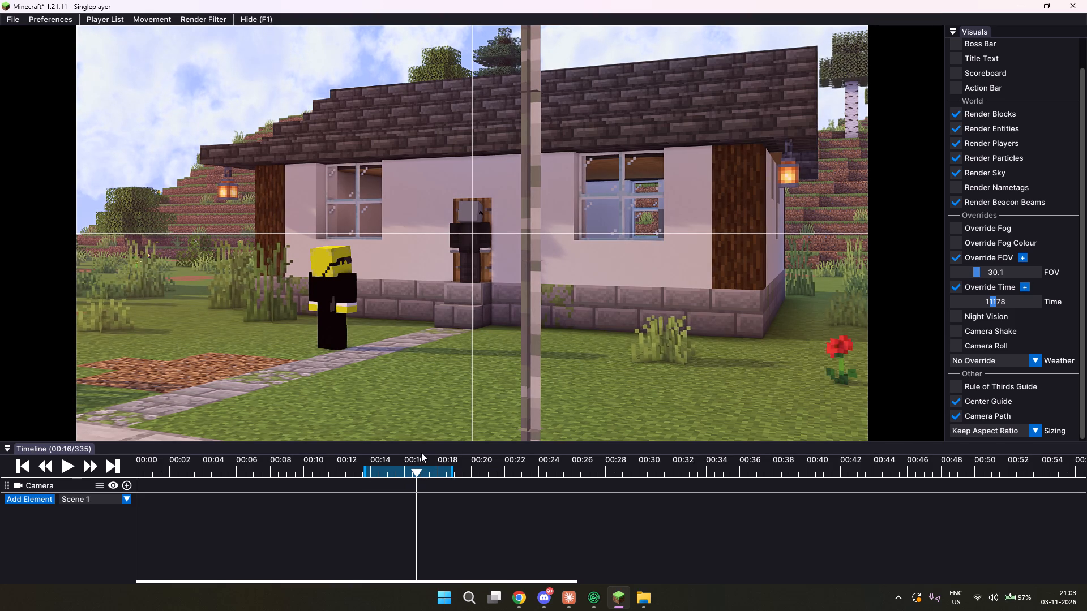
left_click(428, 461)
left_click(431, 460)
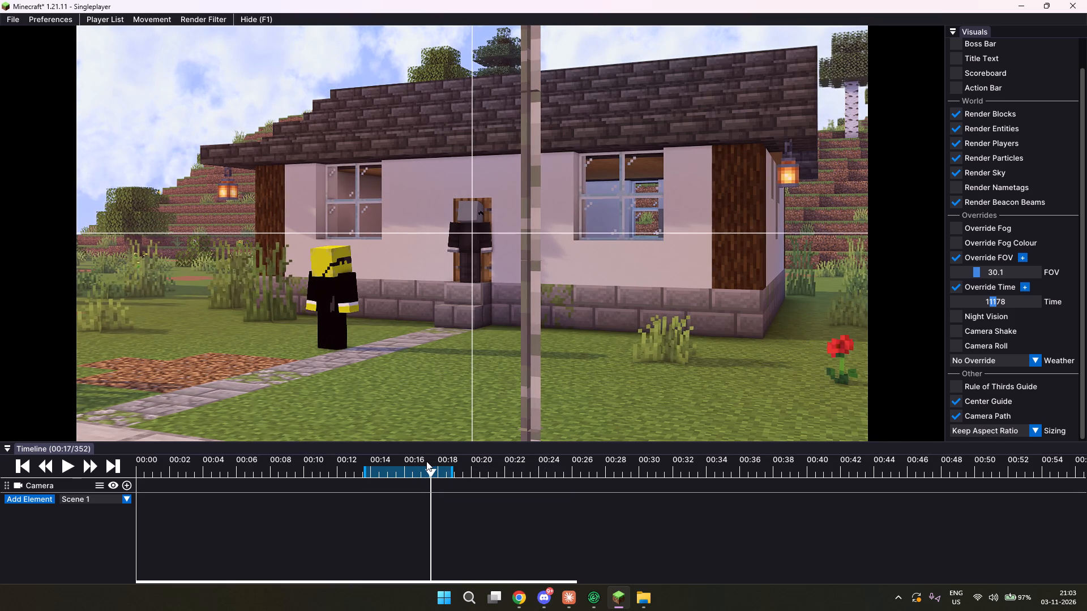
key("o")
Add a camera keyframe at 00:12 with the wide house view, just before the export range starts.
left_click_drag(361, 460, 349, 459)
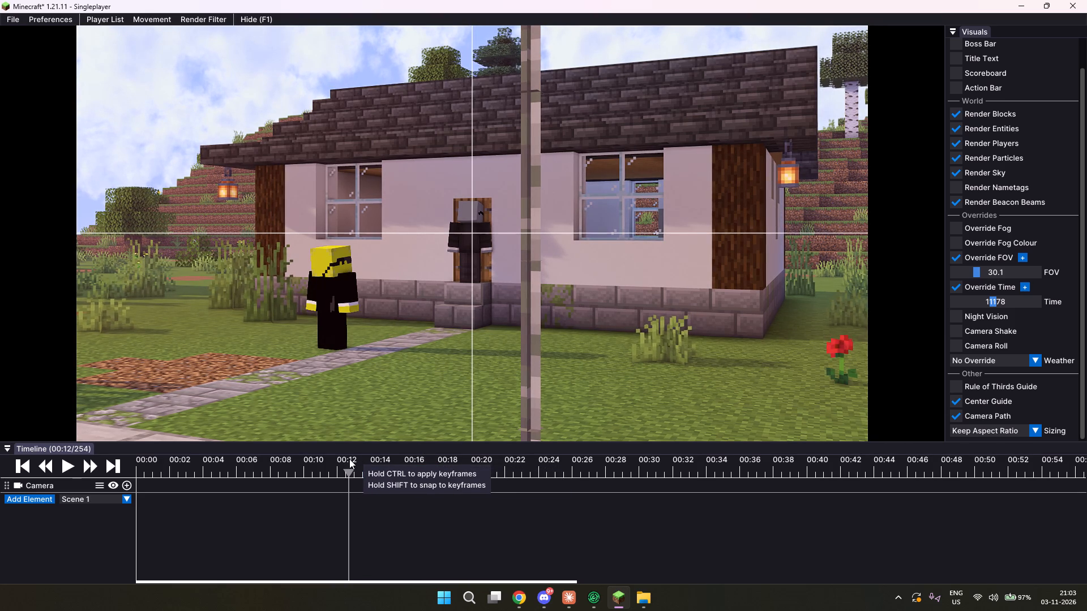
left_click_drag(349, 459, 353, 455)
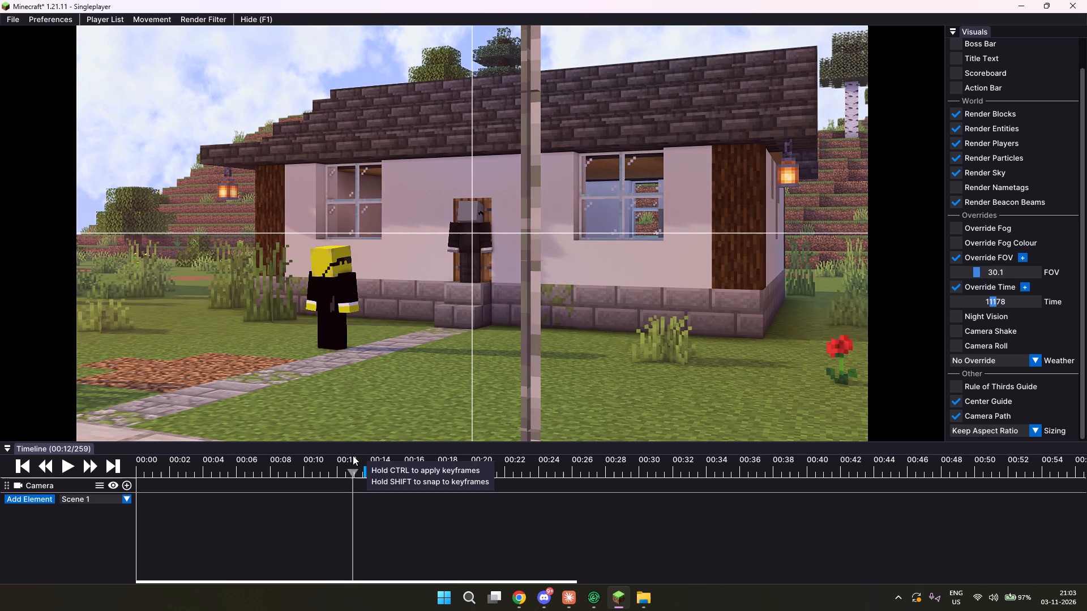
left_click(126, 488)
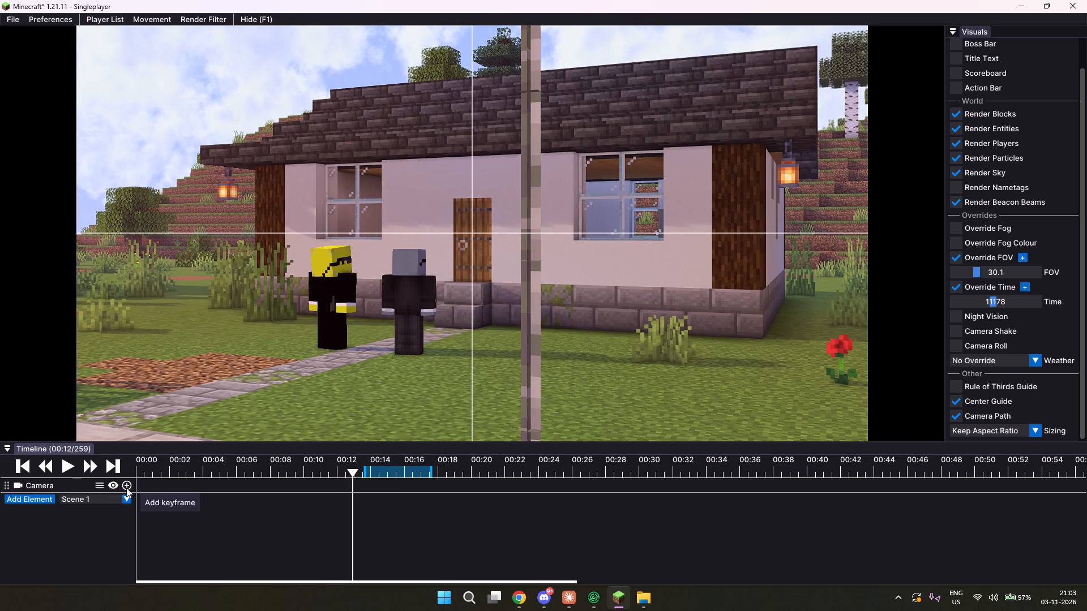
Add a camera keyframe at 00:18, just past the export range's end, with the camera moved straight forward toward the door.
left_click(442, 459)
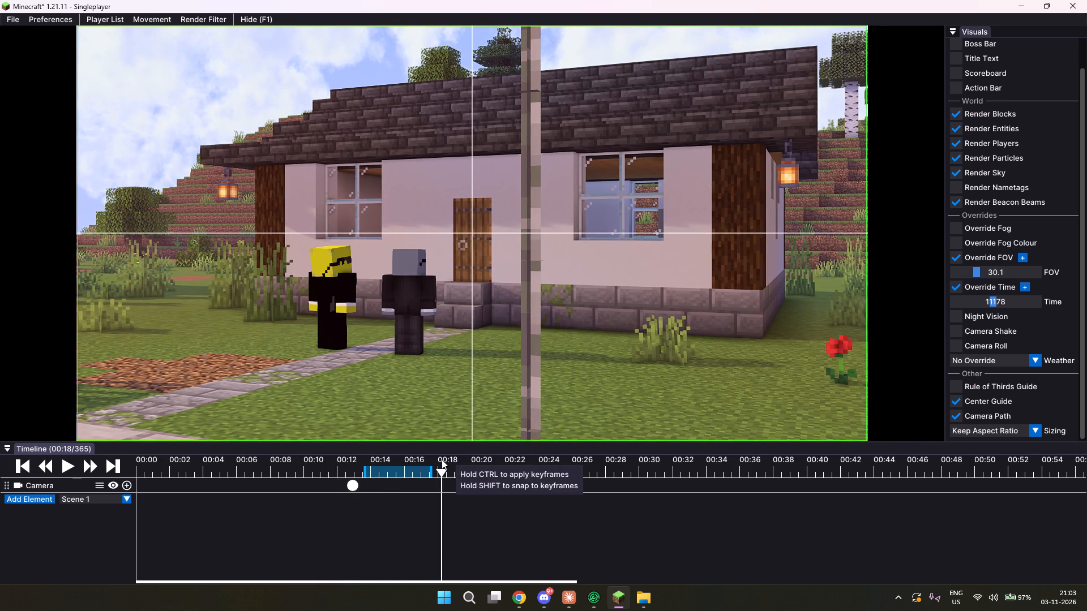
key("w")
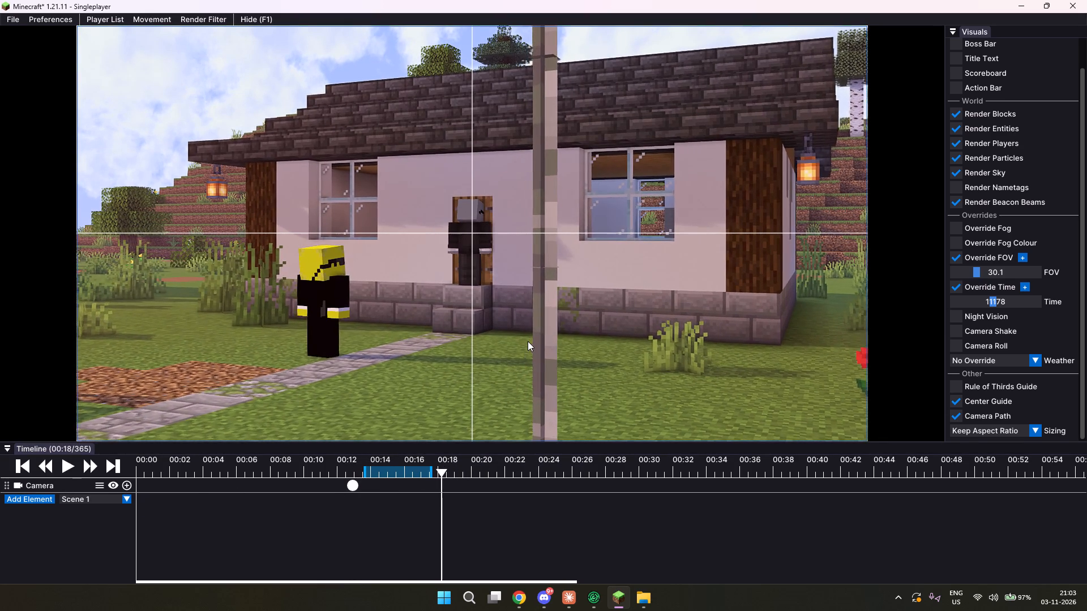
key("w")
type("ww")
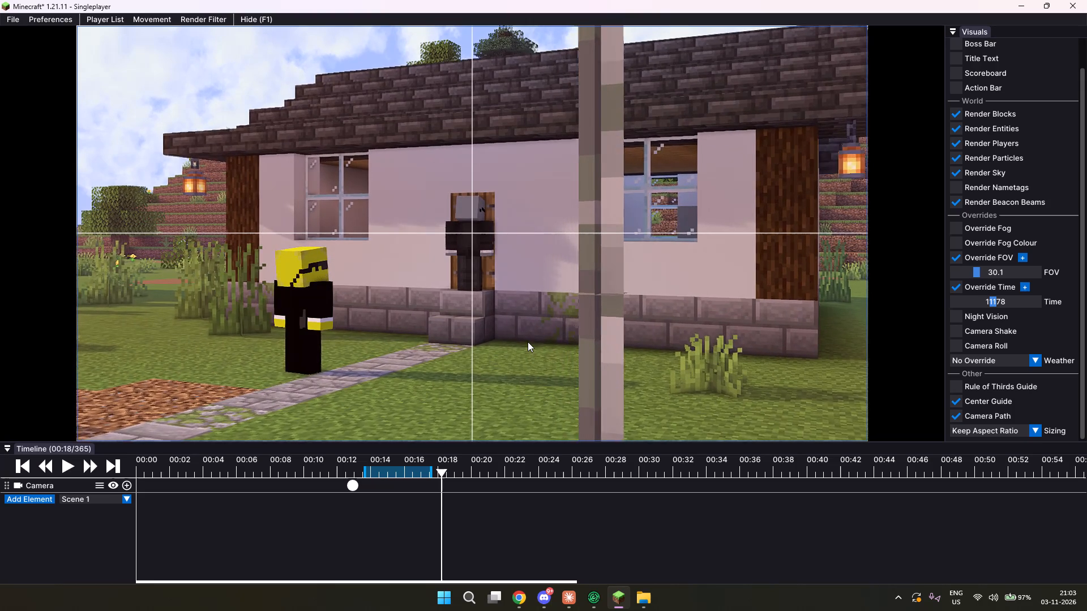
key("w")
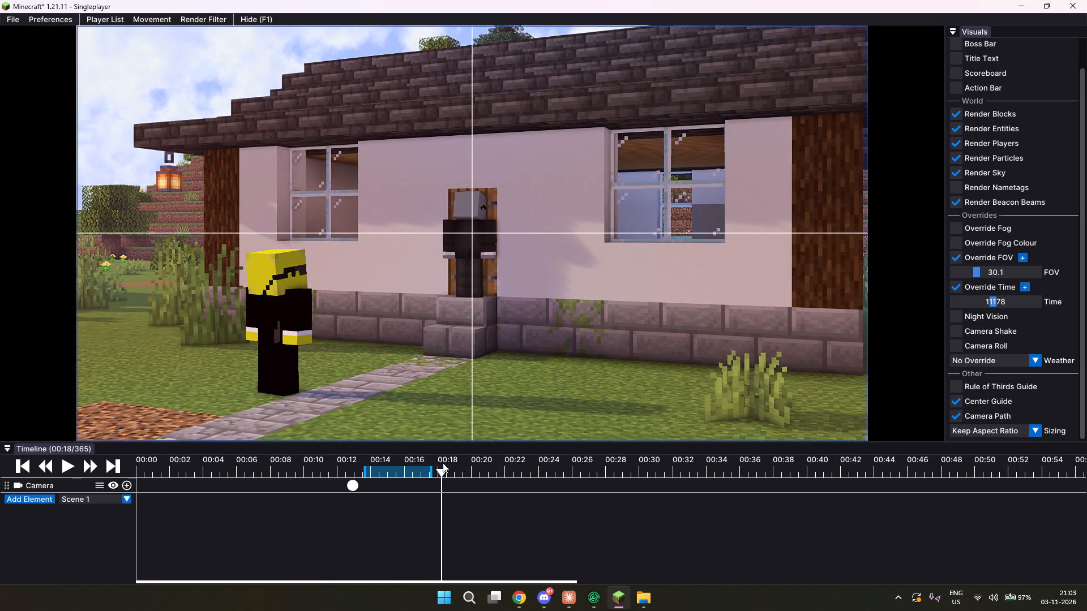
left_click(127, 483)
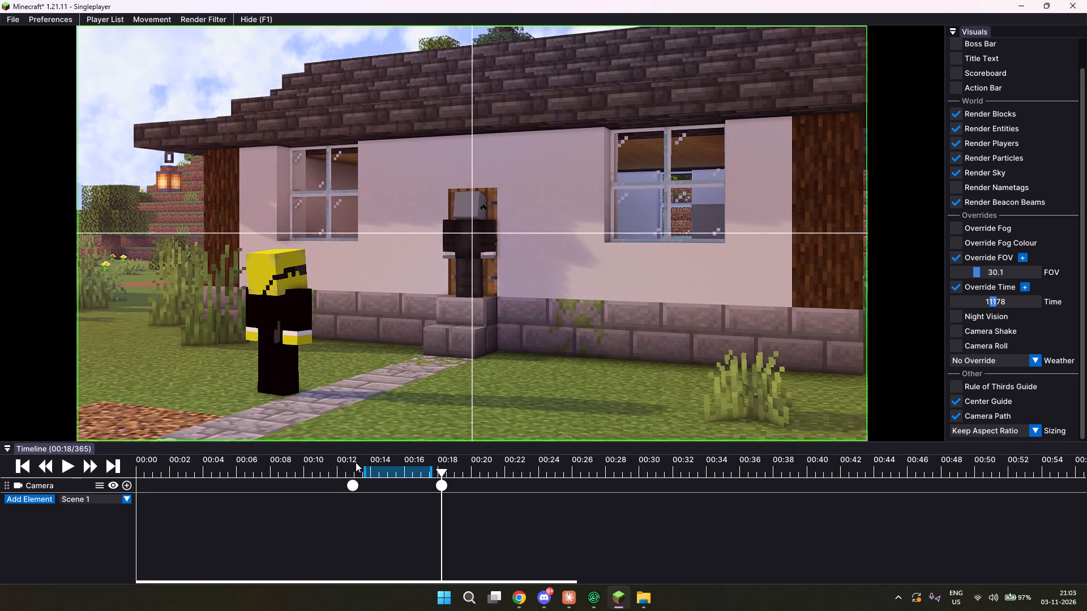
Replace the 00:12 camera keyframe with one at 00:13, pulled back from the close view to show more of the house.
left_click(356, 462)
left_click_drag(364, 501, 333, 482)
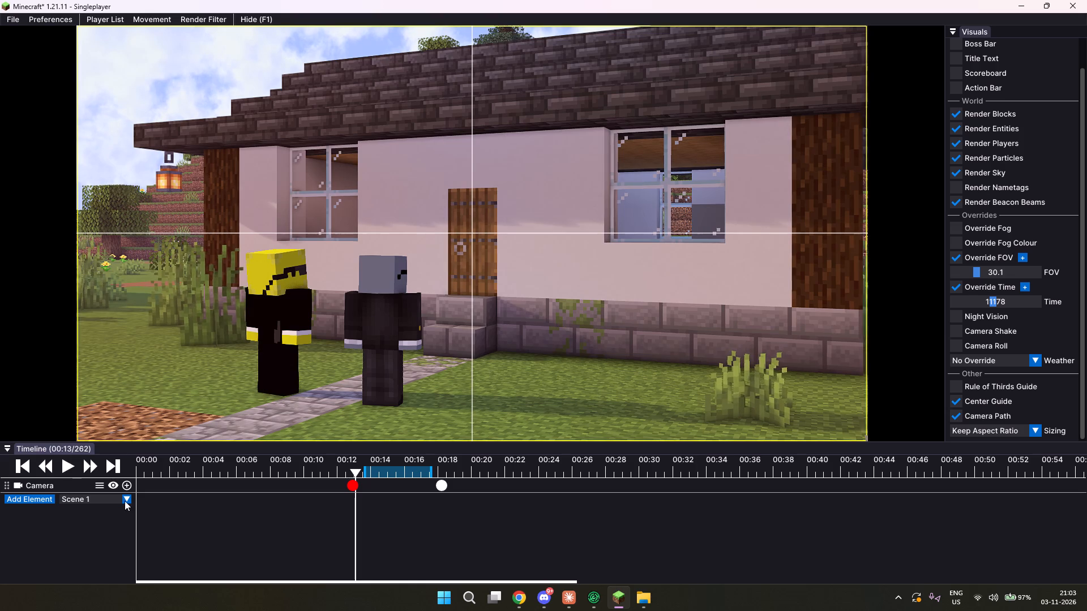
key("BackSpace")
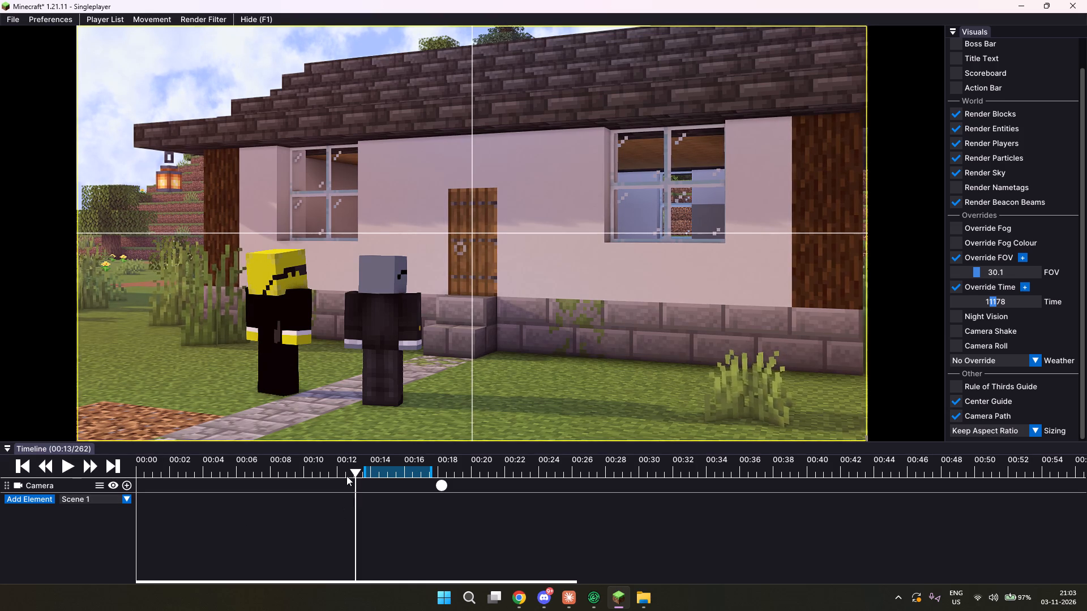
type("sss")
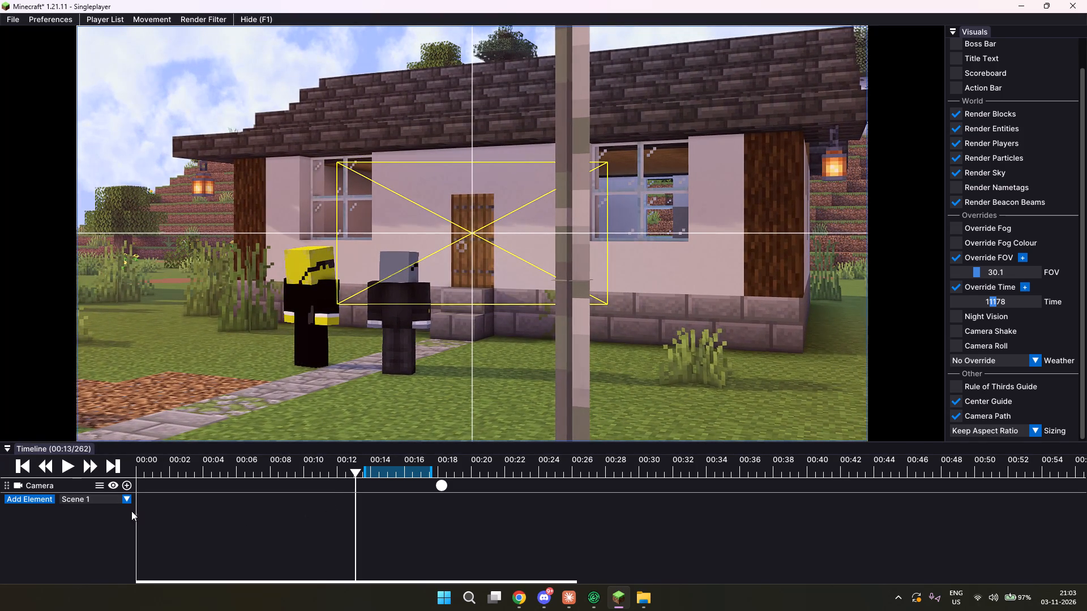
left_click(126, 488)
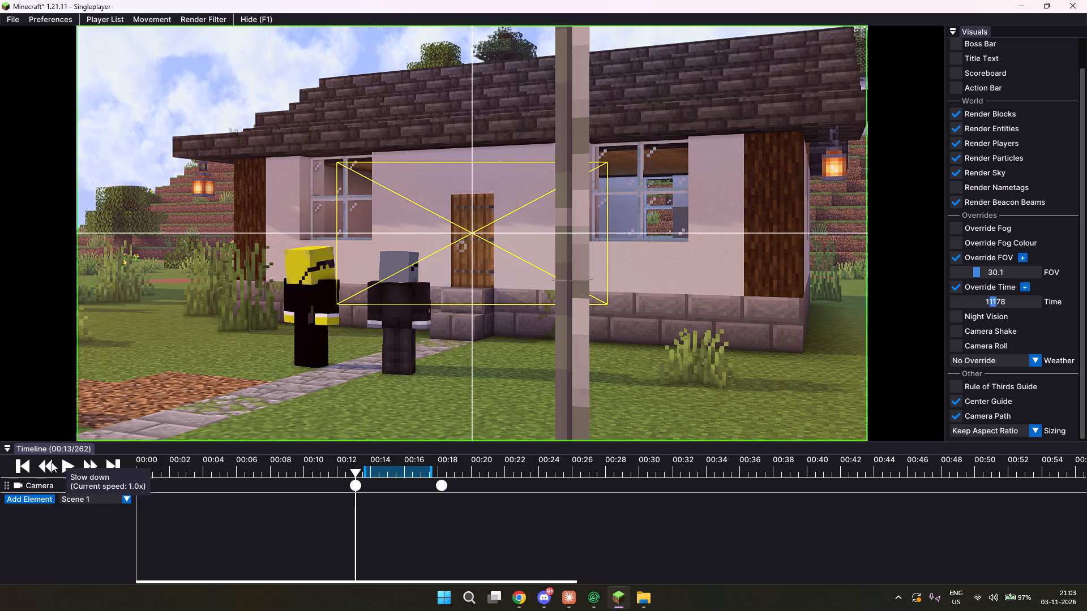
Play back the camera push-in from 00:13 and pause it at 00:16 to check the movement.
left_click(66, 464)
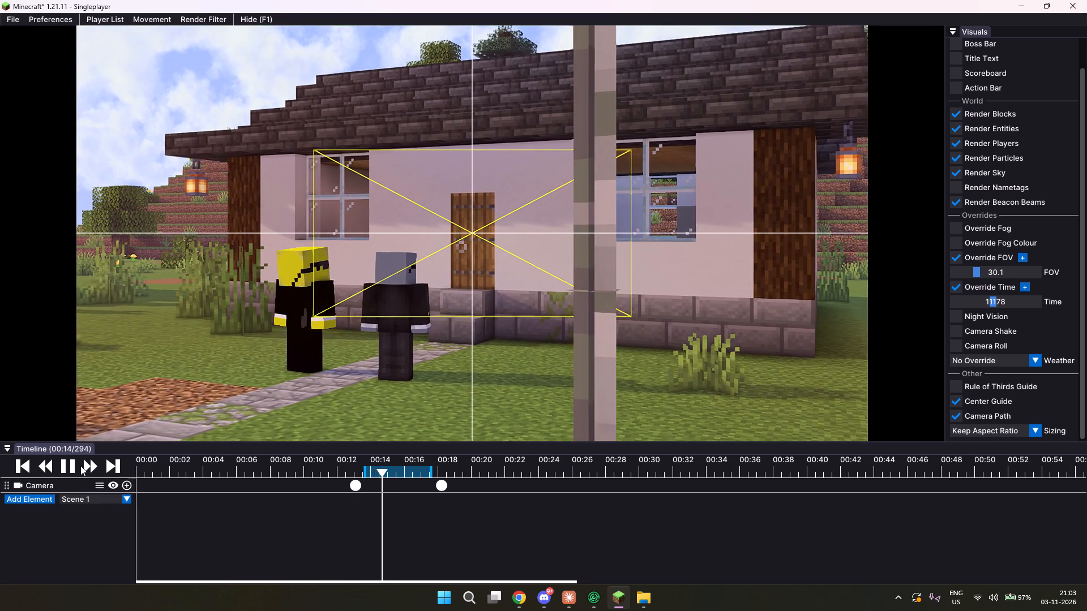
left_click(74, 468)
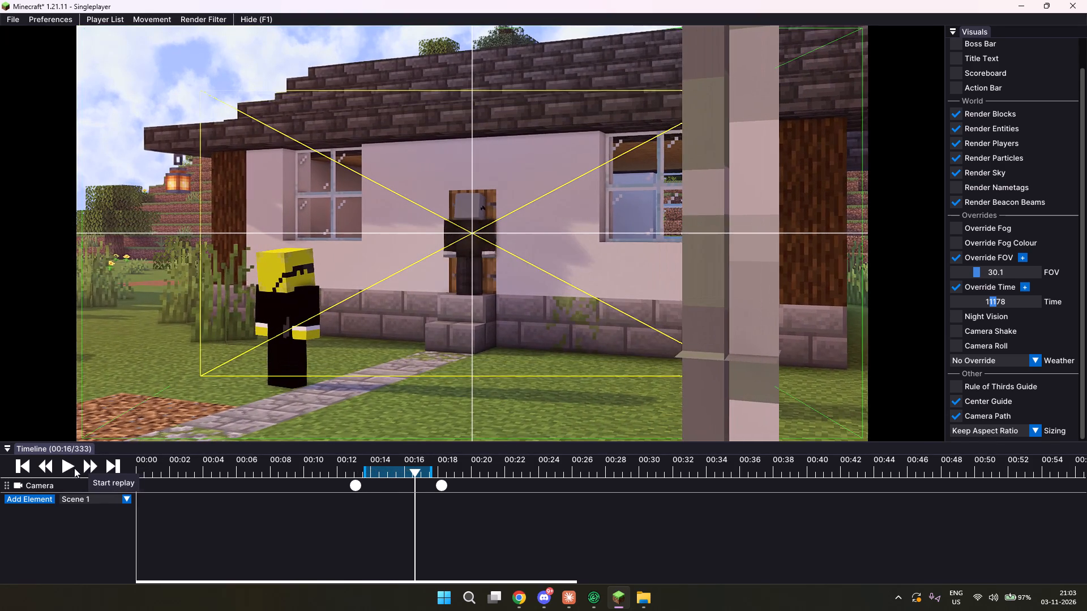
Extend the export range to run from about 00:13 to 00:18, matching the two camera keyframes.
left_click_drag(430, 477, 438, 475)
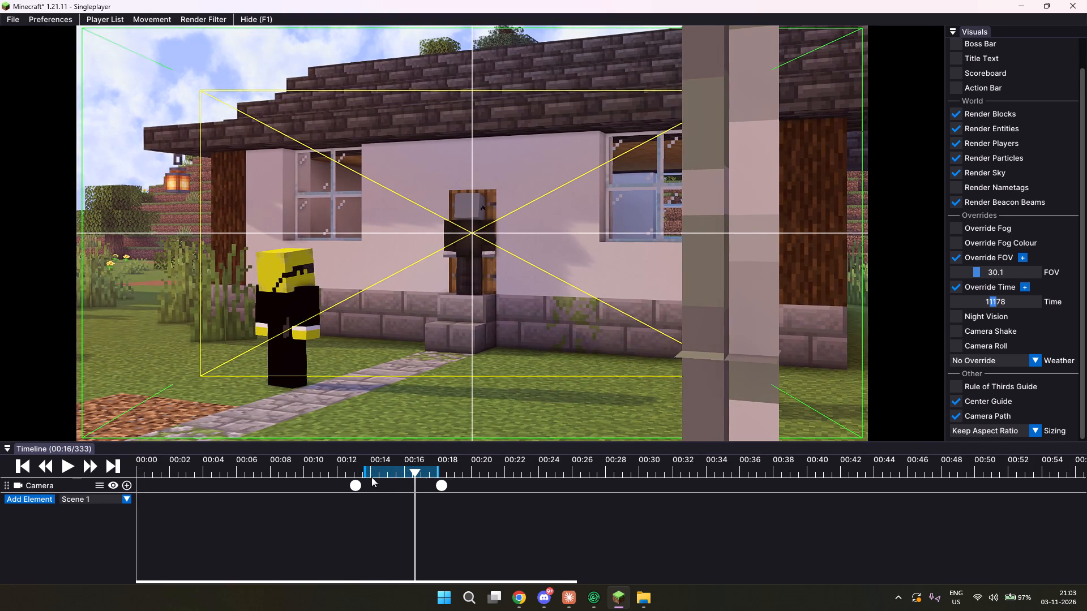
left_click_drag(363, 471, 356, 474)
Play back the camera push-in from 00:12 to 00:18 to check the whole movement.
left_click(352, 461)
left_click(76, 465)
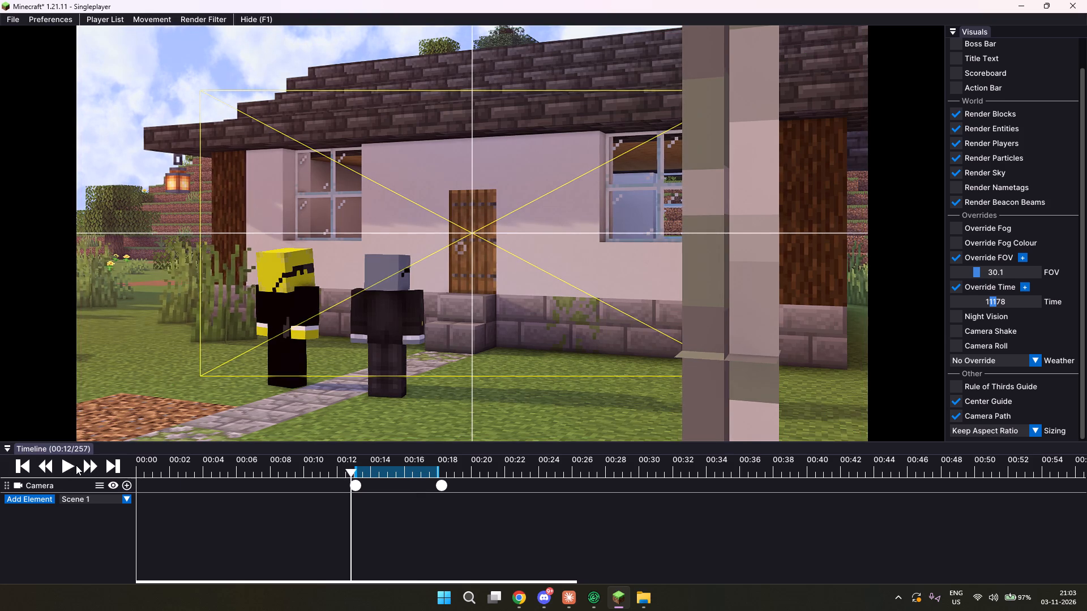
left_click(70, 465)
left_click(70, 465)
left_click(70, 465)
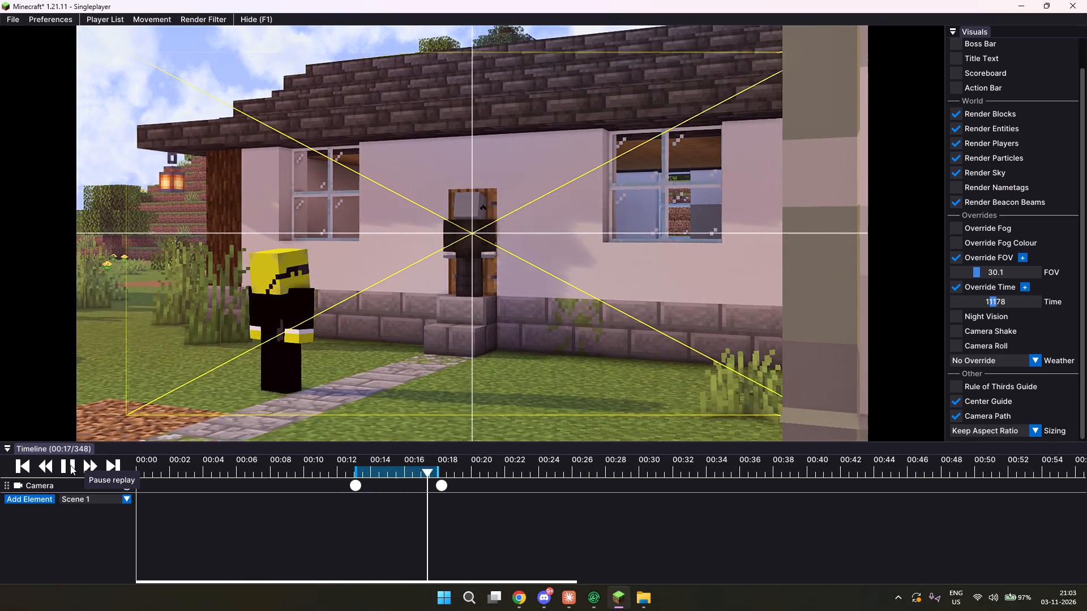
left_click(70, 465)
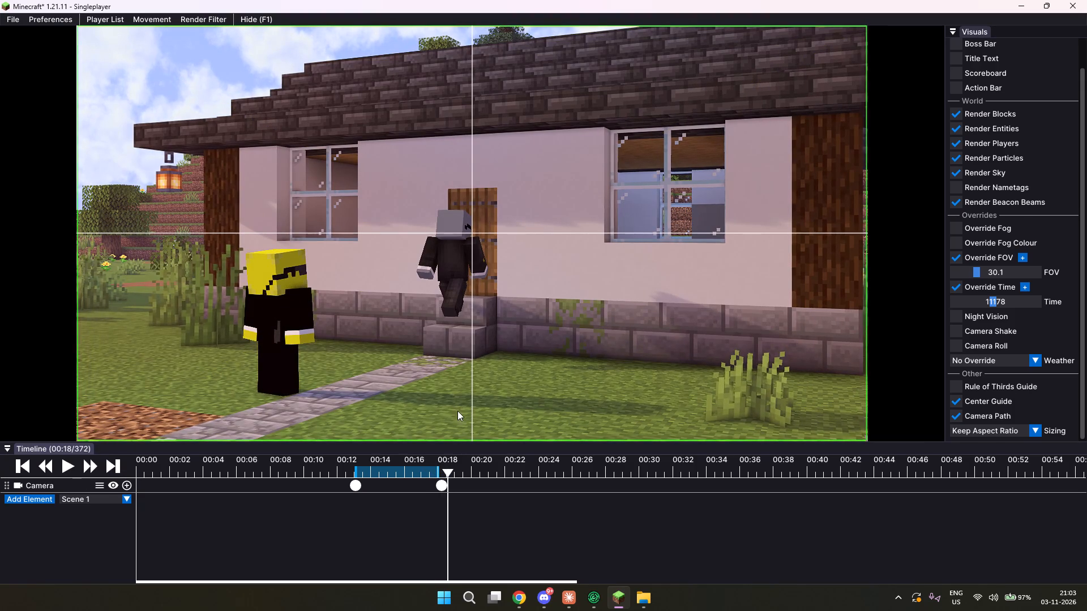
Export the push-in shot as an mp4 named 3.1 in the ACT 1 S 1 folder and dismiss the export summary.
left_click(11, 24)
left_click(24, 33)
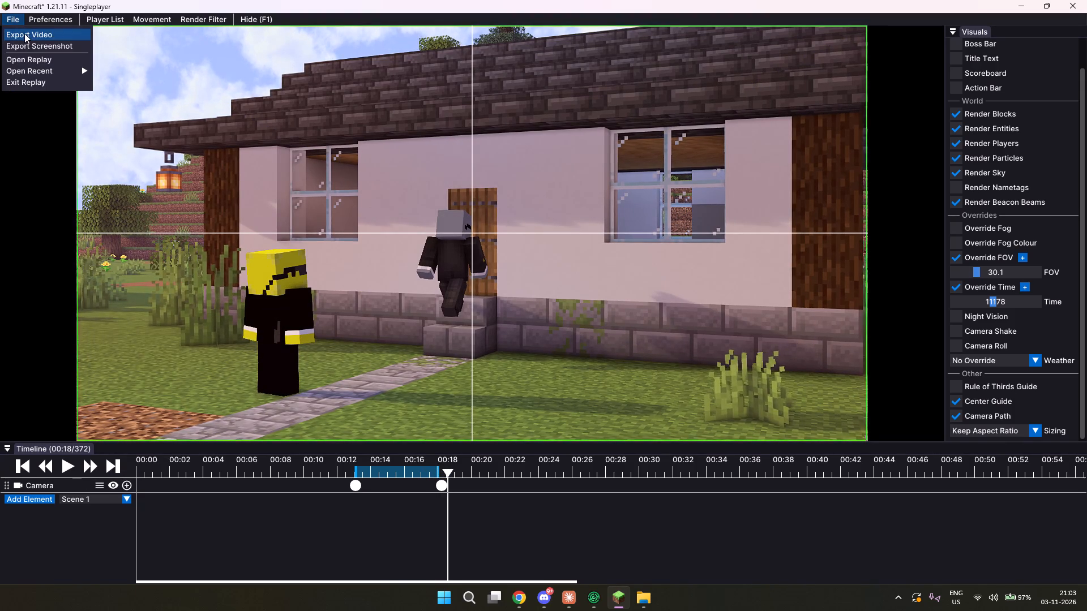
left_click(500, 277)
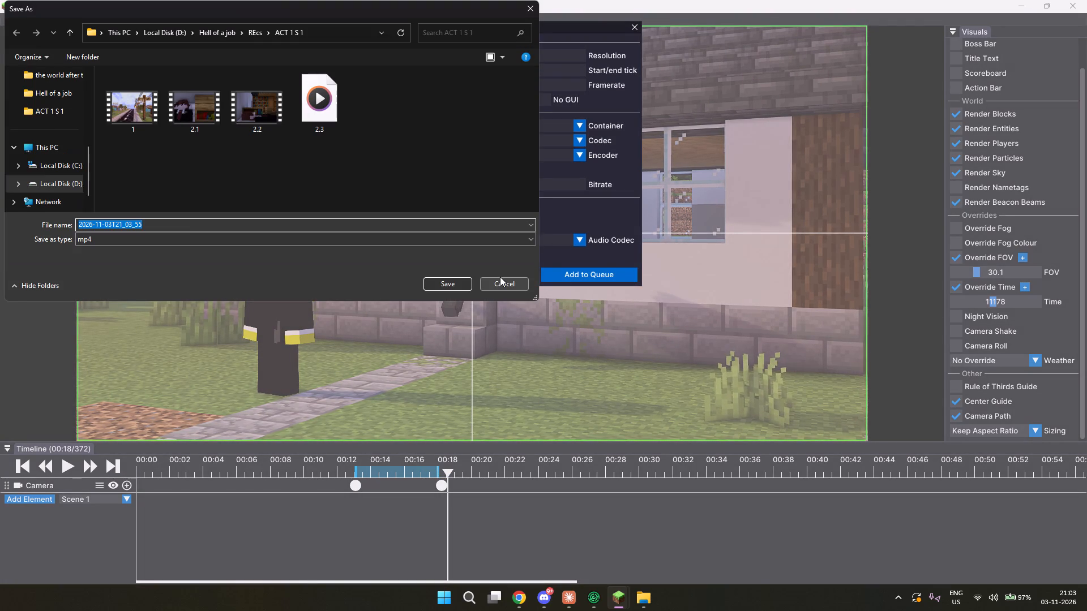
type("3.1")
left_click(450, 284)
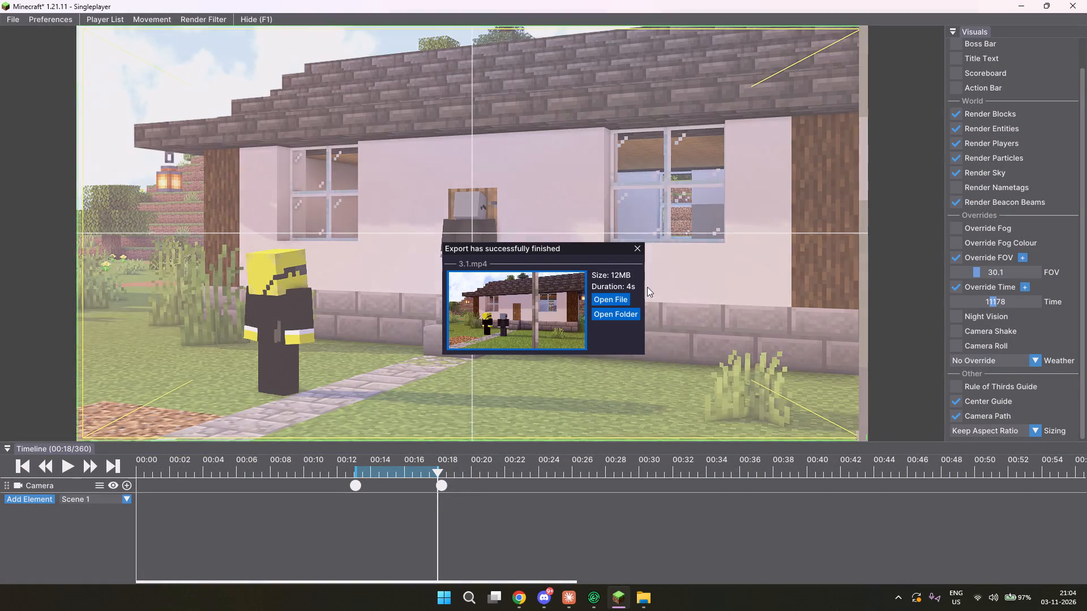
left_click(640, 255)
left_click(637, 242)
left_click(636, 249)
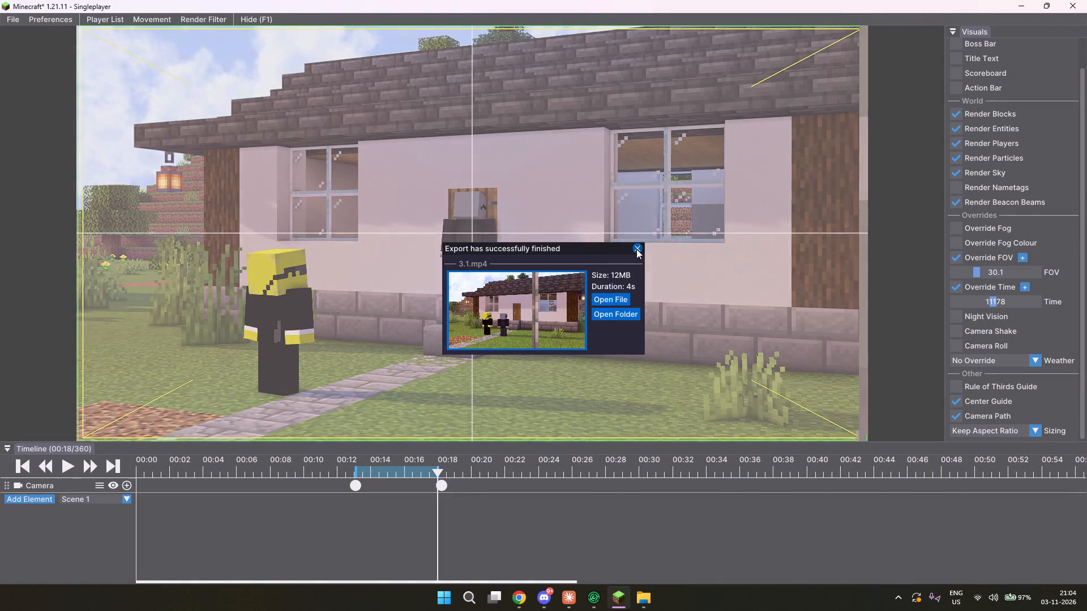
Set a new export range from 00:16 to 00:18 for the following shot.
left_click(426, 463)
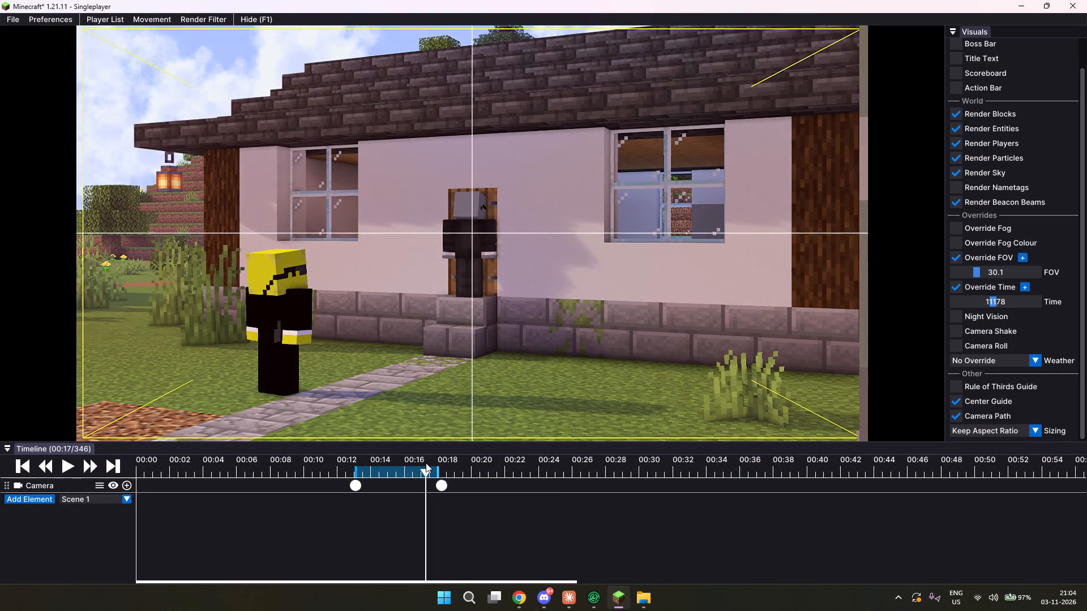
key("i")
left_click_drag(442, 457, 446, 461)
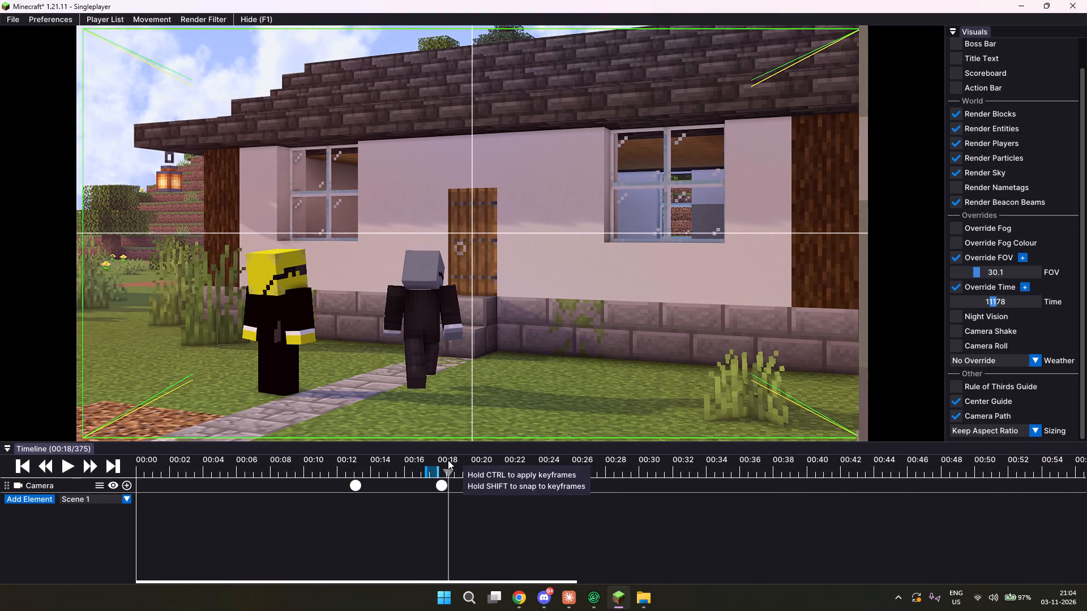
left_click_drag(446, 461, 439, 463)
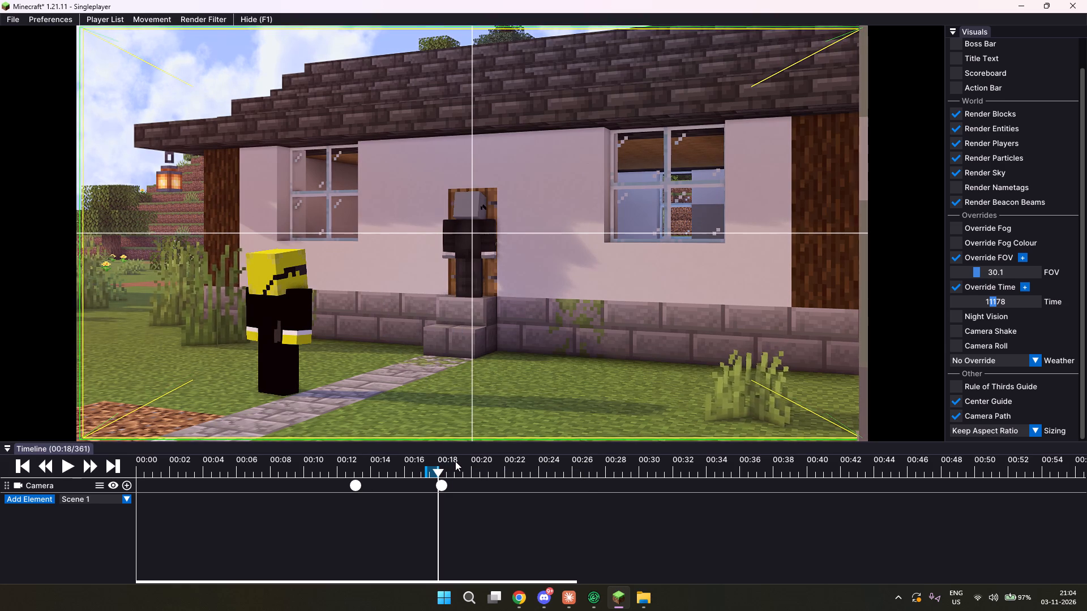
key("o")
left_click(416, 462)
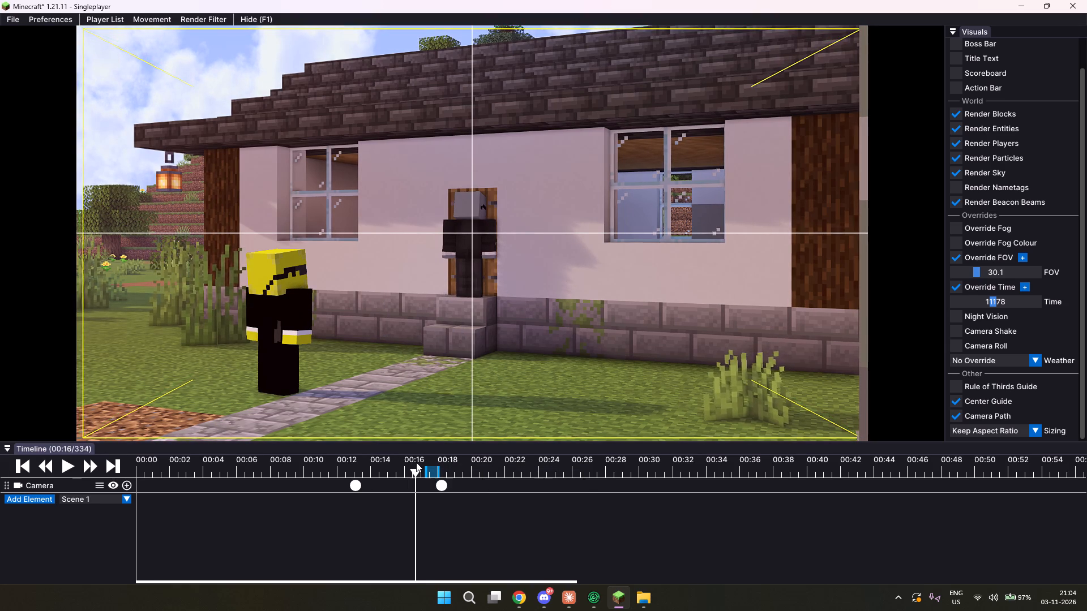
key("i")
Delete both camera keyframes from the Camera track.
left_click_drag(320, 504, 327, 498)
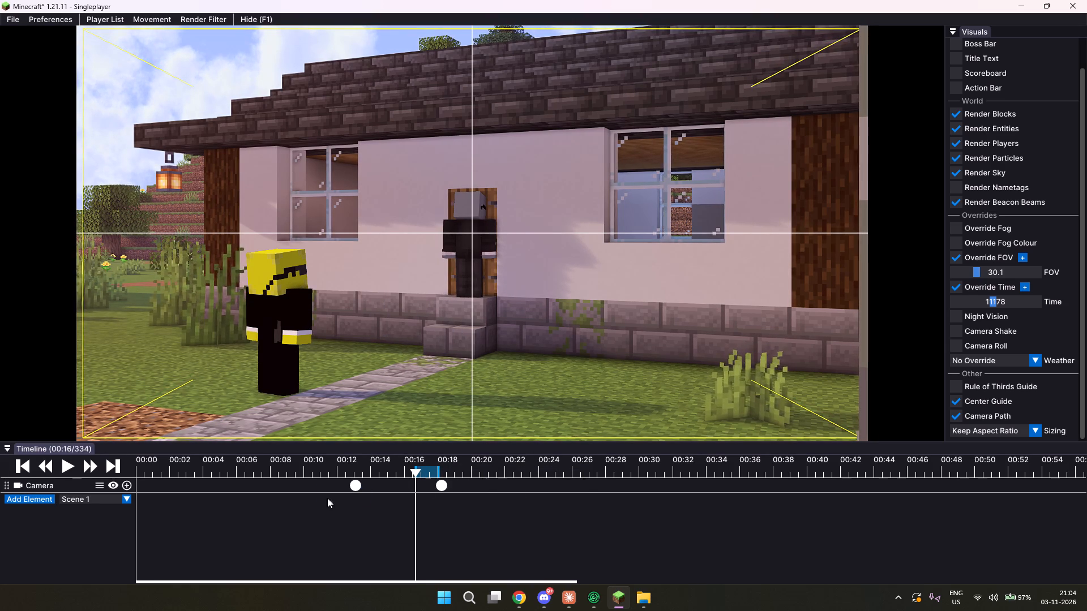
left_click_drag(327, 498, 524, 485)
key("BackSpace")
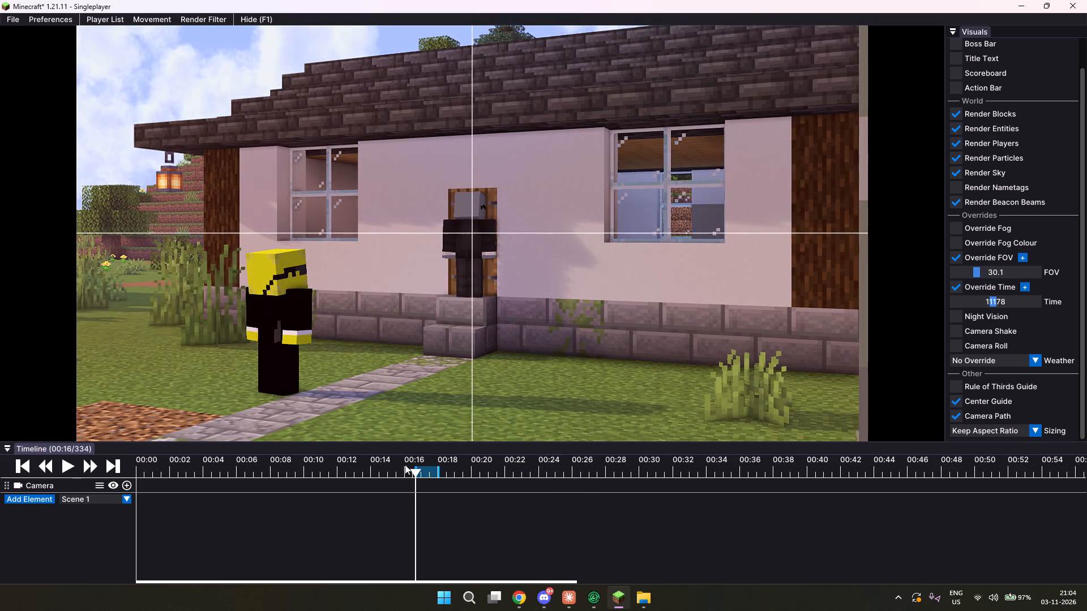
At 00:16, move the camera close to the door for a low-angle view up at the grey-headed character.
left_click(407, 459)
key("w")
key("w")
key("w")
key("w")
key("w")
key("d")
key("d")
key("d")
key("d")
key("d")
key("d")
key("d")
key("d")
key("d")
key("d")
key("d")
key("d")
key("d")
key("d")
key("d")
key("d")
left_click_drag(527, 380, 541, 298)
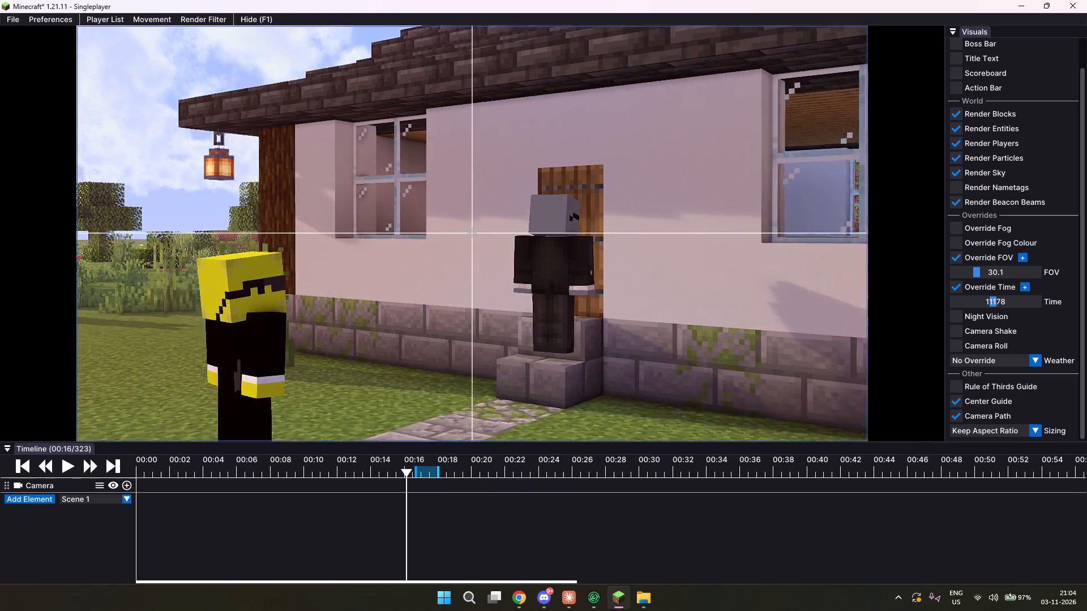
left_click_drag(541, 298, 543, 298)
key("d")
key("d")
key("w")
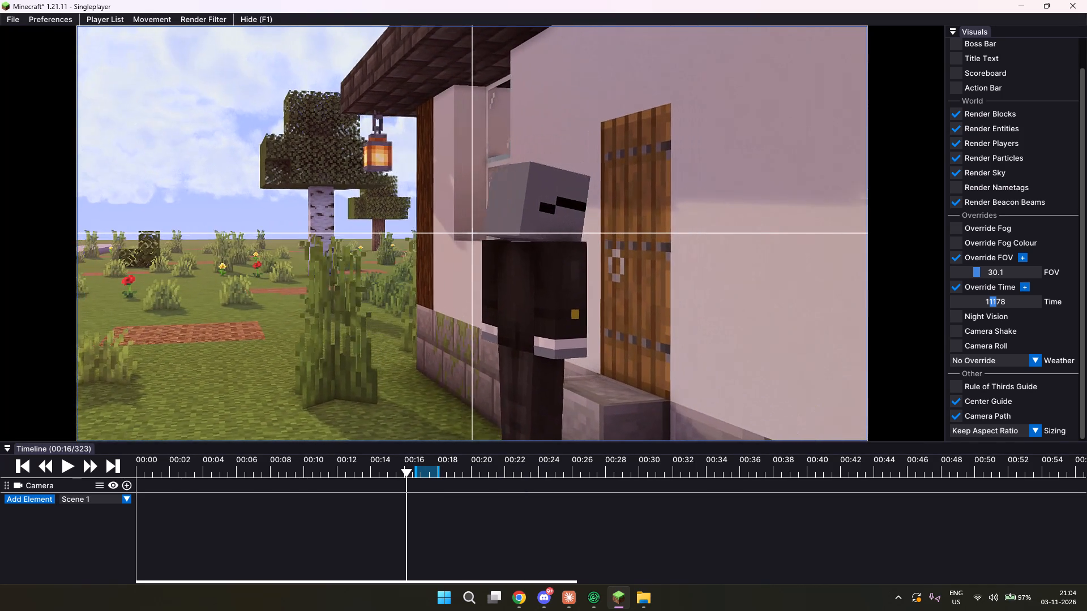
left_click_drag(543, 298, 543, 298)
key("a")
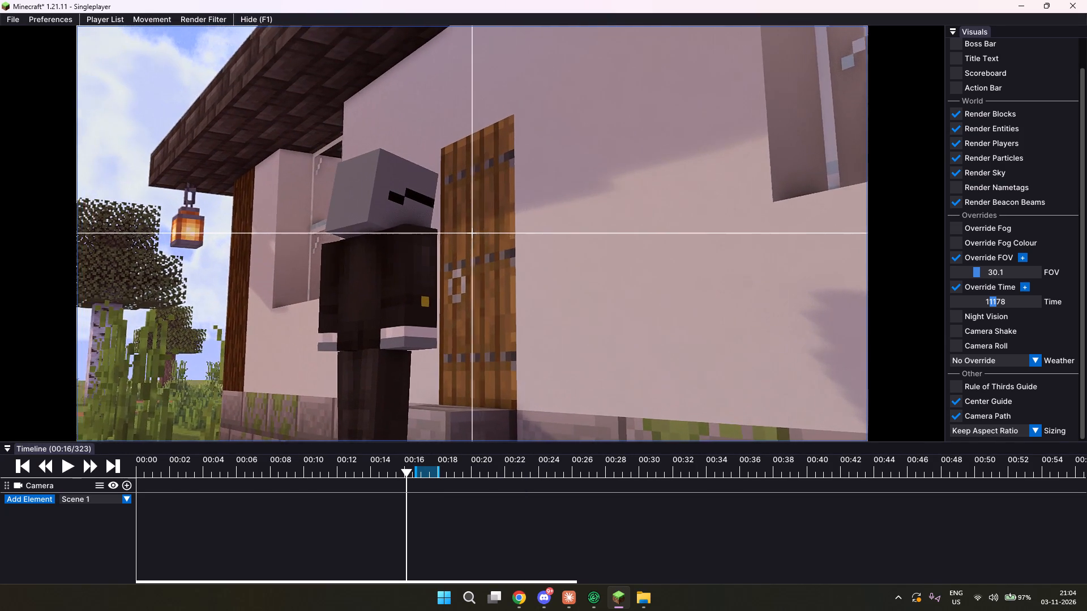
left_click_drag(543, 298, 543, 298)
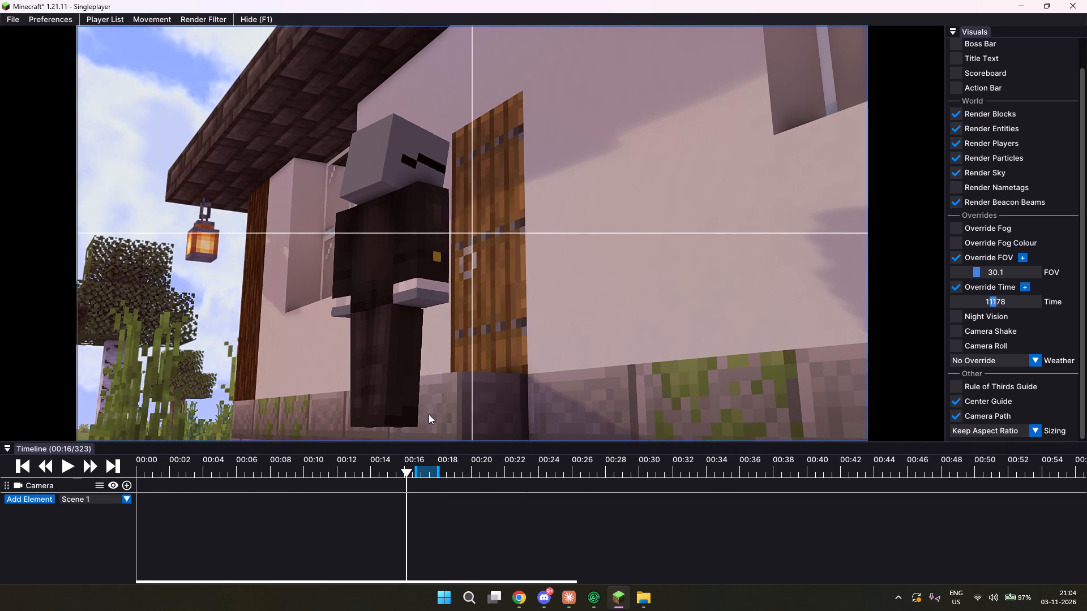
Play the replay from 00:15 to 00:18 to check the character's action in the low-angle framing.
left_click_drag(408, 456, 406, 460)
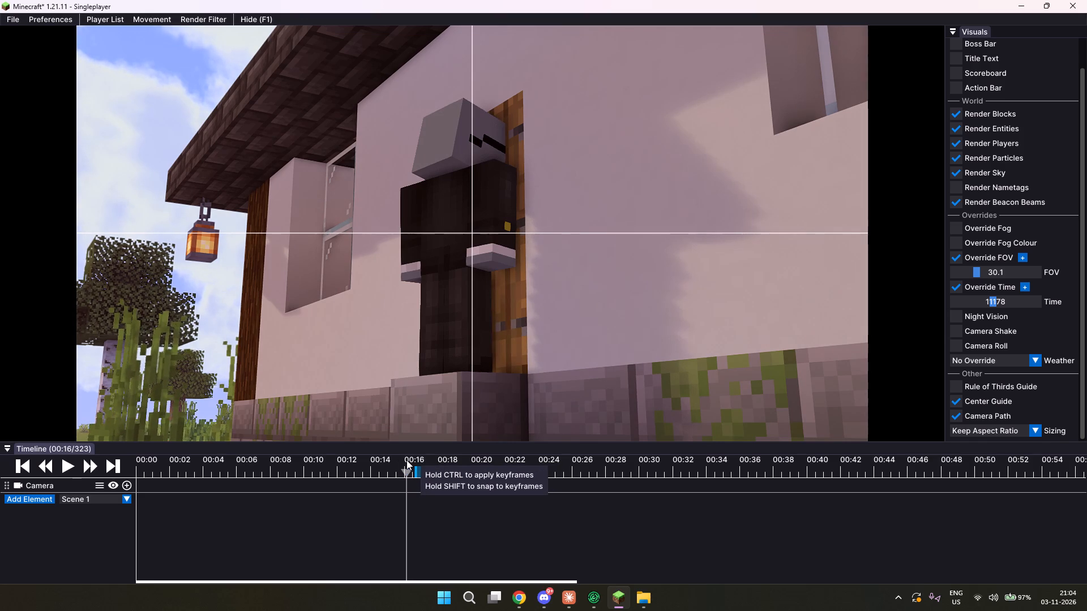
left_click_drag(406, 460, 398, 460)
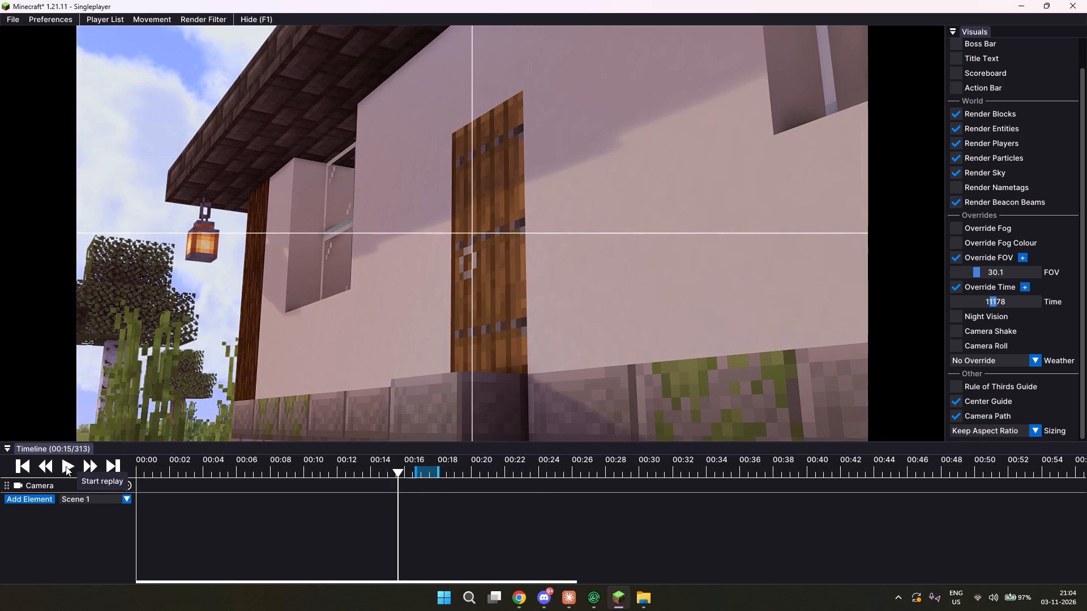
left_click(66, 466)
left_click(66, 466)
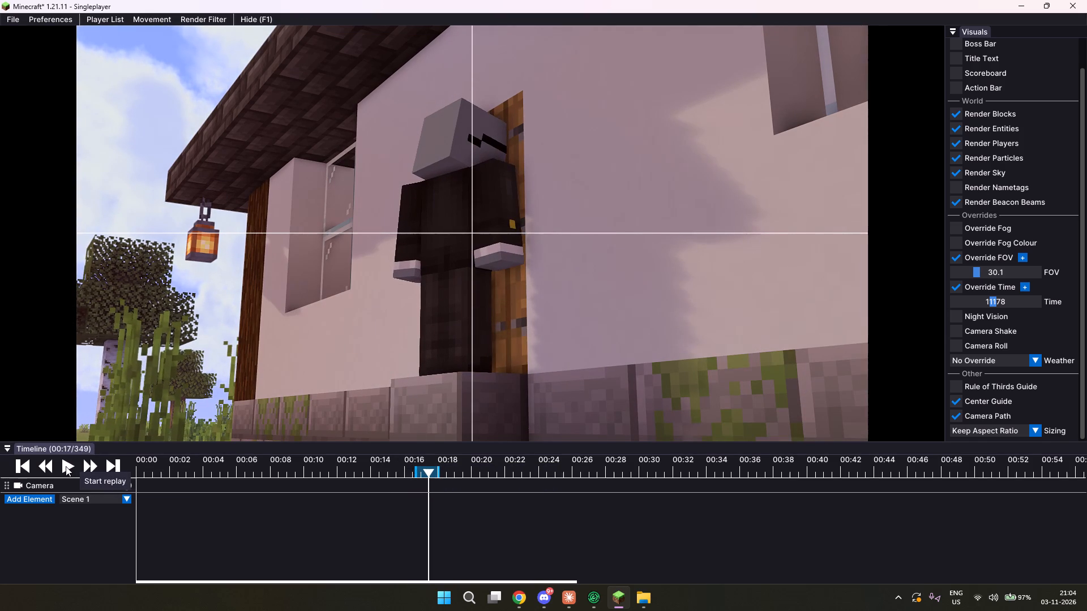
left_click(66, 466)
left_click(66, 466)
Pull the low camera back and reframe with the character by the door and tall grass in the foreground.
key("a")
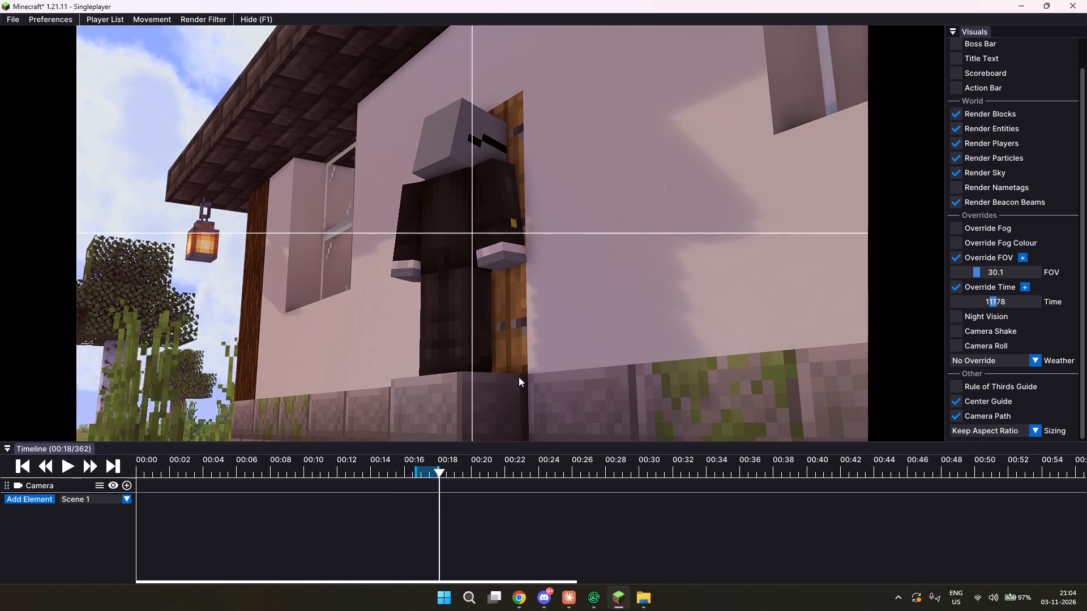
left_click_drag(519, 377, 543, 297)
key("s")
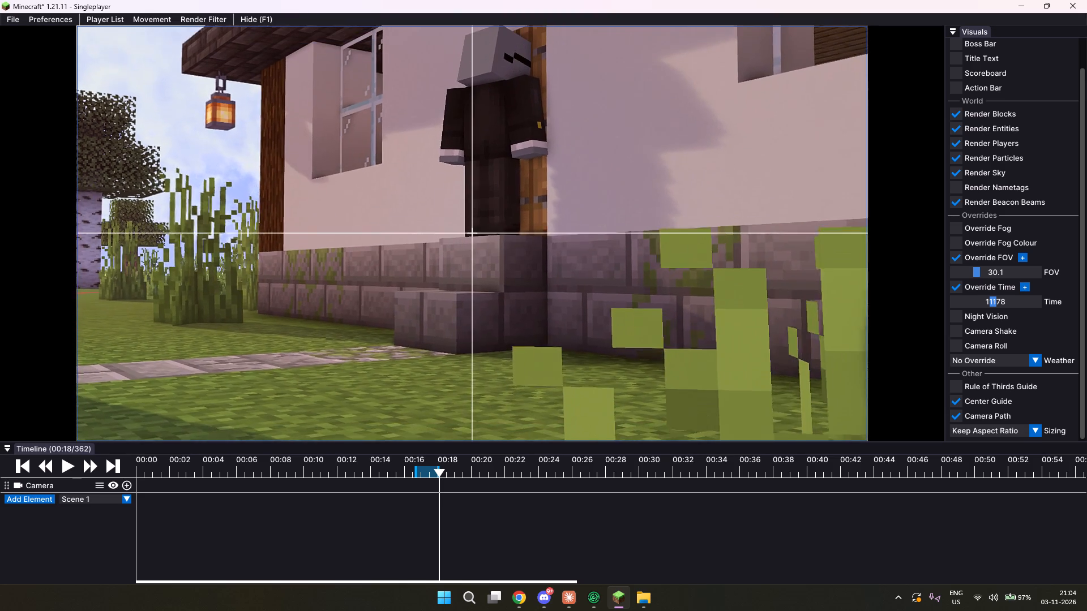
left_click_drag(543, 297, 545, 299)
key("a")
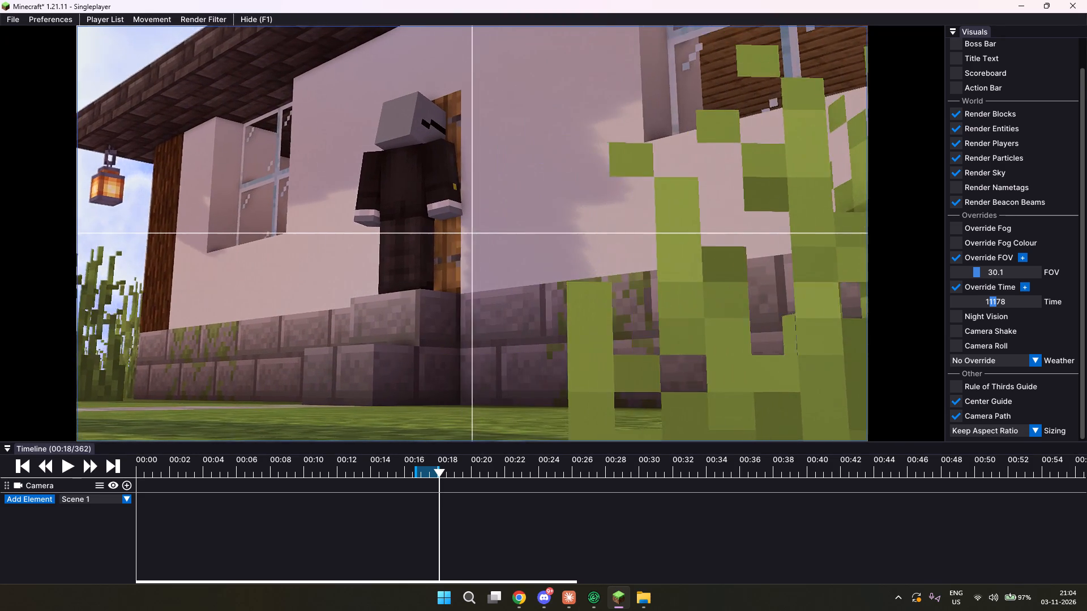
left_click_drag(545, 299, 545, 298)
key("space")
key("d")
key("s")
key("a")
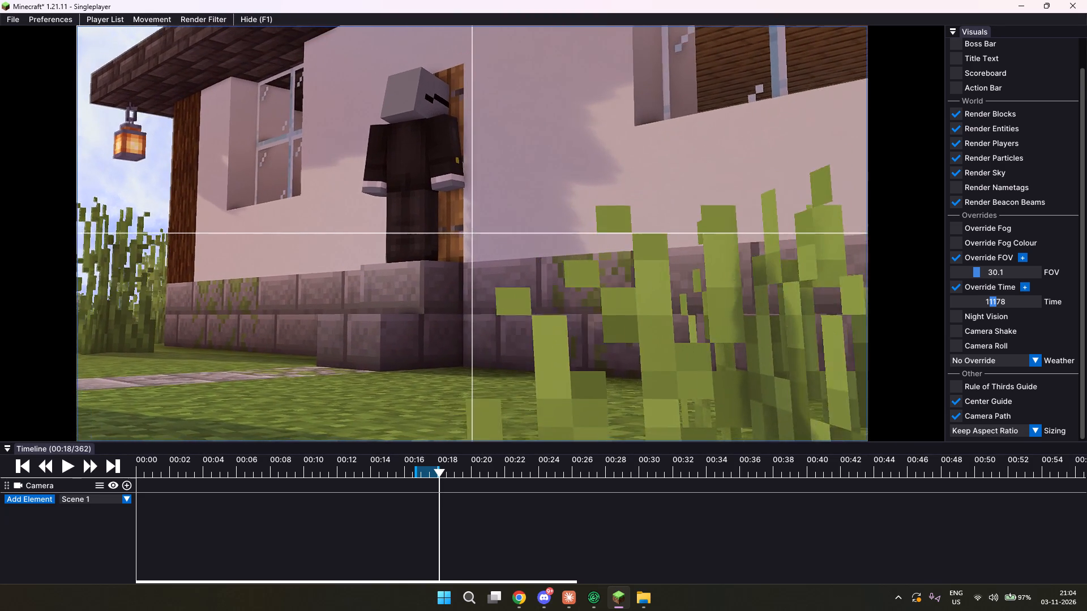
left_click_drag(545, 298, 545, 300)
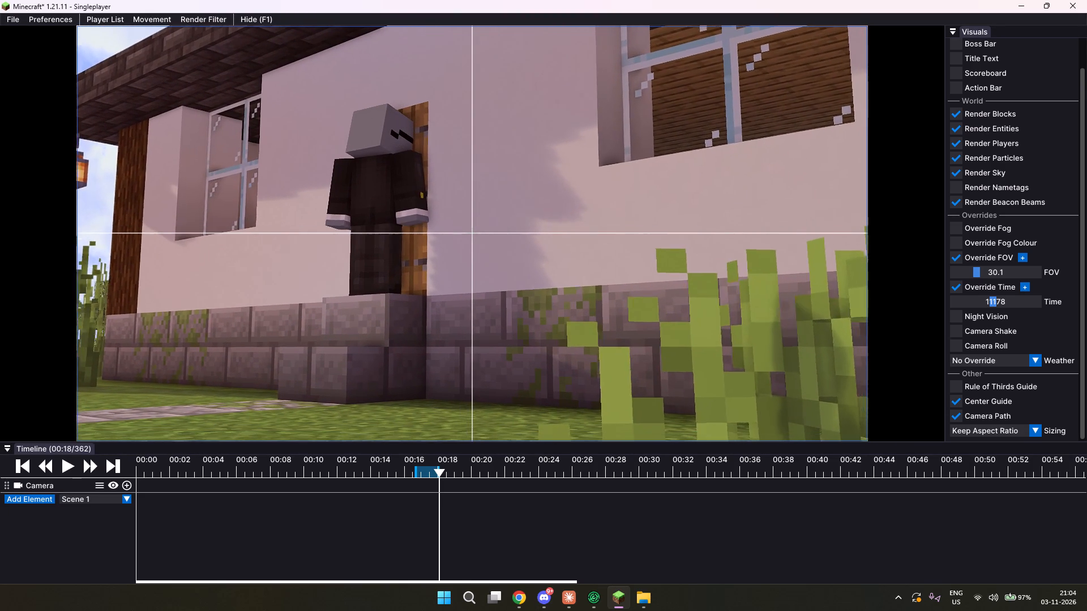
left_click_drag(545, 300, 544, 298)
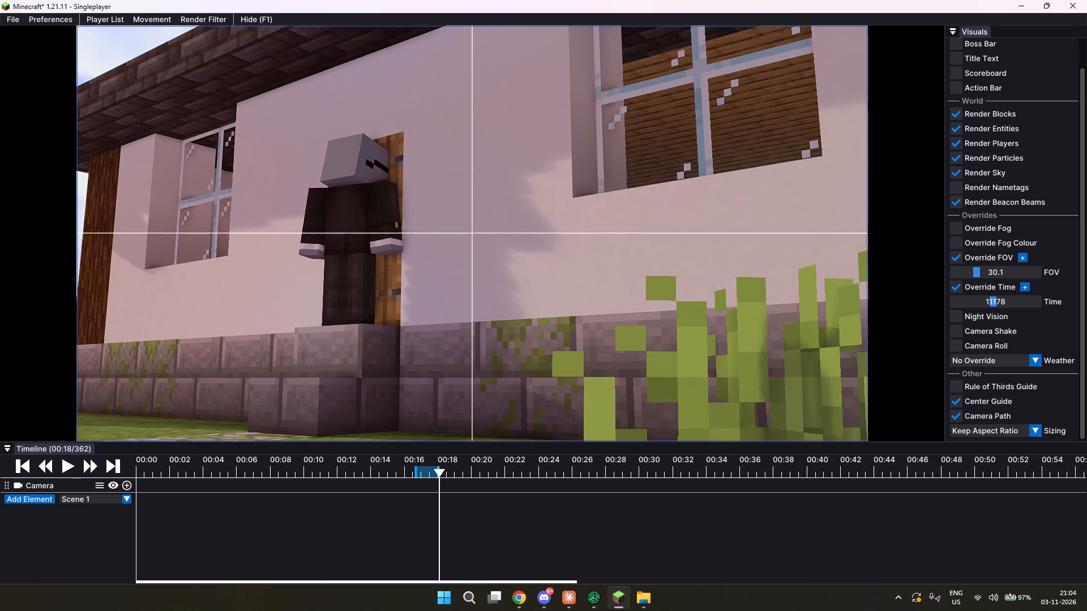
left_click_drag(544, 298, 543, 298)
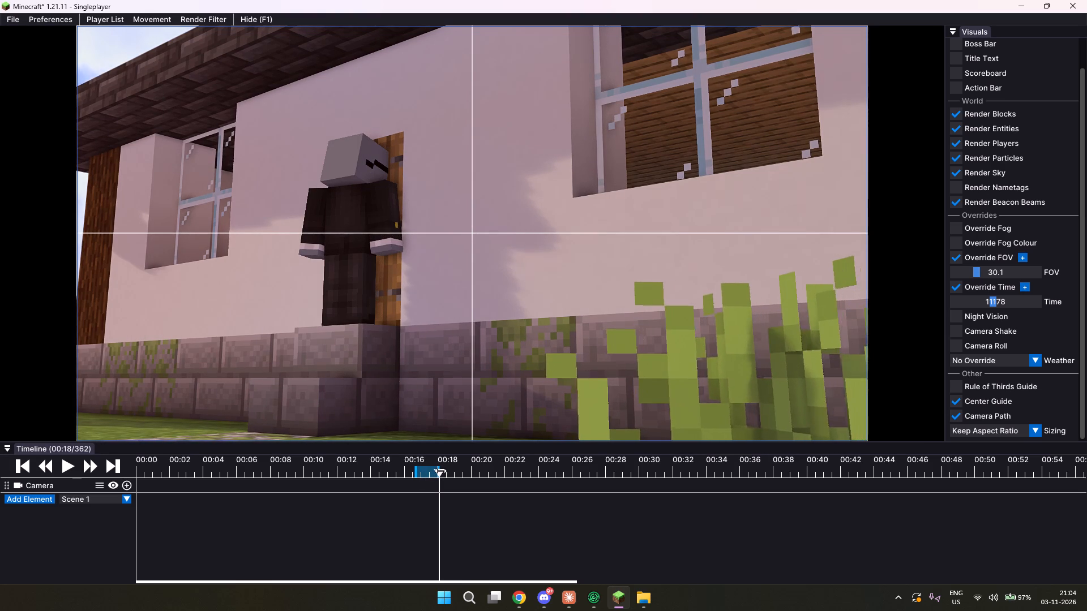
Extend the export range's end to about 00:19 and play the shot from 00:16 to check its length.
left_click_drag(440, 471, 452, 483)
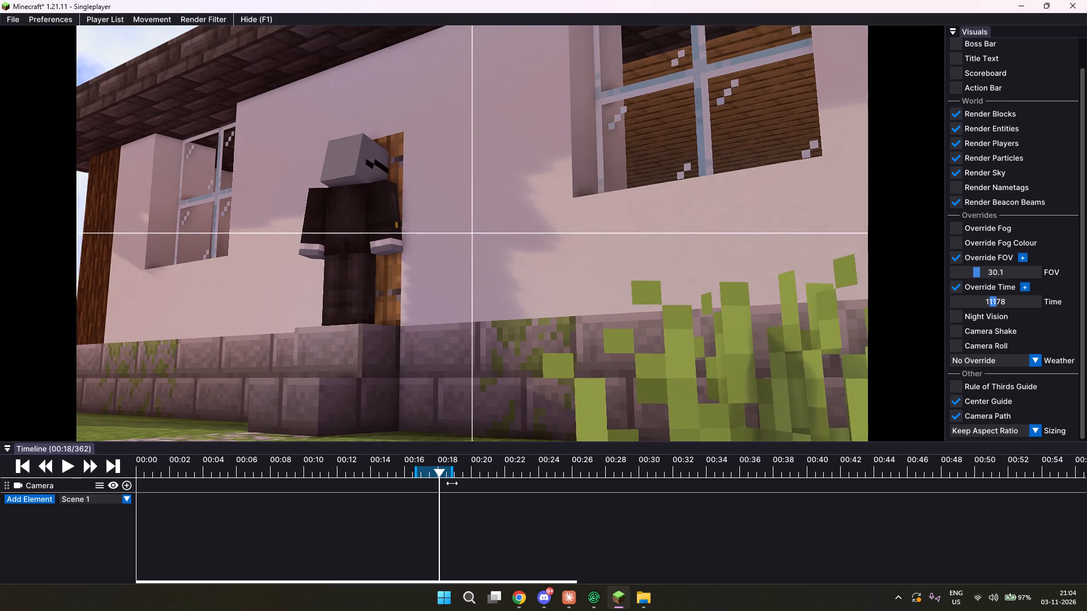
left_click_drag(452, 483, 454, 483)
left_click(408, 464)
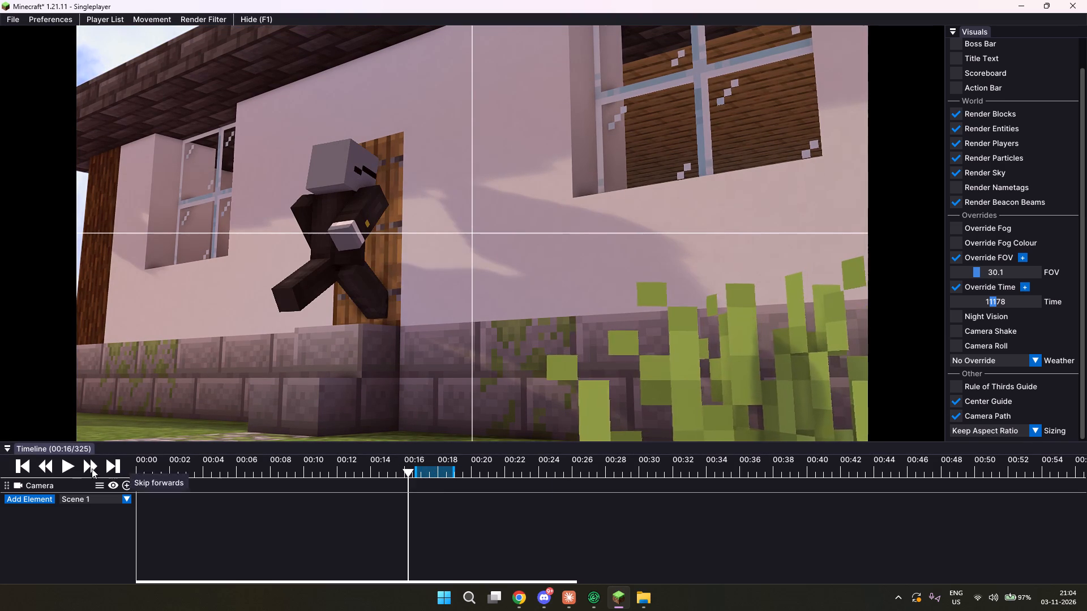
left_click(64, 467)
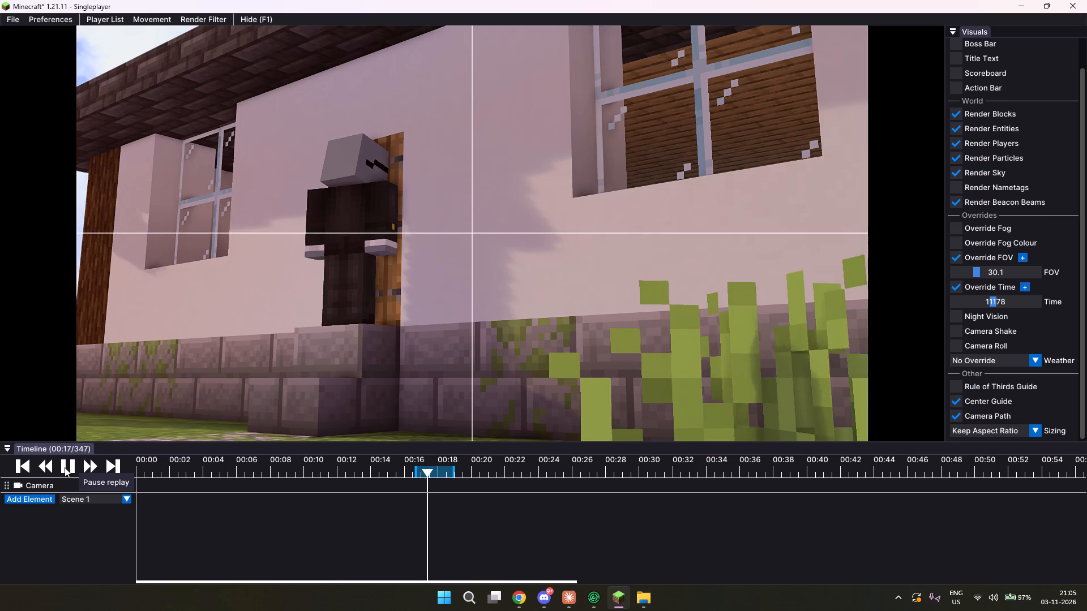
left_click(65, 467)
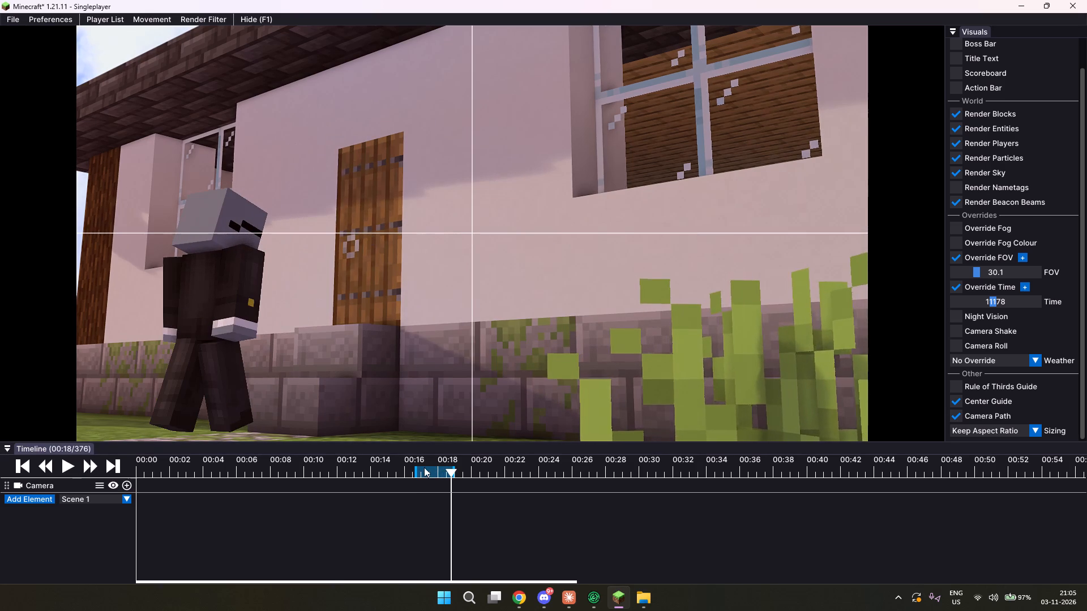
Move the export range's start slightly earlier, to about tick 325, and play the shot's ending from 00:18.
left_click_drag(414, 470, 408, 473)
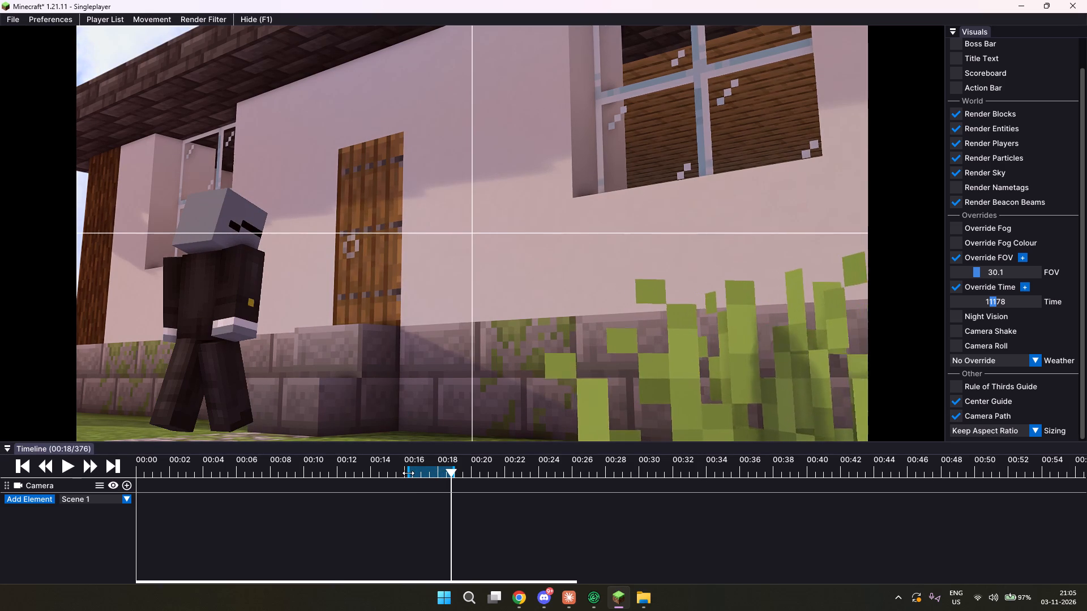
left_click(441, 461)
left_click(70, 464)
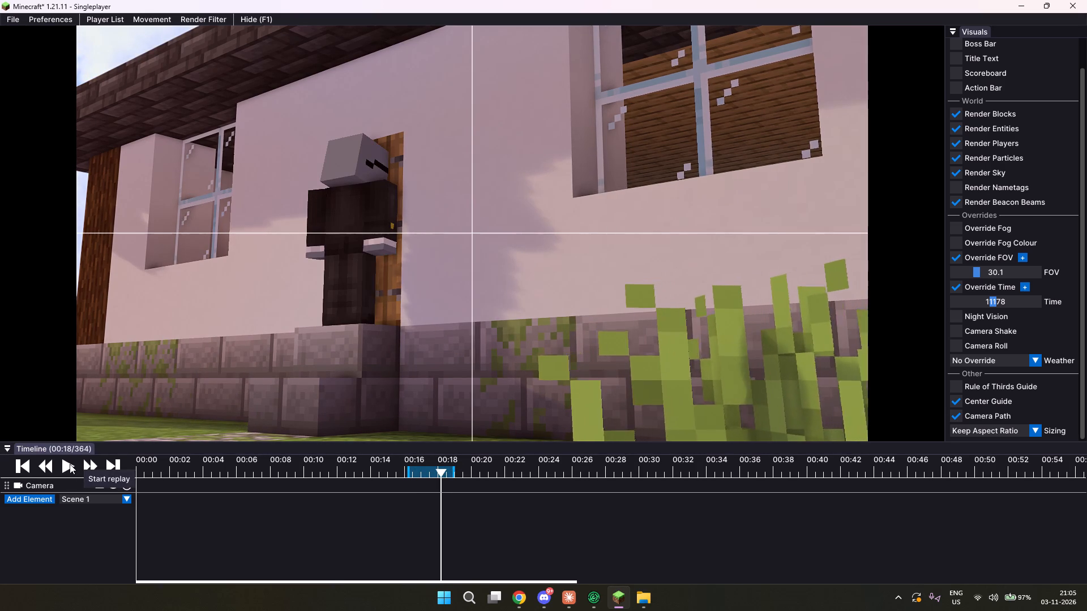
left_click(70, 464)
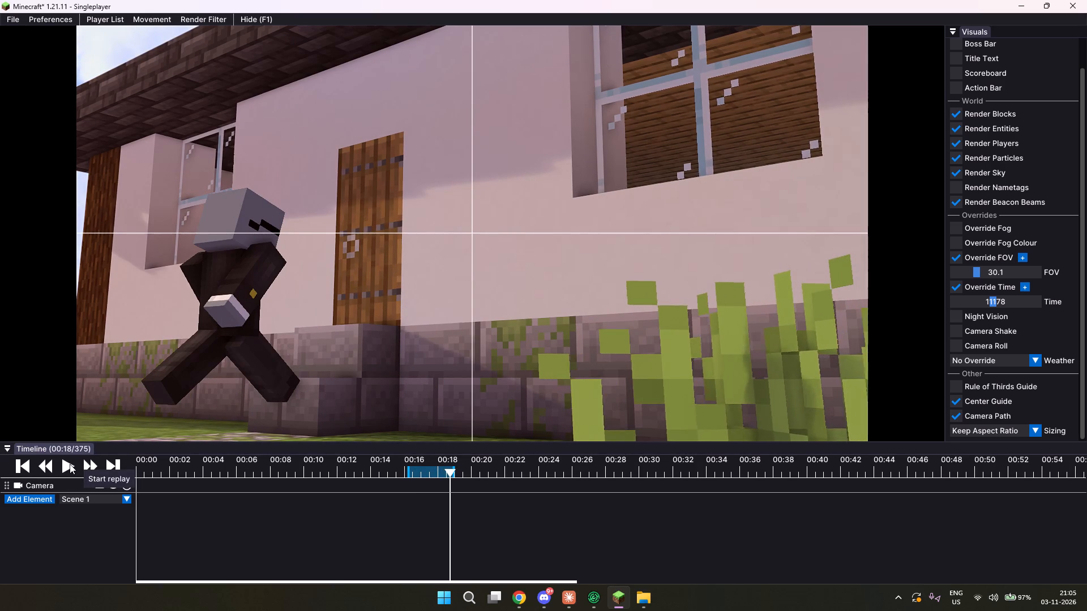
Export the low-angle door shot, ticks 325 to 379, as an MP4 named 3.2 in the ACT 1 S 1 folder.
left_click(70, 464)
left_click(70, 464)
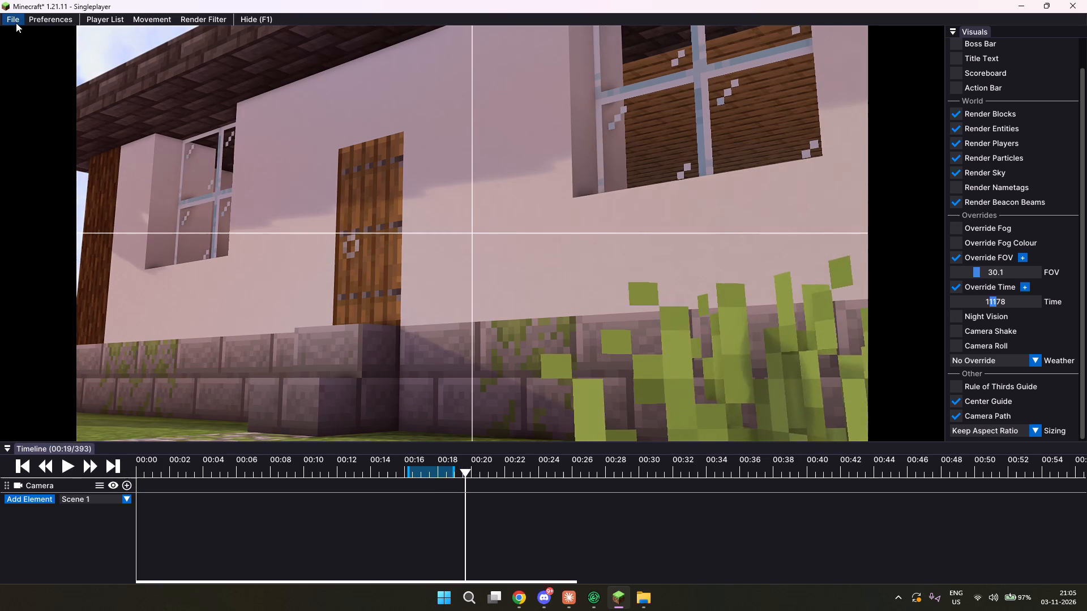
left_click(16, 23)
left_click(36, 33)
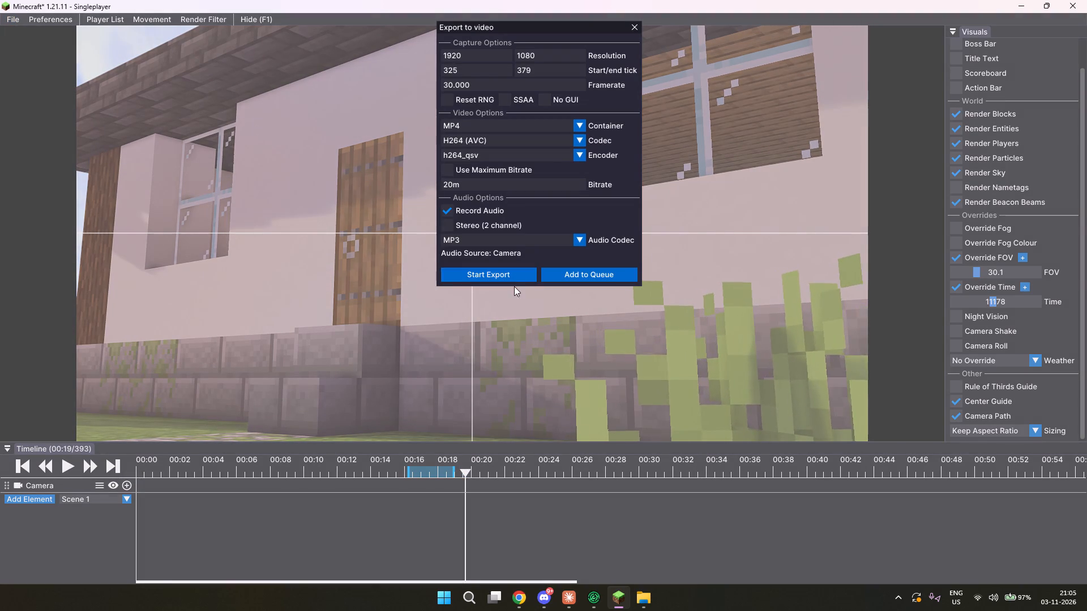
left_click(517, 276)
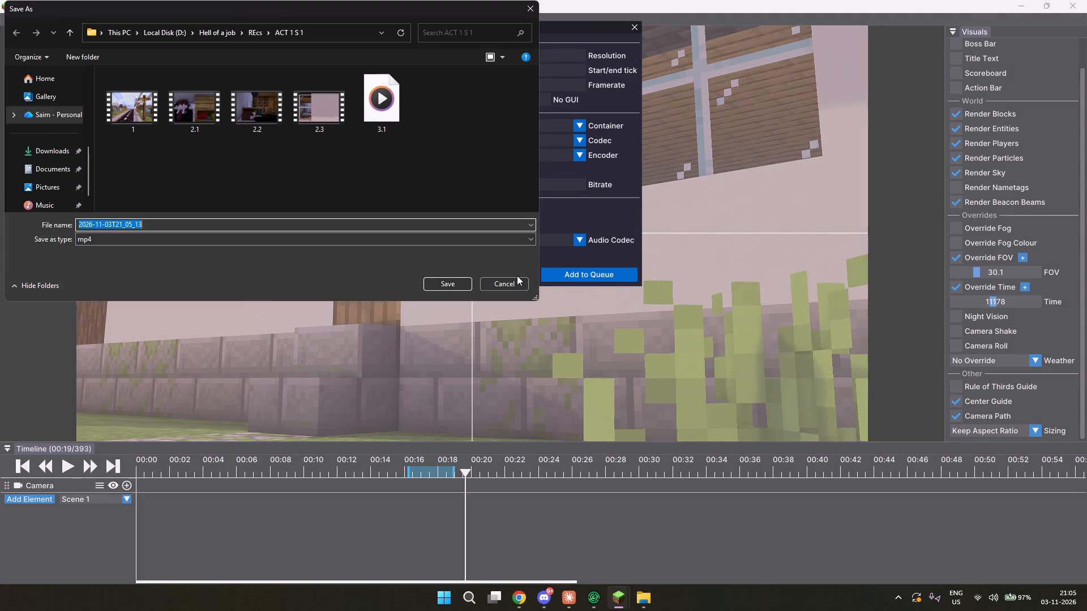
type("3.2")
left_click(446, 277)
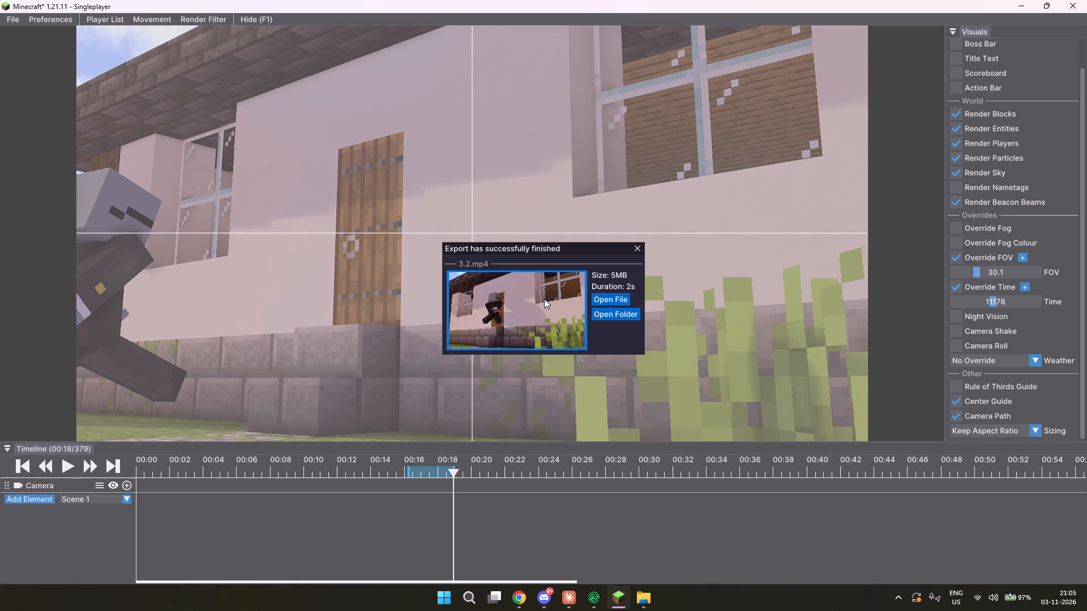
left_click(634, 252)
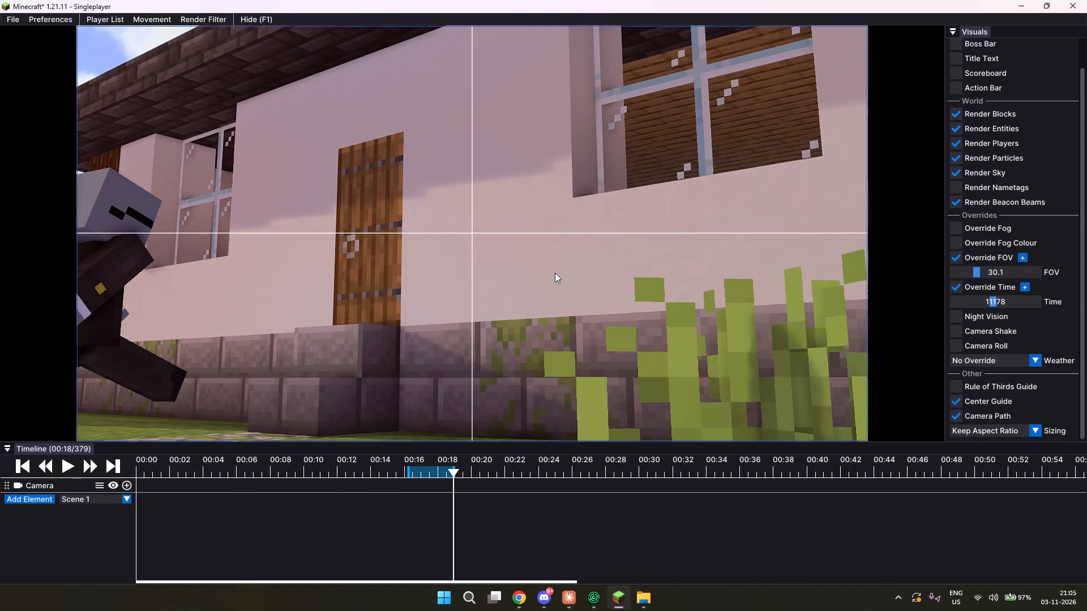
Fly the camera from outside the door through the wall into the bedroom with the bed and bookshelf.
key("w")
left_click_drag(508, 343, 544, 298)
key("space")
key("space")
key("space")
key("space")
key("space")
key("space")
key("space")
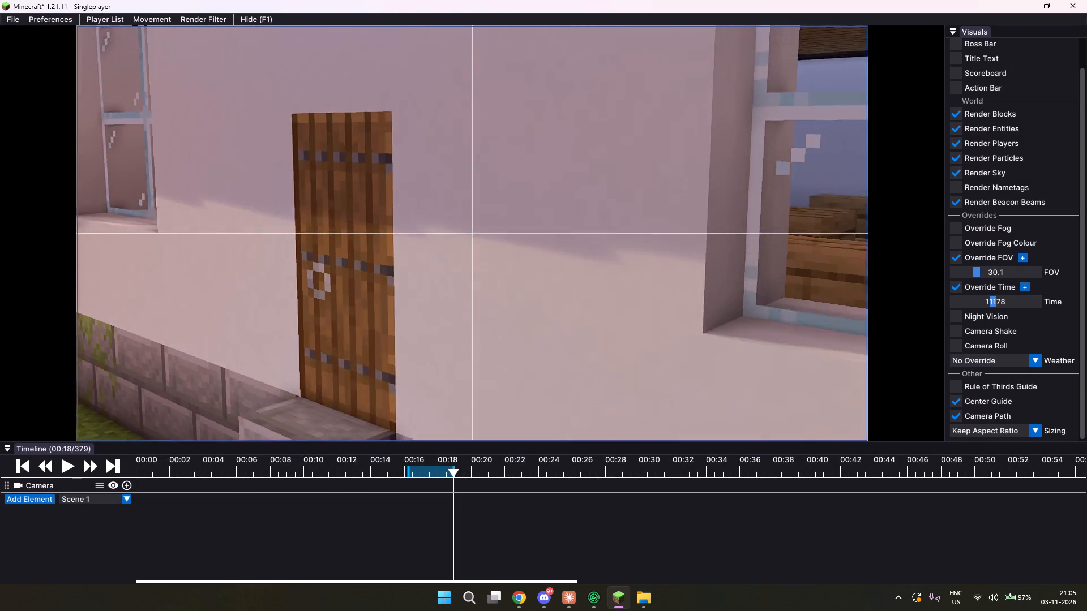
left_click_drag(544, 298, 546, 299)
key("d")
key("d")
key("d")
key("d")
key("d")
key("a")
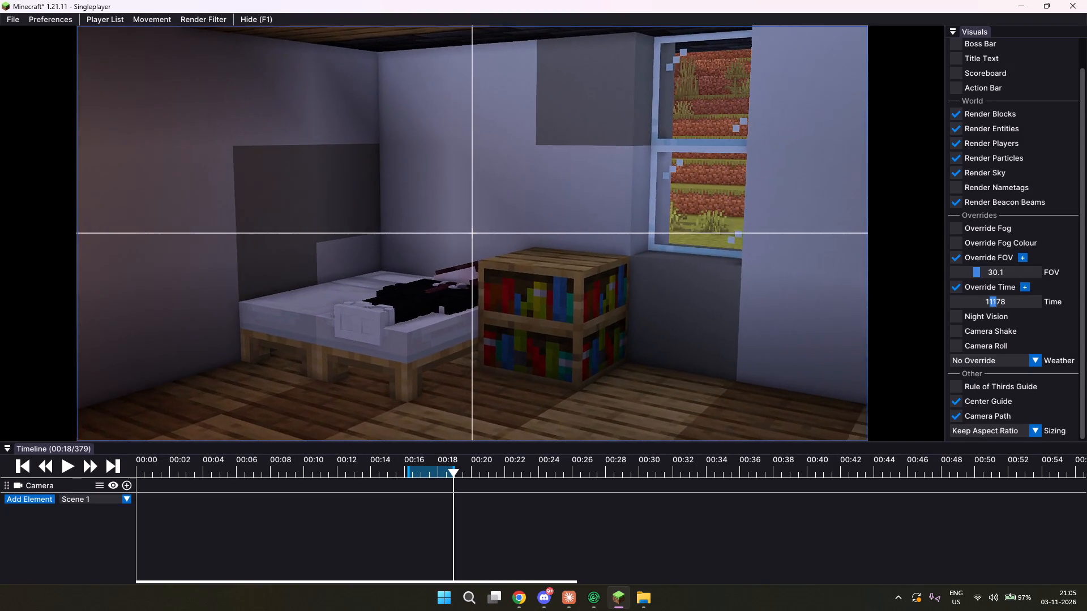
Lower and pull back the bedroom camera to frame the bed and bookshelf with the chest in the foreground.
left_click_drag(546, 299, 544, 297)
key("a")
key("a")
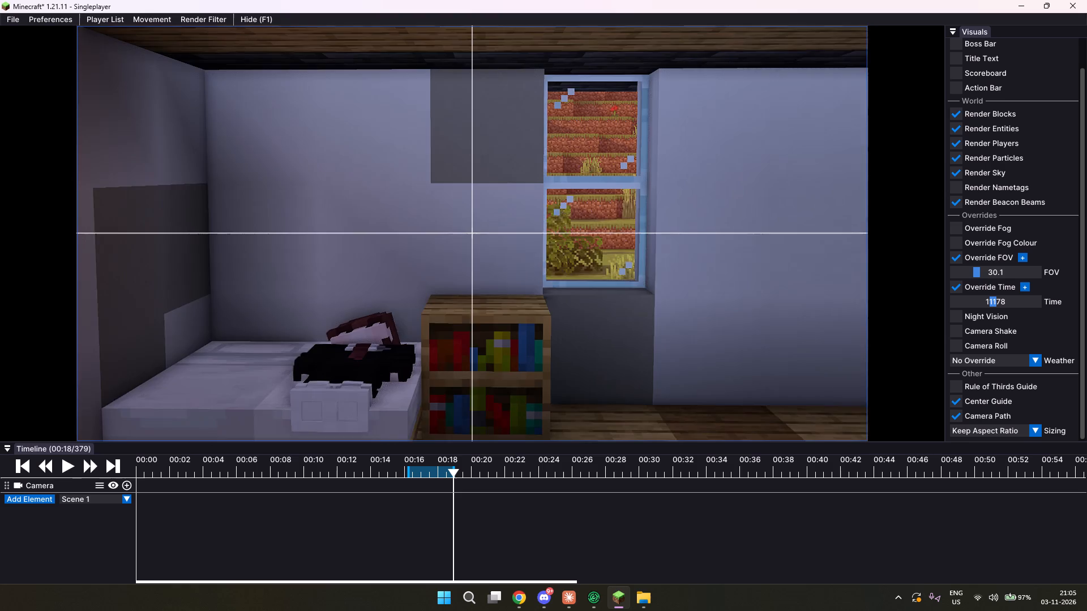
left_click_drag(544, 297, 544, 296)
key("s")
key("d")
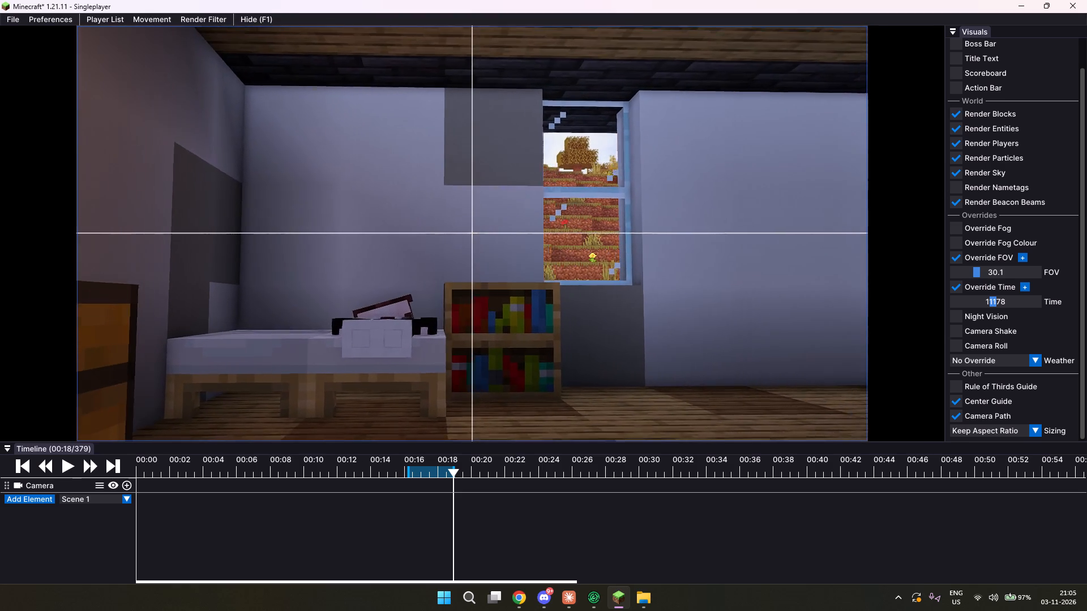
left_click_drag(544, 296, 543, 301)
left_click_drag(469, 249, 544, 298)
key("a")
key("a")
key("s")
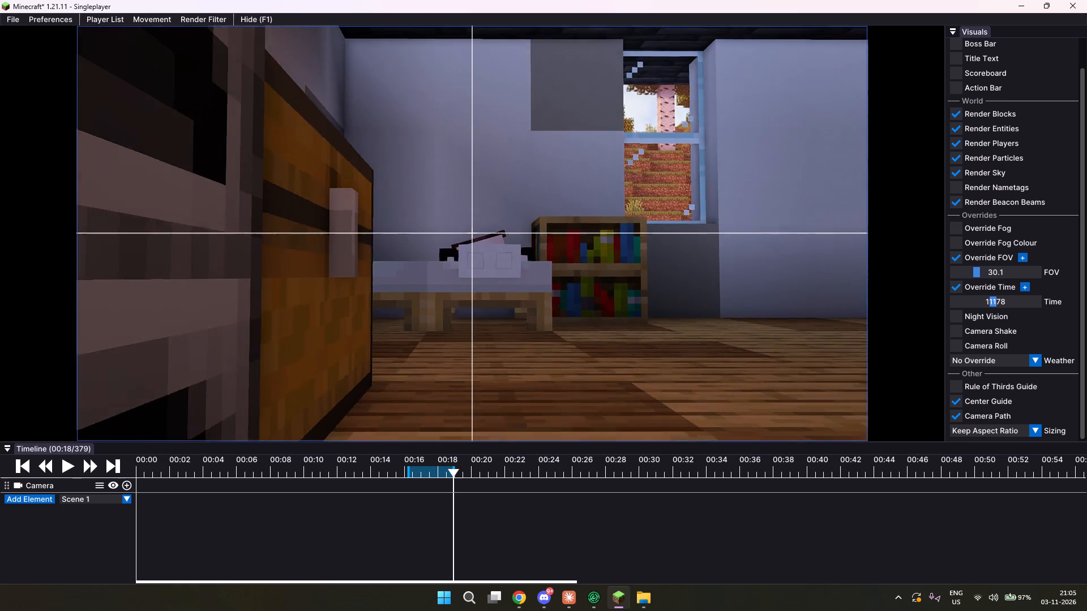
left_click_drag(544, 298, 543, 298)
key("d")
key("w")
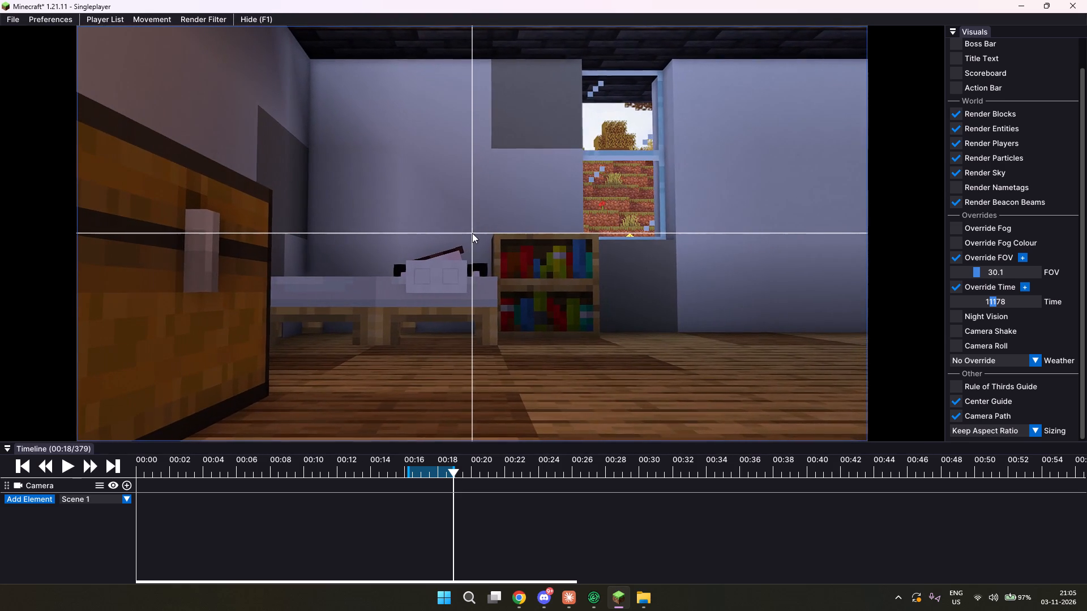
Reduce the flying speed to 0.1 and fine-tune the low bedroom framing beside the chest, angled slightly upward.
scroll(470, 236, "down", 6)
key("a")
scroll(475, 270, "down", 5)
type("aaa")
left_click_drag(475, 272, 546, 298)
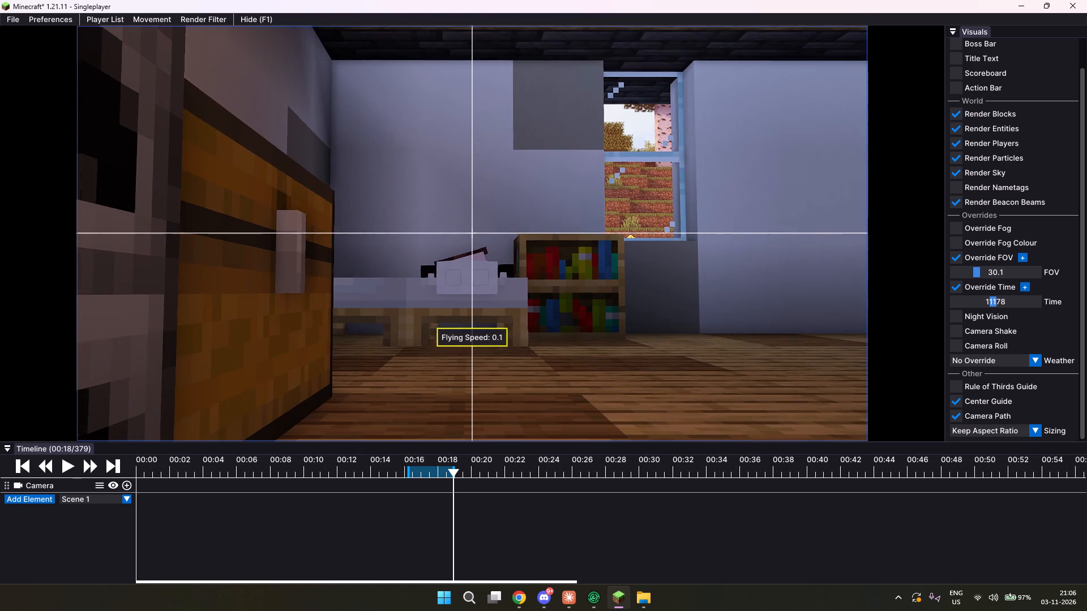
left_click_drag(546, 298, 543, 299)
key("a")
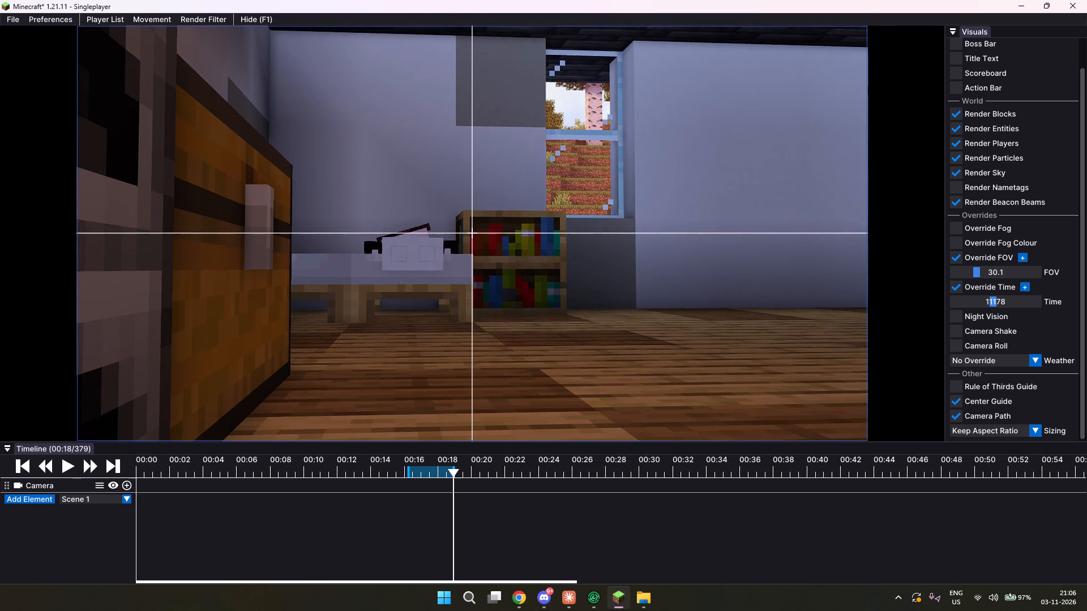
left_click_drag(543, 299, 543, 298)
Scrub the replay between 00:20 and 00:25 and start the export range at about tick 493, with the character standing behind the bed.
left_click_drag(467, 463, 475, 462)
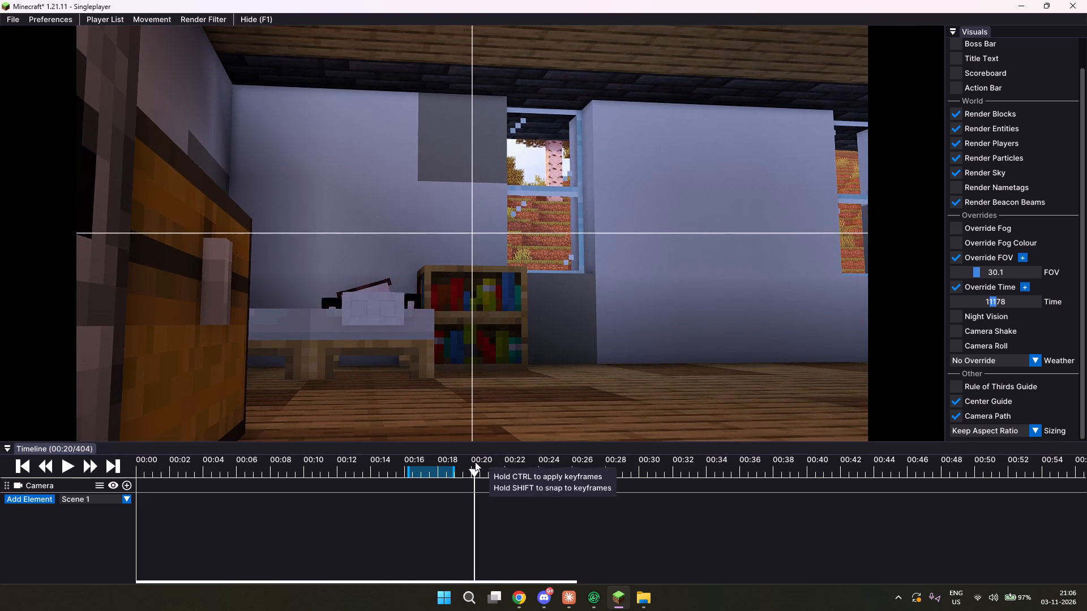
left_click_drag(475, 462, 570, 462)
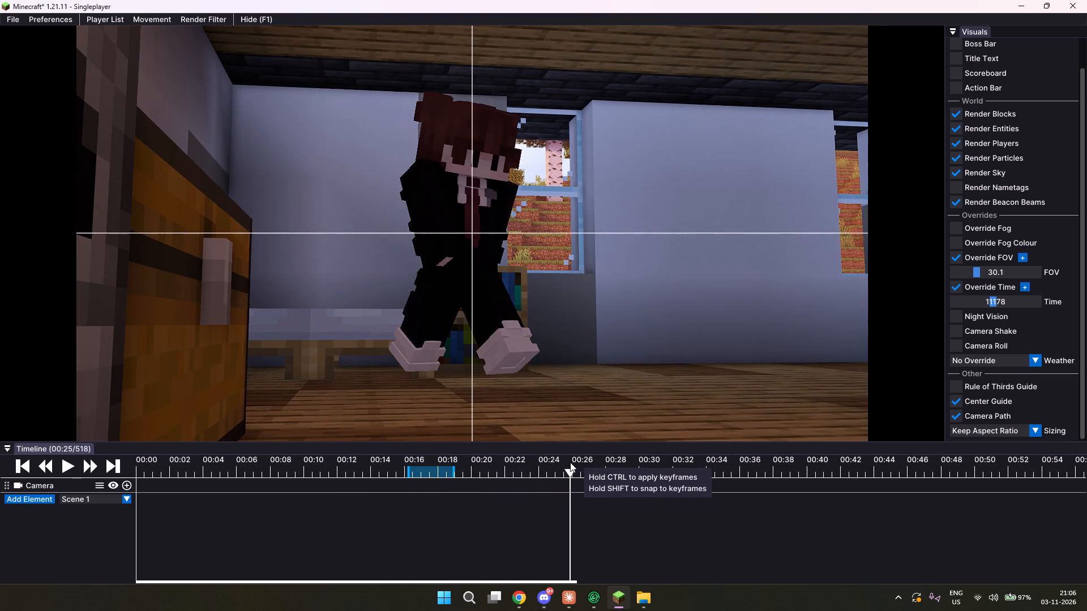
left_click_drag(570, 462, 550, 463)
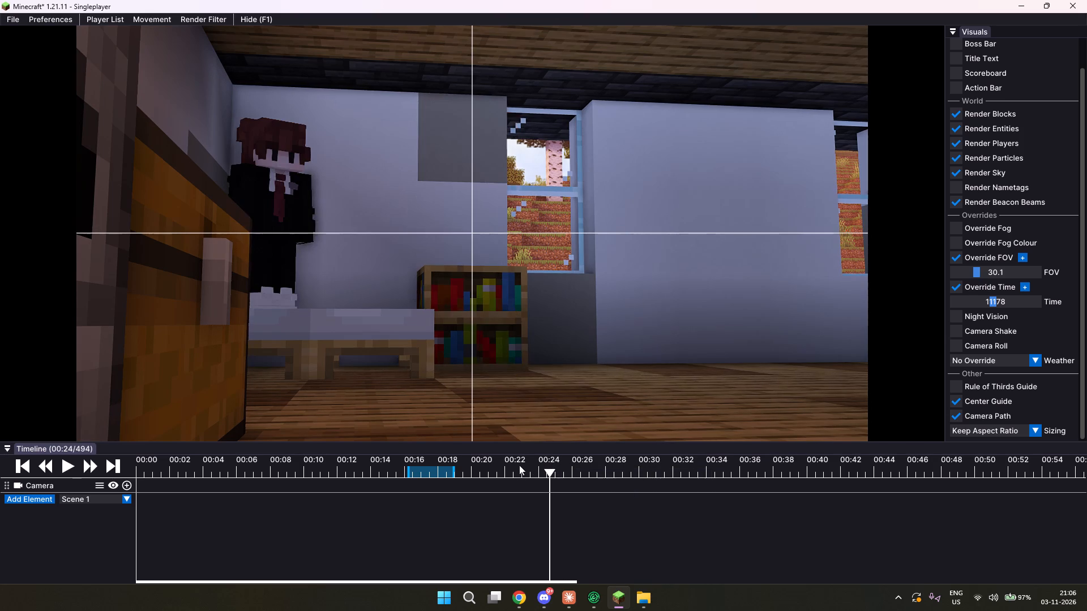
left_click(495, 462)
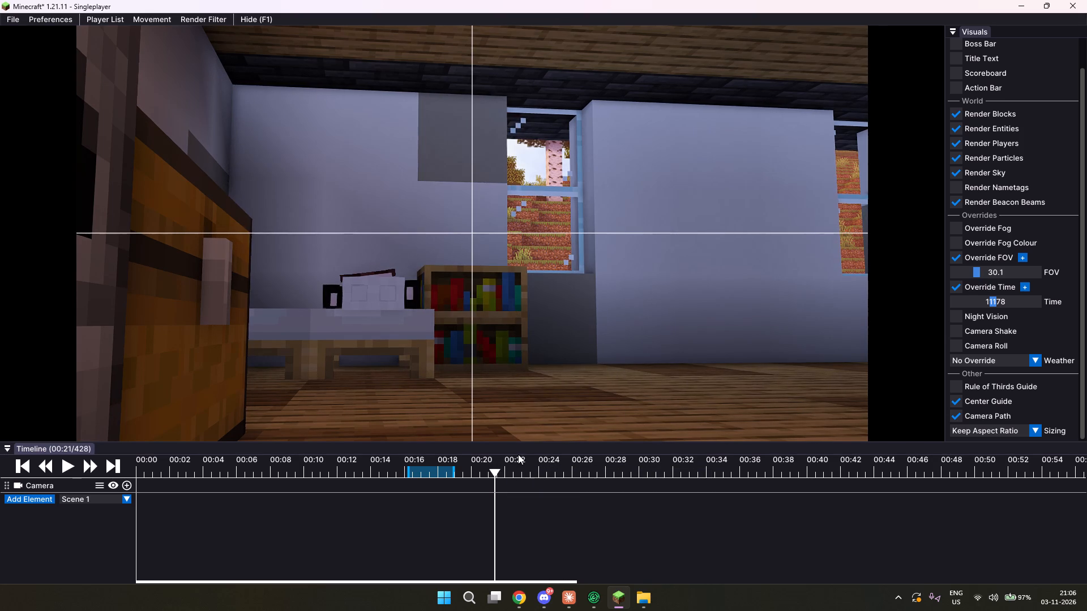
left_click(520, 471)
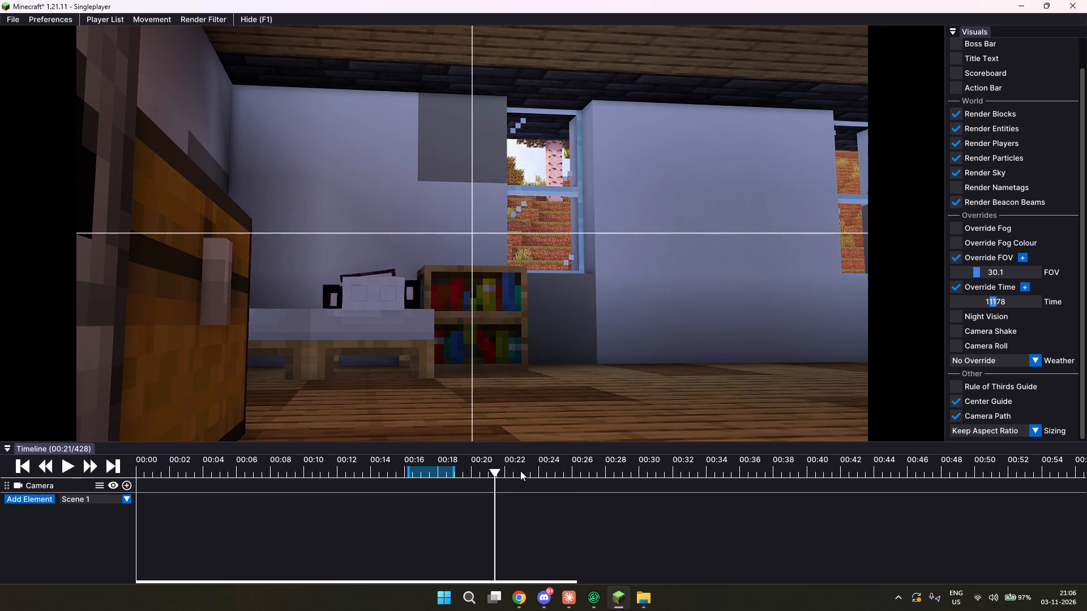
left_click_drag(525, 464, 568, 465)
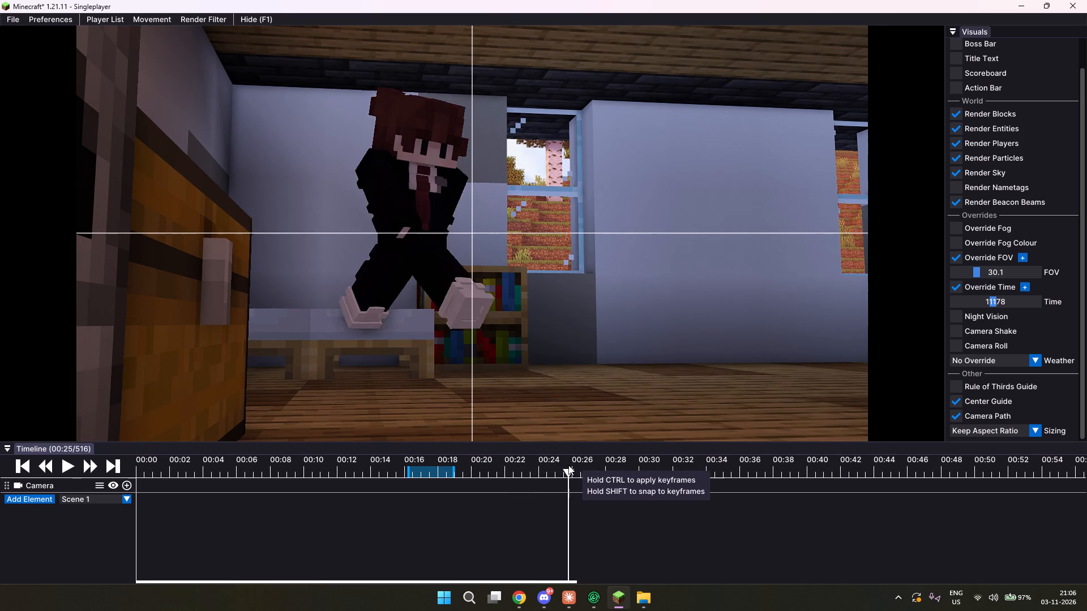
left_click_drag(568, 465, 538, 468)
left_click(538, 465)
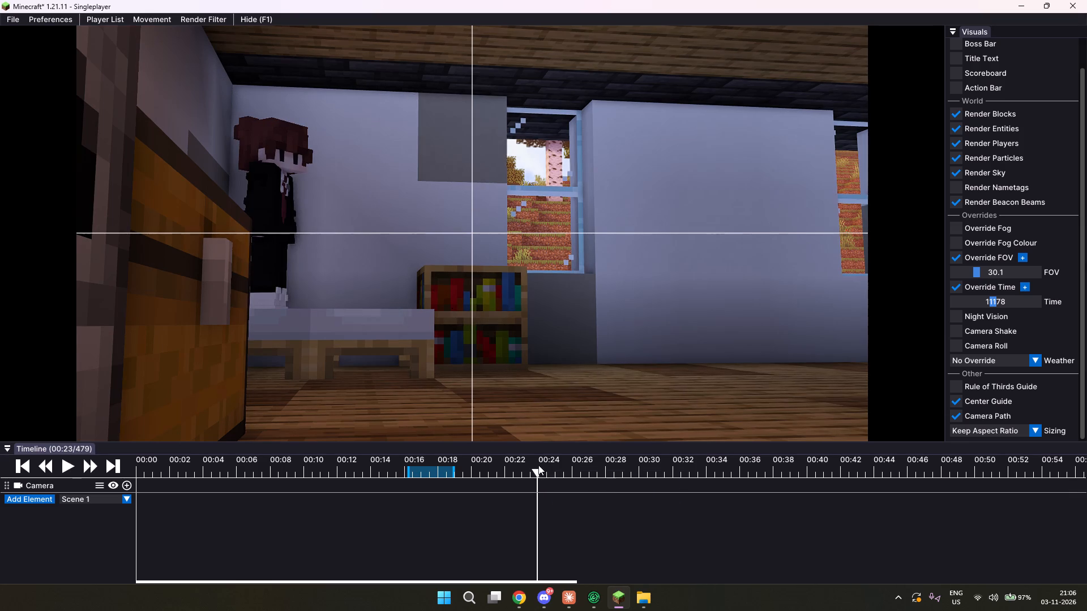
left_click(545, 464)
left_click(549, 463)
key("i")
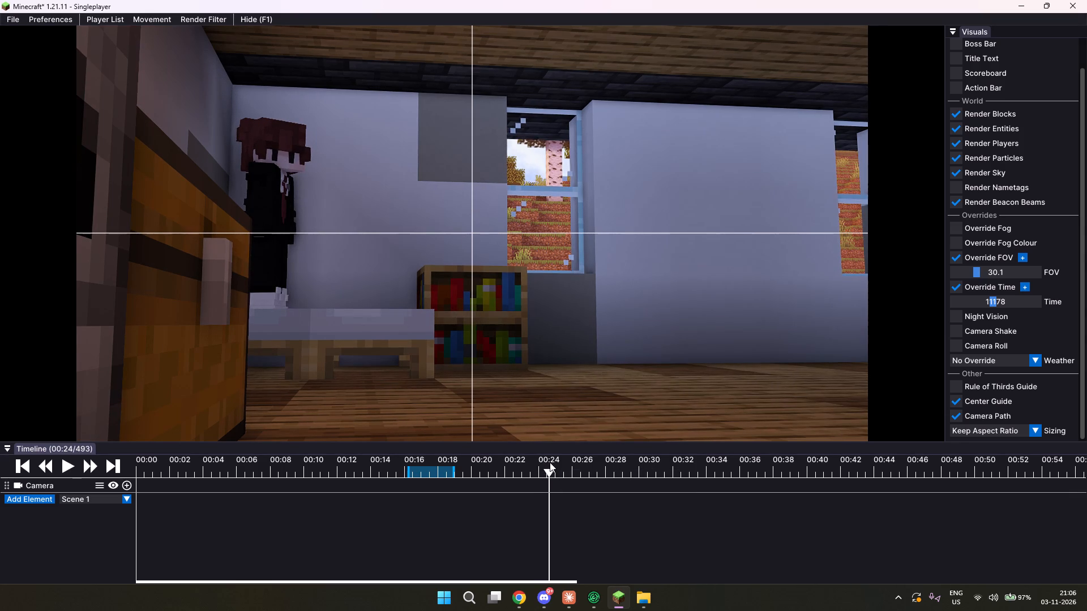
Play the bedroom shot from 00:24 and end the export range at about tick 543, after the character exits the frame.
left_click(65, 468)
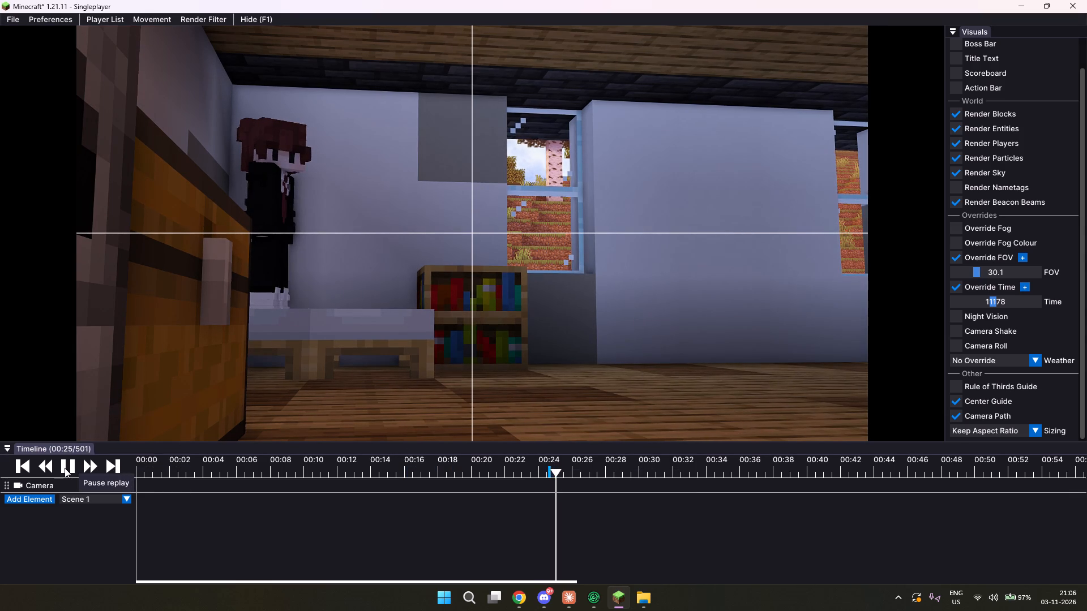
left_click(65, 468)
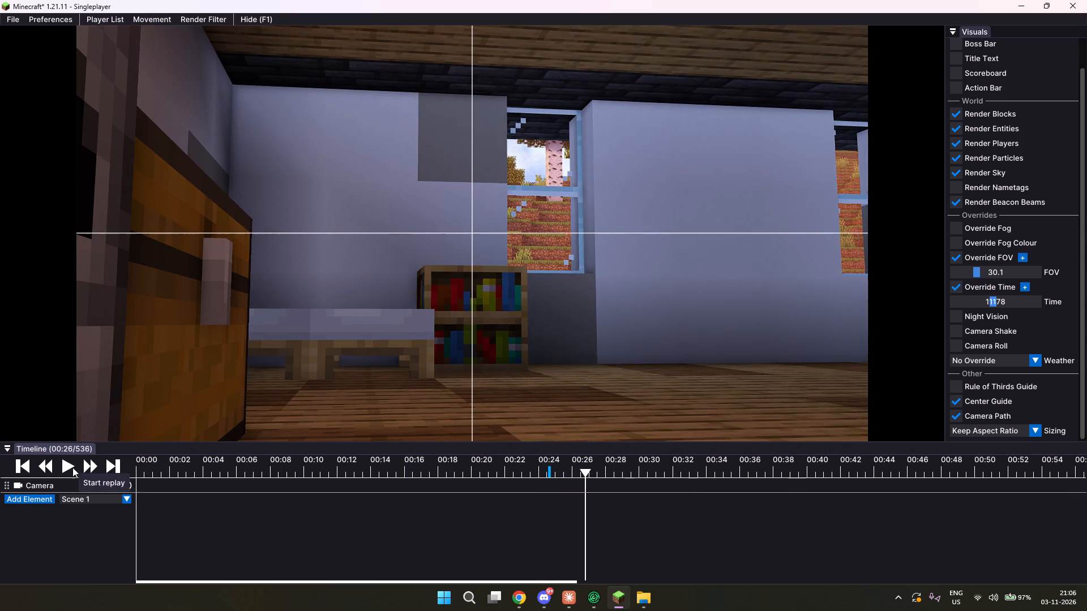
left_click(592, 462)
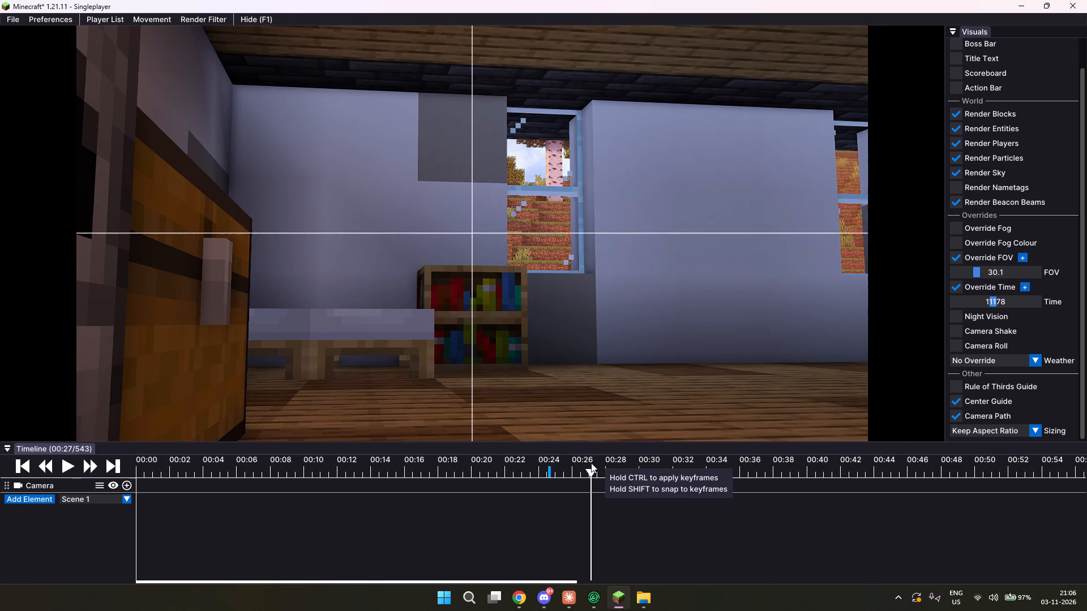
key("o")
left_click(544, 462)
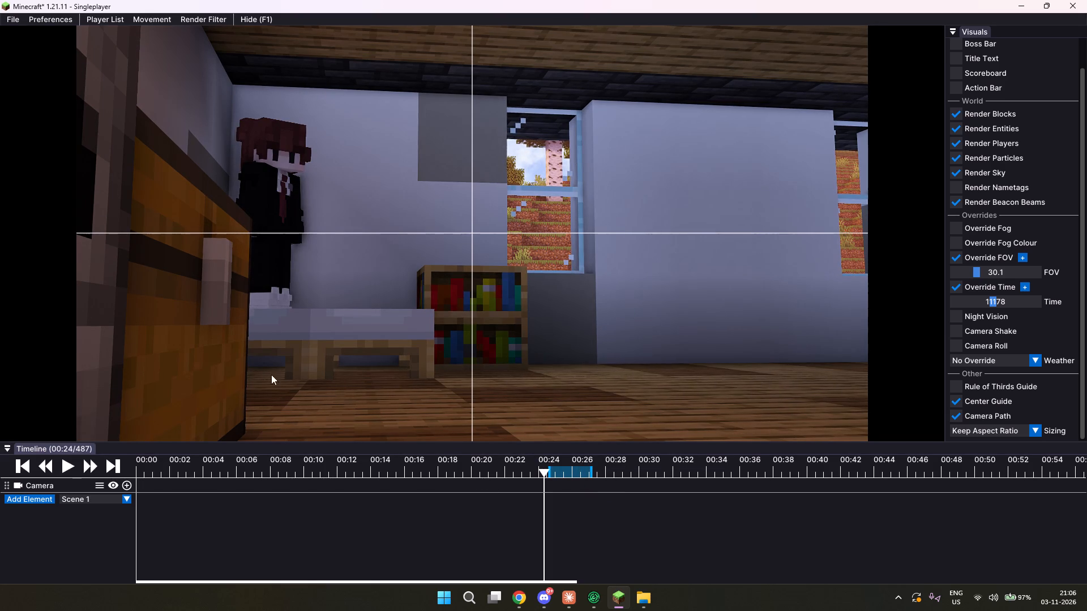
Export the bedroom shot as an MP4 named 4.1 in the ACT 1 S 1 folder.
left_click(7, 22)
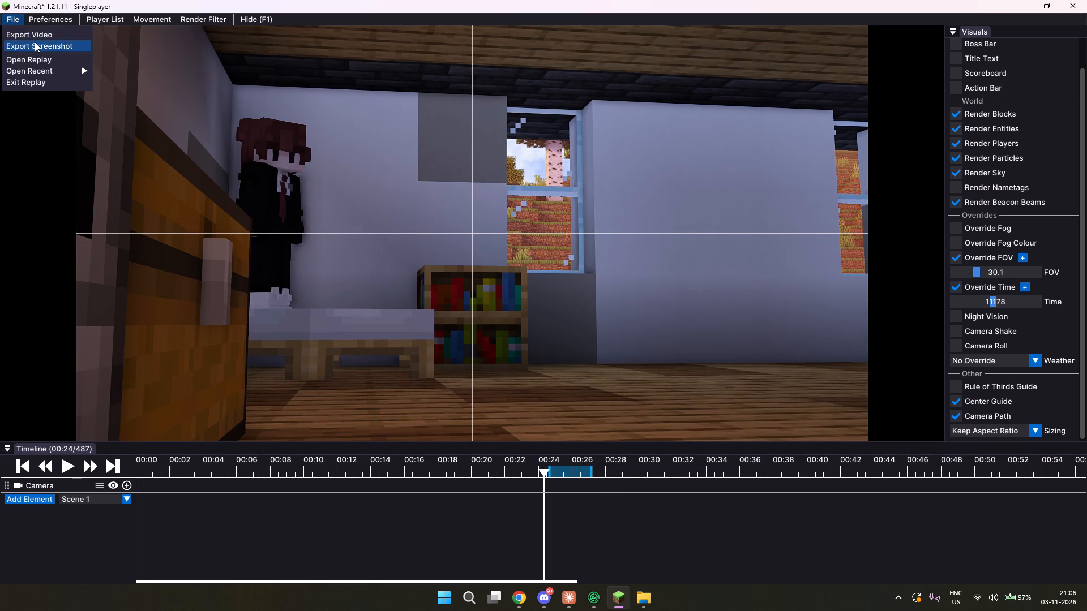
left_click(37, 40)
left_click(507, 278)
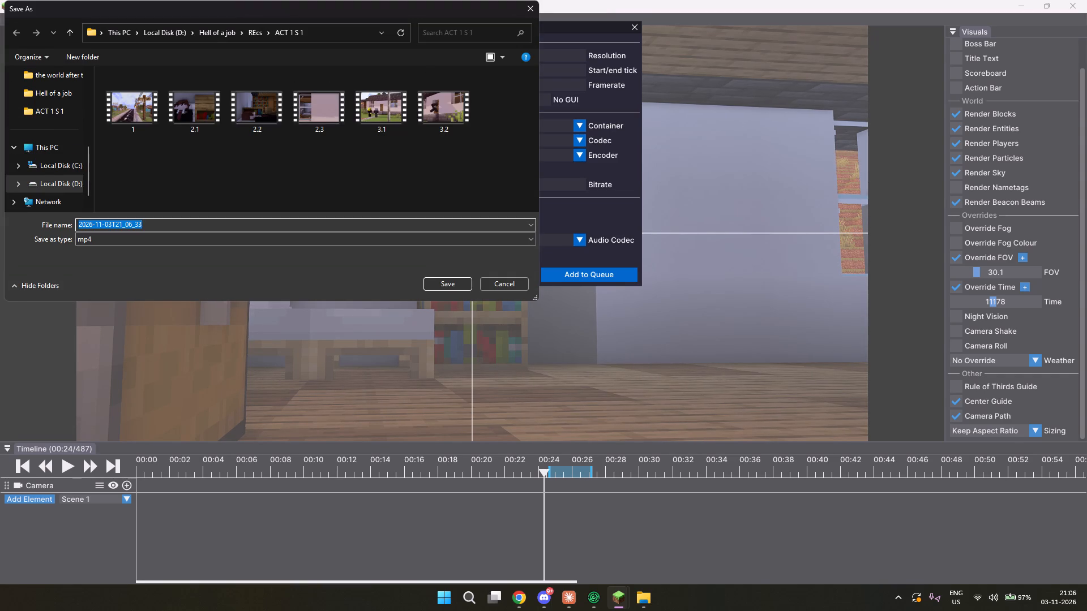
type("4.")
key("1")
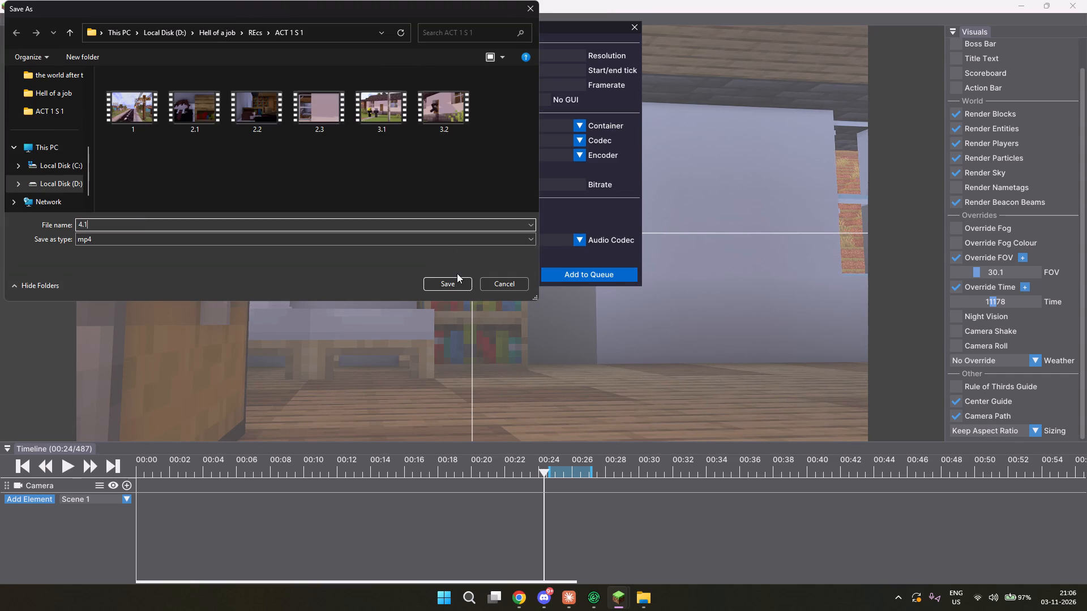
left_click(455, 282)
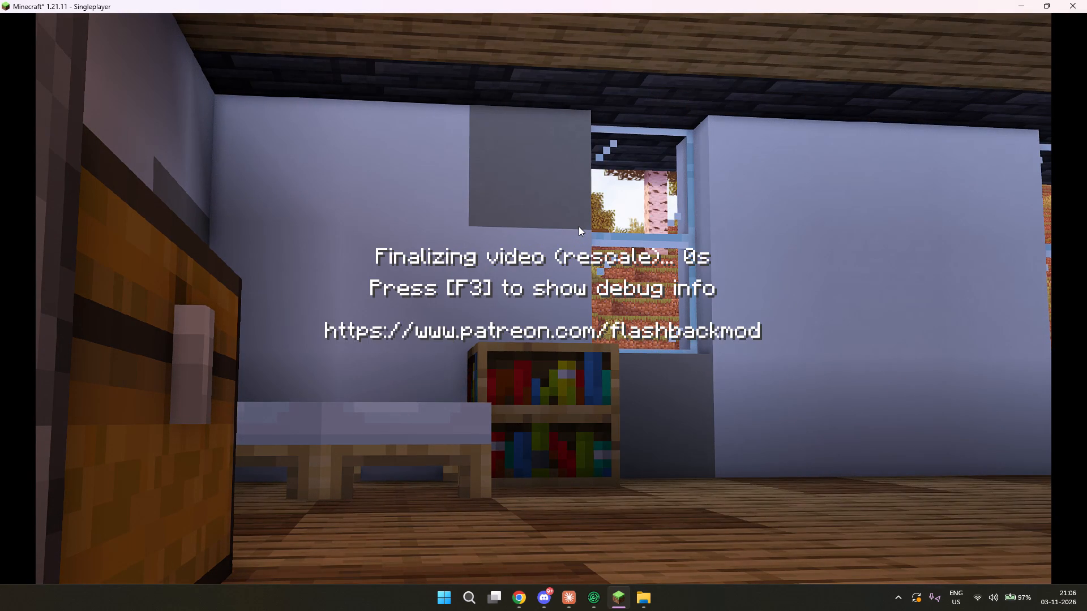
left_click(636, 251)
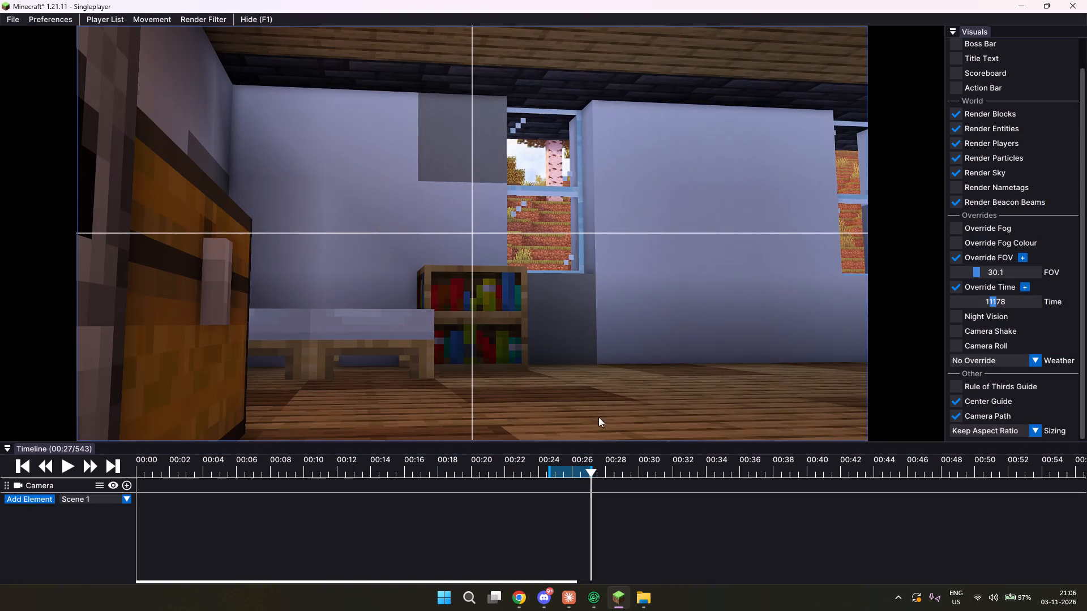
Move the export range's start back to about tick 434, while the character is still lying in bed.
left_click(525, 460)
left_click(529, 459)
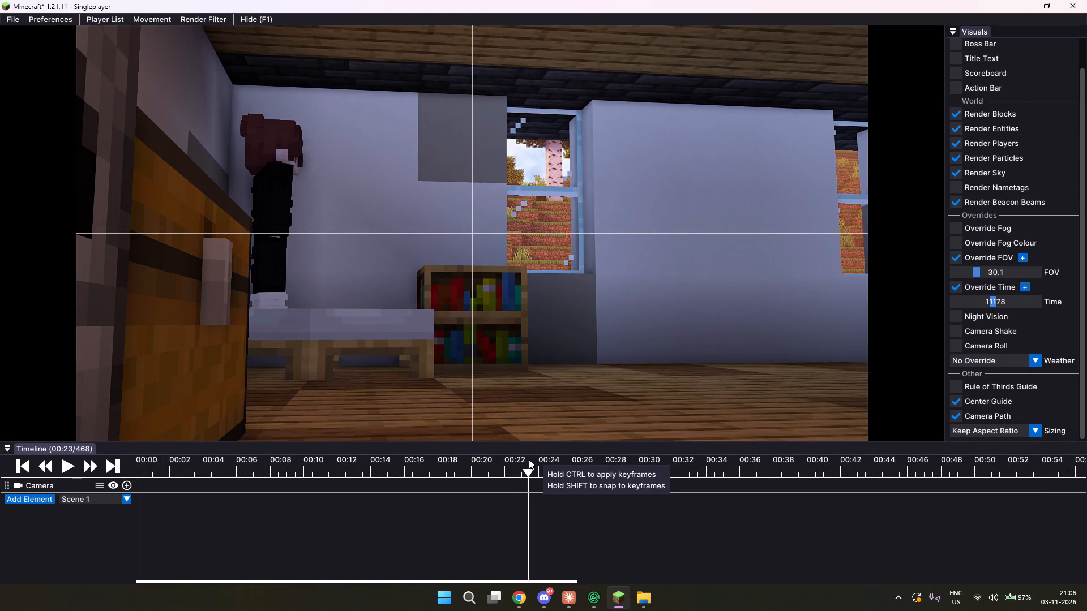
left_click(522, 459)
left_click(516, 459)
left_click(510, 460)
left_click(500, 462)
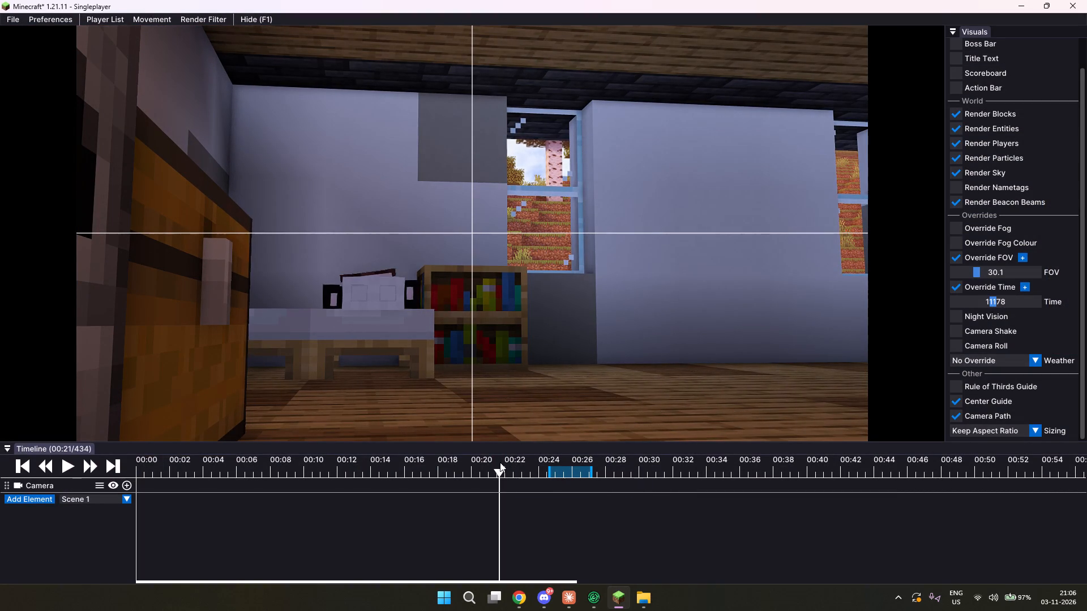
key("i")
Set the export range's start to about tick 480, where the character stands behind the bed.
left_click(530, 459)
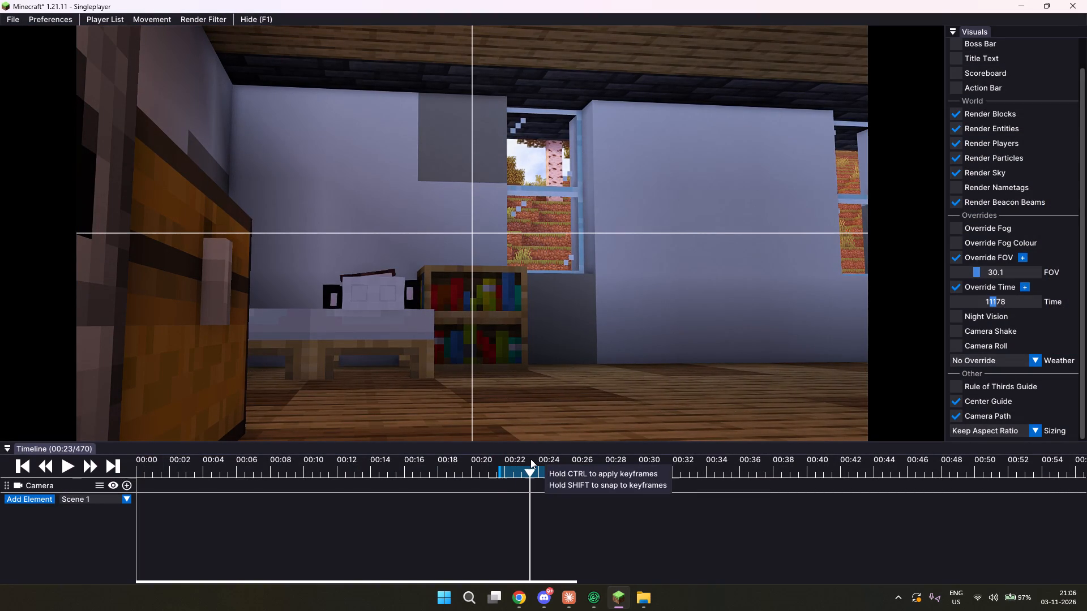
left_click(534, 458)
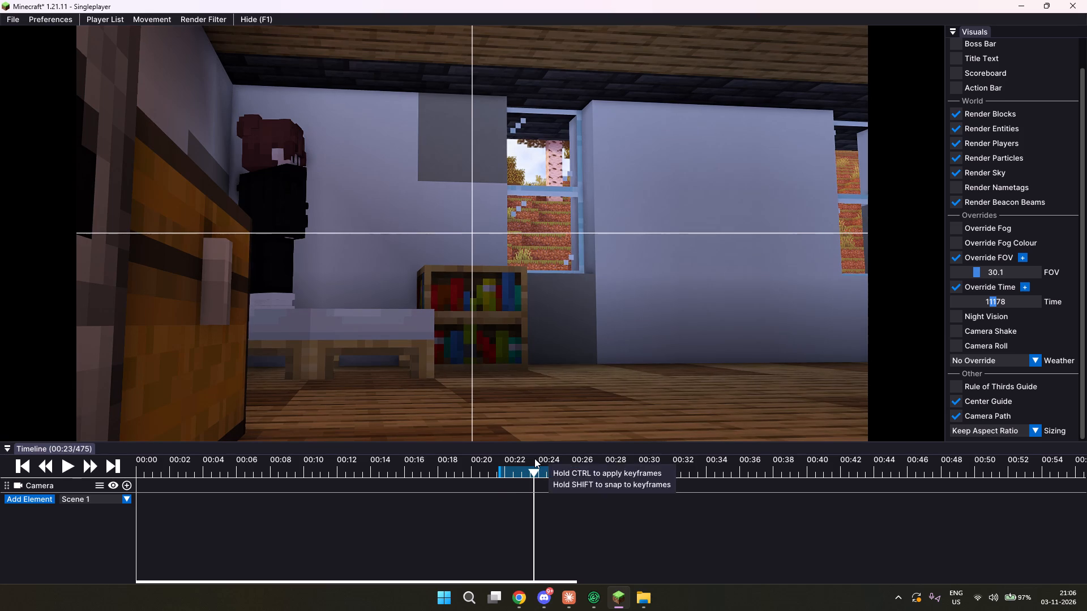
left_click(534, 458)
left_click(538, 458)
key("i")
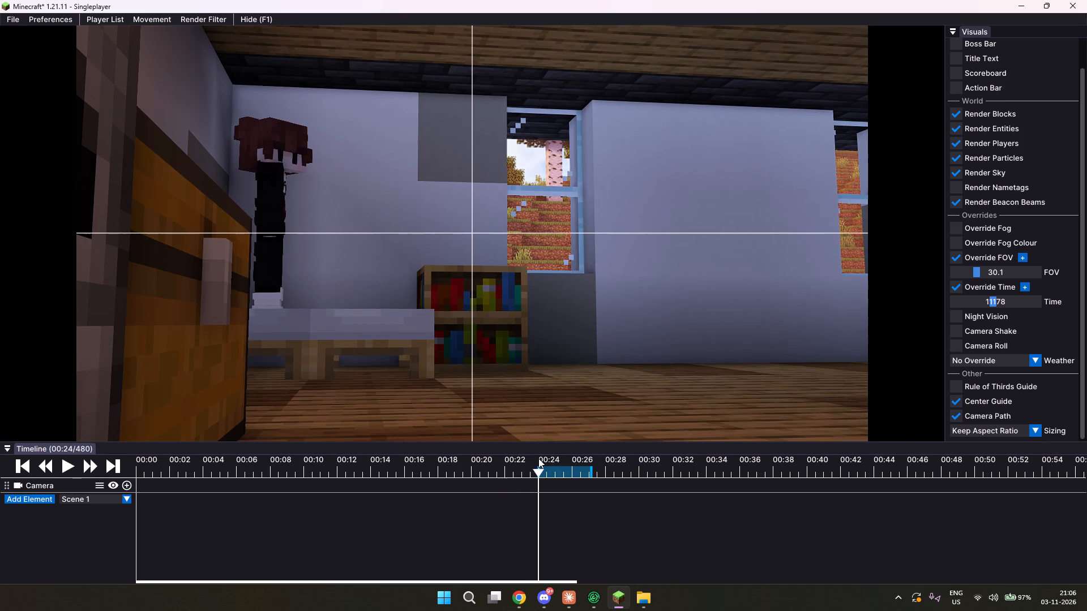
Set the export range to end at about tick 480 and start at about tick 443, while the character lies in bed.
key("o")
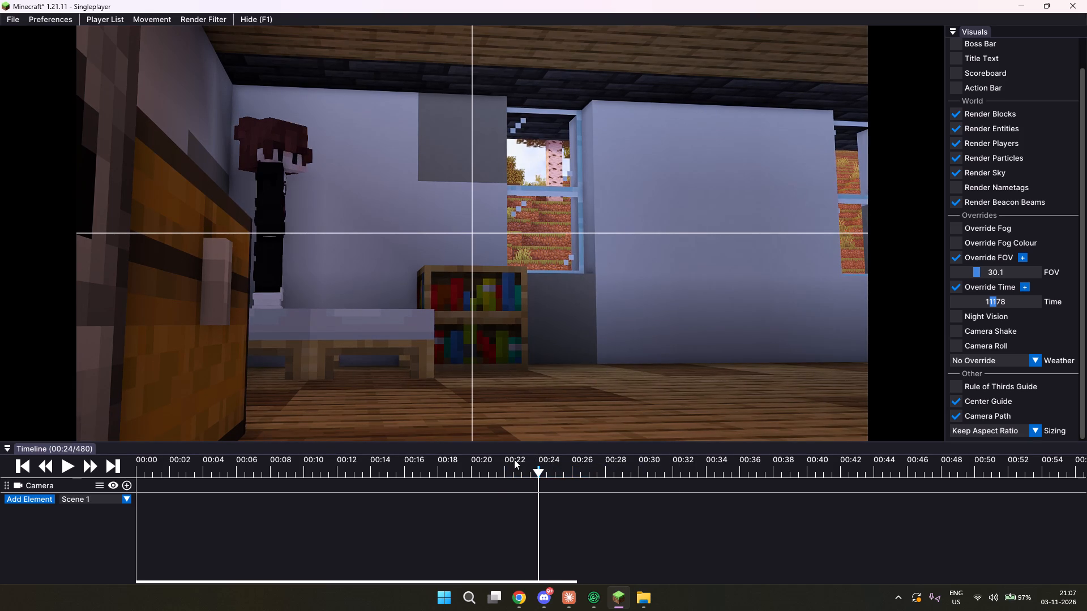
left_click(507, 459)
key("i")
Slide the camera sideways along the chest until the bed and sleeping character are near the centre of the frame.
left_click_drag(598, 346, 542, 298)
key("w")
key("space")
key("d")
key("d")
key("d")
key("d")
key("d")
key("d")
key("d")
key("d")
key("d")
key("d")
key("d")
key("d")
key("d")
key("d")
key("d")
key("d")
key("d")
key("d")
key("d")
key("d")
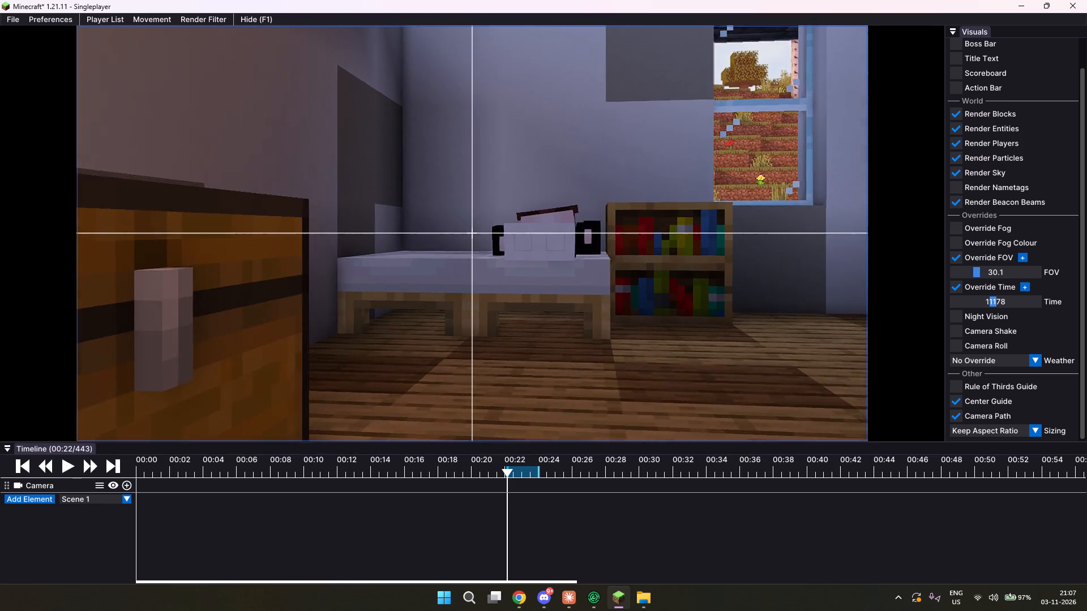
left_click_drag(542, 298, 543, 298)
Move the camera past the chest to a low-angle view of the bed, bookshelf and window corner.
key("space")
key("space")
key("space")
scroll(472, 233, "up", 2)
left_click_drag(472, 233, 543, 298)
scroll(467, 233, "down", 4)
left_click_drag(439, 230, 542, 298)
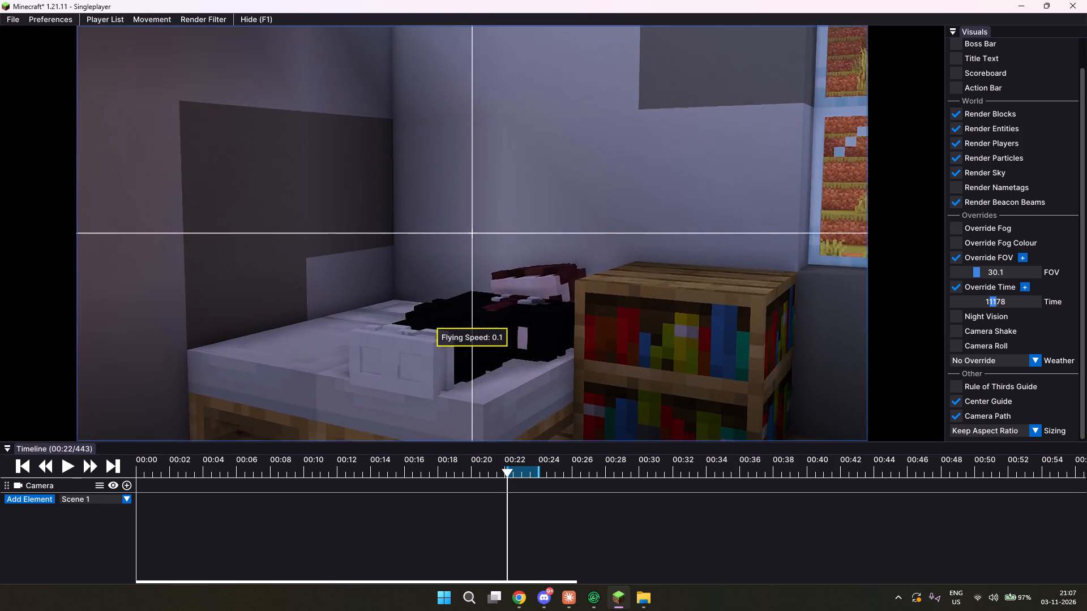
left_click_drag(542, 298, 543, 297)
key("s")
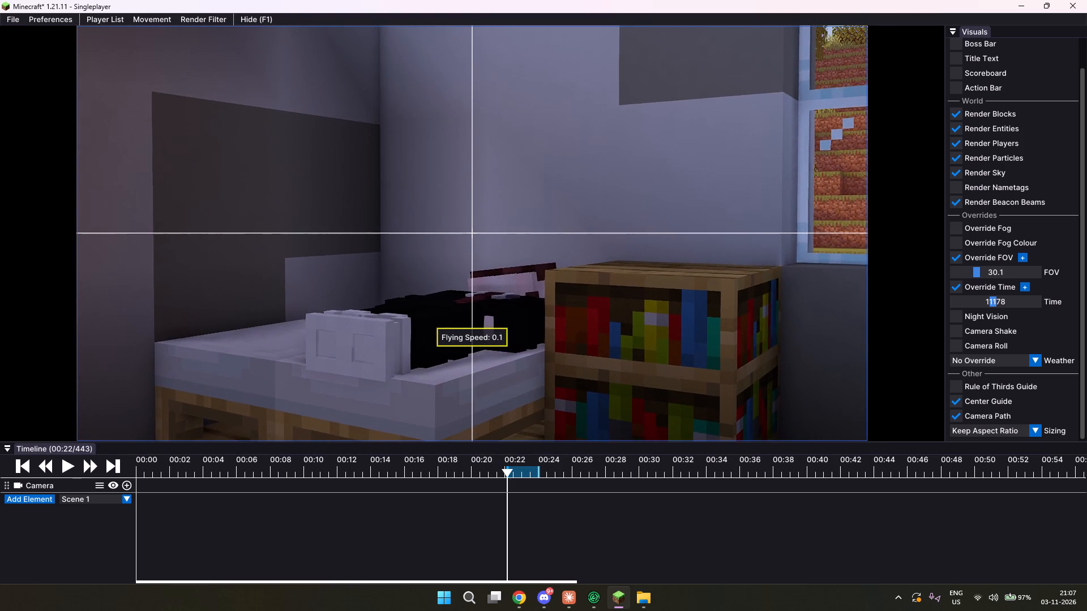
left_click_drag(543, 297, 543, 298)
key("s")
key("s")
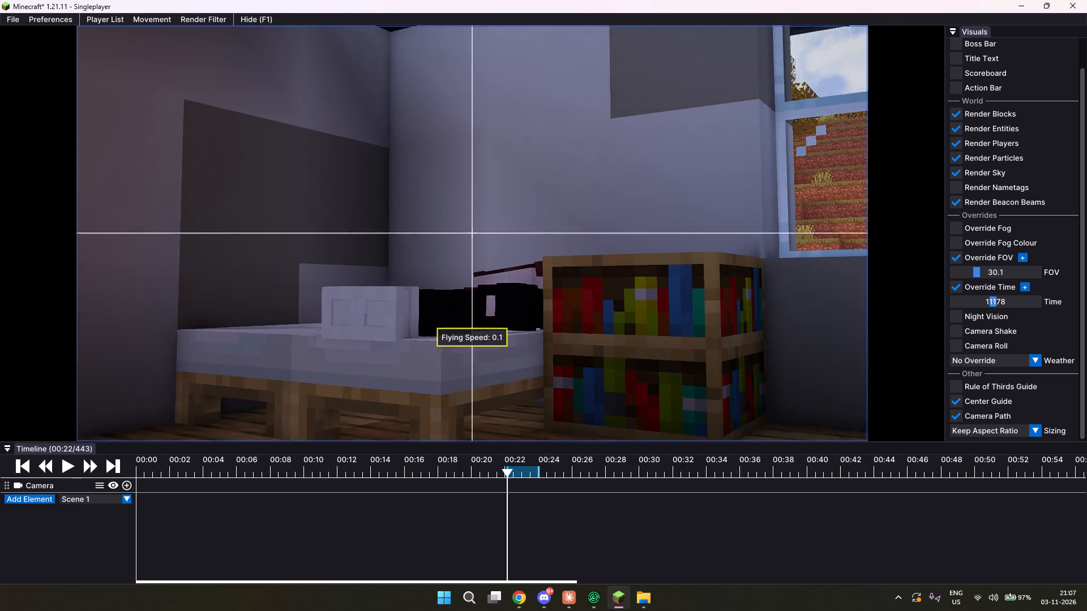
left_click_drag(543, 298, 543, 298)
key("s")
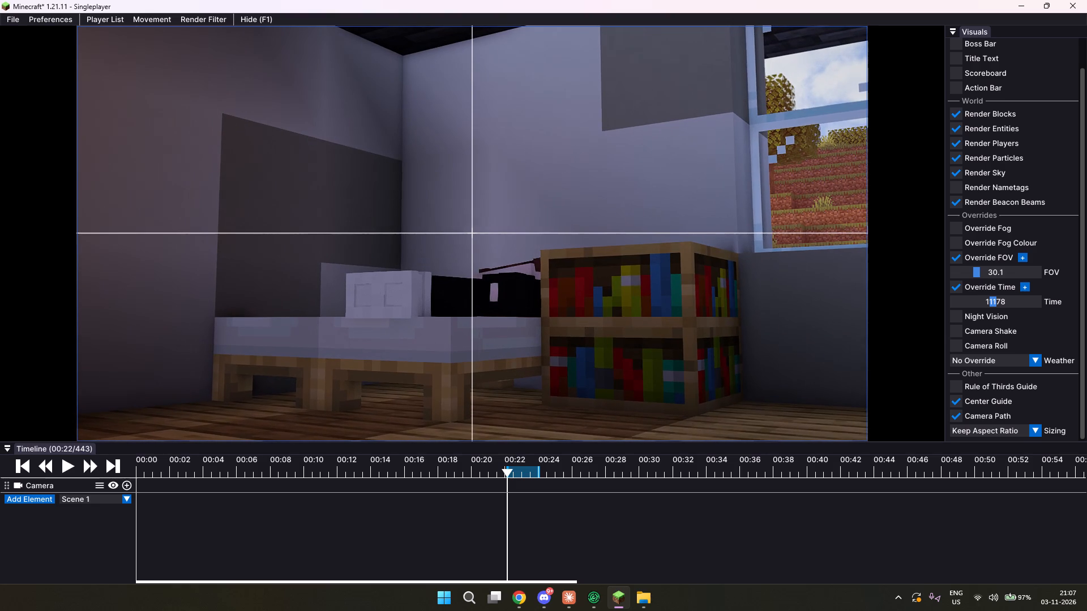
left_click_drag(543, 298, 543, 298)
Extend the export range's end to about tick 497, after the character turns toward the camera, and preview the shot.
left_click(72, 464)
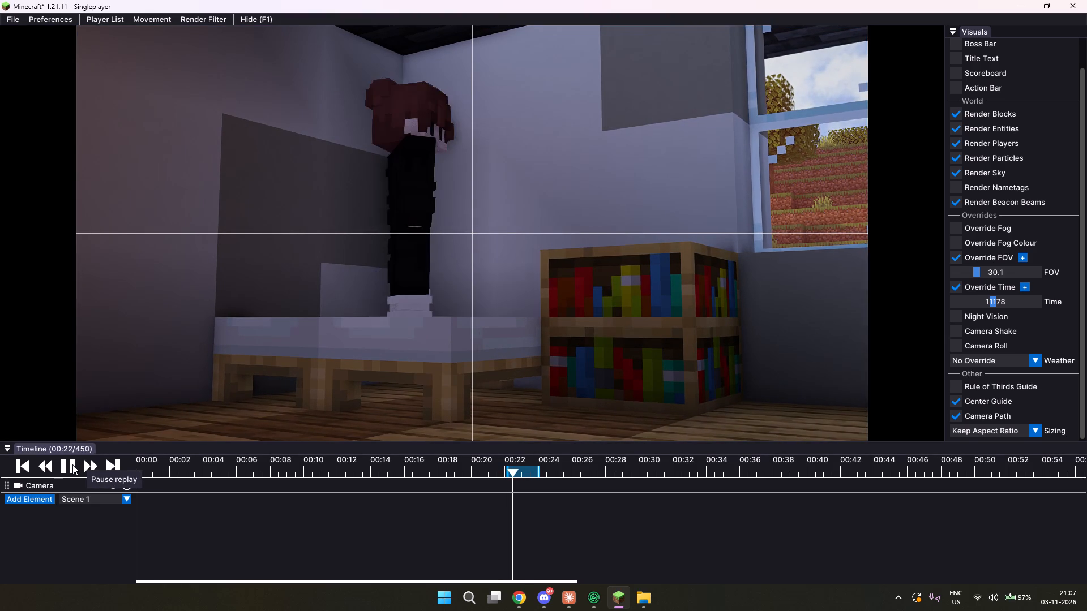
left_click(72, 464)
left_click_drag(540, 462, 542, 462)
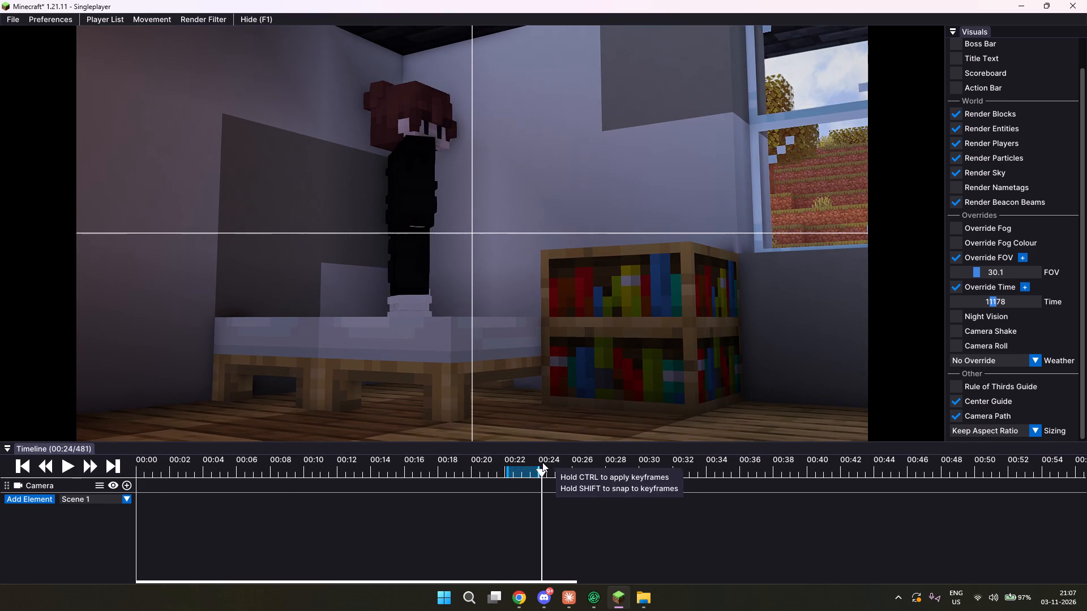
left_click_drag(542, 462, 549, 460)
left_click(542, 470)
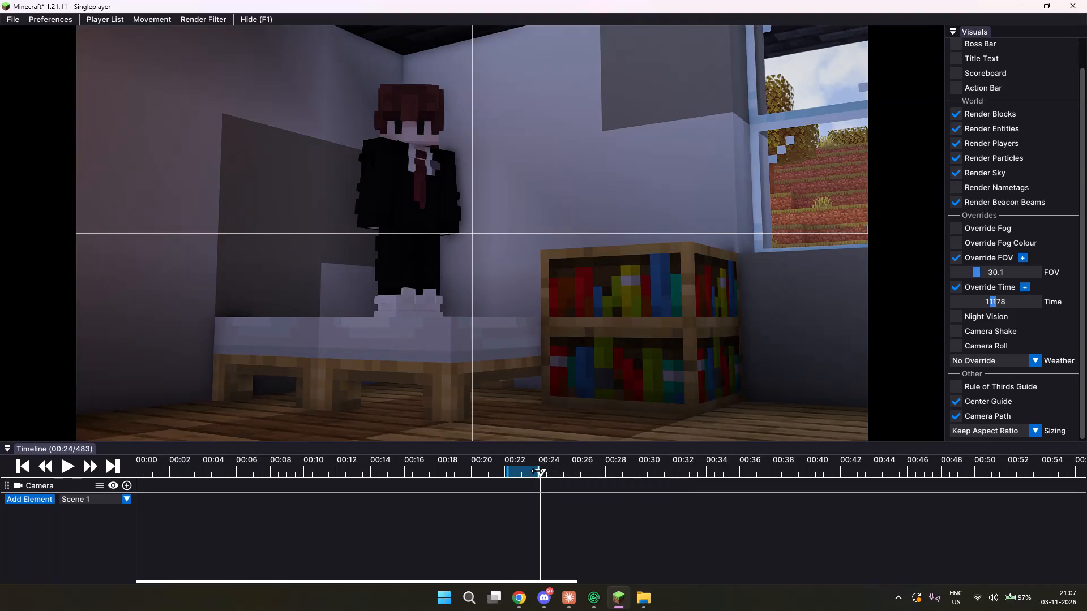
left_click_drag(537, 471, 553, 473)
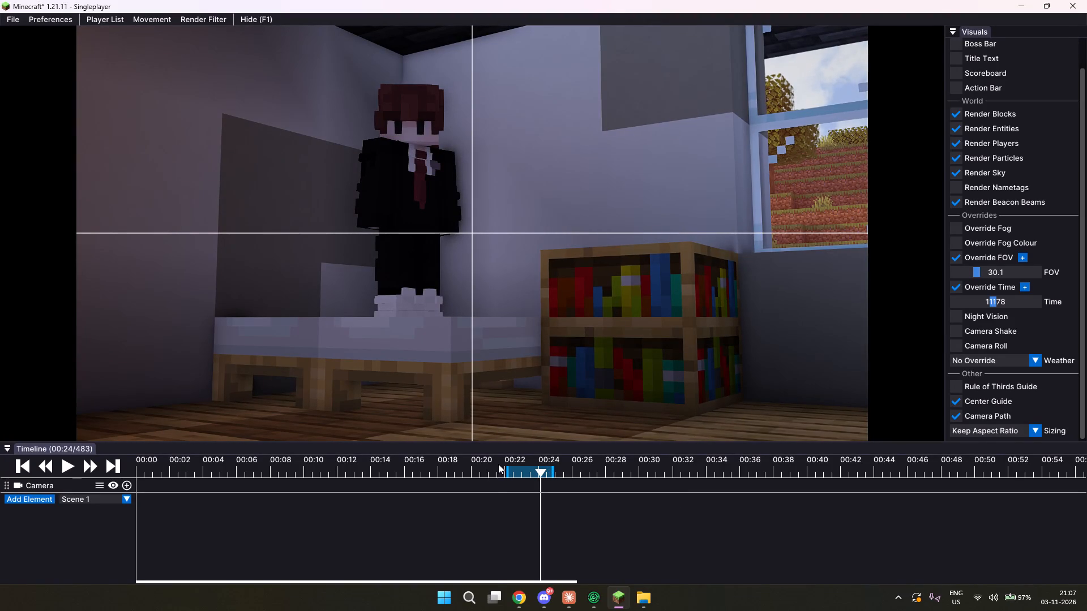
left_click(498, 464)
left_click(68, 466)
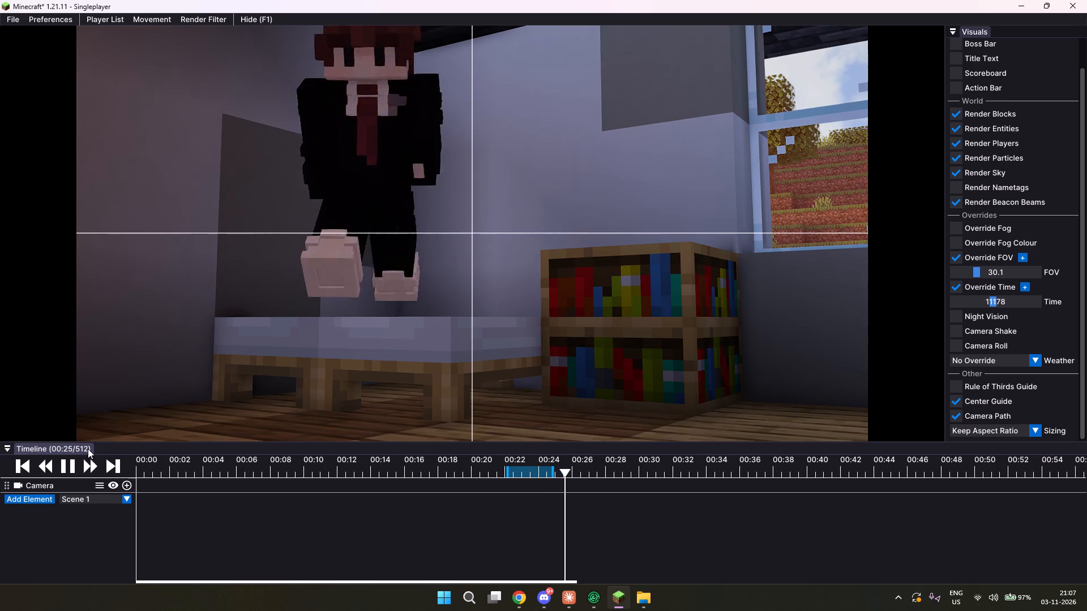
left_click(74, 458)
left_click(71, 464)
Export the low-angle bedroom shot as an MP4 named 4.2 in the ACT 1 S 1 folder.
left_click(10, 17)
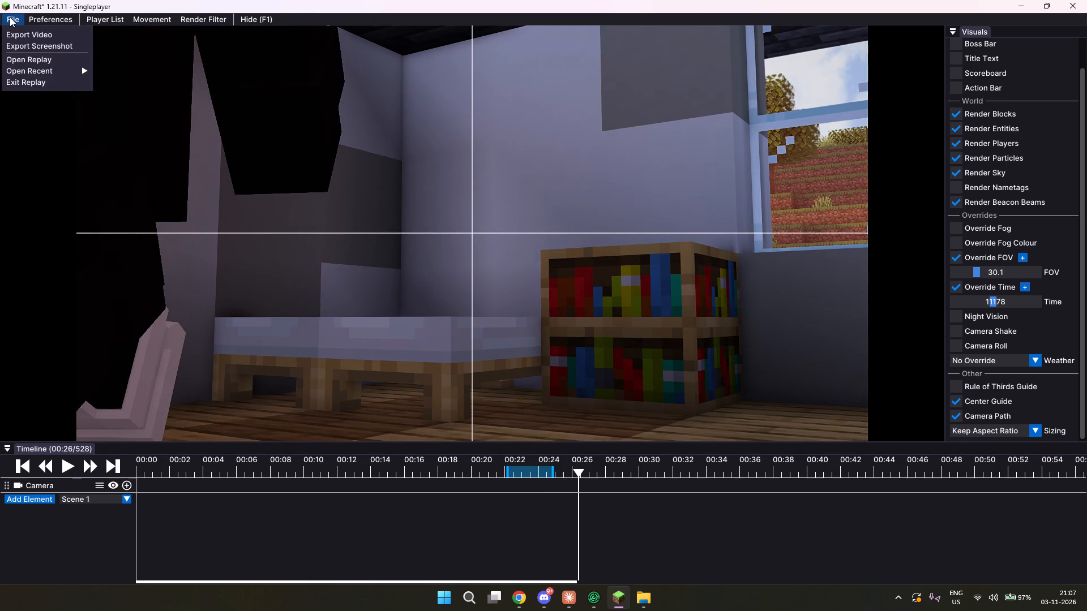
left_click(34, 35)
left_click(499, 268)
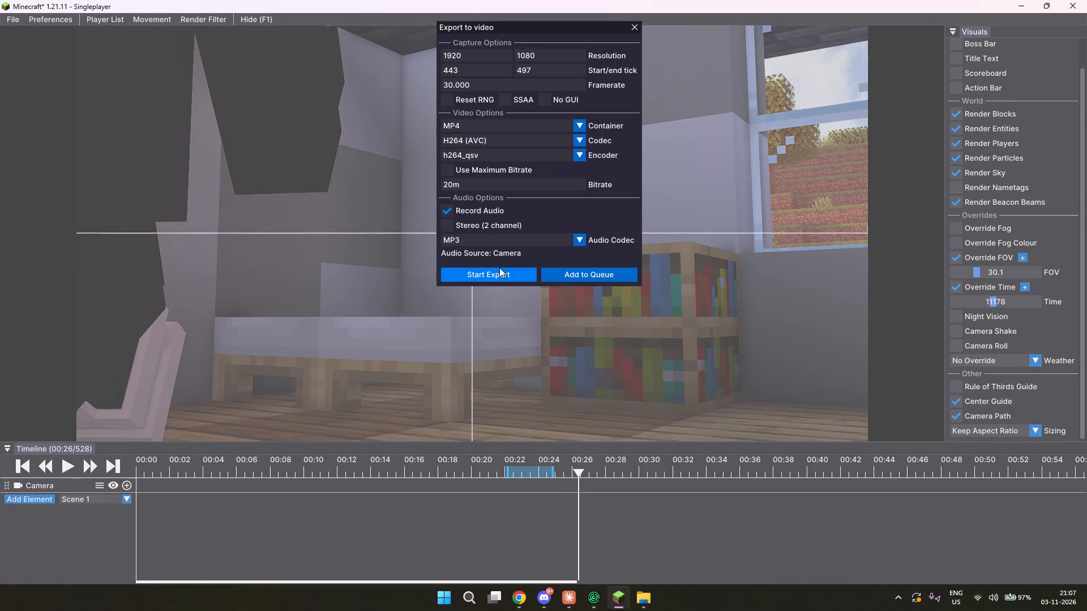
left_click(499, 275)
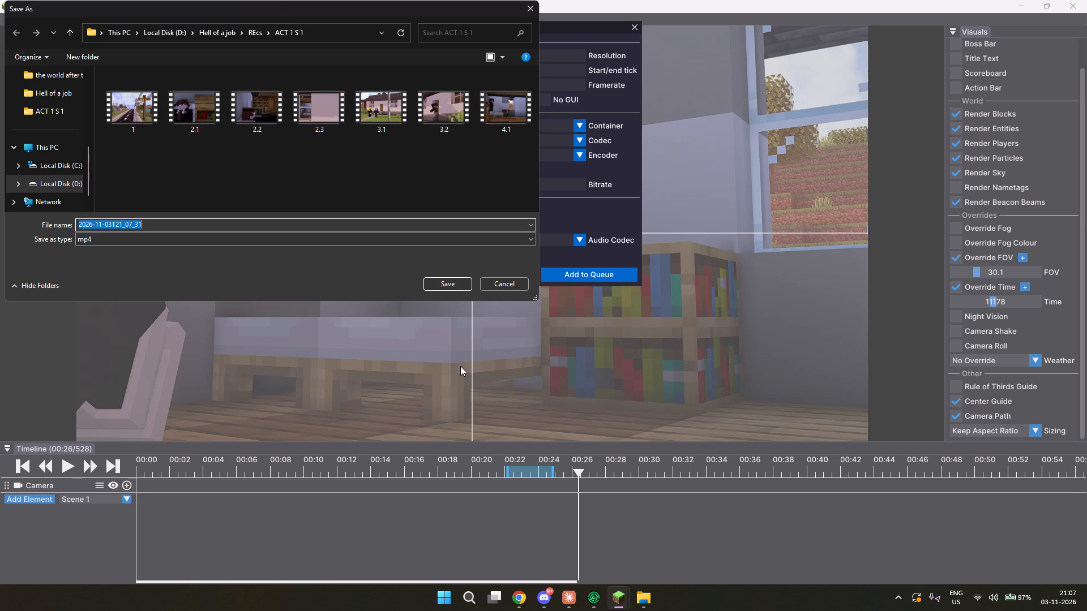
type("4.")
key("2")
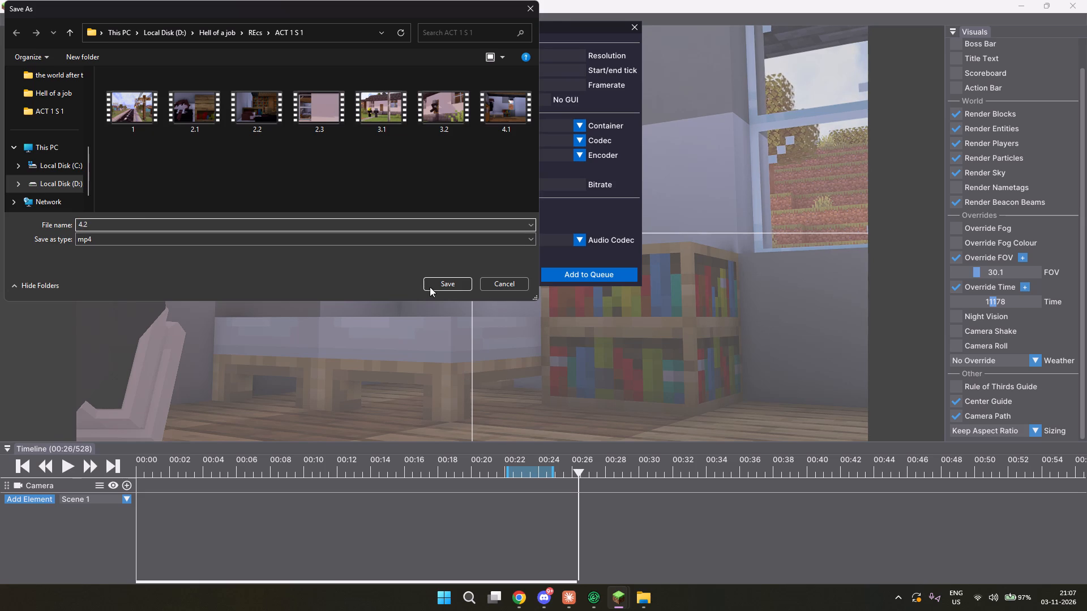
left_click(439, 282)
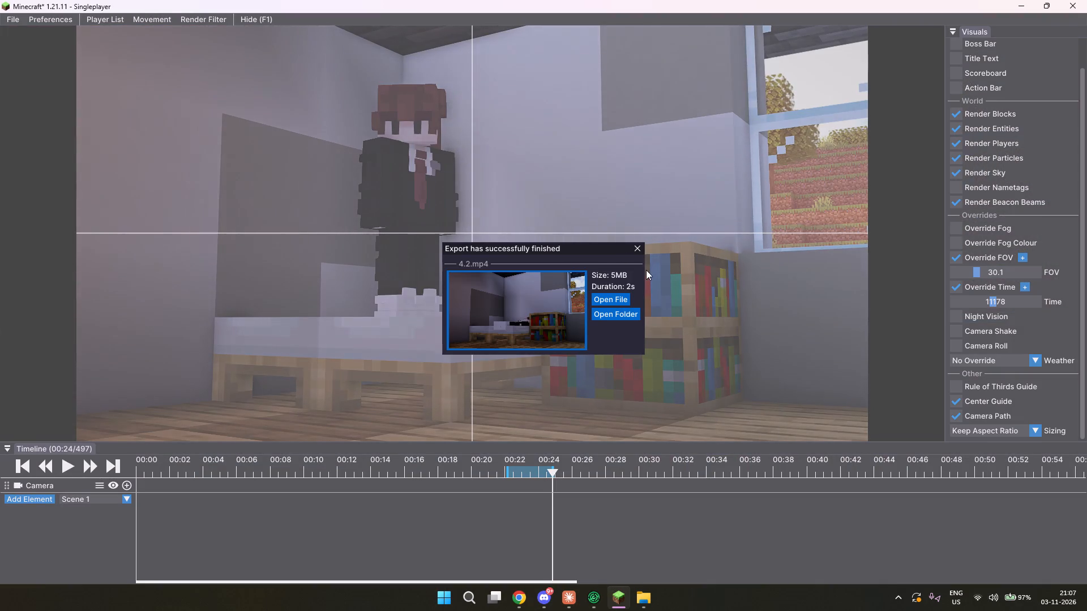
left_click(645, 251)
left_click(639, 251)
At about tick 540, turn the camera around to view the character from behind, facing the door wall and window.
left_click(589, 468)
left_click_drag(613, 302, 495, 298)
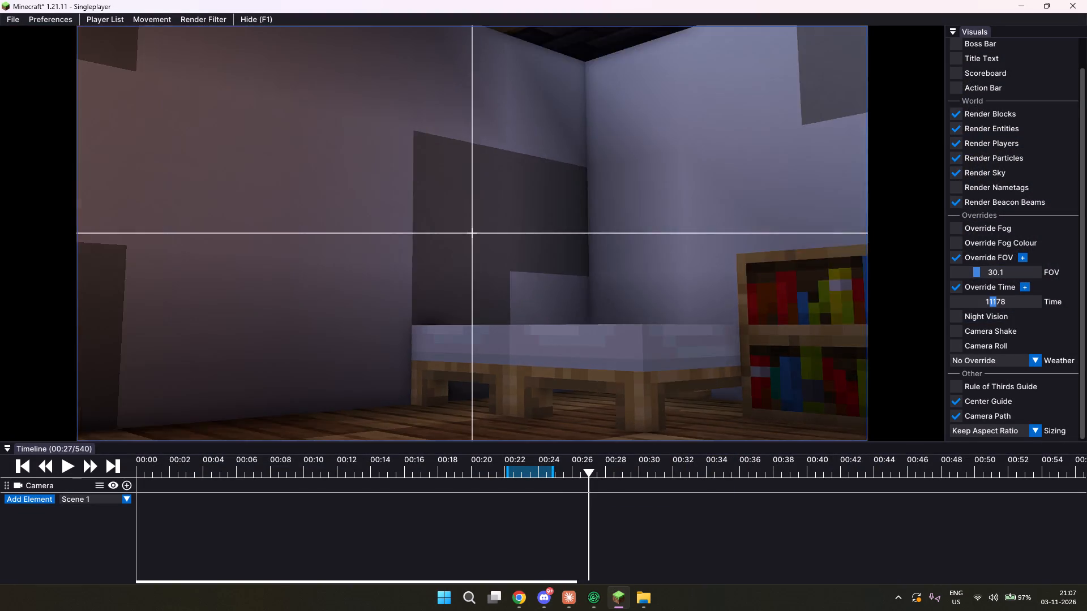
left_click_drag(495, 298, 544, 298)
key("s")
key("s")
key("d")
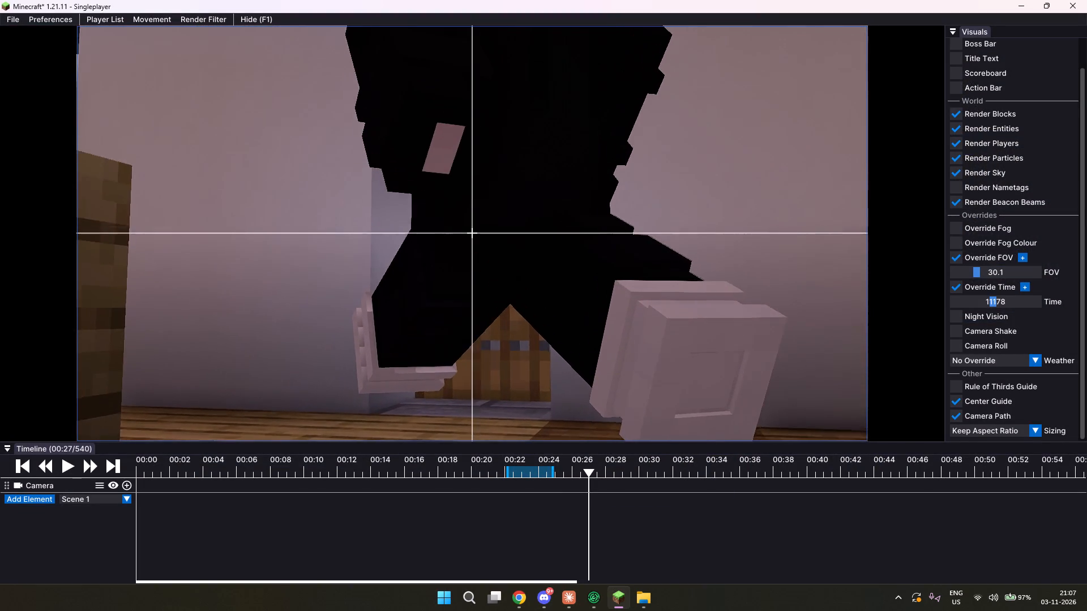
left_click_drag(544, 298, 545, 297)
key("space")
key("w")
key("a")
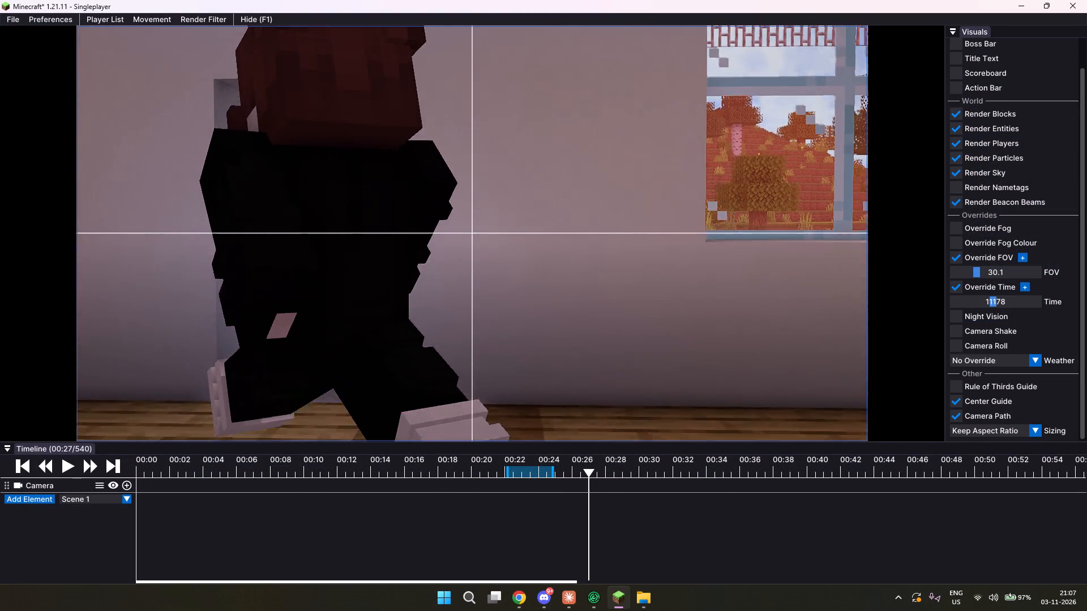
left_click_drag(545, 297, 543, 298)
key("s")
Scrub between about ticks 538 and 568 to examine the character's walk out through the door, stopping at tick 543.
left_click(613, 462)
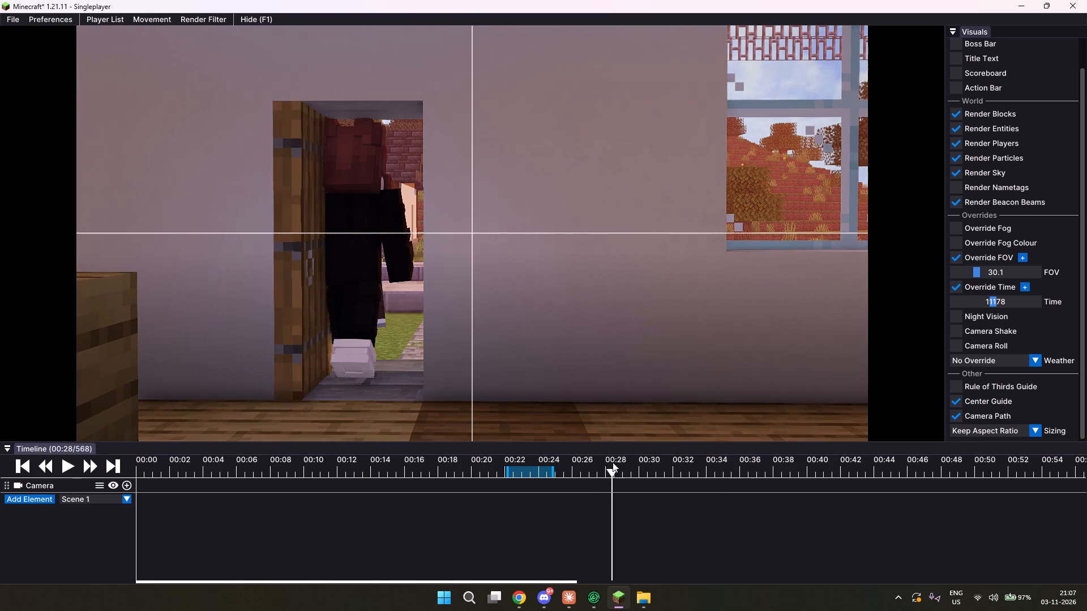
left_click(607, 462)
left_click(602, 463)
left_click(587, 465)
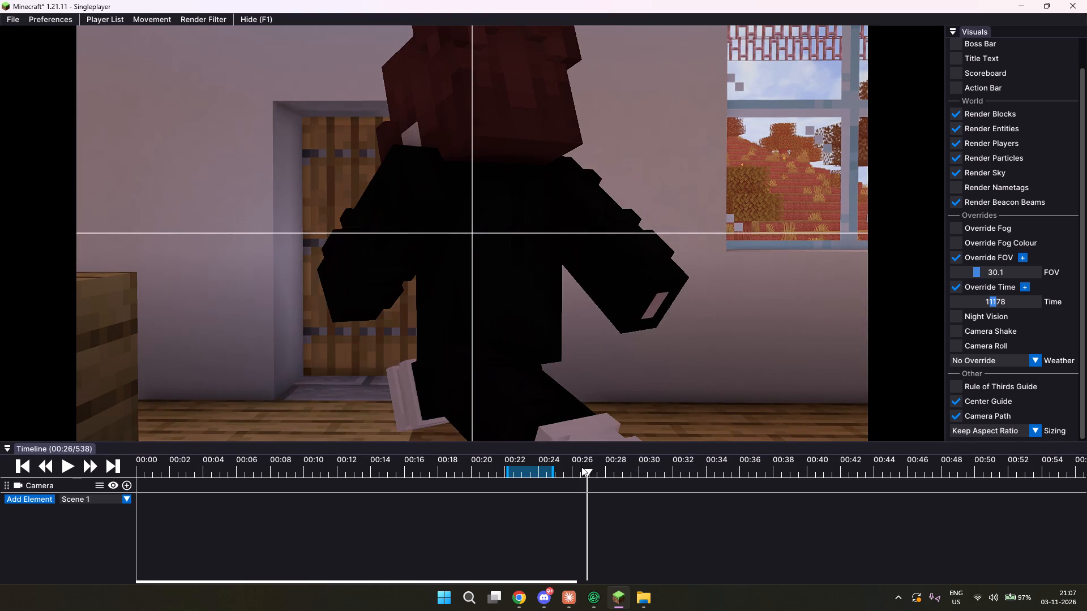
left_click(581, 467)
left_click(588, 468)
left_click_drag(594, 467, 607, 463)
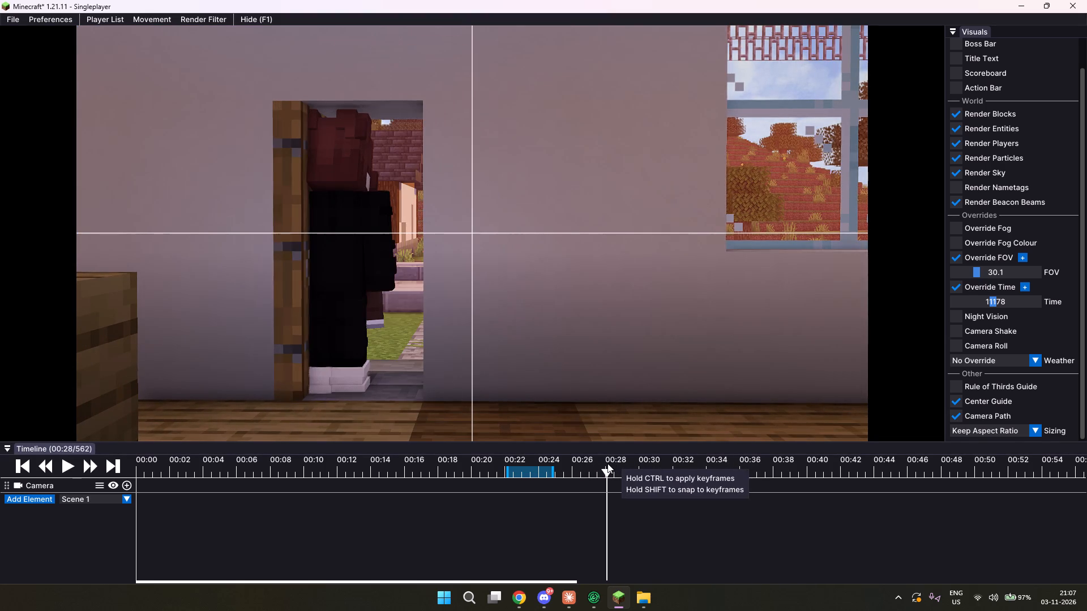
left_click_drag(607, 463, 600, 464)
left_click(591, 459)
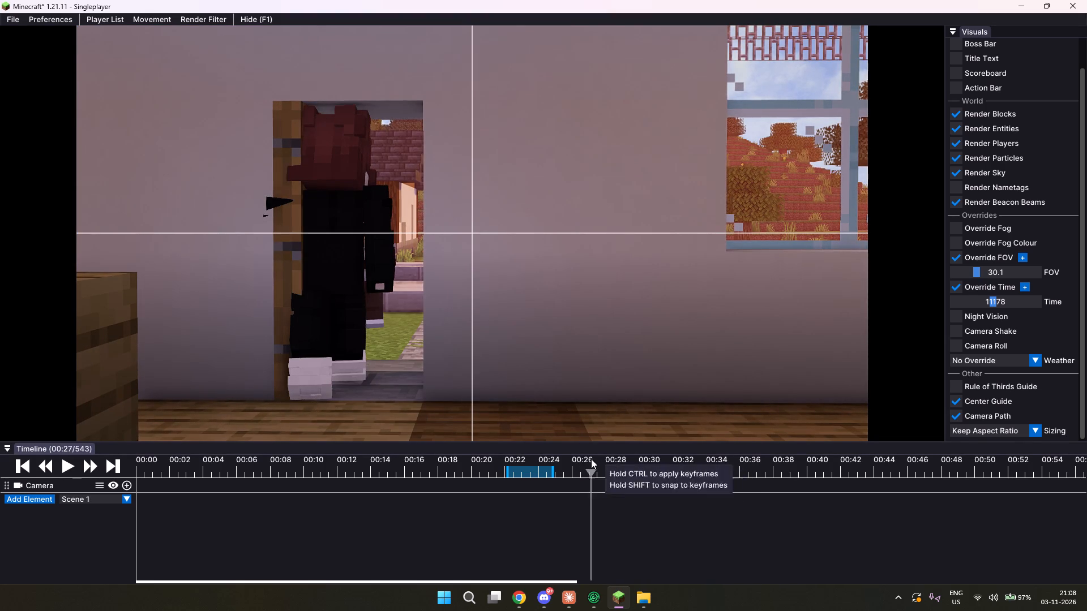
Pull the camera back and sideways behind the wooden furniture, keeping the character and door in view.
key("s")
key("s")
left_click_drag(643, 351, 543, 297)
key("d")
key("s")
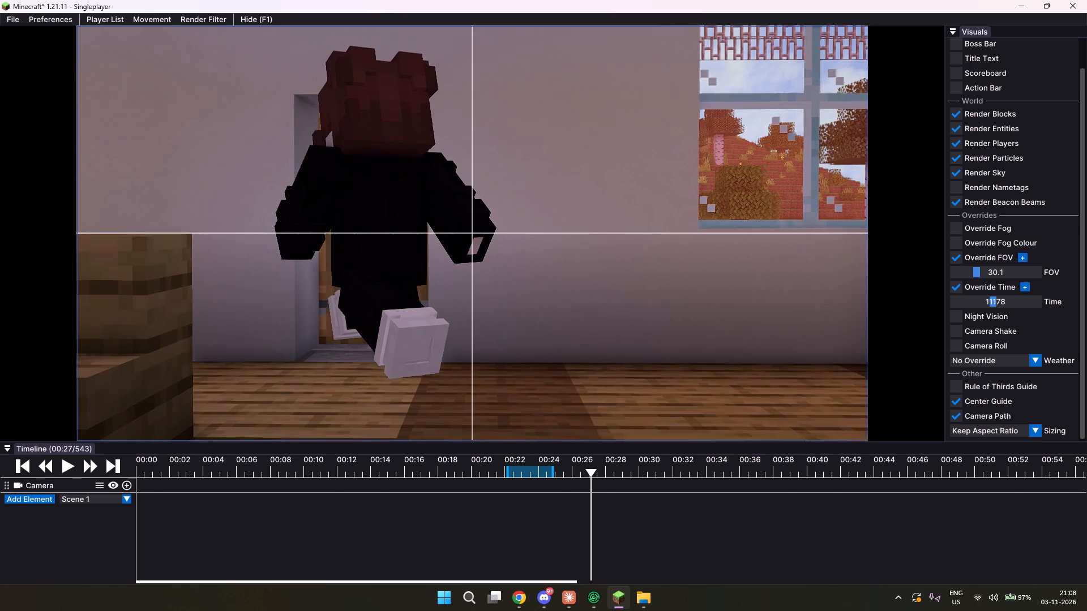
left_click_drag(543, 297, 545, 297)
key("a")
key("a")
key("a")
key("a")
key("a")
key("a")
key("a")
key("a")
key("a")
key("a")
key("a")
key("a")
key("a")
key("a")
key("a")
key("a")
key("a")
key("a")
key("a")
key("a")
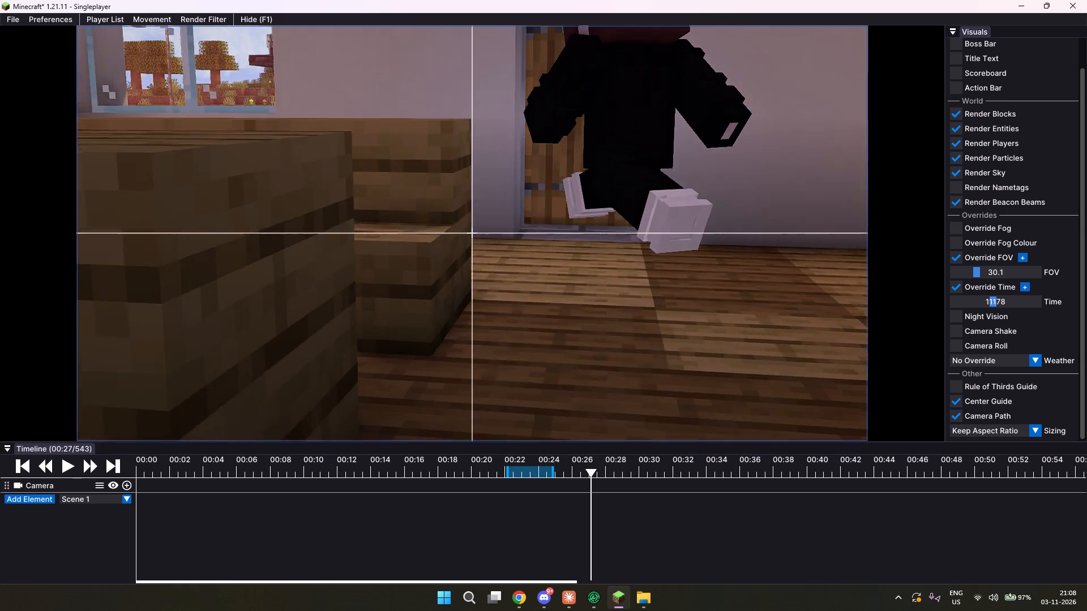
left_click_drag(545, 297, 543, 298)
key("w")
key("w")
key("w")
key("ctrl+s")
key("ctrl+s")
key("ctrl+s")
key("ctrl+s")
key("ctrl+s")
key("ctrl+s")
key("ctrl+s")
key("ctrl+s")
key("ctrl+s")
key("ctrl+s")
key("ctrl+s")
key("ctrl+s")
key("ctrl+s")
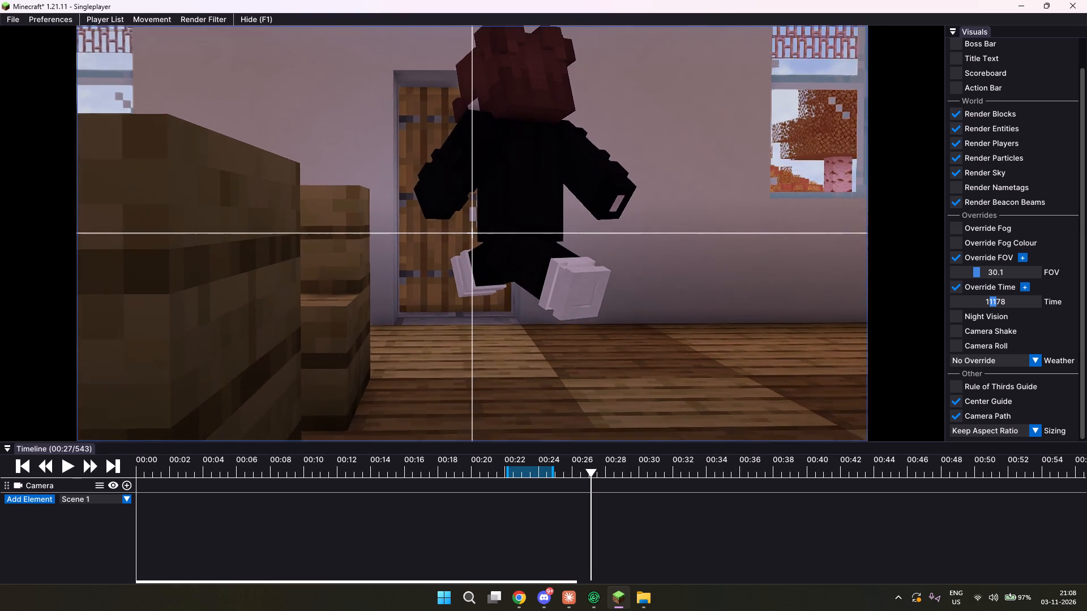
left_click_drag(543, 298, 544, 300)
key("s")
key("s")
key("s")
scroll(544, 300, "down", 2)
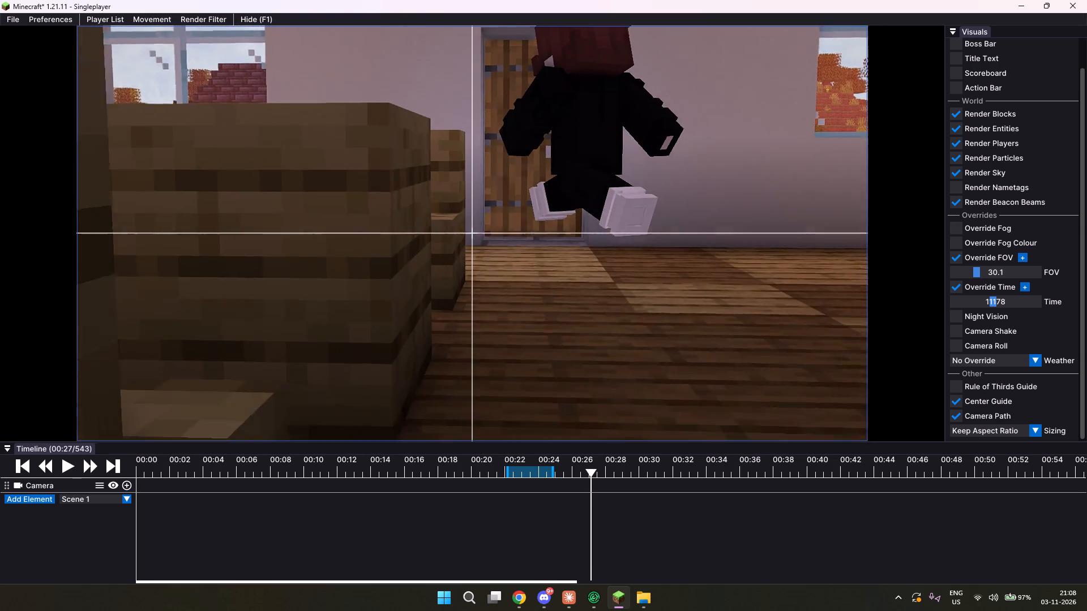
Fine-tune a wide low-angle framing with the wooden furniture in the foreground and the character, door and window beyond.
key("space")
scroll(544, 300, "down", 1)
left_click_drag(544, 300, 543, 298)
key("space")
key("space")
key("space")
key("space")
key("space")
key("space")
key("space")
key("space")
key("space")
key("space")
key("space")
key("space")
key("space")
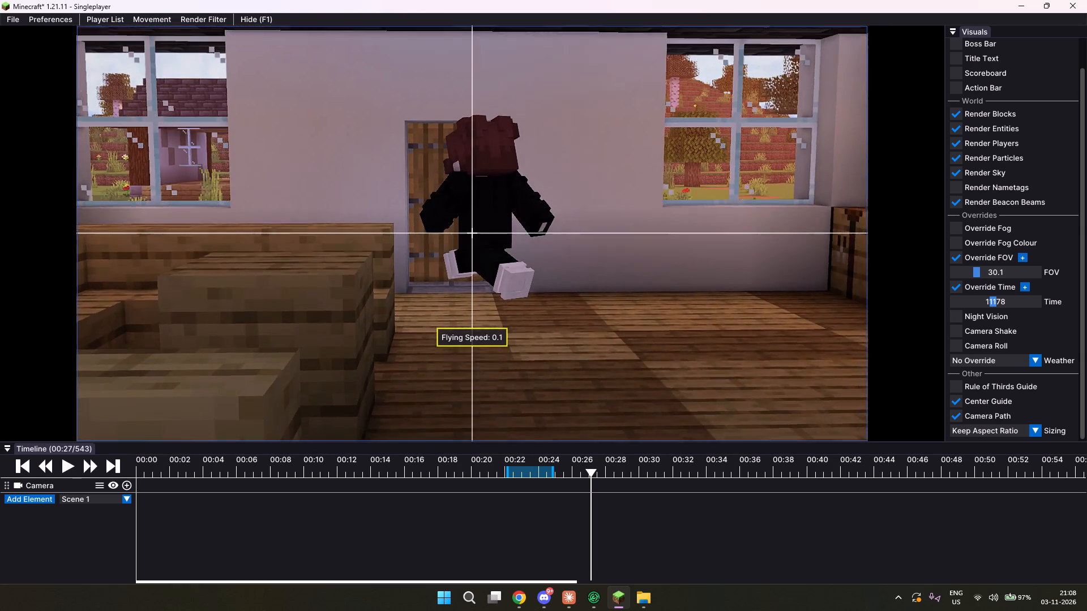
left_click_drag(543, 298, 542, 299)
key("d")
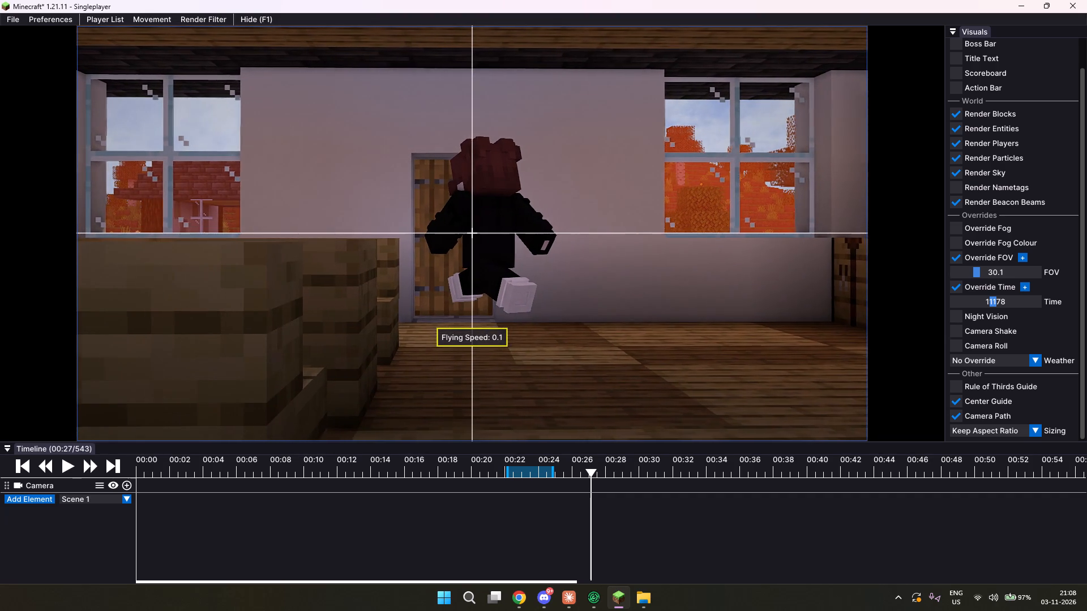
left_click_drag(542, 299, 543, 298)
key("a")
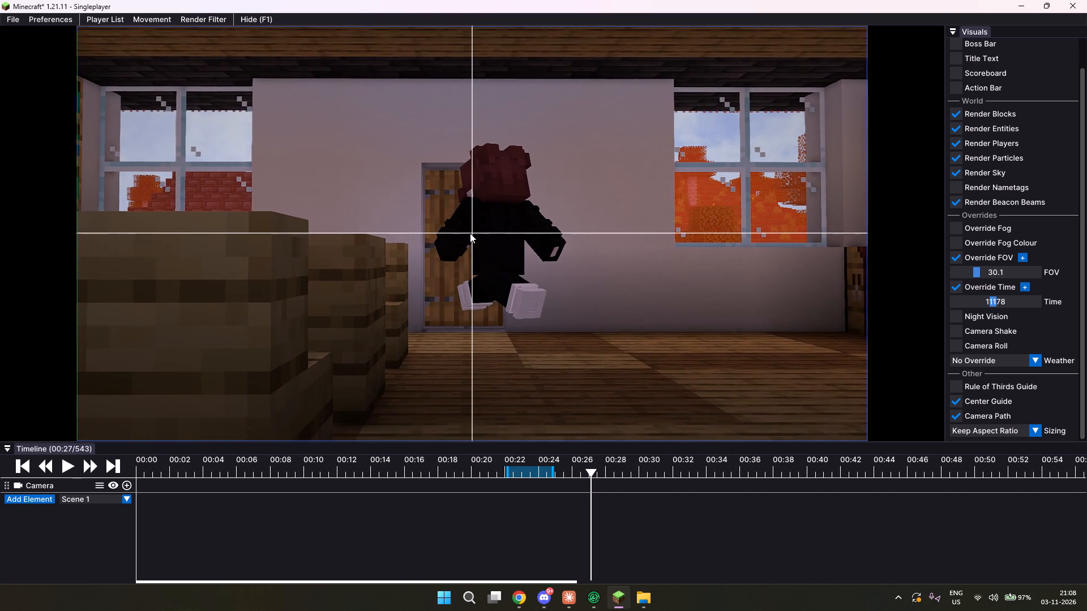
left_click_drag(470, 233, 543, 298)
key("a")
left_click_drag(472, 233, 544, 297)
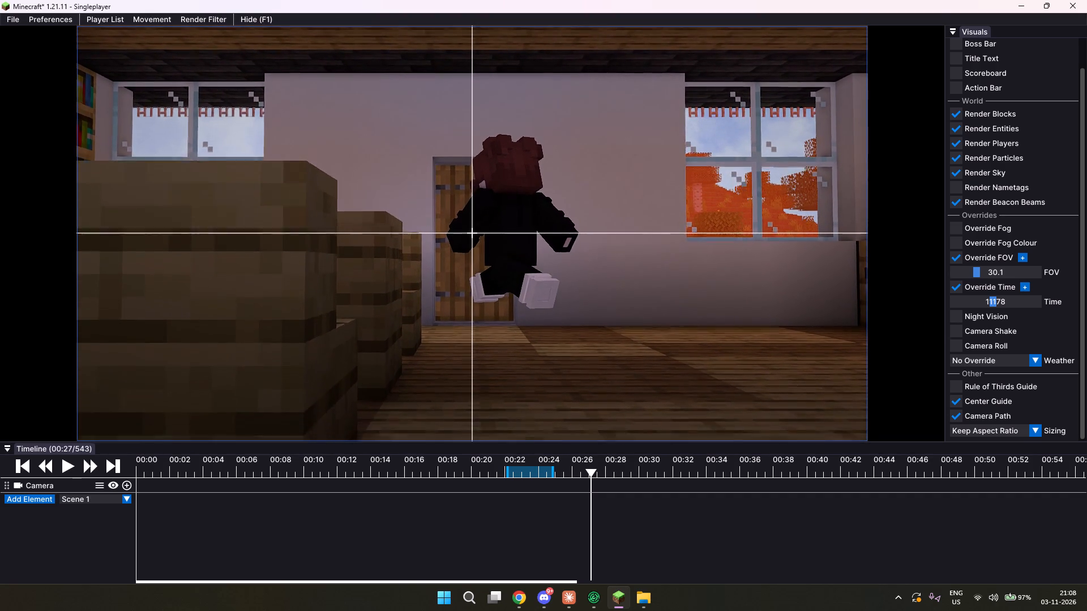
left_click_drag(544, 297, 543, 297)
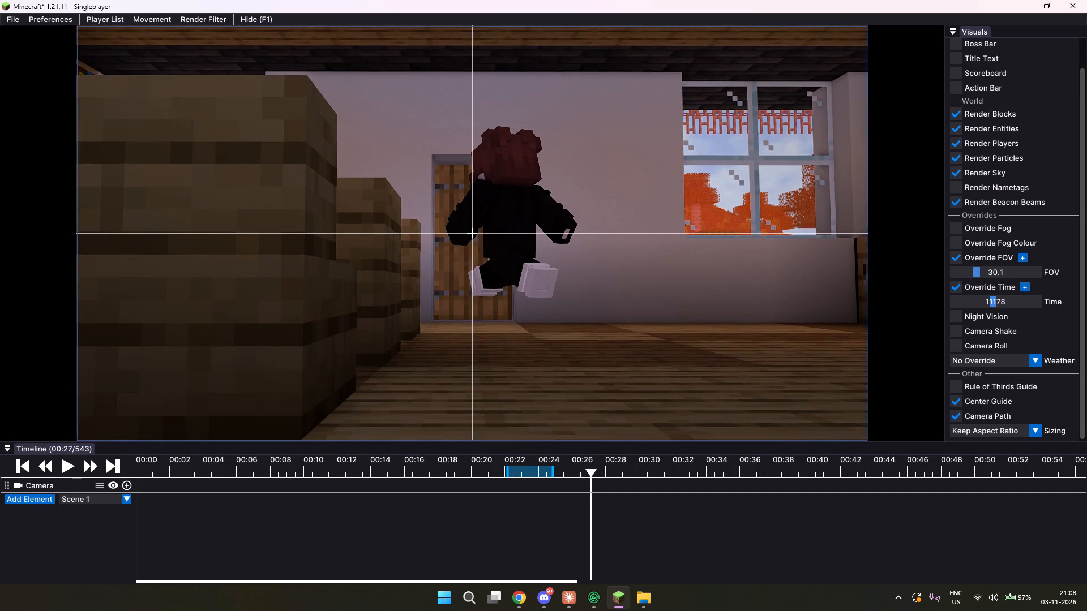
left_click_drag(543, 297, 543, 298)
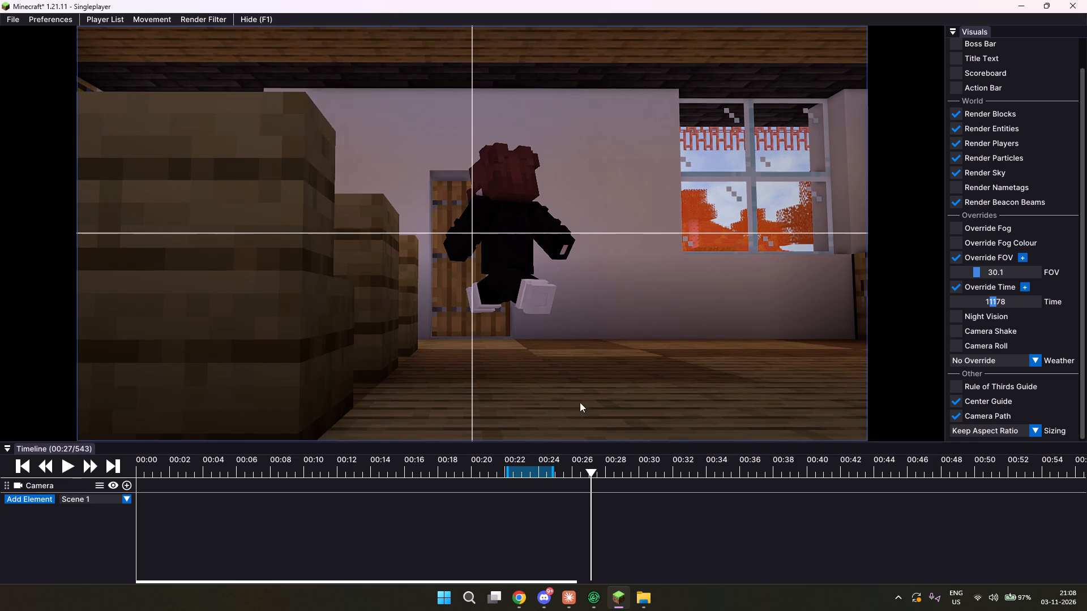
Set the export range's start to about tick 541, as the character runs toward the door.
key("i")
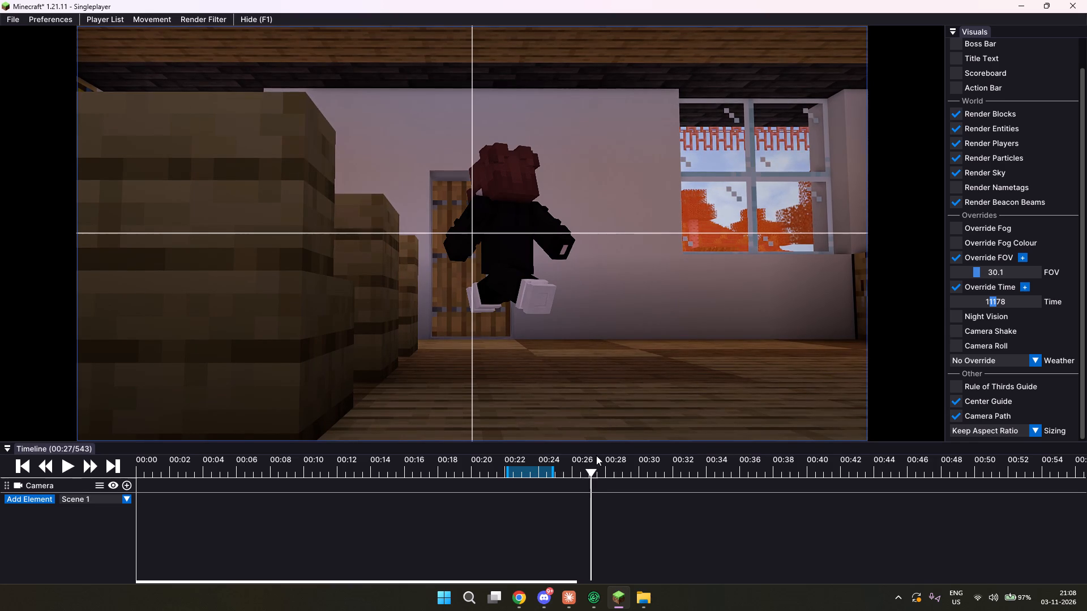
left_click(590, 464)
key("i")
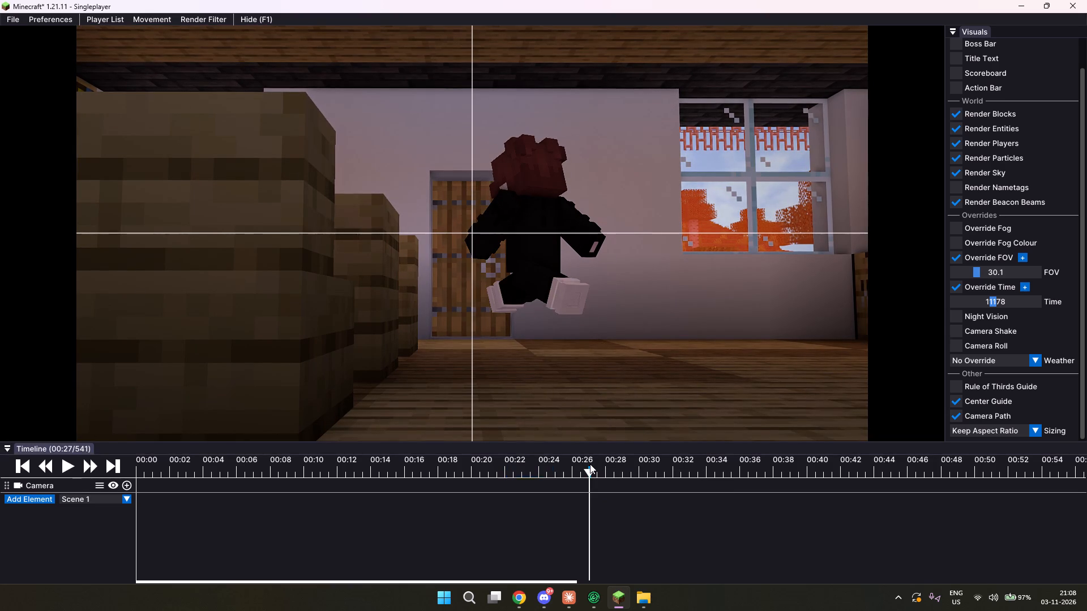
Play the replay until the character has left through the door and set the export range's end at tick 593.
left_click(71, 462)
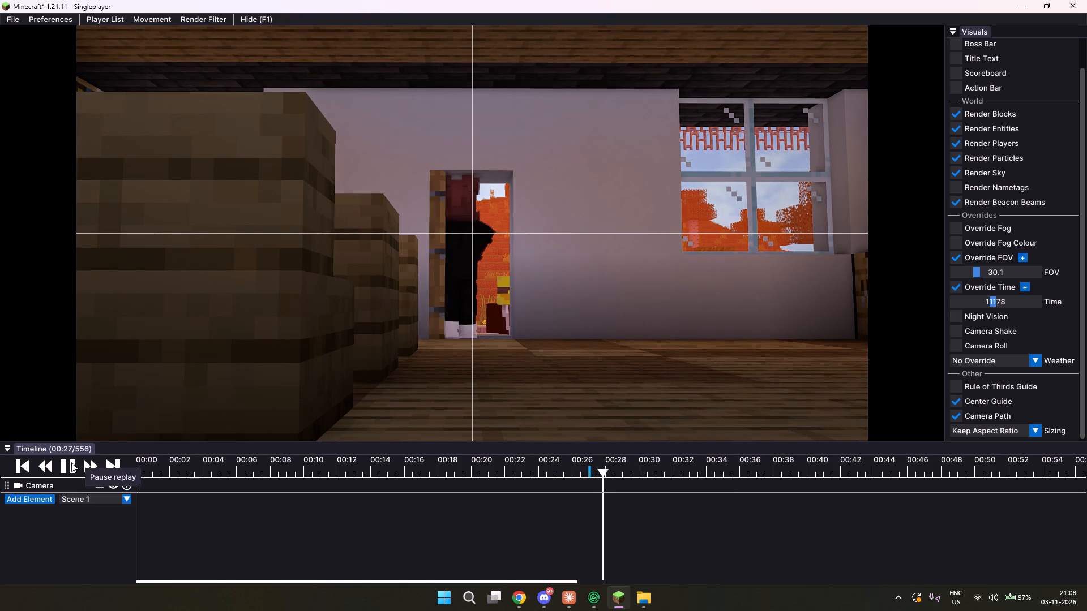
left_click(71, 462)
left_click(71, 462)
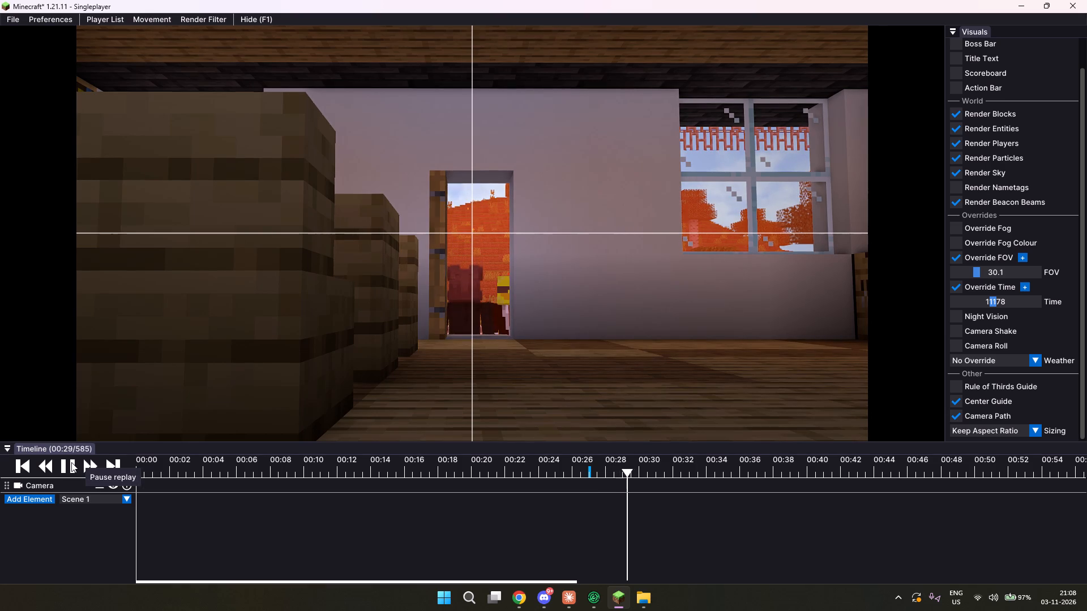
left_click(71, 462)
key("o")
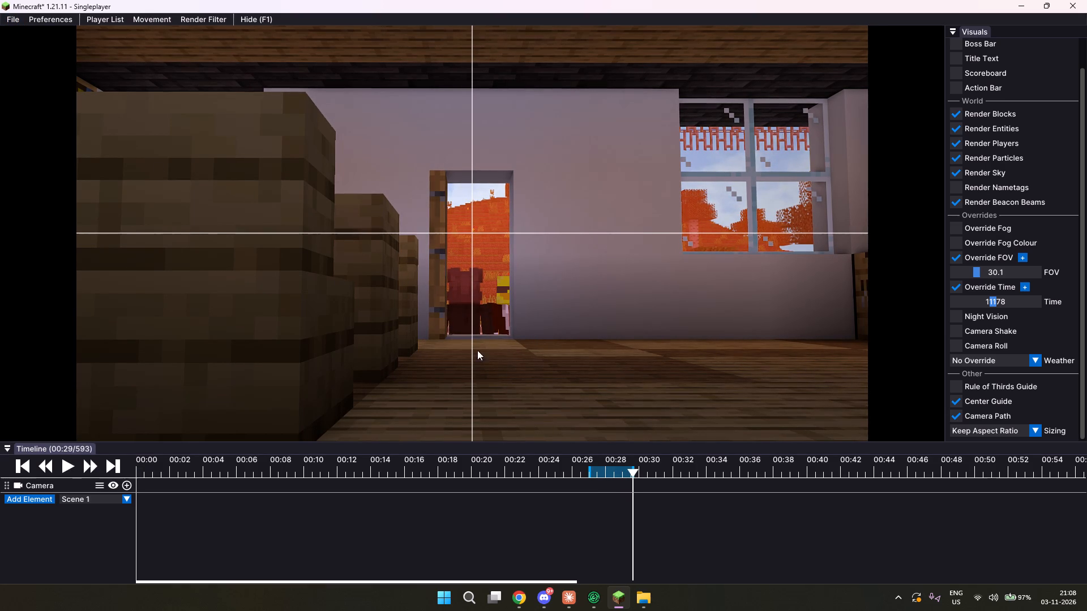
Add a starting camera keyframe for the wide furniture framing at tick 528, ahead of the export range.
left_click(582, 465)
left_click(582, 465)
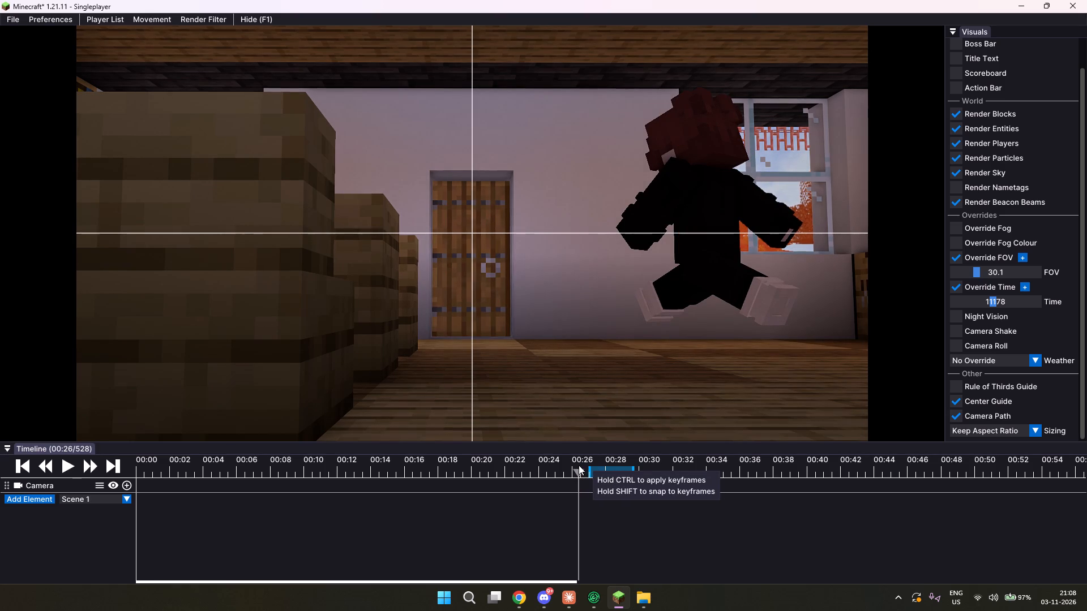
left_click(129, 485)
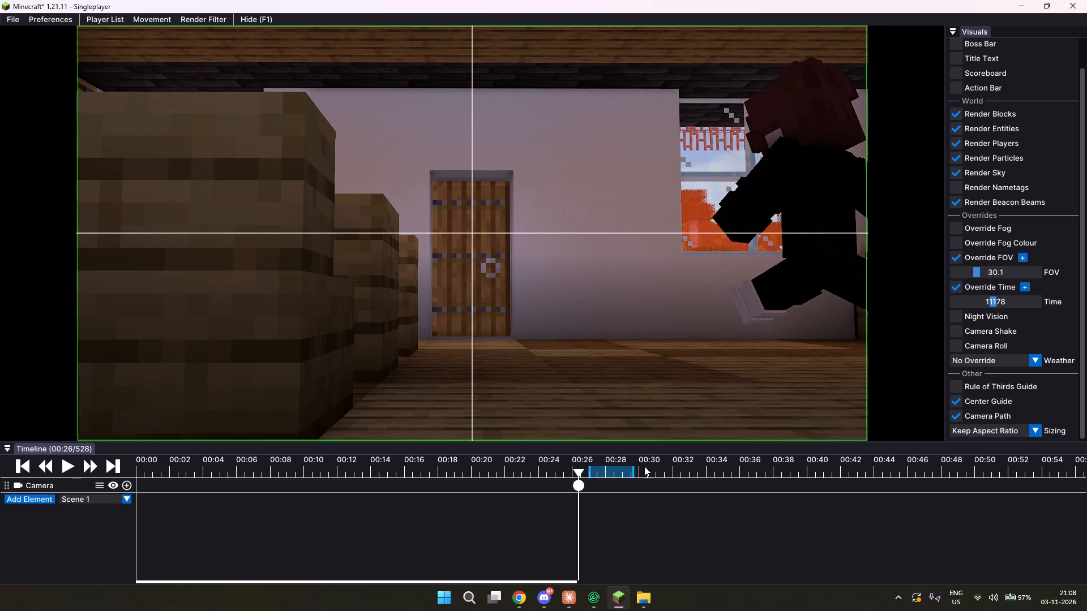
At tick 603, push the camera forward toward the open doorway, add an ending camera keyframe and shift it to about tick 607.
left_click(641, 463)
key("w")
key("w")
key("w")
key("w")
key("w")
key("w")
key("w")
key("w")
key("w")
key("w")
key("w")
key("w")
key("w")
key("w")
key("w")
key("w")
key("w")
key("w")
key("w")
key("w")
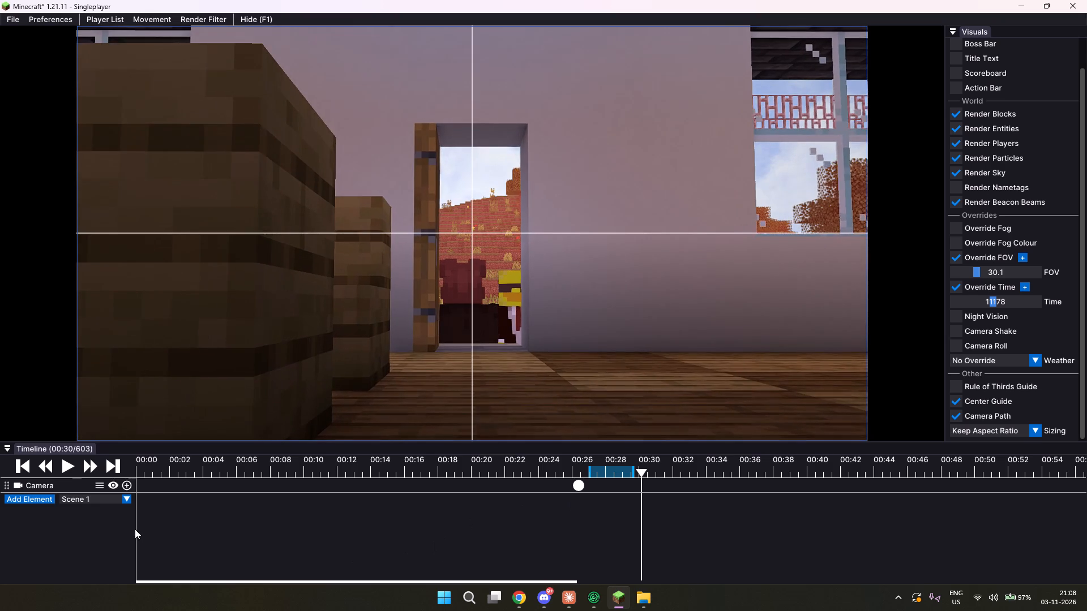
left_click(123, 490)
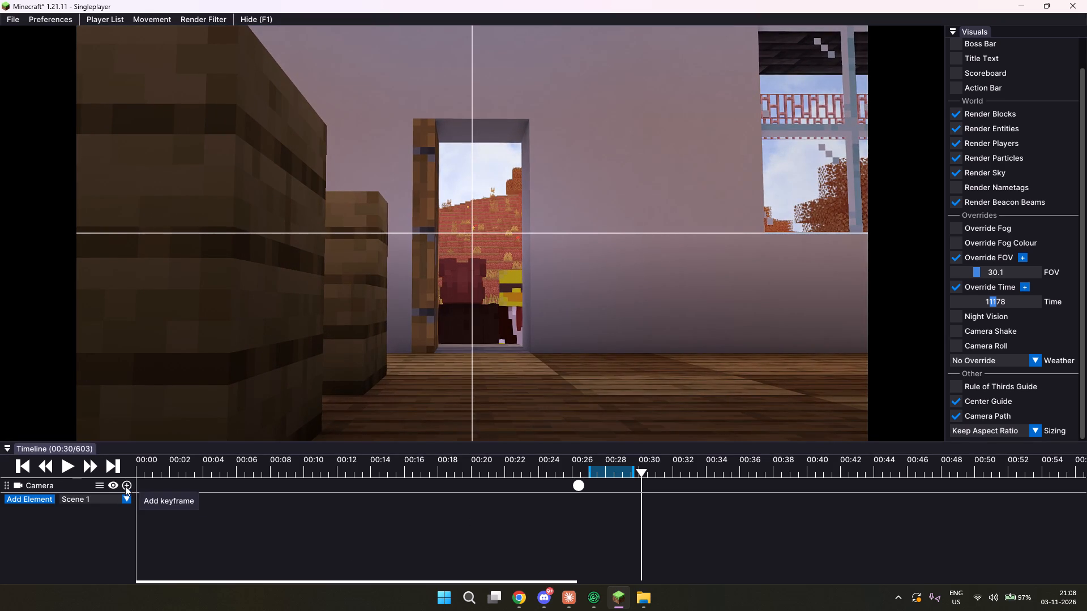
left_click(125, 486)
left_click(643, 488)
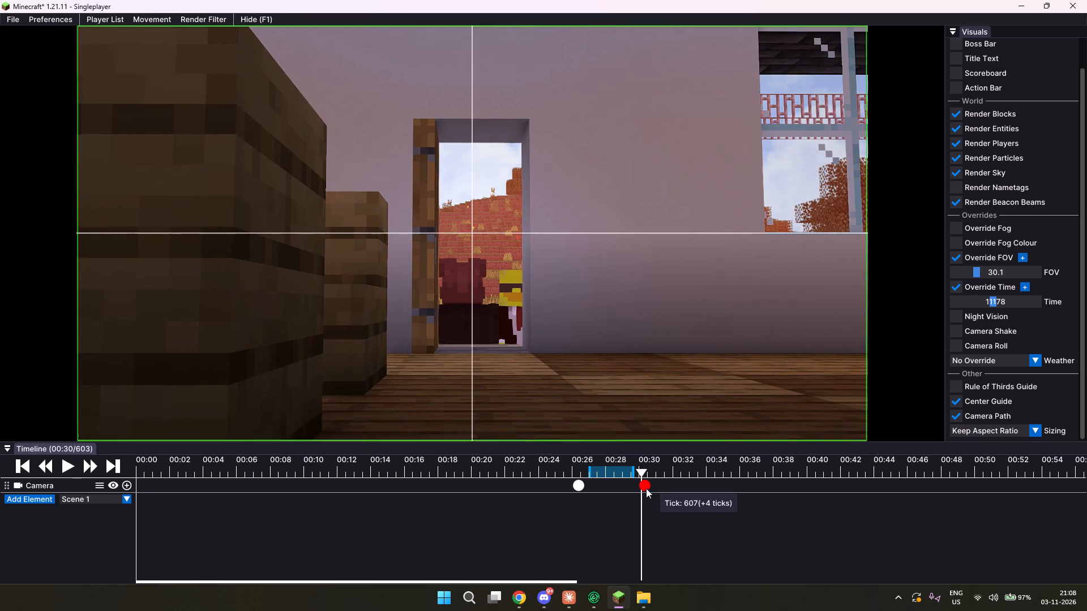
Play back the camera push-in from before the export range to examine the move toward the doorway.
left_click(563, 466)
left_click(63, 465)
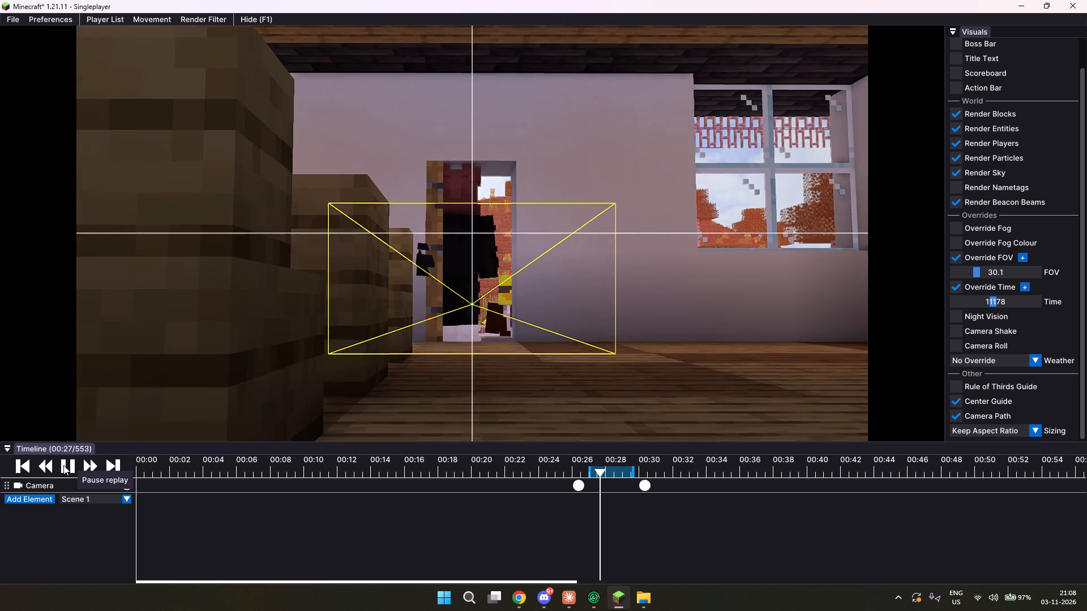
left_click(63, 465)
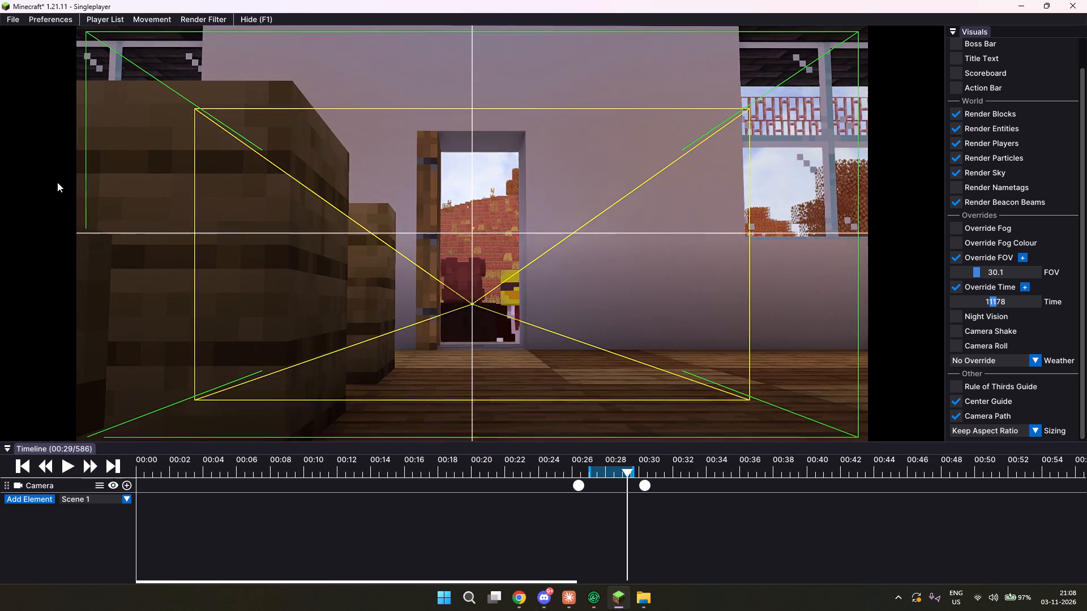
Export ticks 541 to 593 as an MP4 video named 4.3 in the ACT 1 S 1 folder and dismiss the completion notice.
left_click(8, 24)
left_click(32, 39)
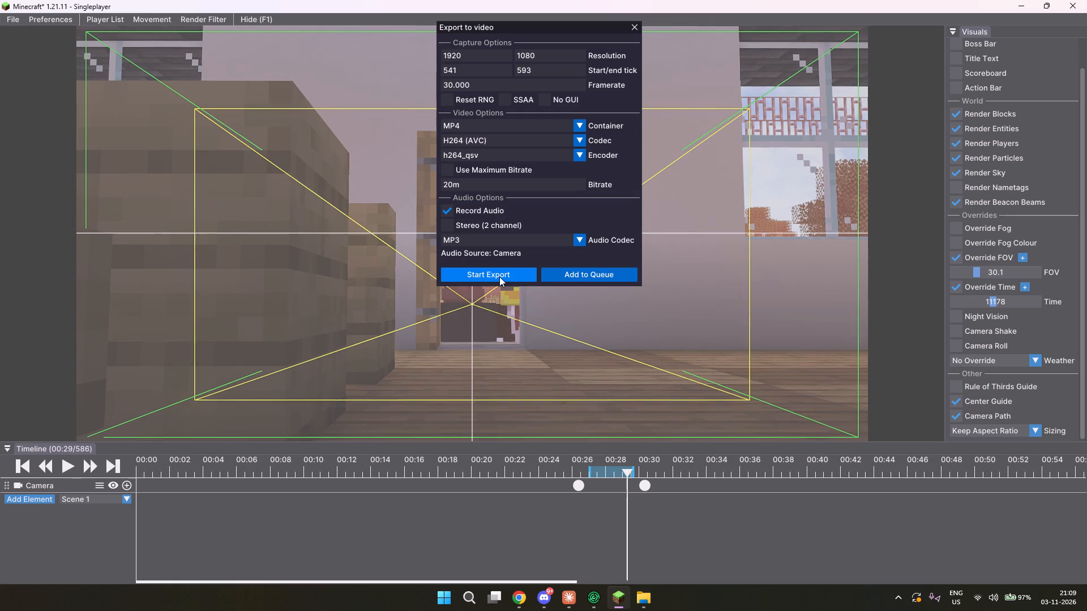
left_click(513, 279)
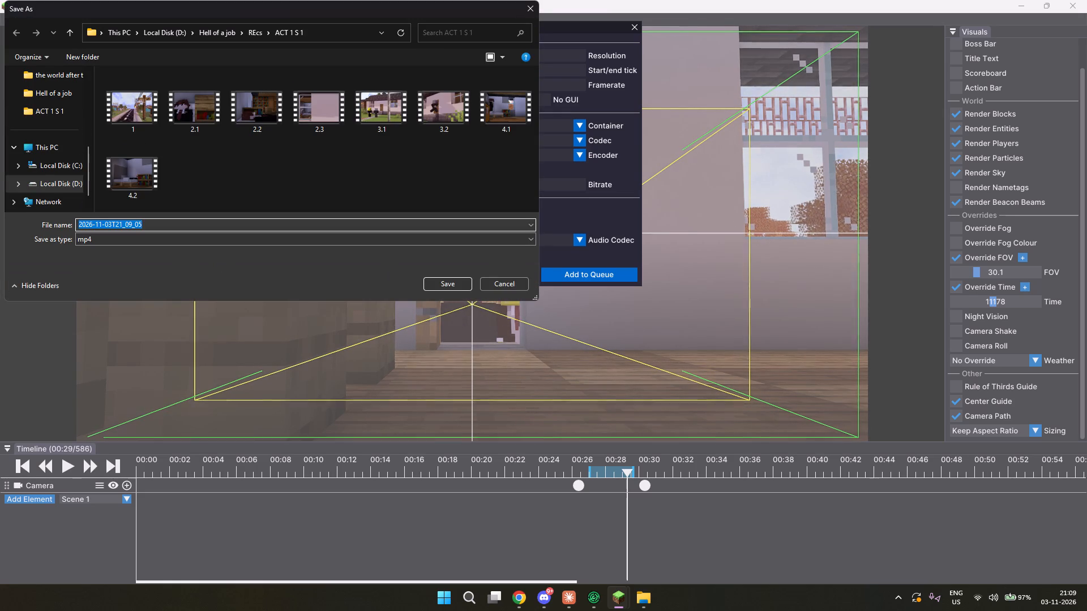
type("4.3")
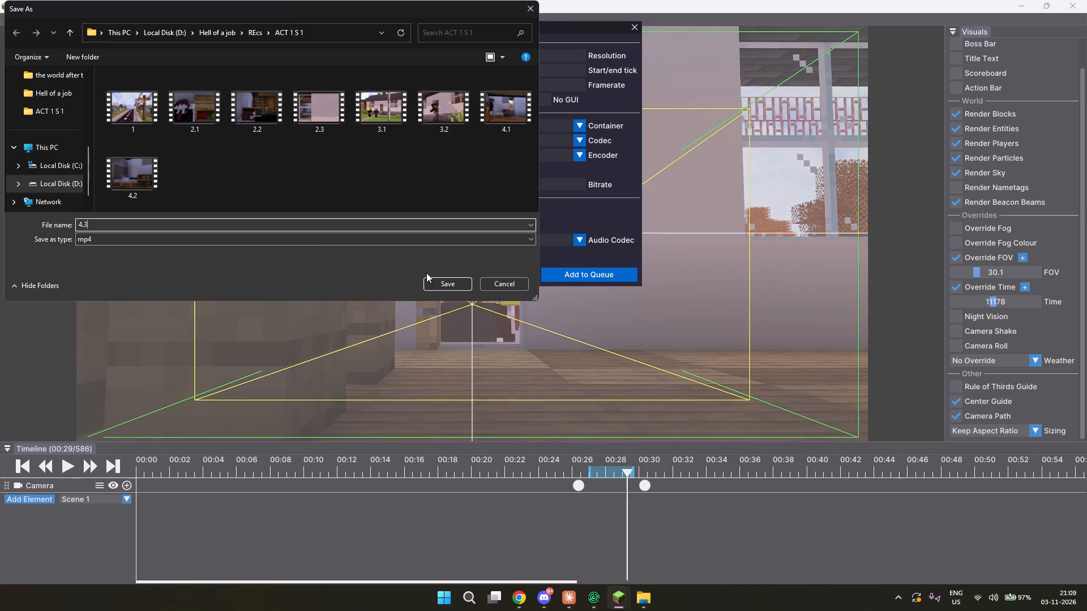
left_click(453, 287)
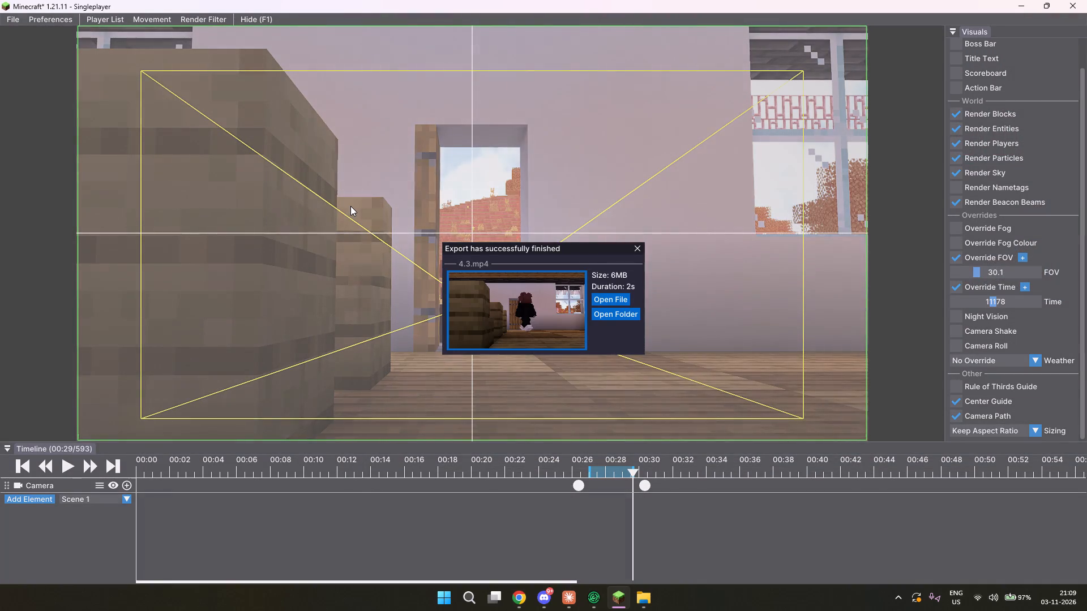
left_click(633, 253)
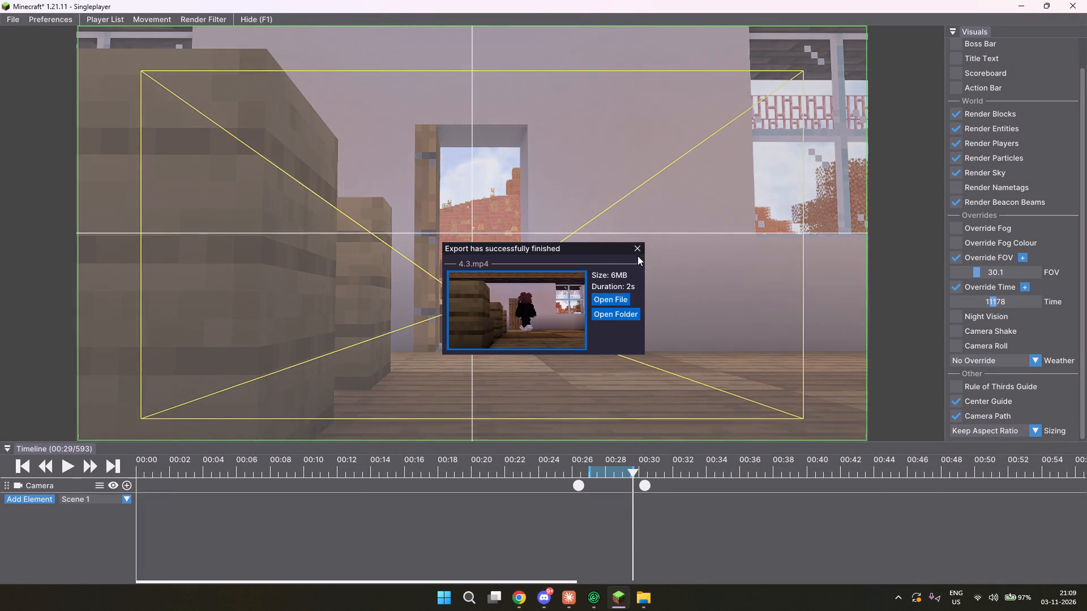
left_click(636, 246)
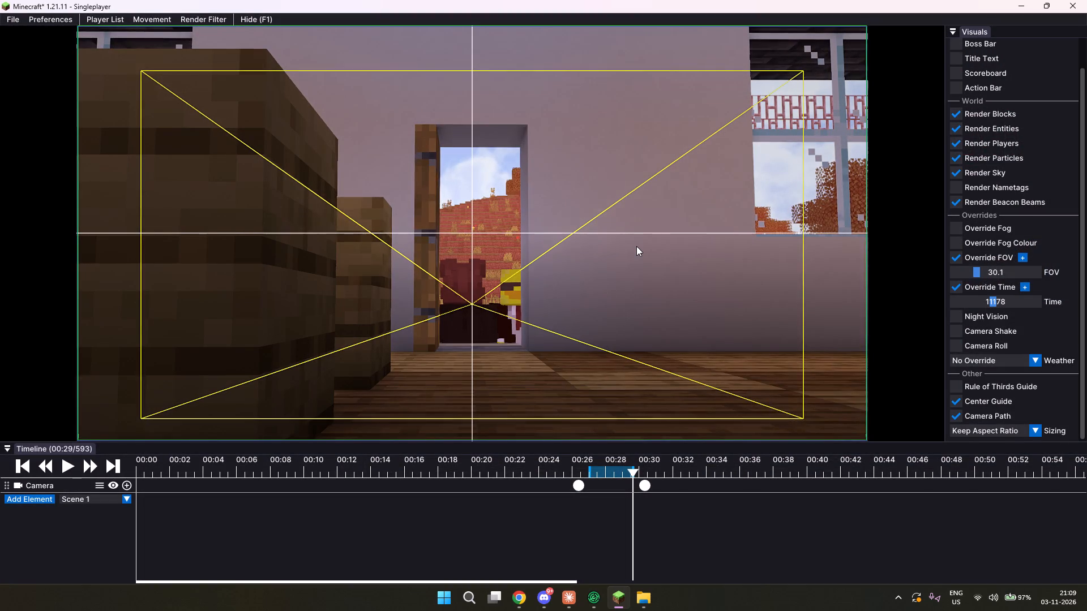
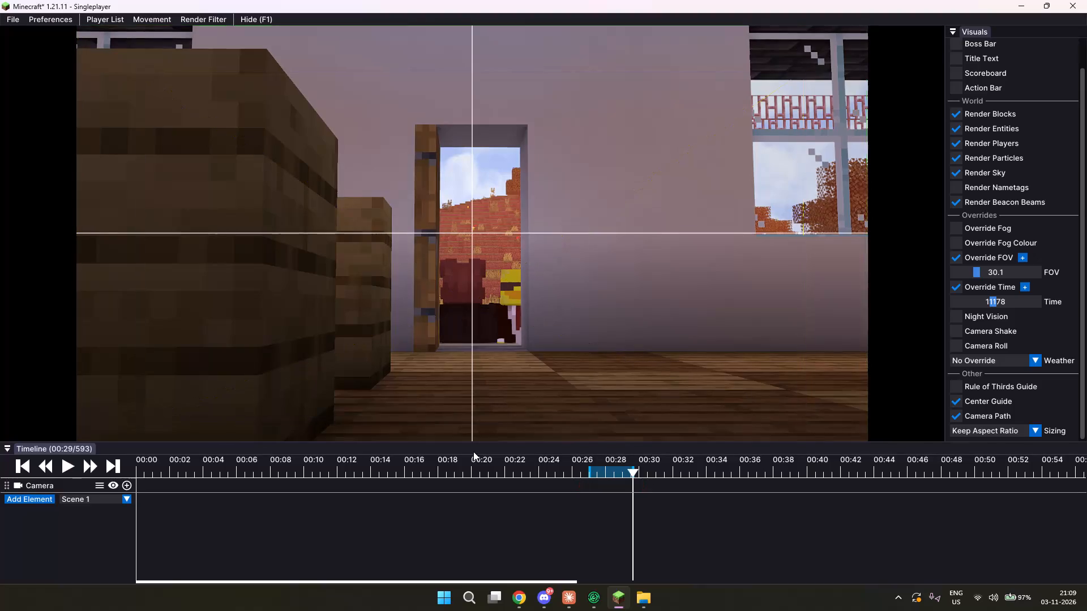
Raise the flying speed to 0.5 and fly the camera out through the doorway to face the grey and yellow suited characters.
key("w")
key("w")
key("w")
key("w")
key("w")
key("w")
key("w")
key("w")
key("w")
key("w")
left_click_drag(491, 309, 543, 302)
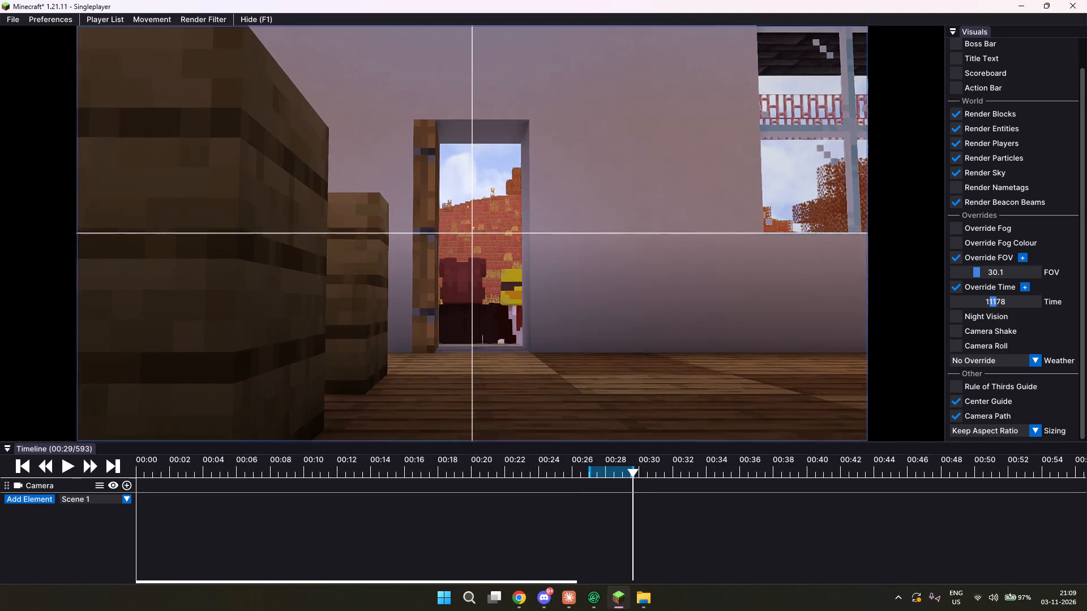
left_click_drag(543, 302, 543, 298)
key("space")
scroll(472, 233, "up", 4)
key("space")
left_click_drag(472, 233, 543, 299)
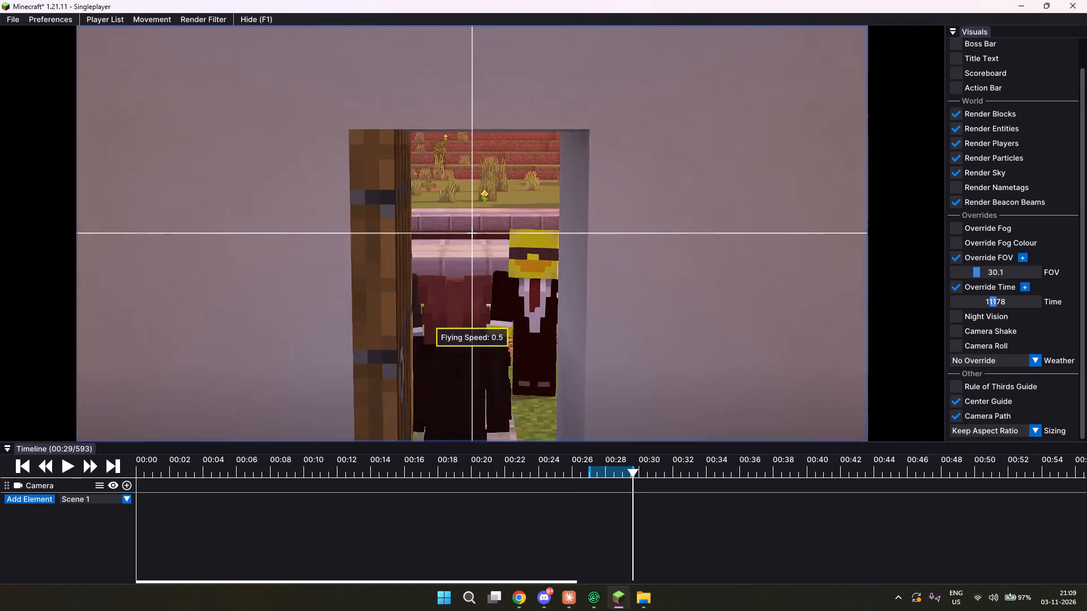
left_click_drag(543, 299, 543, 299)
key("s")
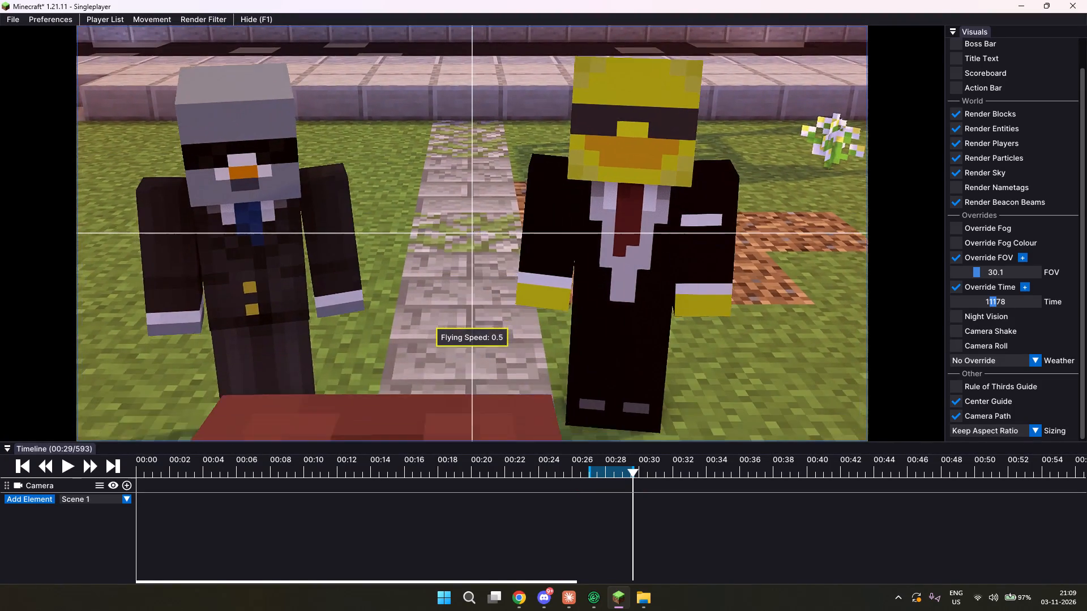
left_click_drag(543, 299, 544, 298)
key("a")
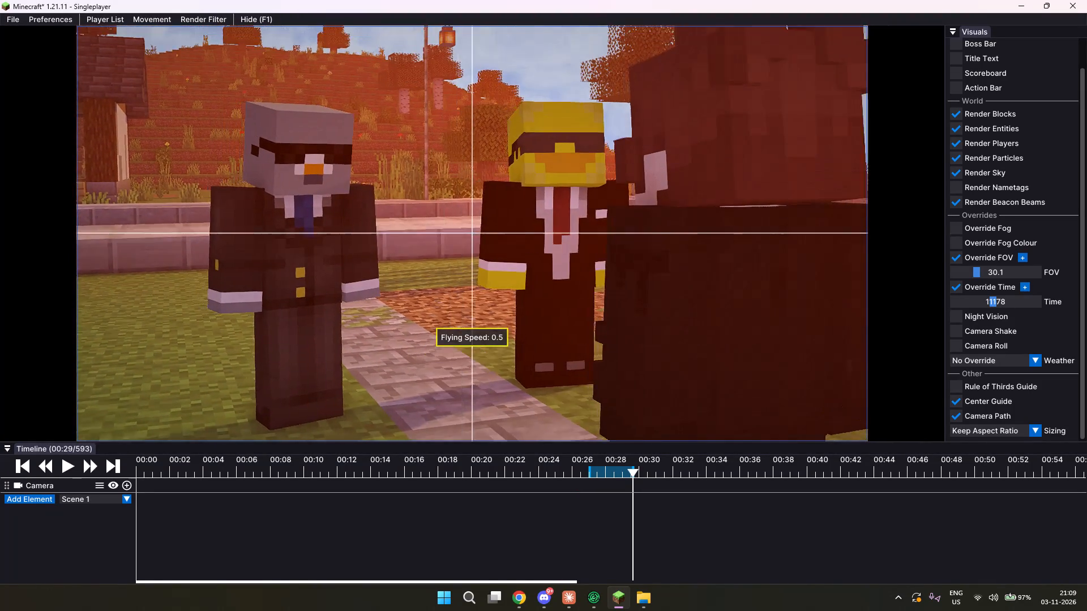
Bring the camera closer to the two suited characters, keeping the dark red figure in the foreground at the frame's edge.
left_click_drag(544, 298, 543, 298)
key("w")
key("s")
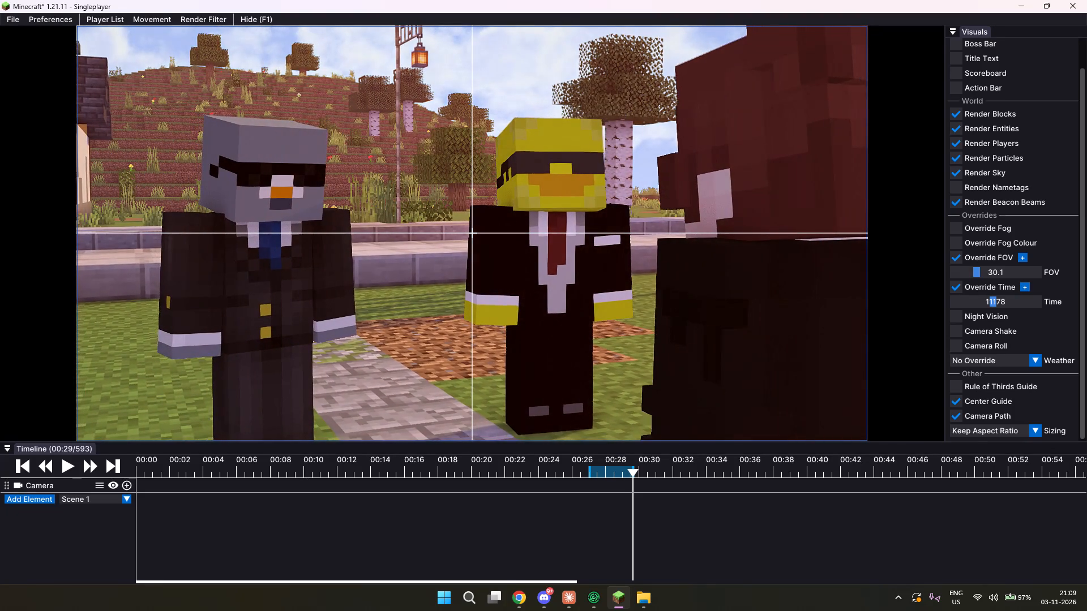
left_click_drag(543, 298, 543, 298)
key("w")
key("s")
left_click_drag(469, 234, 543, 299)
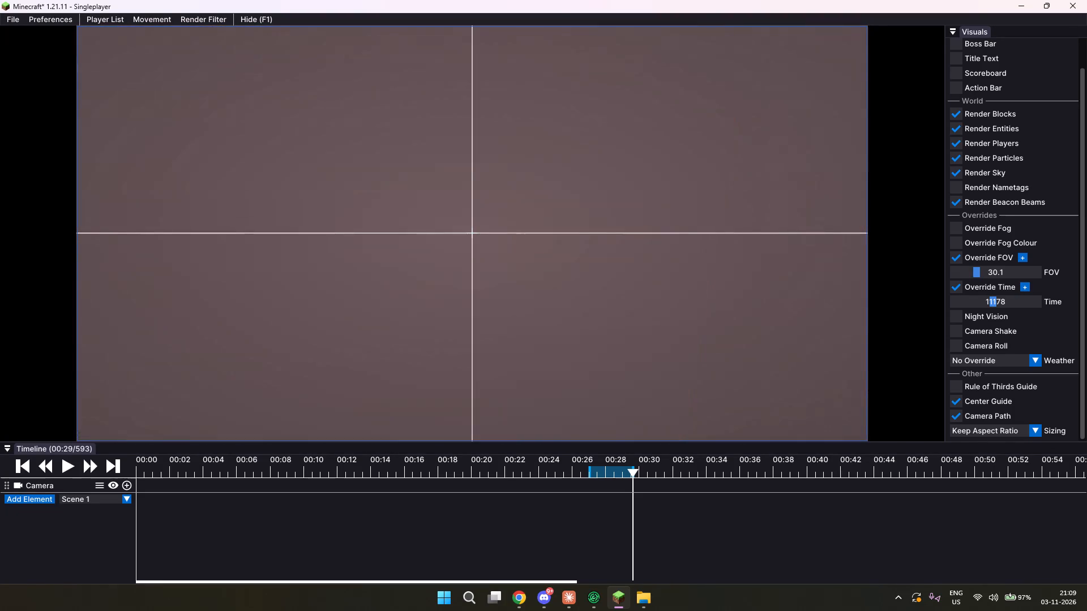
left_click_drag(543, 299, 543, 298)
key("w")
key("w")
left_click_drag(472, 234, 543, 297)
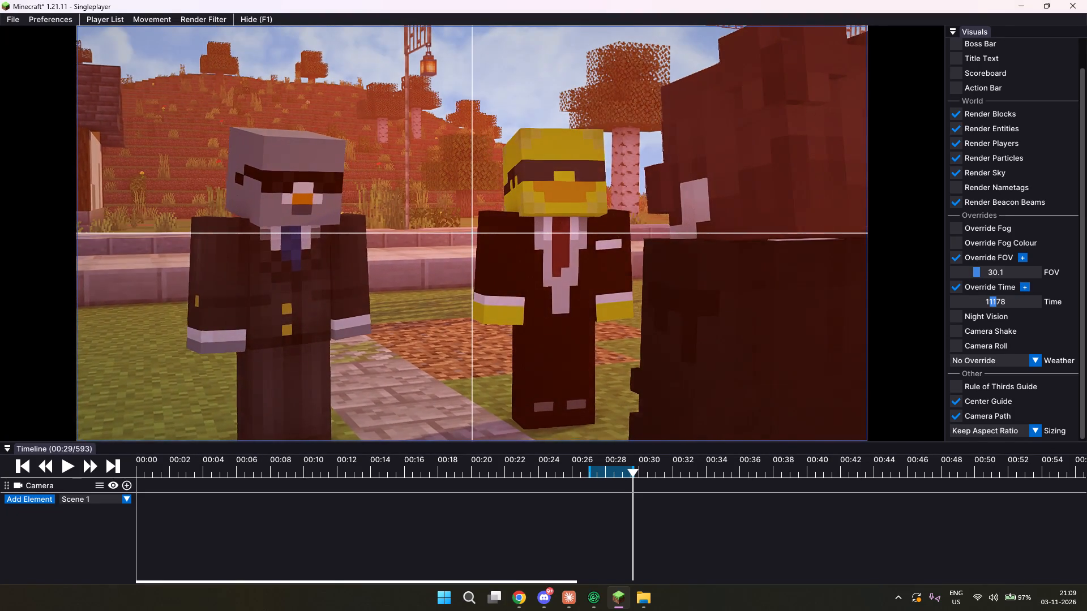
left_click_drag(543, 297, 543, 300)
key("s")
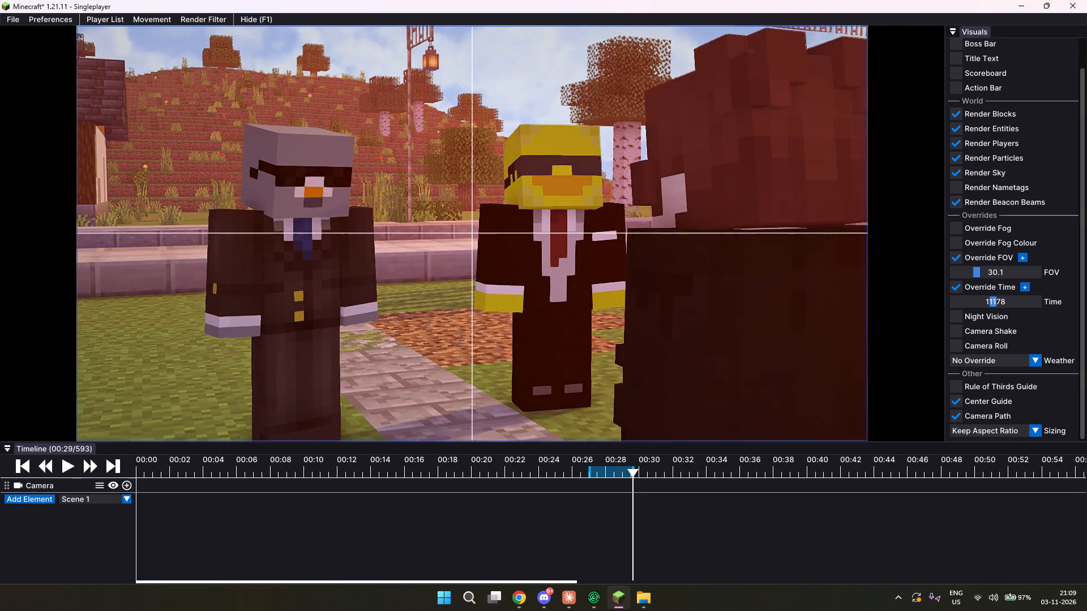
left_click_drag(543, 300, 543, 298)
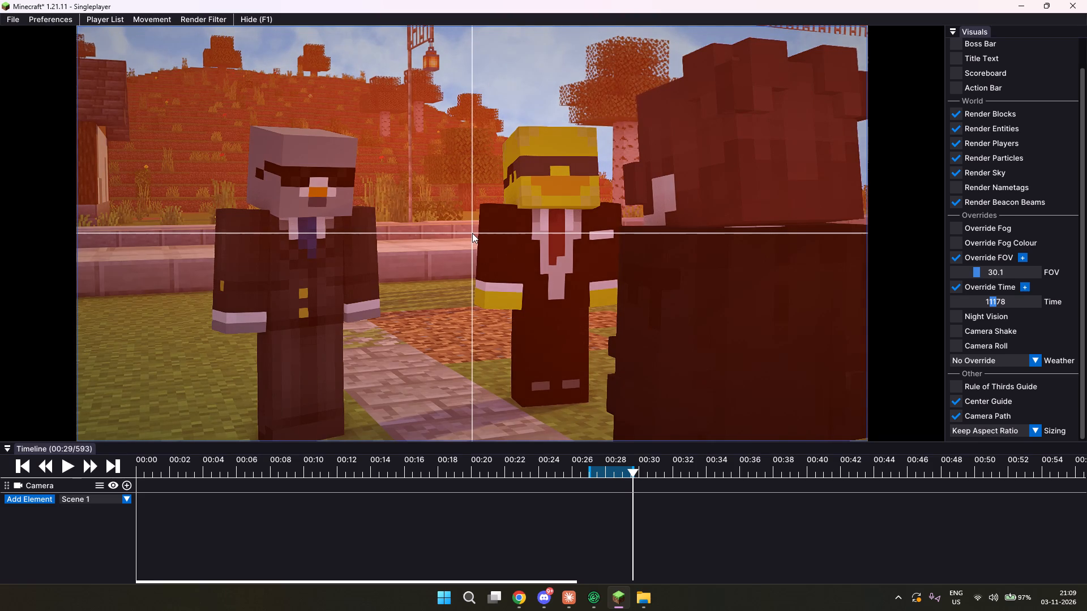
key("w")
left_click_drag(472, 233, 543, 298)
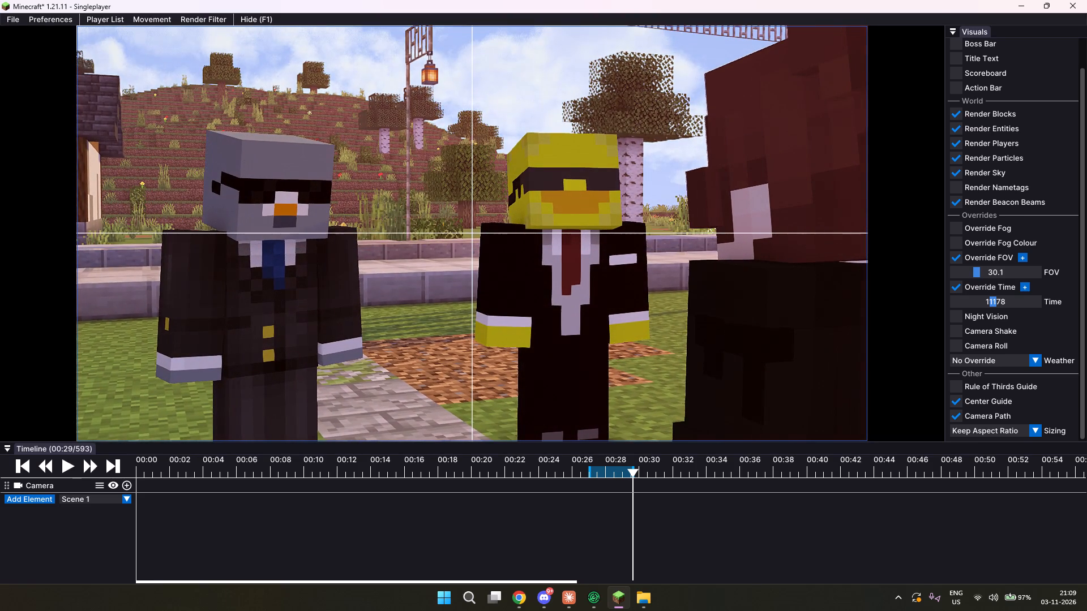
left_click_drag(543, 298, 543, 298)
key("w")
key("s")
left_click_drag(473, 240, 475, 251)
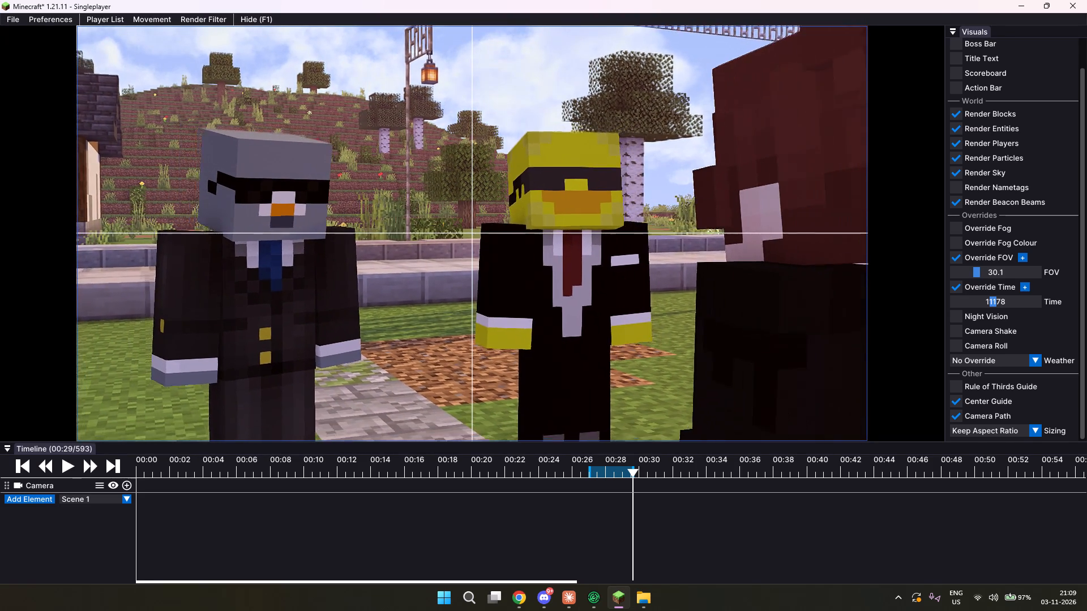
Shift the camera sideways and back for a wider view of both suited characters beside the dark red figure.
left_click_drag(475, 251, 542, 298)
key("s")
key("d")
key("s")
key("w")
key("w")
key("w")
key("d")
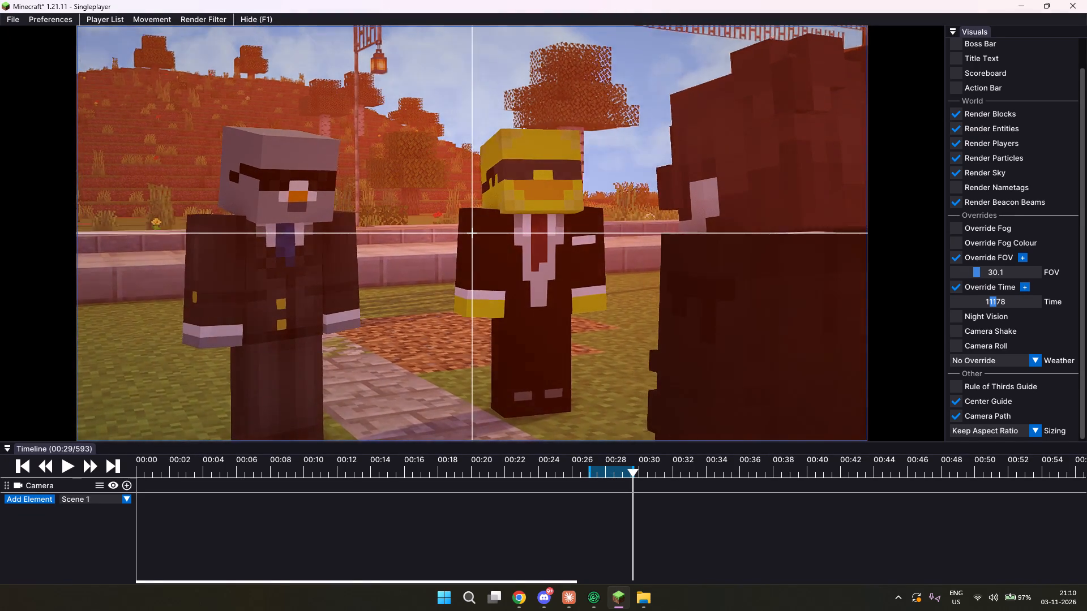
left_click_drag(542, 298, 543, 298)
left_click_drag(431, 236, 543, 298)
key("a")
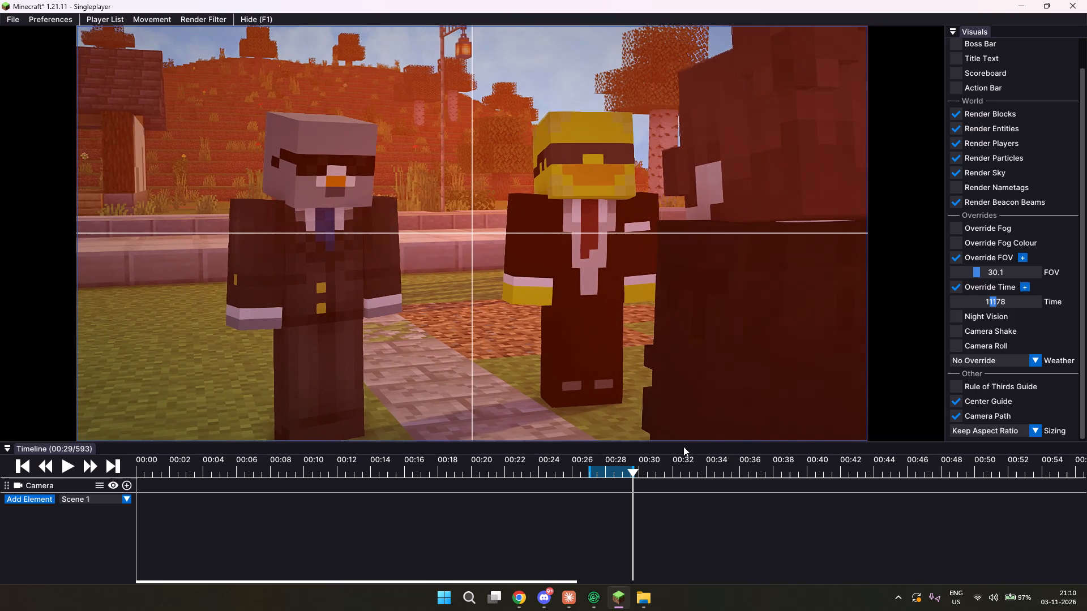
Scrub the timeline between about ticks 617 and 977 and play briefly from tick 812 to examine the characters' movements.
left_click_drag(626, 456, 653, 514)
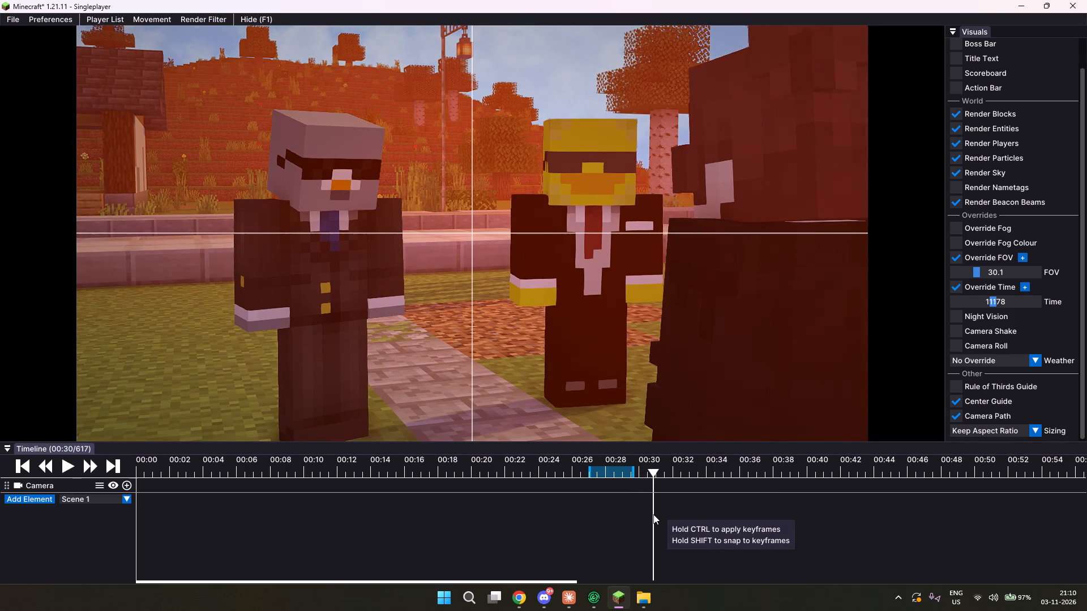
left_click_drag(653, 514, 711, 522)
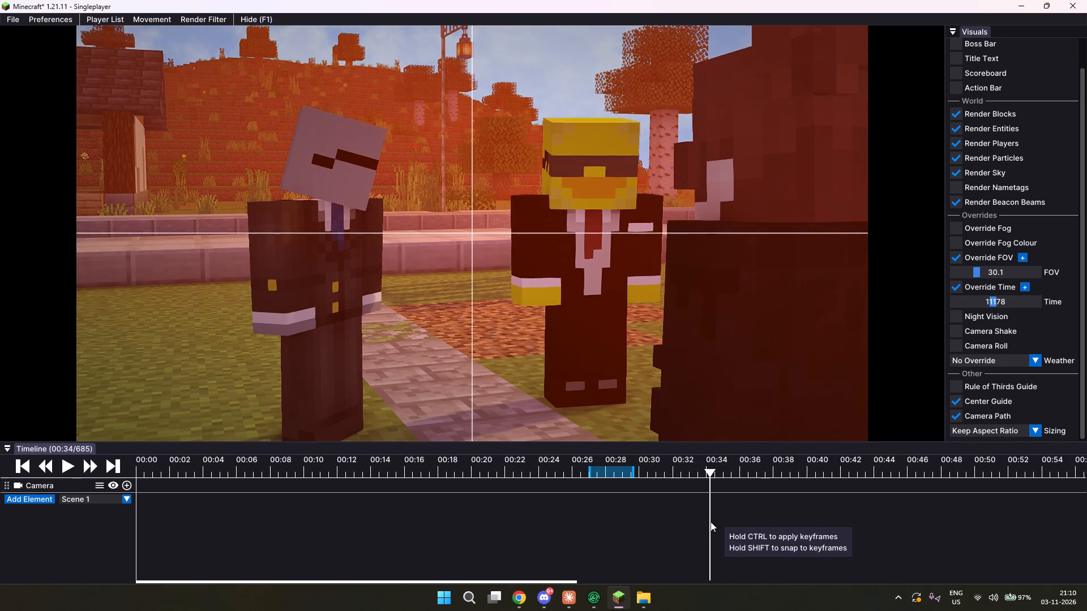
left_click_drag(711, 522, 853, 522)
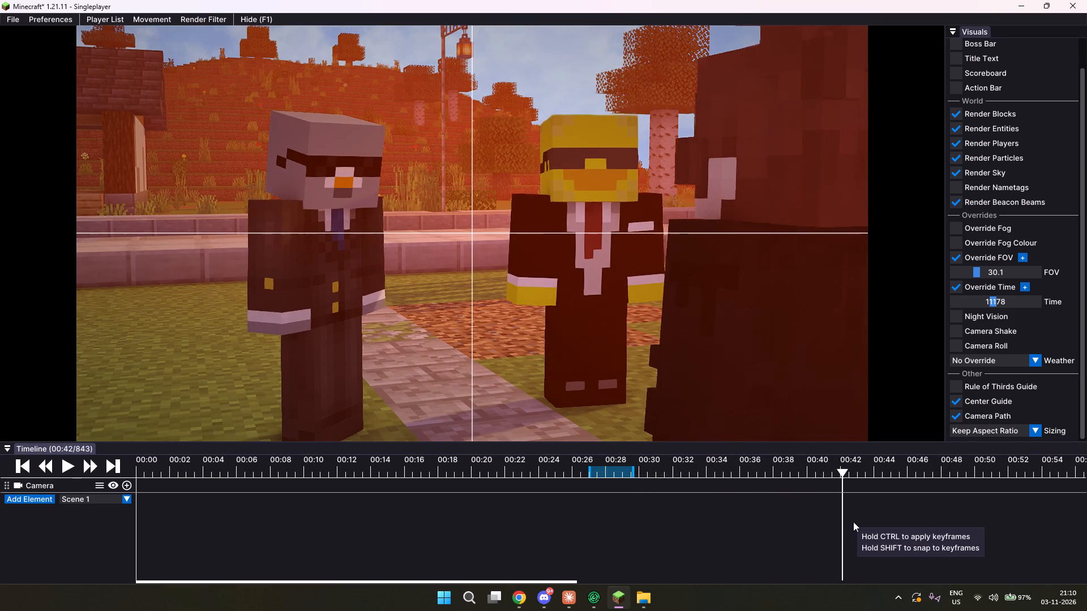
left_click_drag(853, 522, 805, 523)
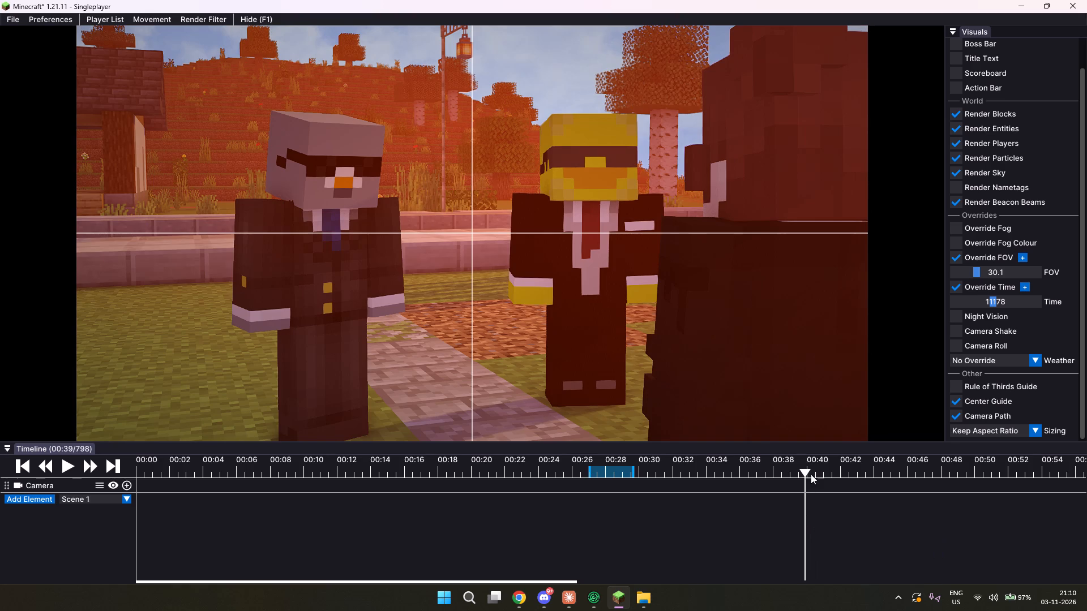
left_click_drag(811, 474, 964, 472)
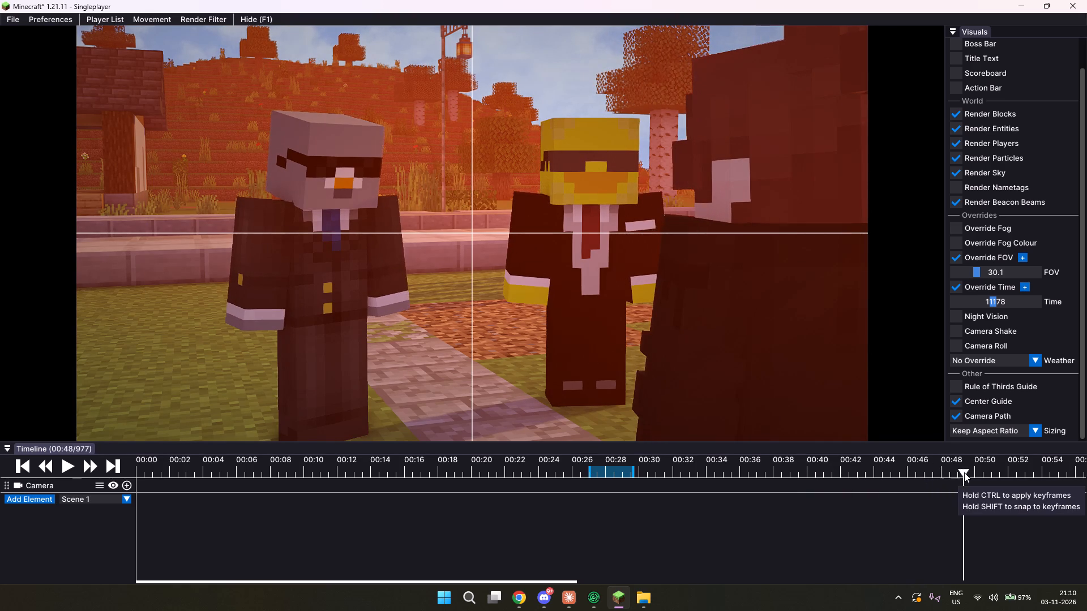
left_click_drag(964, 472, 818, 468)
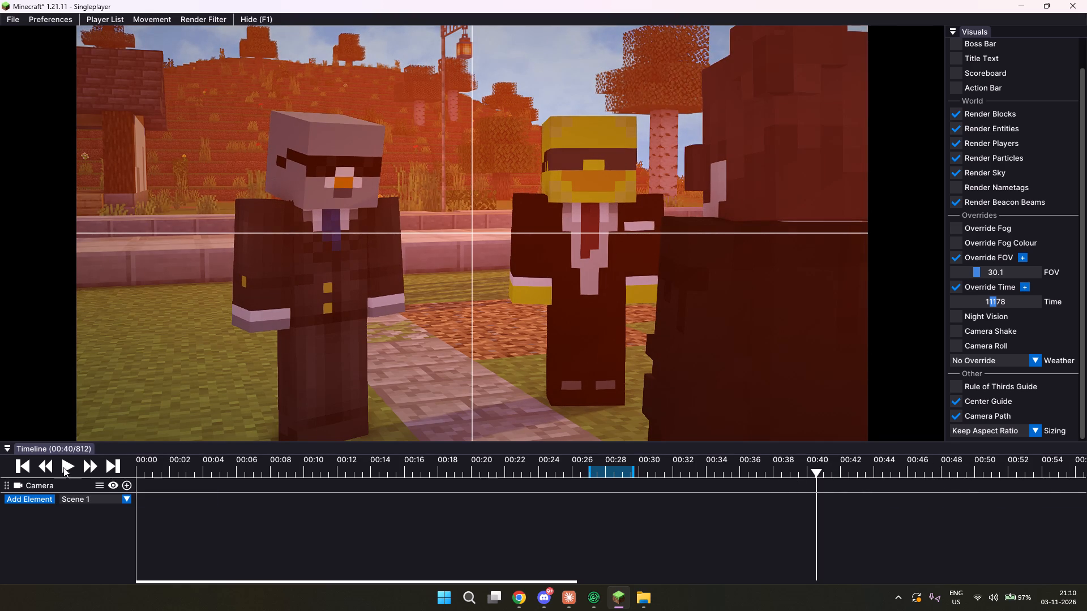
left_click(65, 465)
left_click(65, 465)
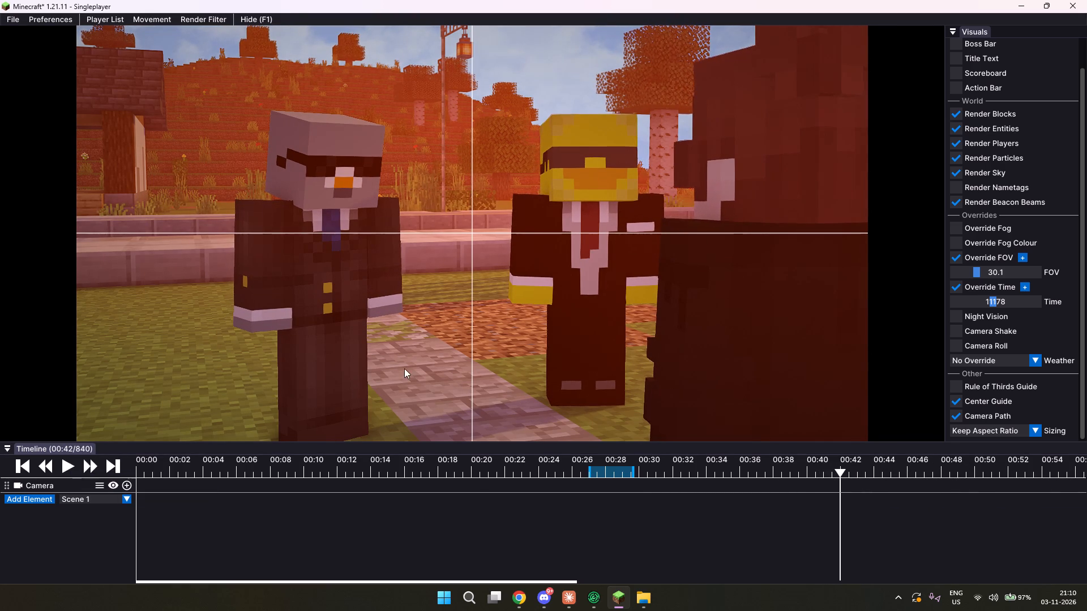
At tick 840, lower the flying speed to 0.1 and reframe closer on the suited characters over the dark red figure's shoulder.
left_click_drag(421, 363, 546, 298)
key("a")
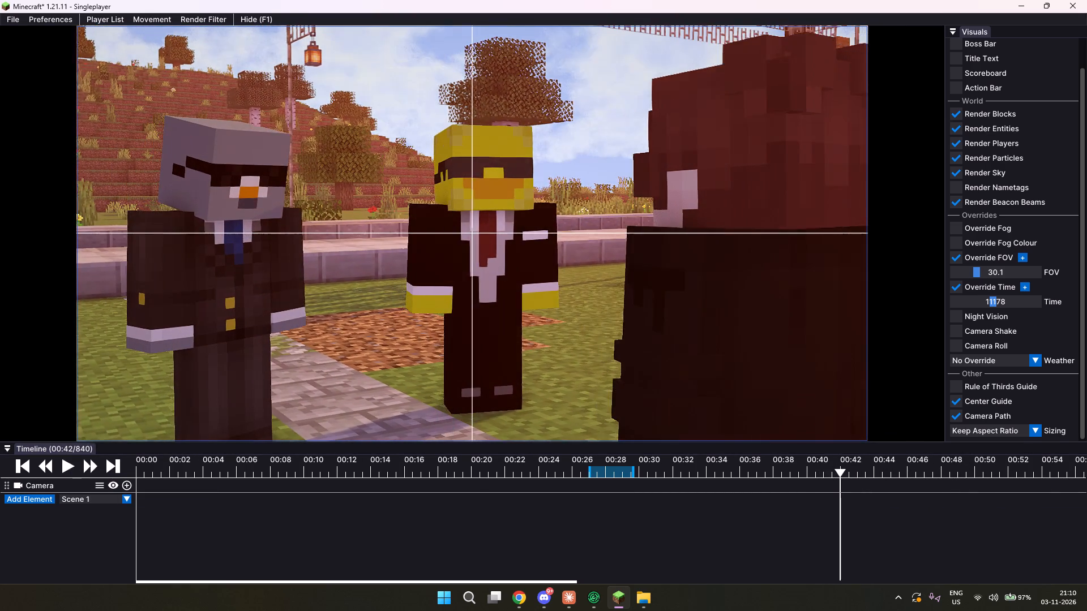
left_click_drag(546, 298, 542, 298)
key("w")
key("d")
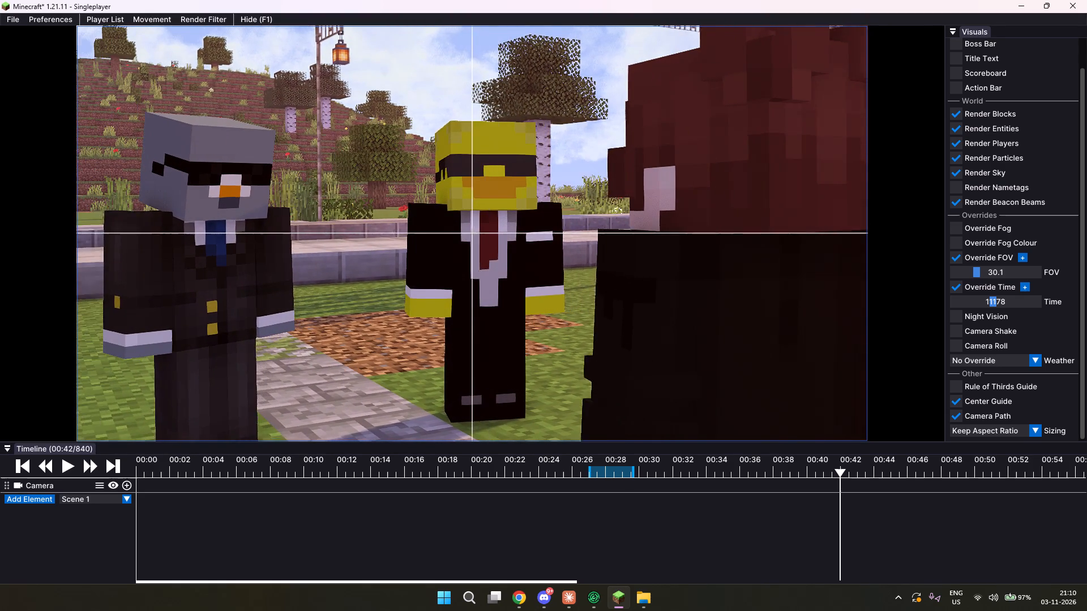
left_click_drag(542, 298, 543, 298)
key("a")
key("w")
scroll(468, 249, "down", 11)
key("d")
left_click_drag(457, 253, 542, 299)
key("d")
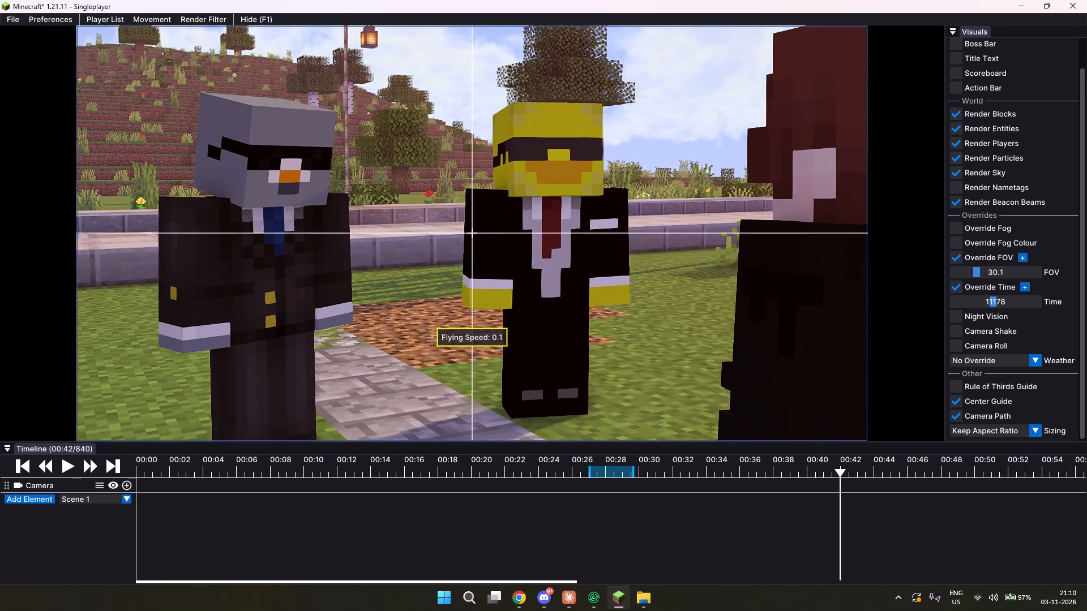
left_click_drag(542, 299, 544, 298)
key("s")
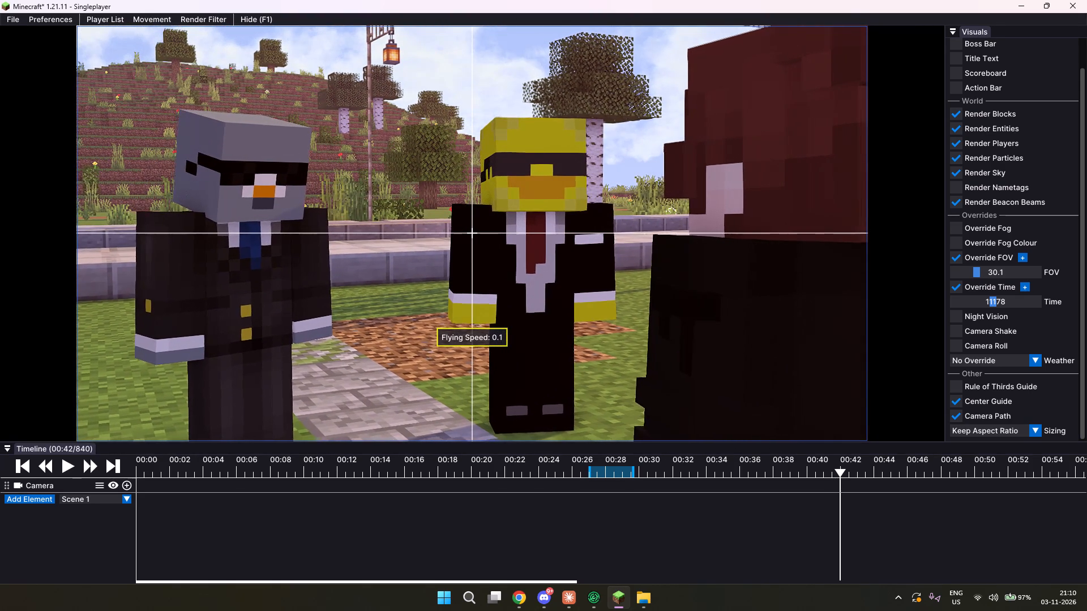
left_click_drag(544, 298, 542, 299)
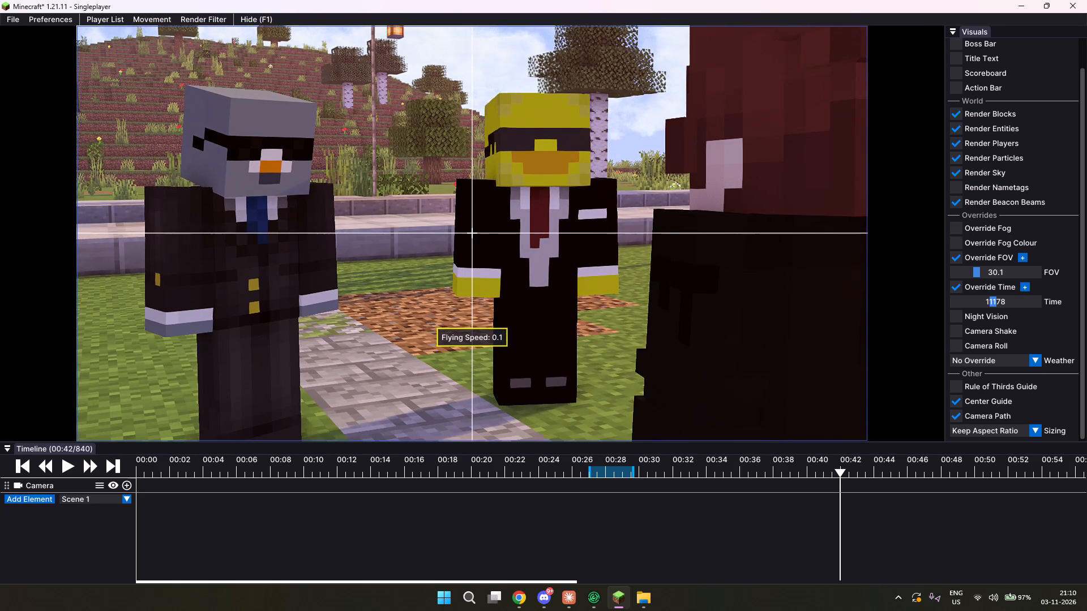
left_click_drag(542, 299, 543, 298)
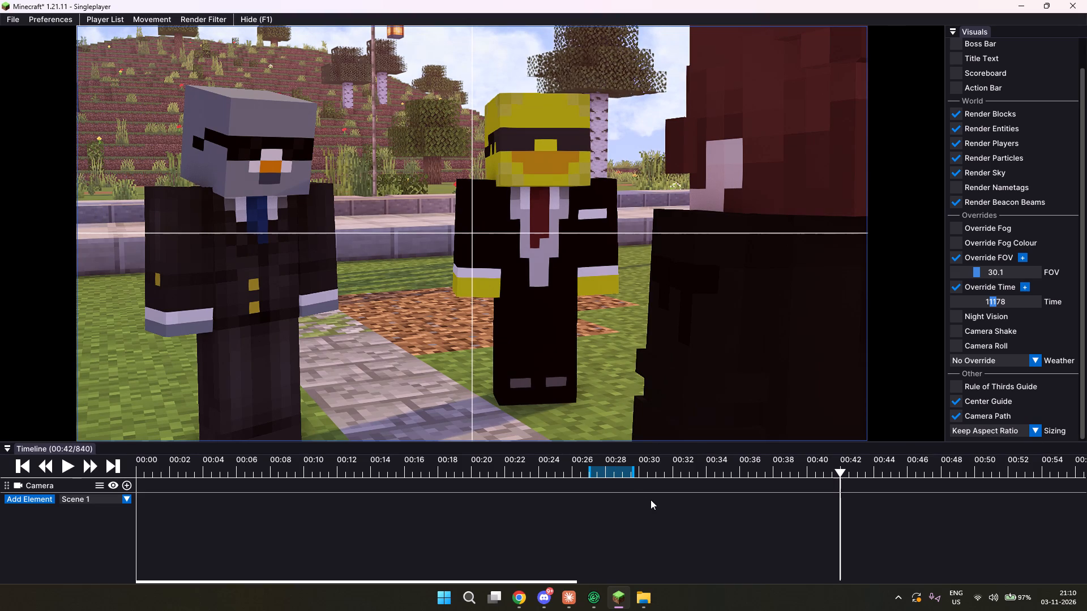
Play and scrub the outdoor conversation between about ticks 593 and 830 to find where the shot should start.
left_click(795, 471)
left_click(746, 468)
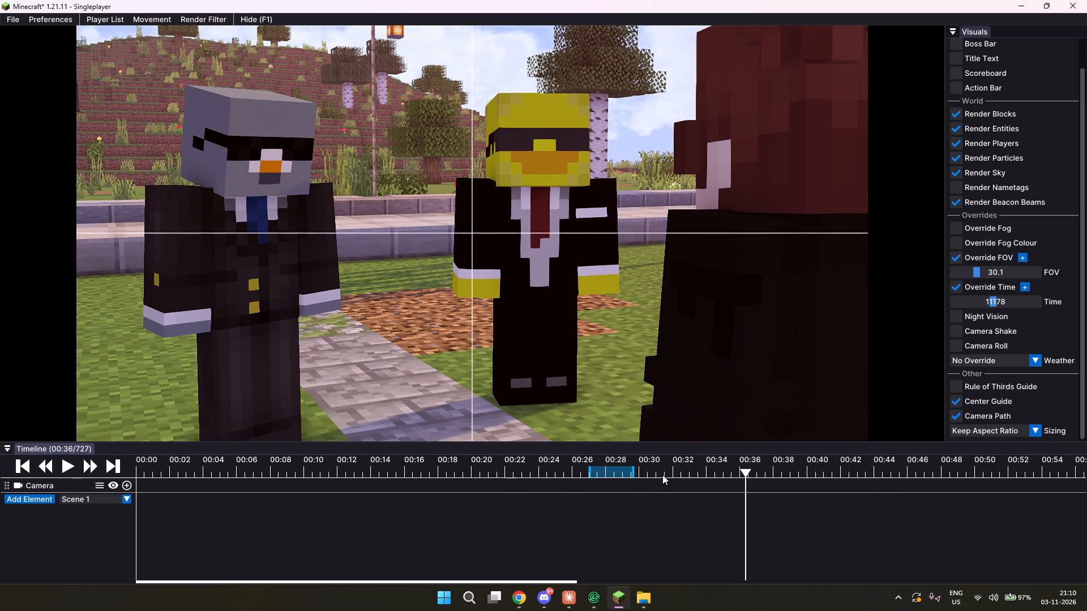
left_click(669, 463)
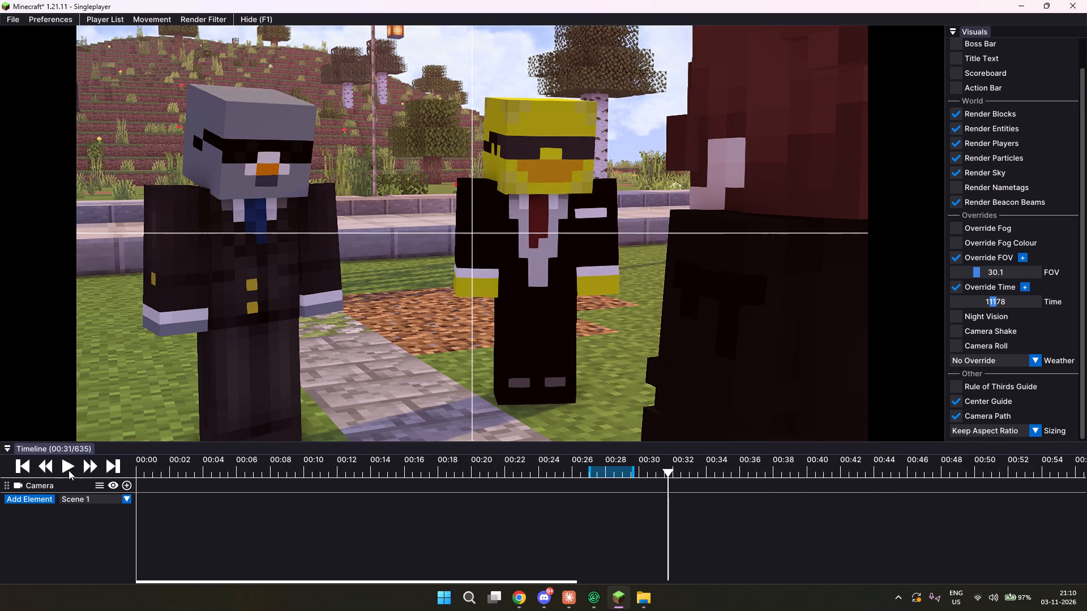
left_click(69, 470)
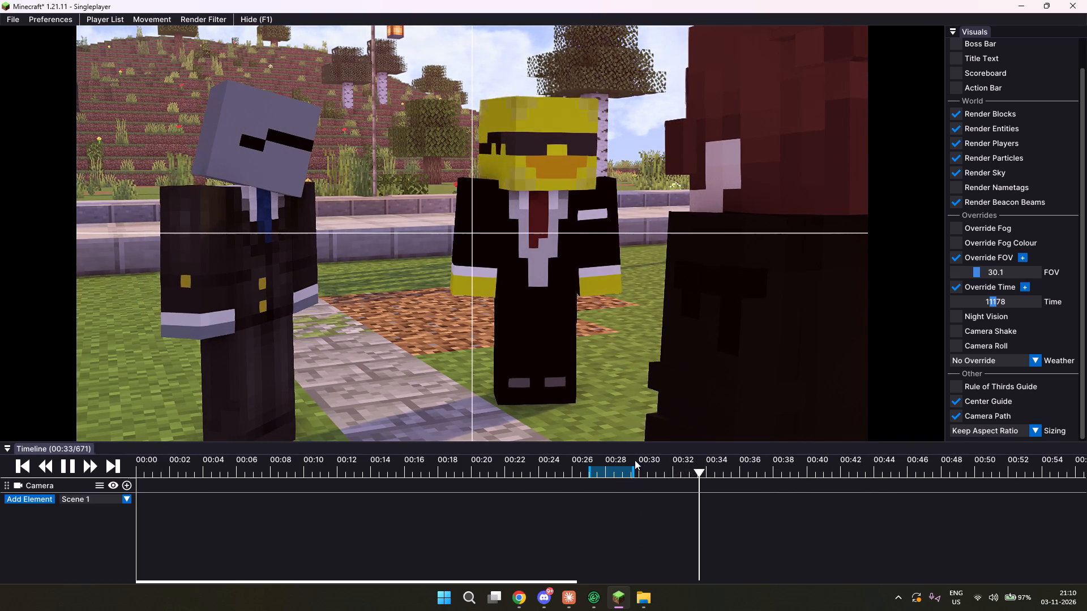
left_click(635, 460)
left_click(70, 464)
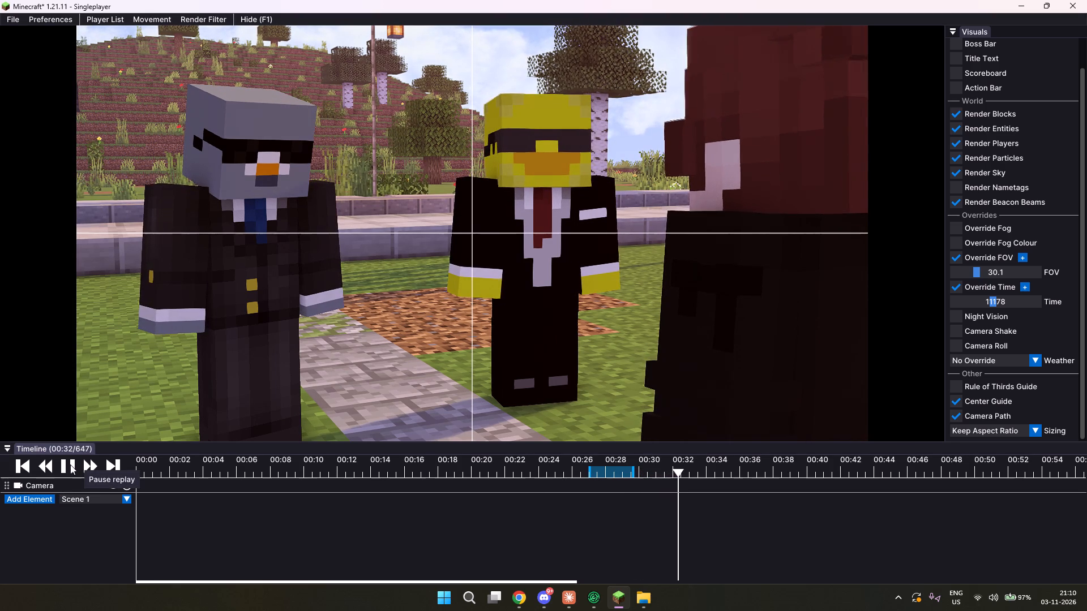
left_click(674, 468)
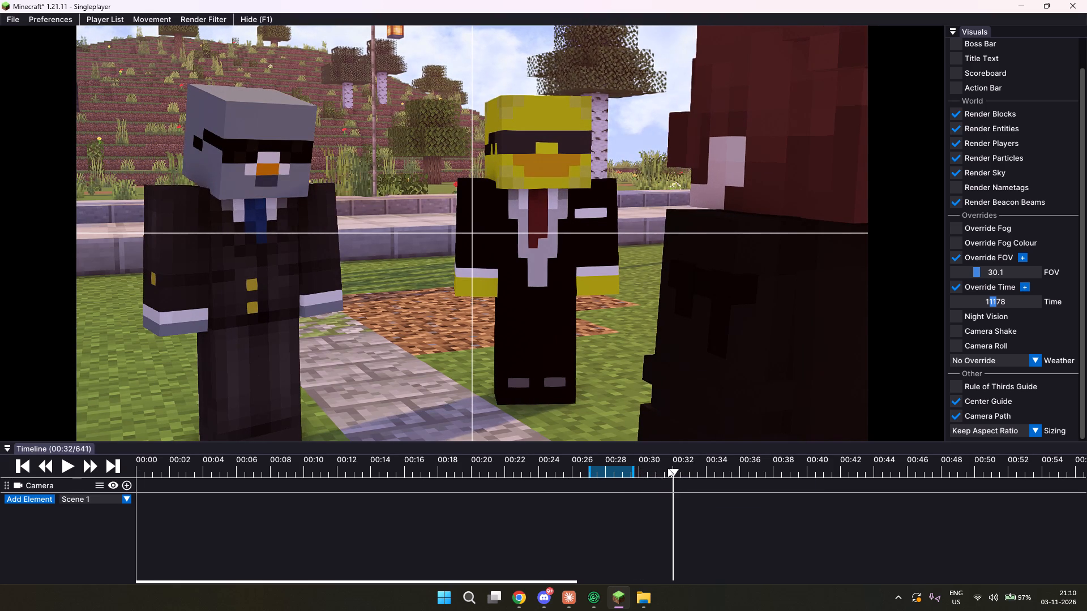
left_click_drag(667, 468, 722, 463)
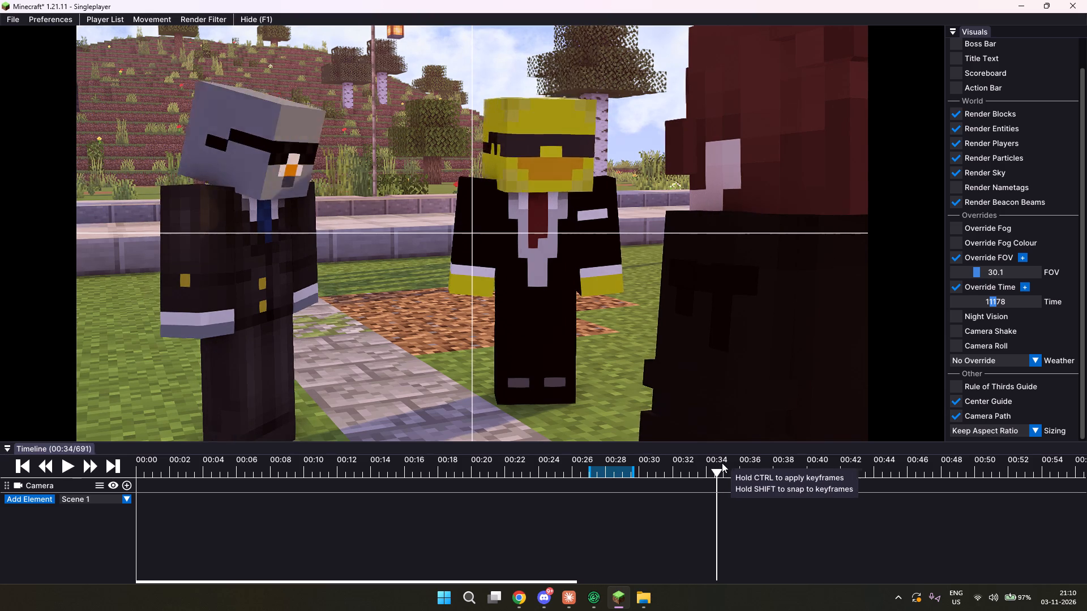
left_click_drag(722, 463, 861, 465)
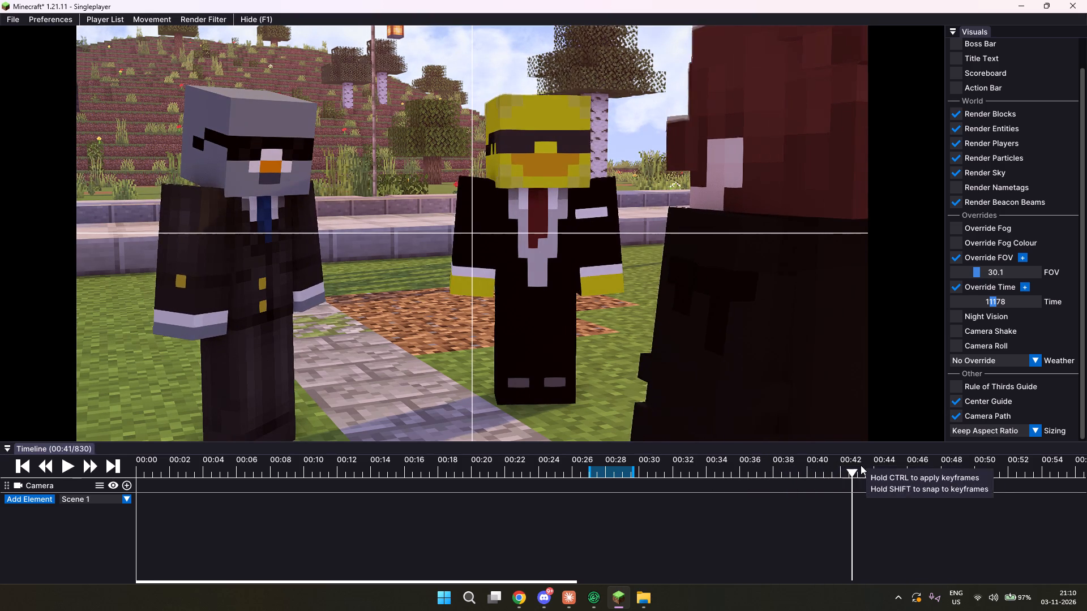
Set the start of the new shot's export range at tick 755.
left_click_drag(861, 465, 769, 464)
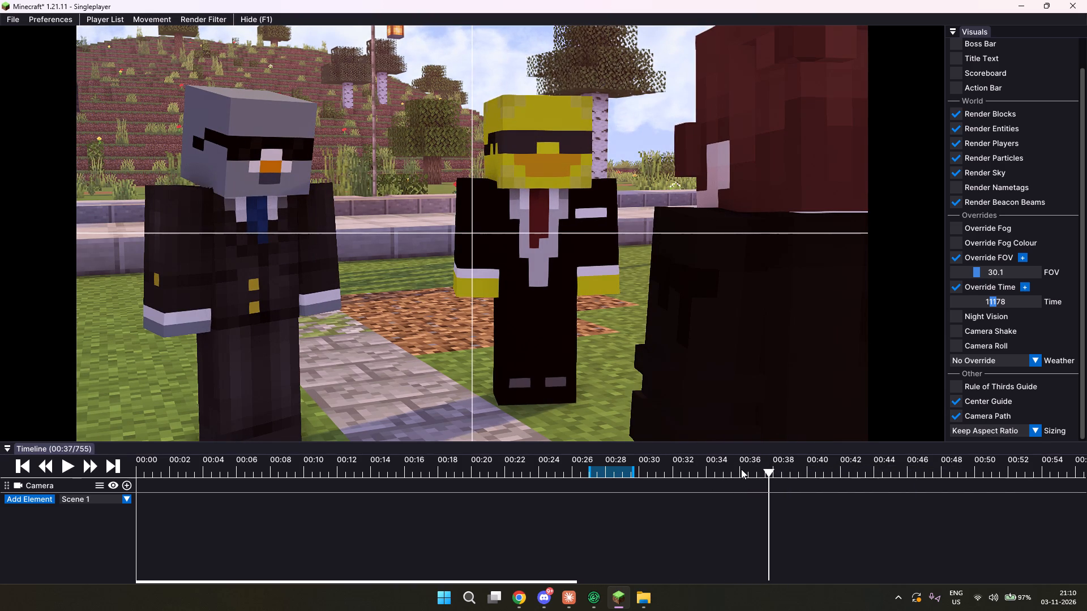
key("i")
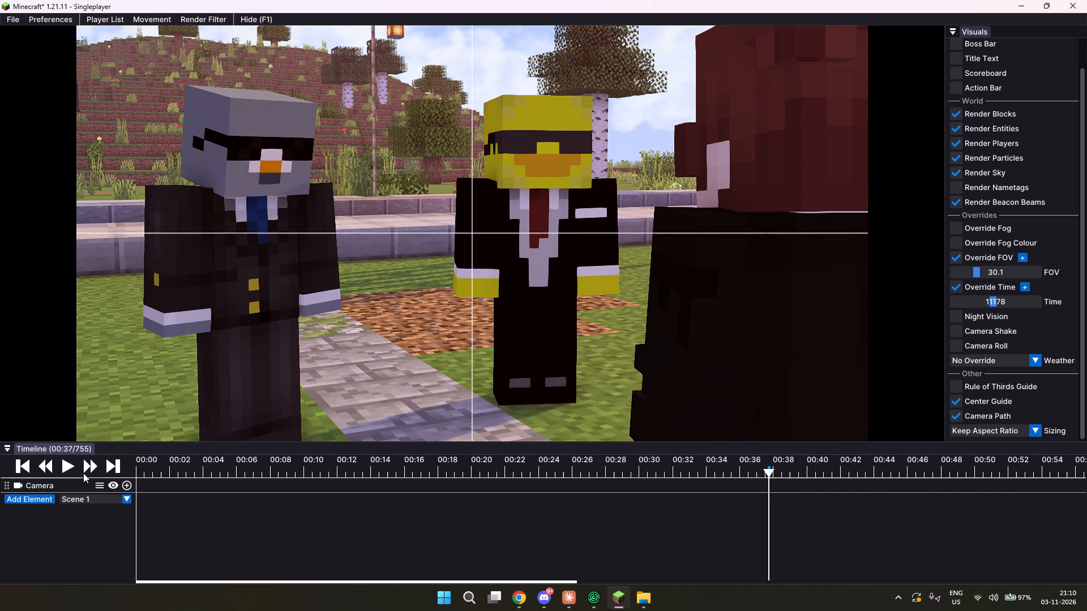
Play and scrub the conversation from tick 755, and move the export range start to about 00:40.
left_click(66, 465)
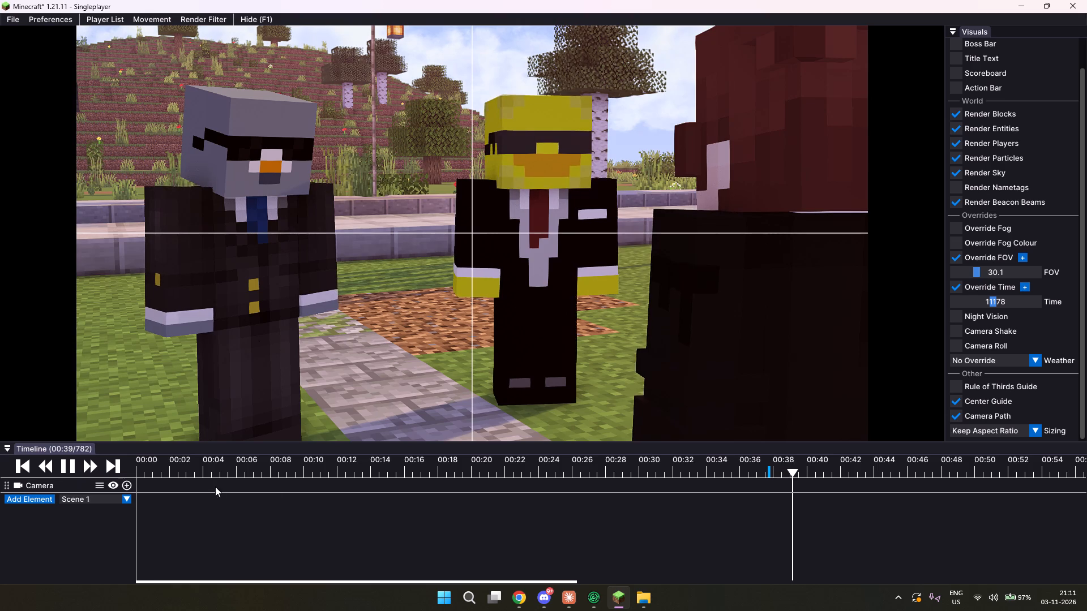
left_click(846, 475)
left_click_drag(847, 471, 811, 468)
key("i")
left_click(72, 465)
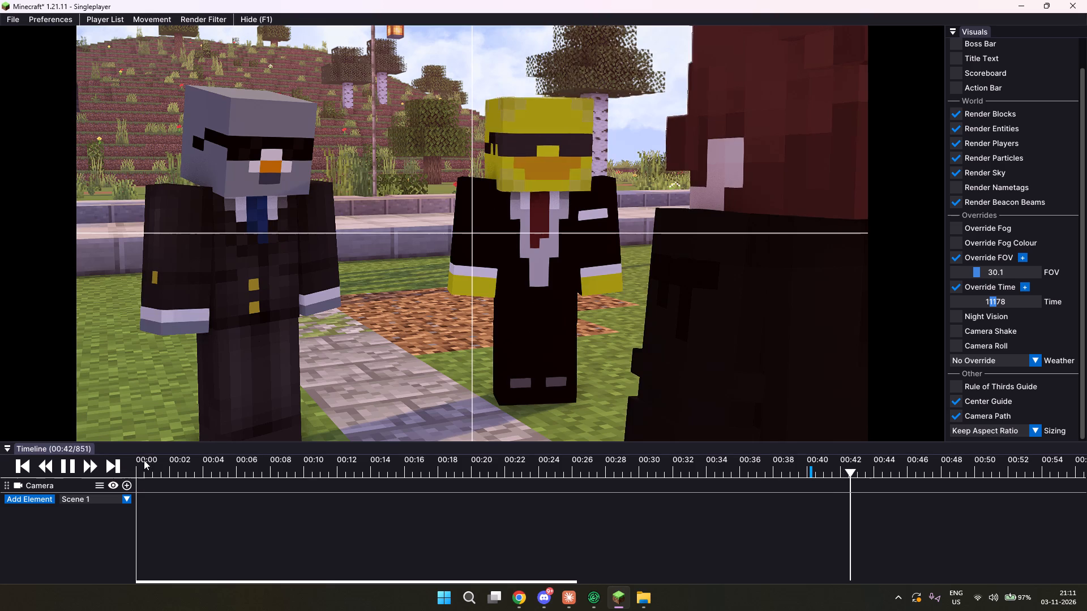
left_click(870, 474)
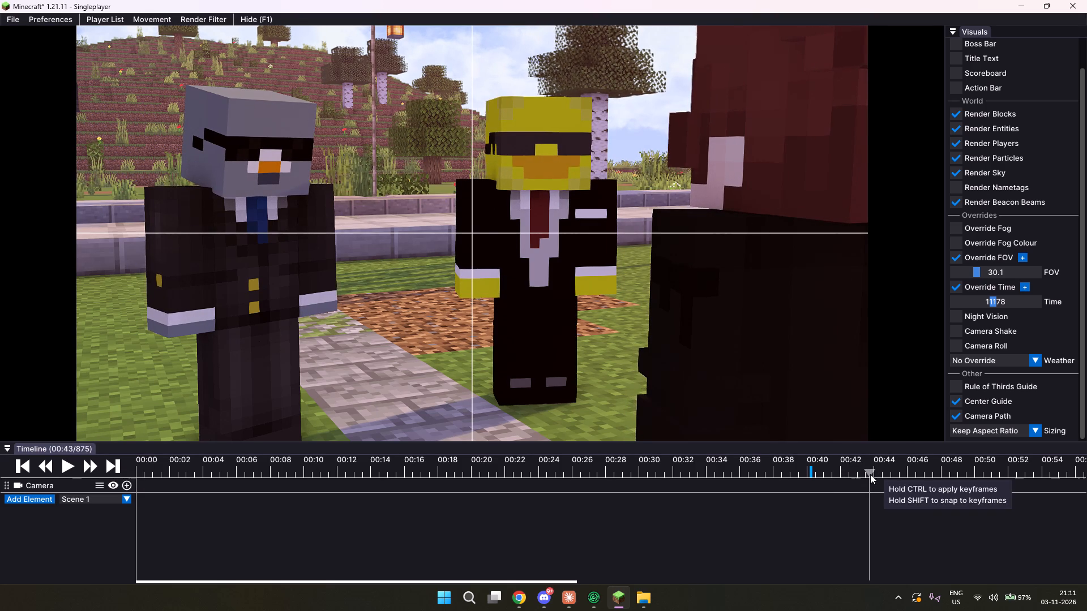
Open ASH_Episode_1_Production_Bible from File Explorer and read the loan shark dialogue on page 3.
left_click(659, 603)
left_click(651, 600)
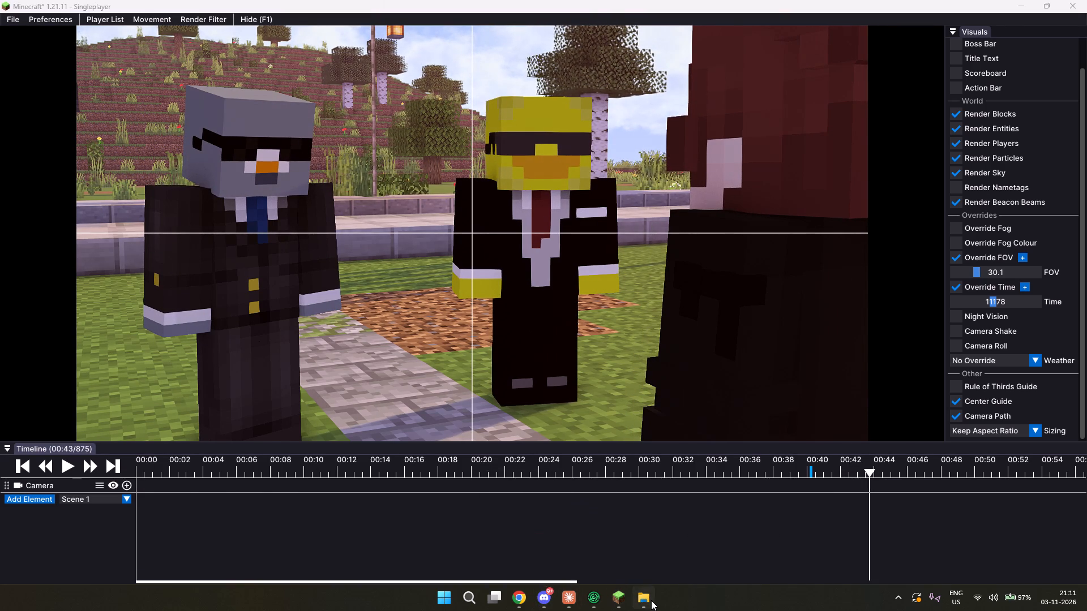
double_click(217, 516)
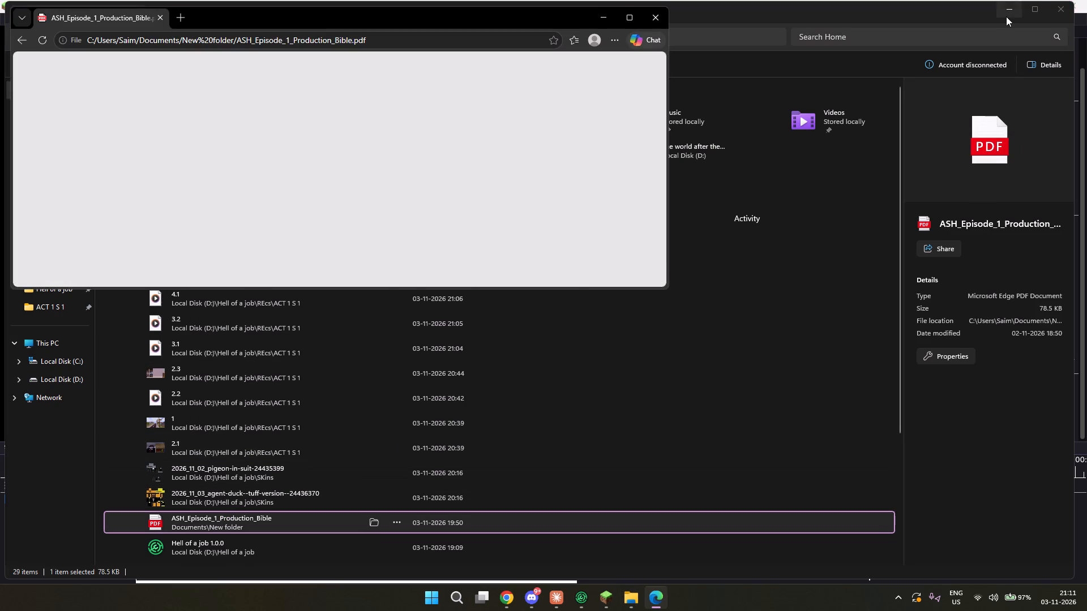
left_click(1008, 15)
left_click(627, 15)
scroll(606, 321, "down", 5)
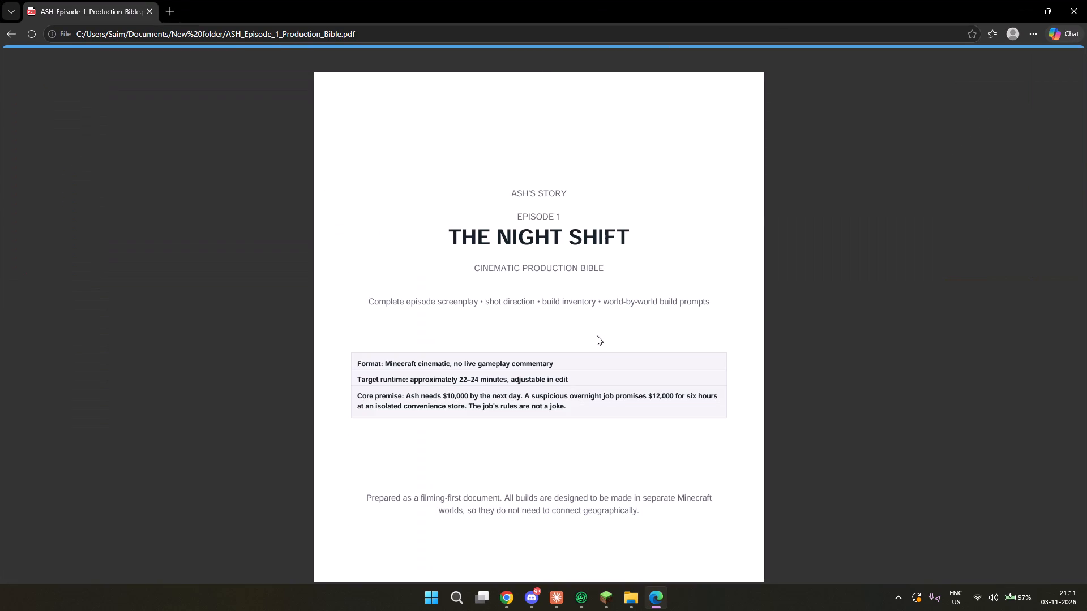
scroll(597, 335, "down", 9)
scroll(485, 397, "down", 3)
scroll(485, 397, "up", 4)
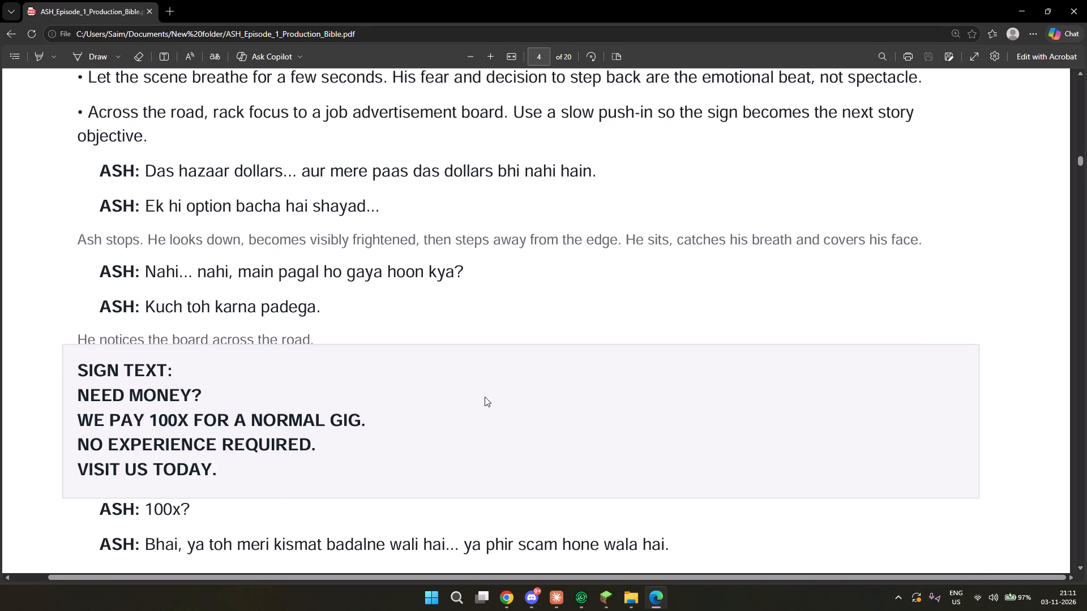
scroll(485, 397, "up", 6)
scroll(485, 397, "up", 16)
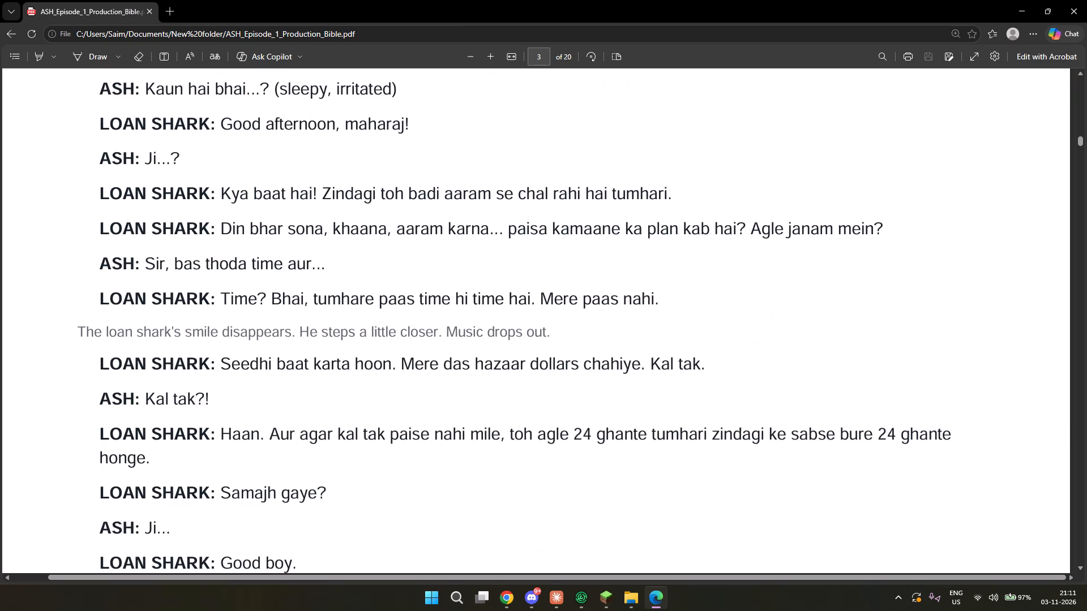
scroll(481, 401, "up", 2)
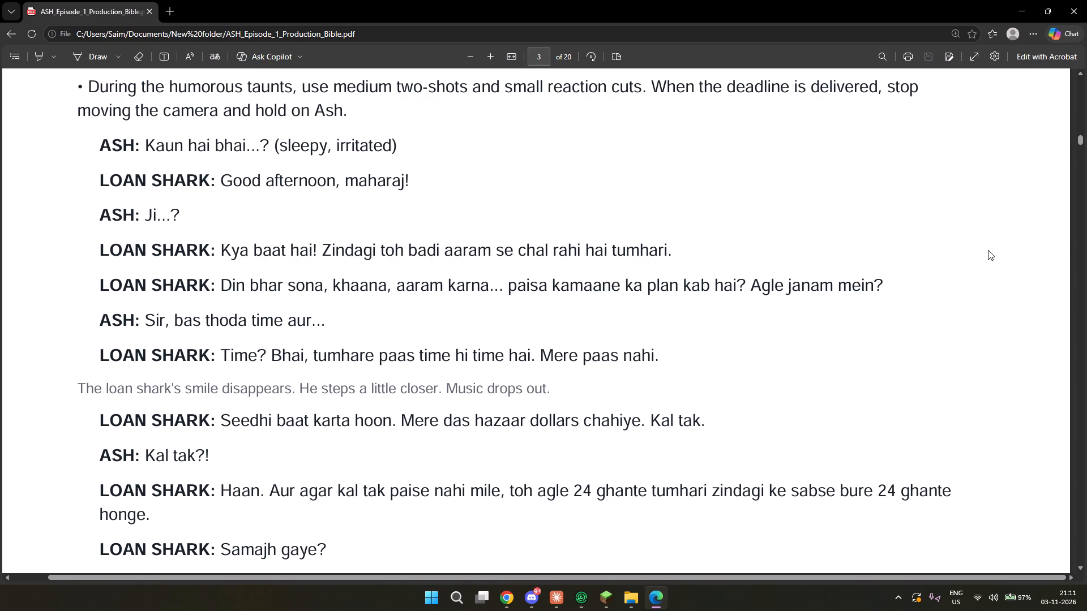
left_click(1028, 0)
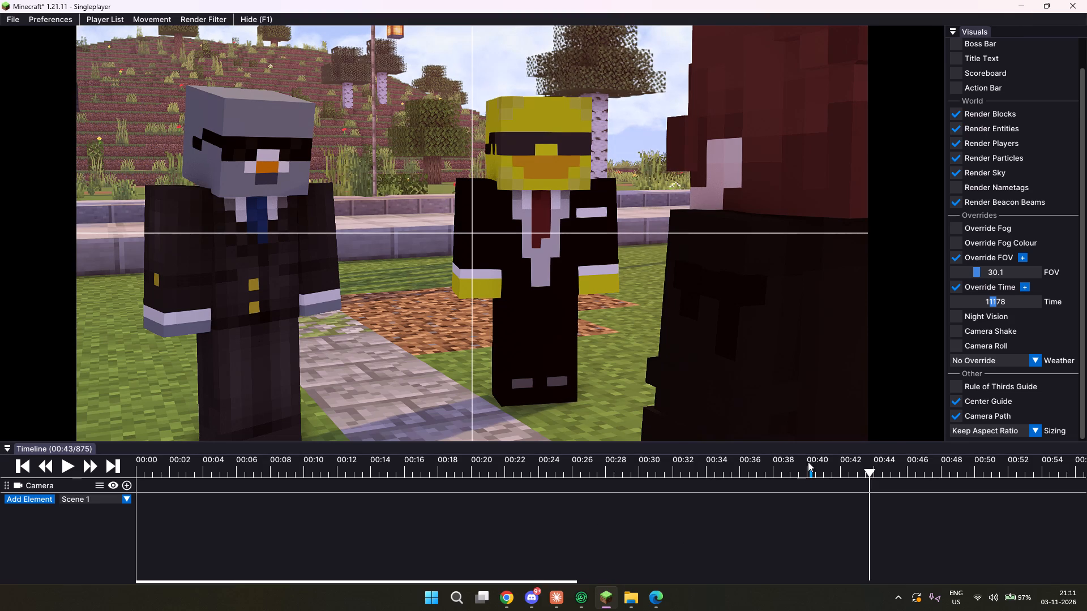
Set the over-the-shoulder shot's export range from tick 787 to tick 837, playing the replay between them.
left_click_drag(808, 461, 796, 463)
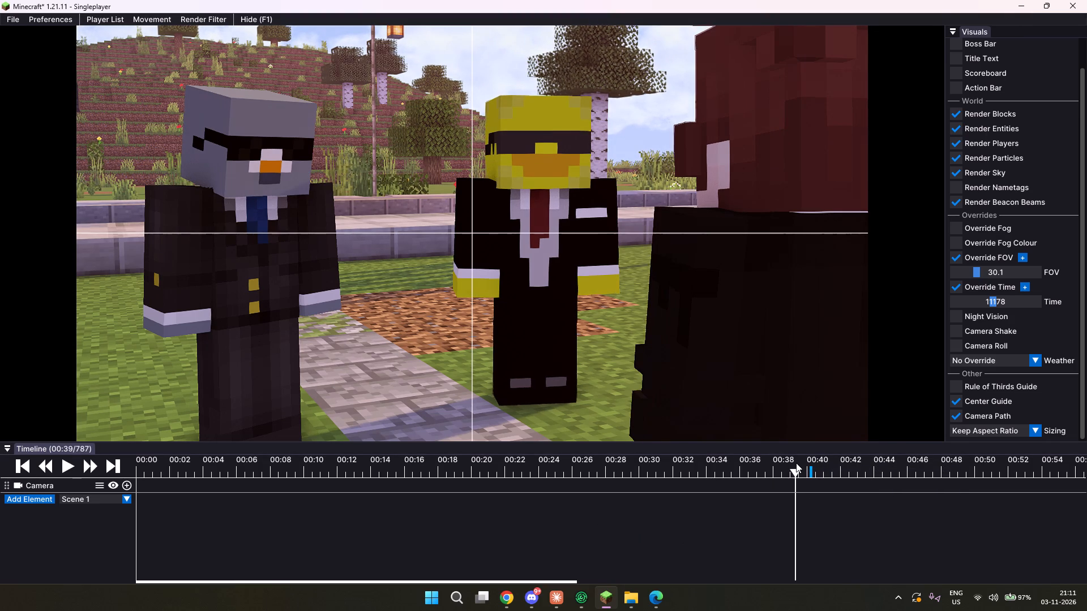
key("i")
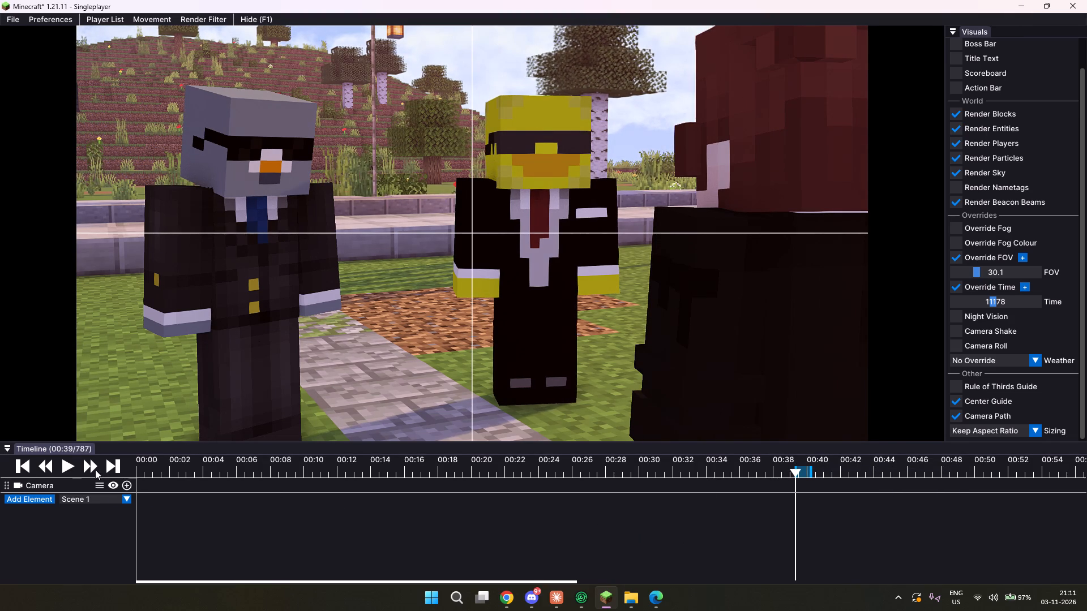
left_click(61, 465)
left_click(66, 464)
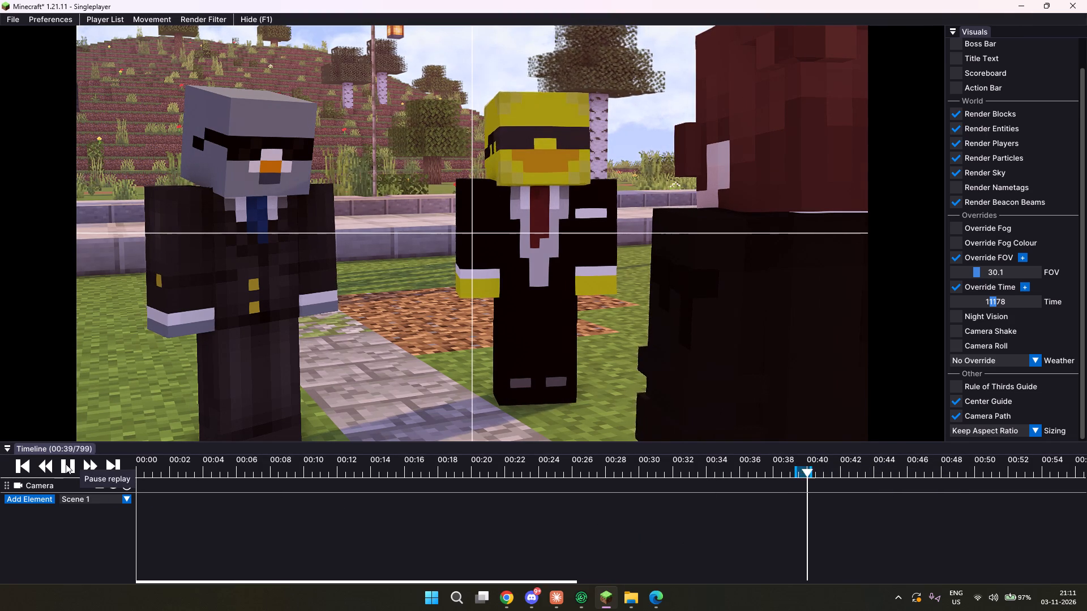
left_click(66, 464)
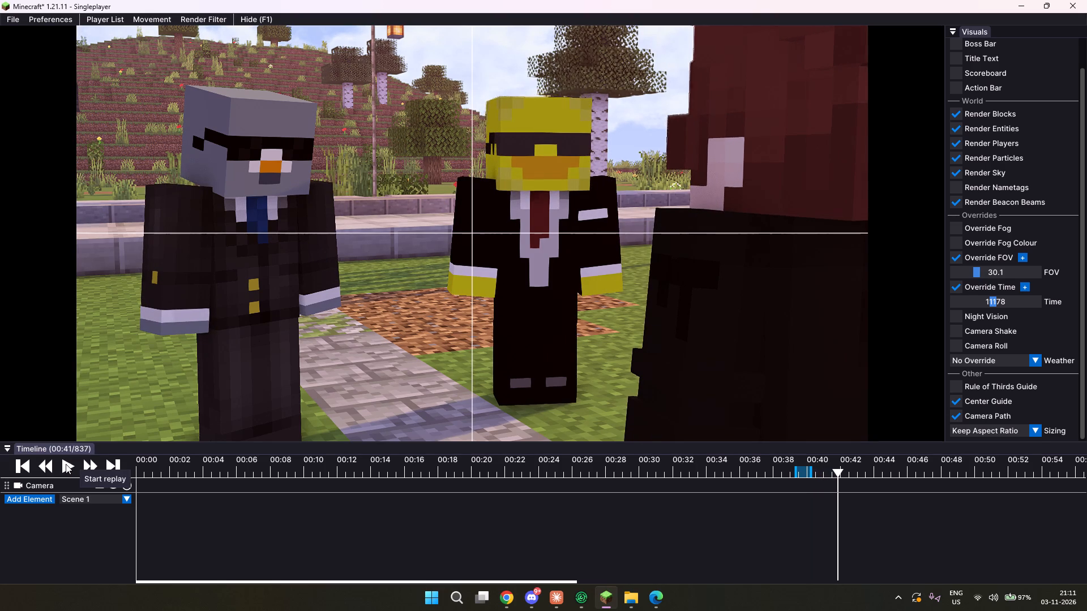
key("o")
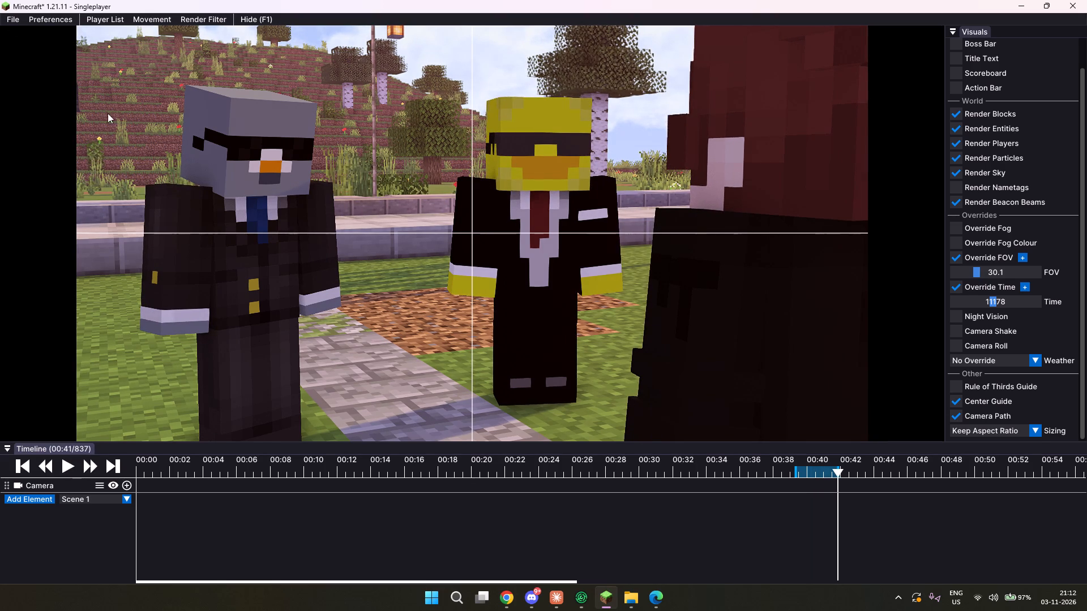
Export ticks 787 to 837 as a 1920 x 1080, 30 fps MP4 video under the suggested file name.
left_click(16, 16)
left_click(32, 34)
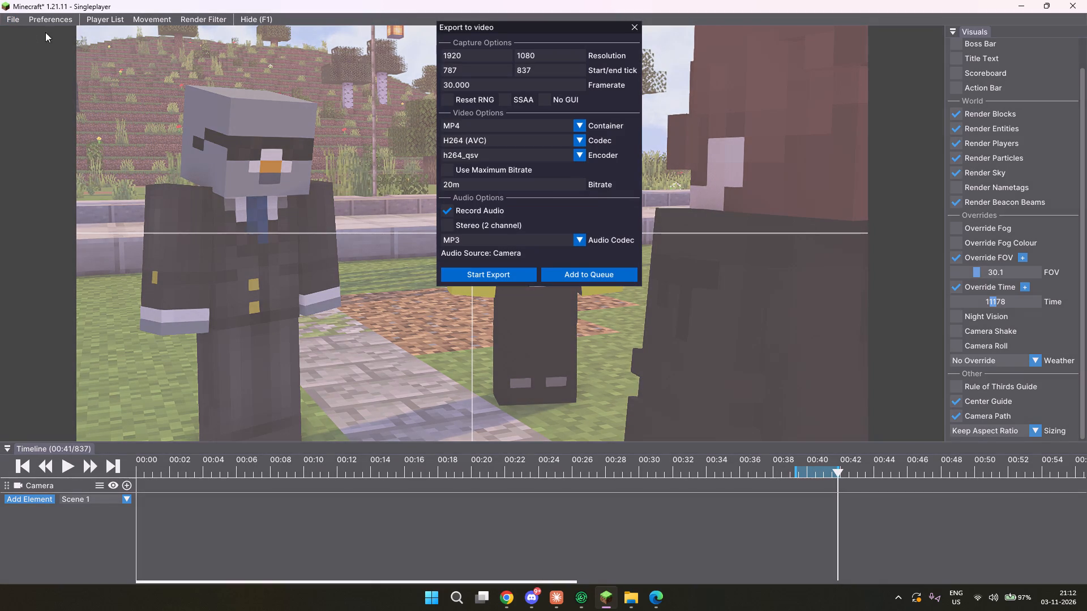
left_click(525, 279)
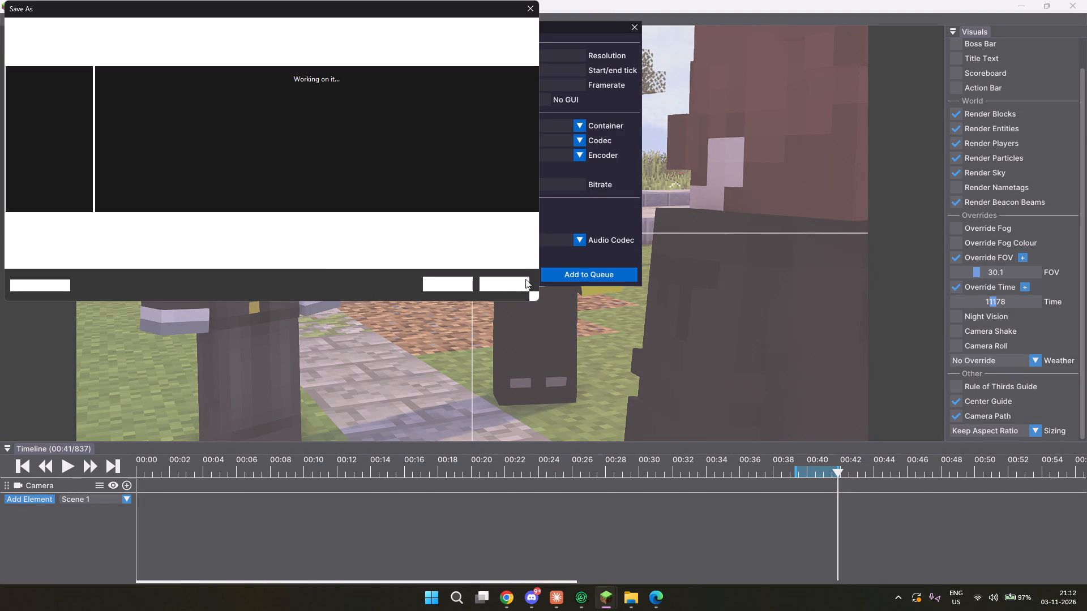
left_click(464, 289)
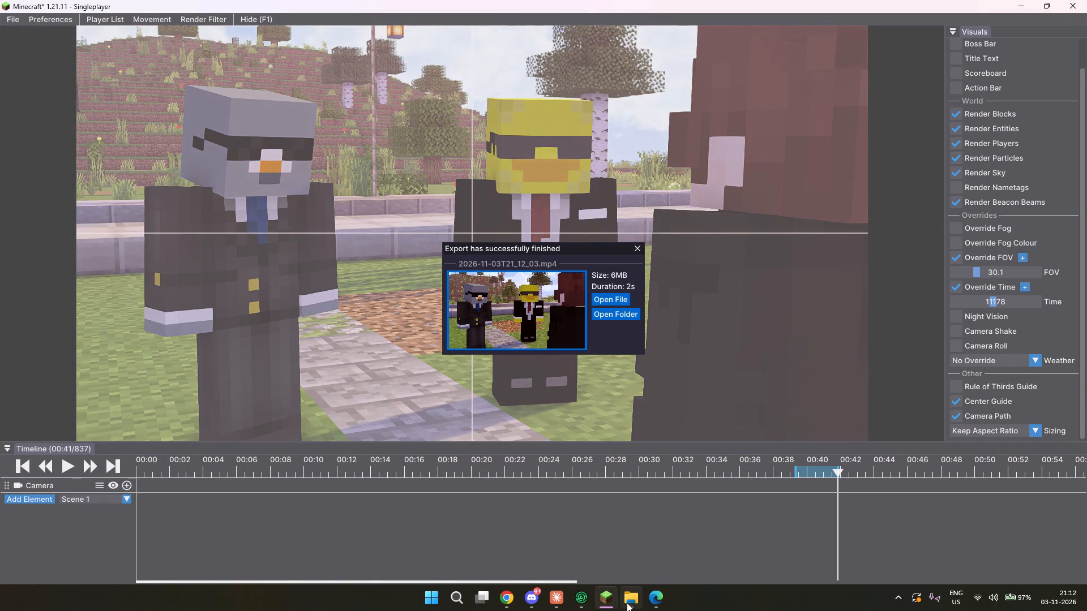
Reread the loan shark dialogue in the production bible, and return to Minecraft to dismiss the export notice.
left_click(641, 599)
left_click(651, 596)
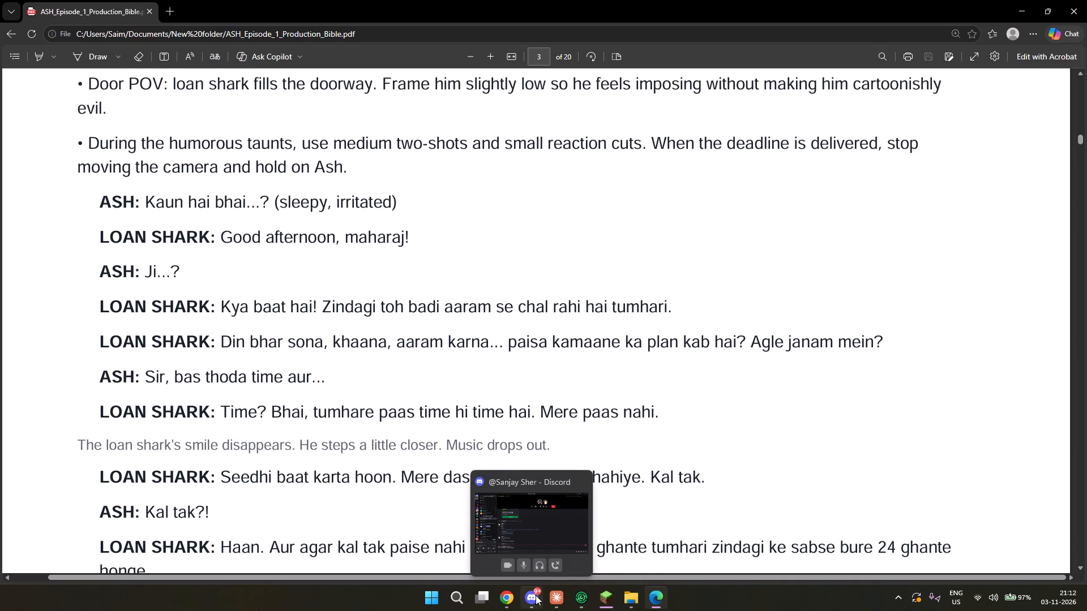
left_click(607, 605)
left_click(639, 246)
Turn and move the camera in toward the grey suited character for the next shot.
left_click_drag(767, 325, 540, 298)
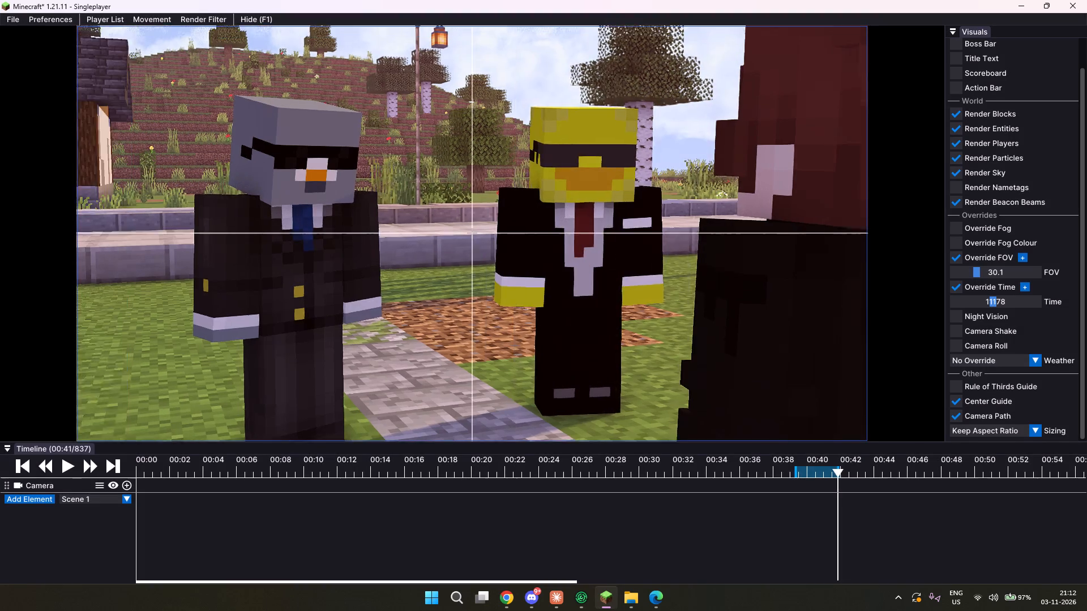
left_click_drag(540, 298, 548, 299)
key("w")
key("w")
key("w")
key("w")
key("w")
key("d")
key("s")
Set the start of the new shot's export range at tick 975.
left_click_drag(852, 466, 874, 466)
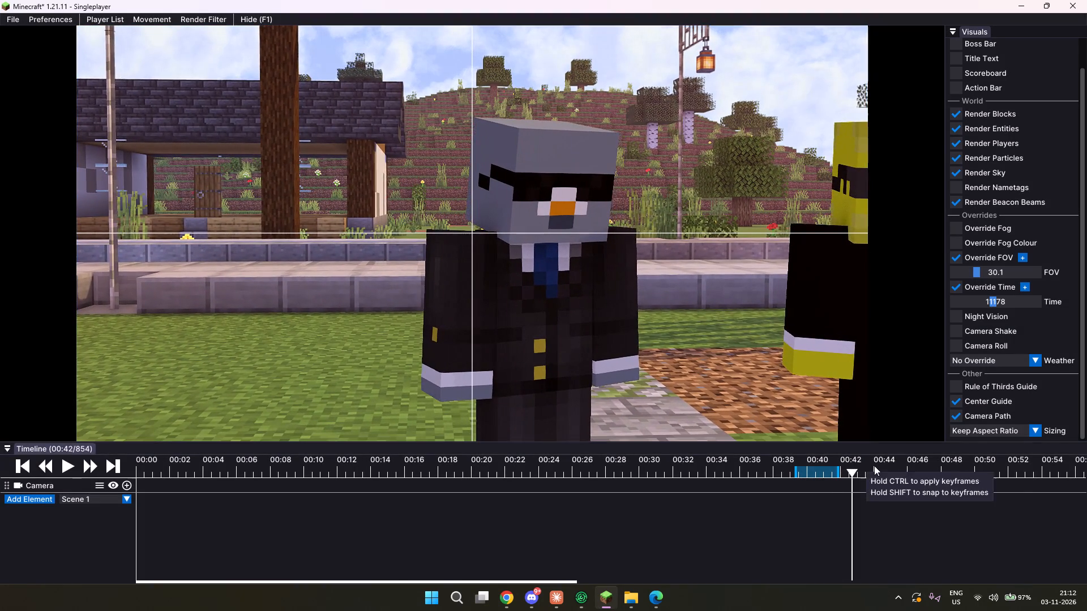
left_click_drag(874, 466, 953, 473)
key("i")
Reposition the camera for a more front-on close view of the grey suited character.
left_click_drag(773, 387, 543, 298)
key("d")
key("d")
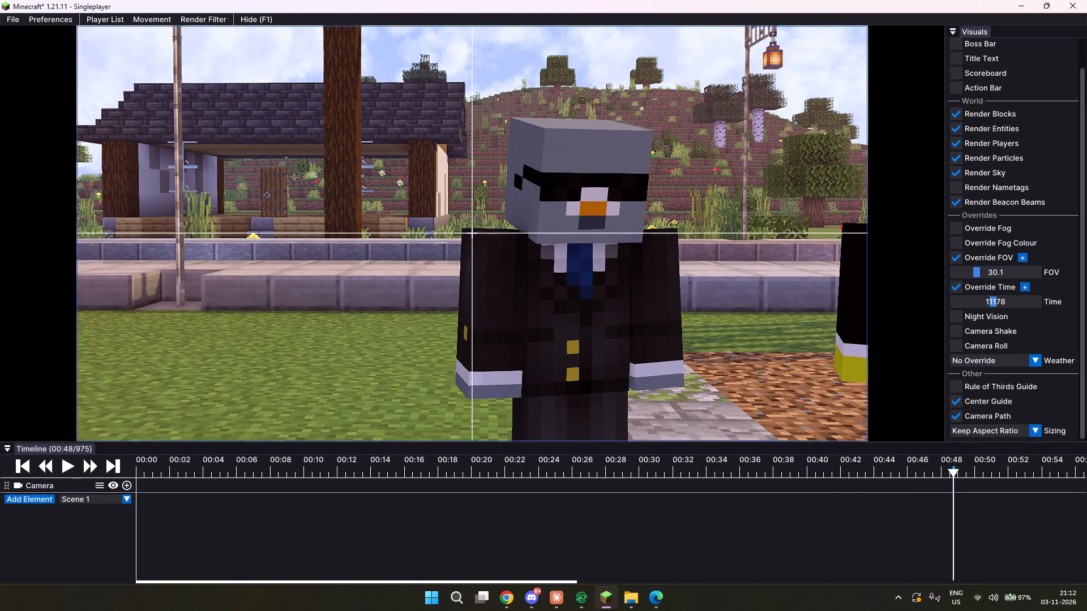
left_click_drag(543, 298, 542, 298)
key("d")
key("w")
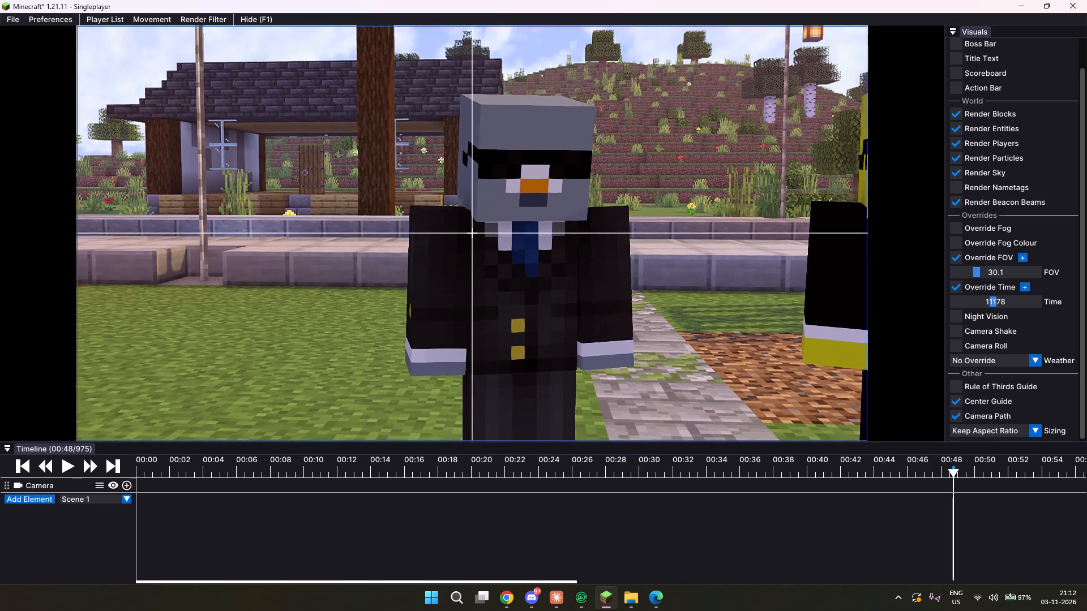
left_click_drag(542, 298, 544, 298)
key("d")
key("a")
key("s")
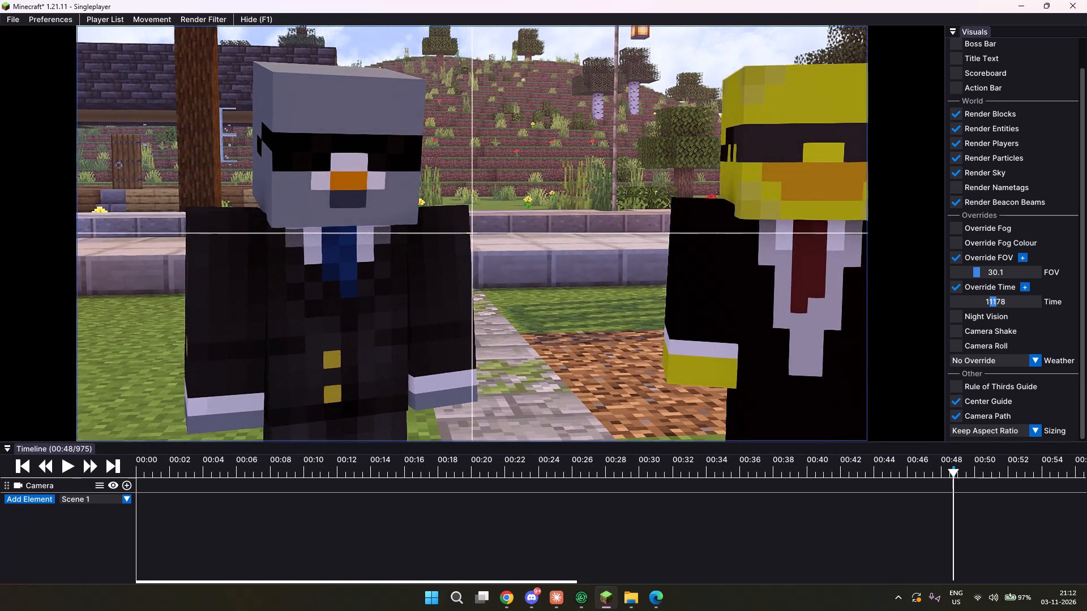
left_click_drag(544, 298, 542, 298)
key("w")
key("d")
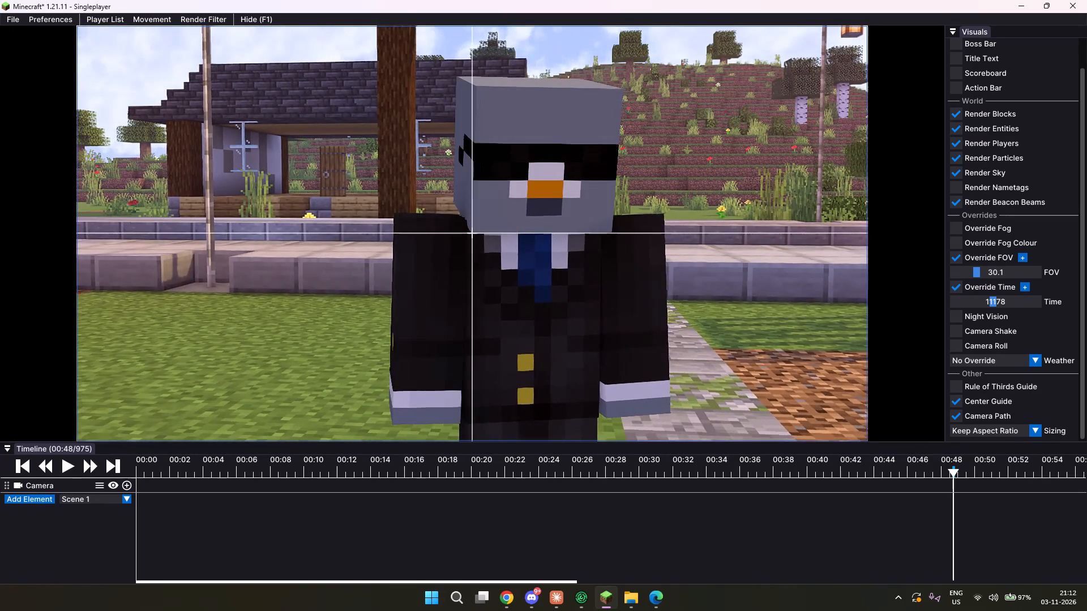
Pull the camera back to the dark red figure's shoulder, keeping the grey suited character in view.
left_click_drag(542, 298, 542, 299)
key("d")
key("s")
key("s")
key("d")
key("w")
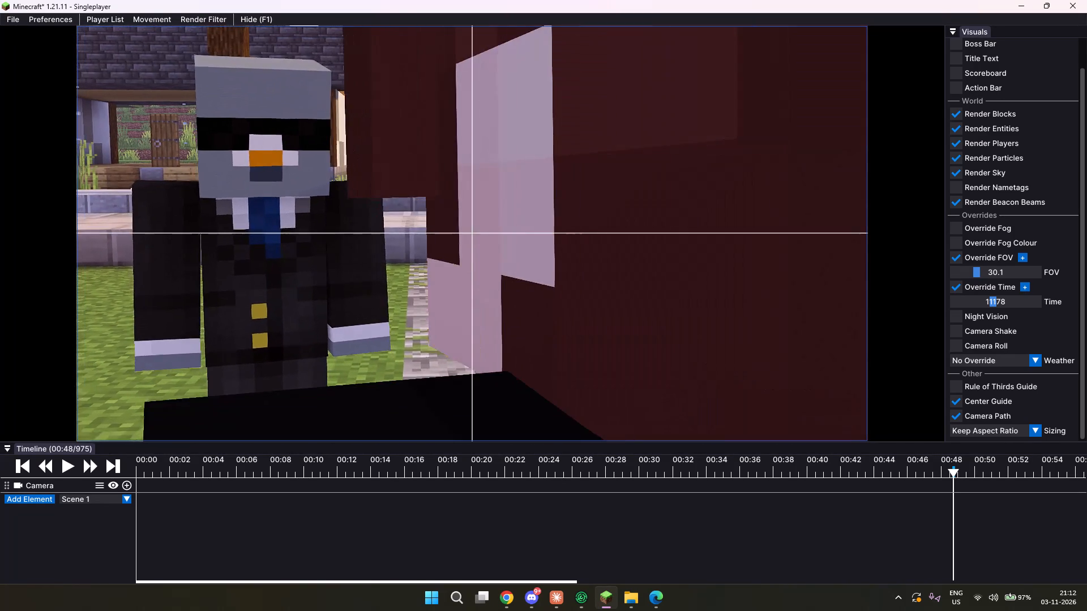
left_click_drag(542, 299, 543, 298)
key("s")
key("s")
key("s")
key("s")
Set the dark red figure to be hidden during export.
right_click(520, 320)
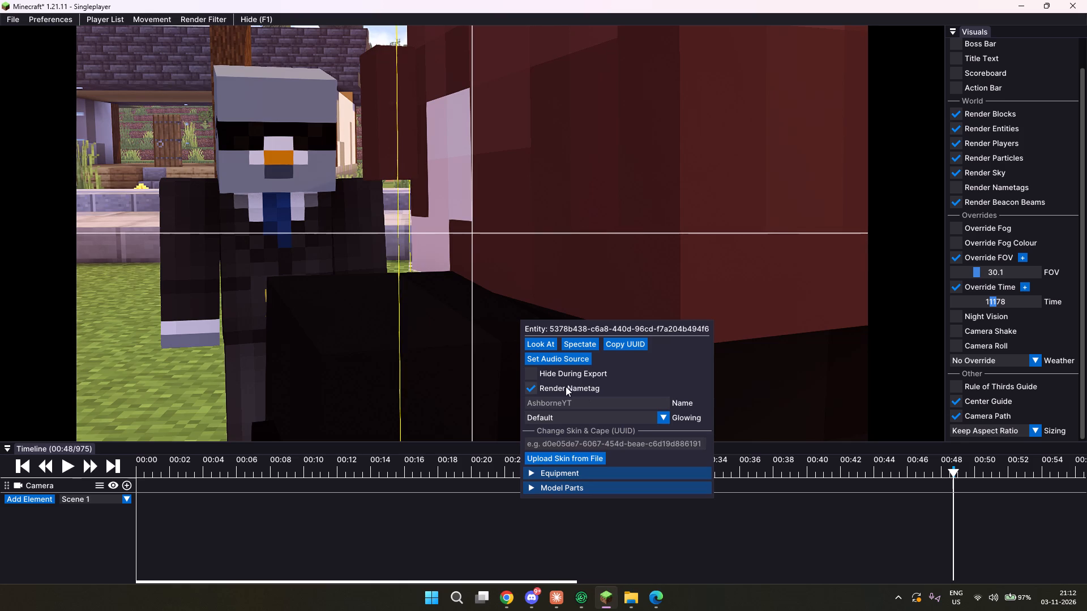
left_click(534, 372)
left_click(389, 370)
Frame the grey suited character front-on near the centre guide, with the yellow character at the frame's edge.
left_click_drag(560, 325, 542, 298)
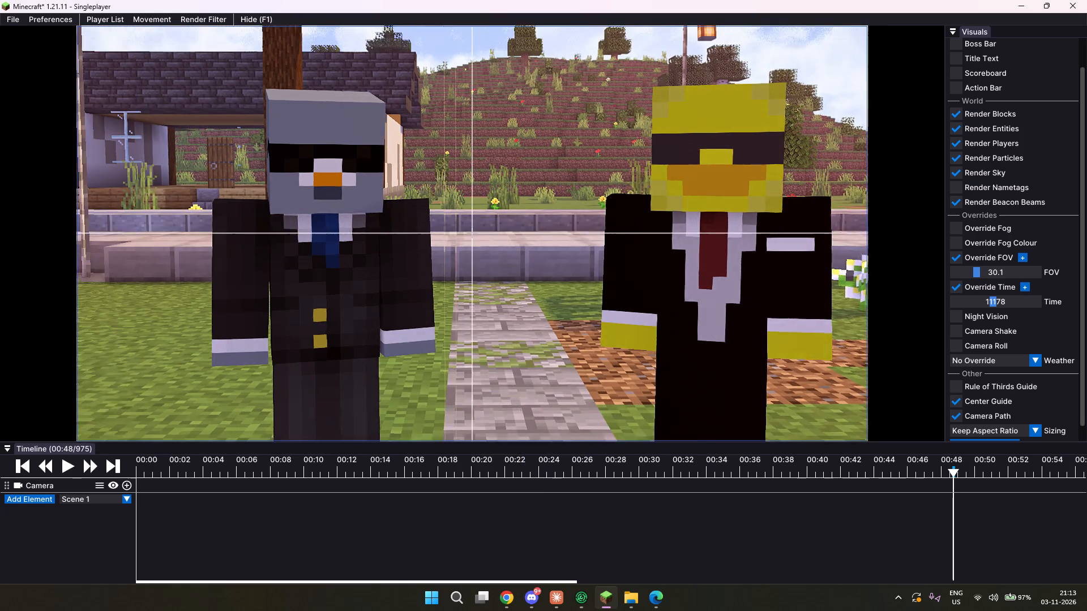
left_click_drag(542, 298, 542, 299)
key("d")
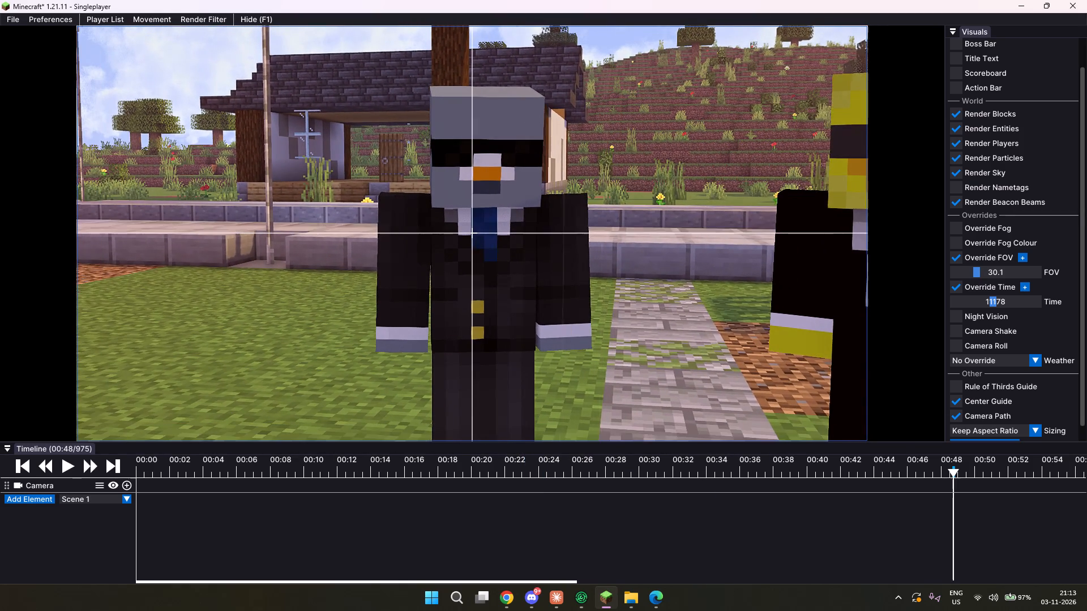
left_click_drag(542, 299, 544, 298)
type("dd")
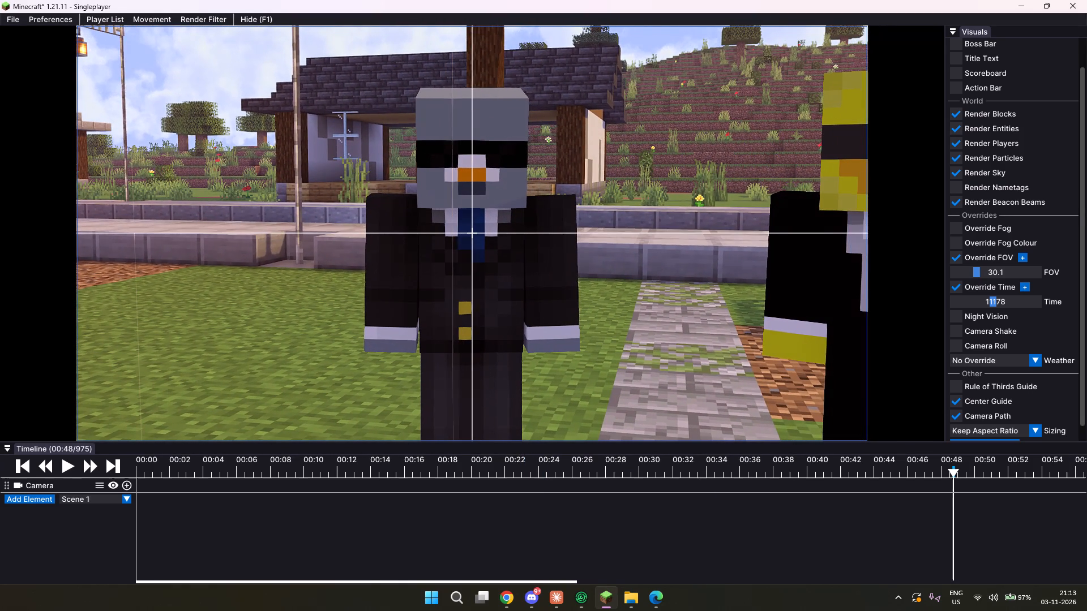
left_click_drag(544, 298, 545, 298)
key("d")
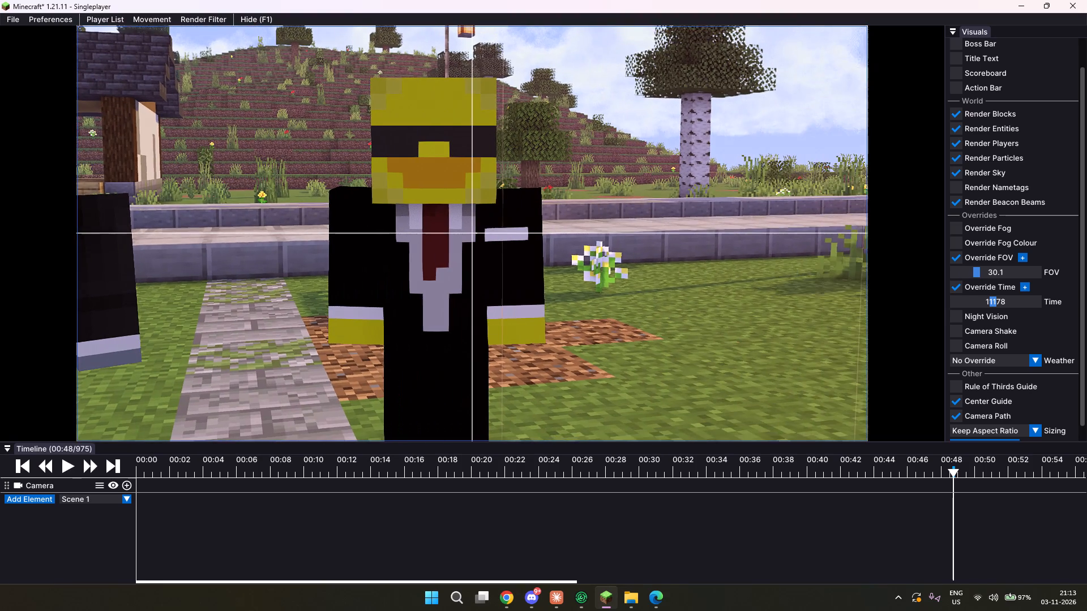
left_click_drag(545, 298, 544, 298)
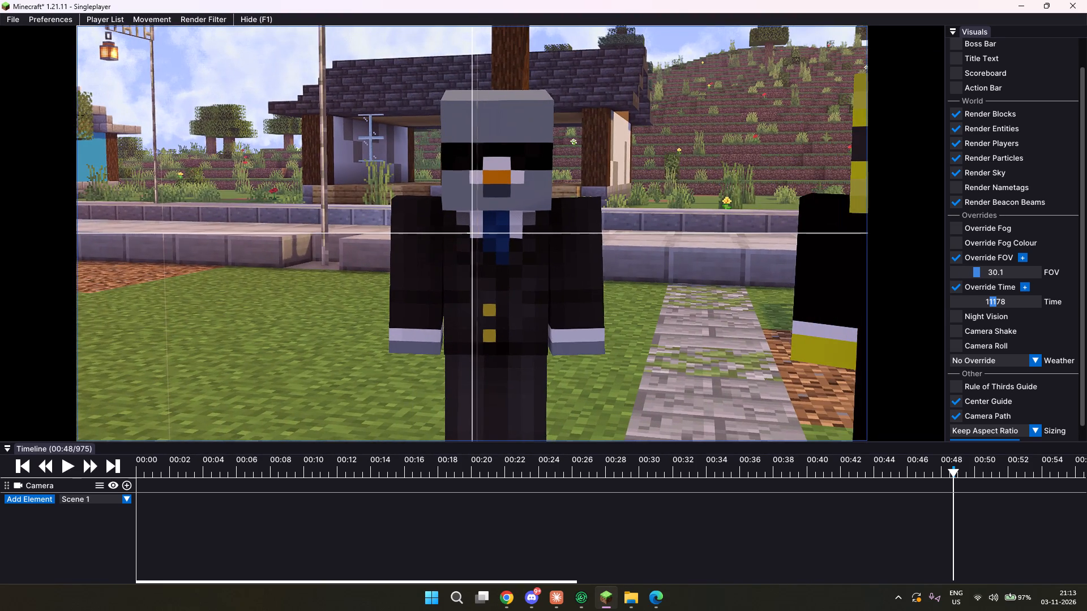
left_click_drag(544, 298, 543, 298)
Examine the characters' movements across the replay between about 00:25 and 00:55.
left_click_drag(955, 464, 973, 462)
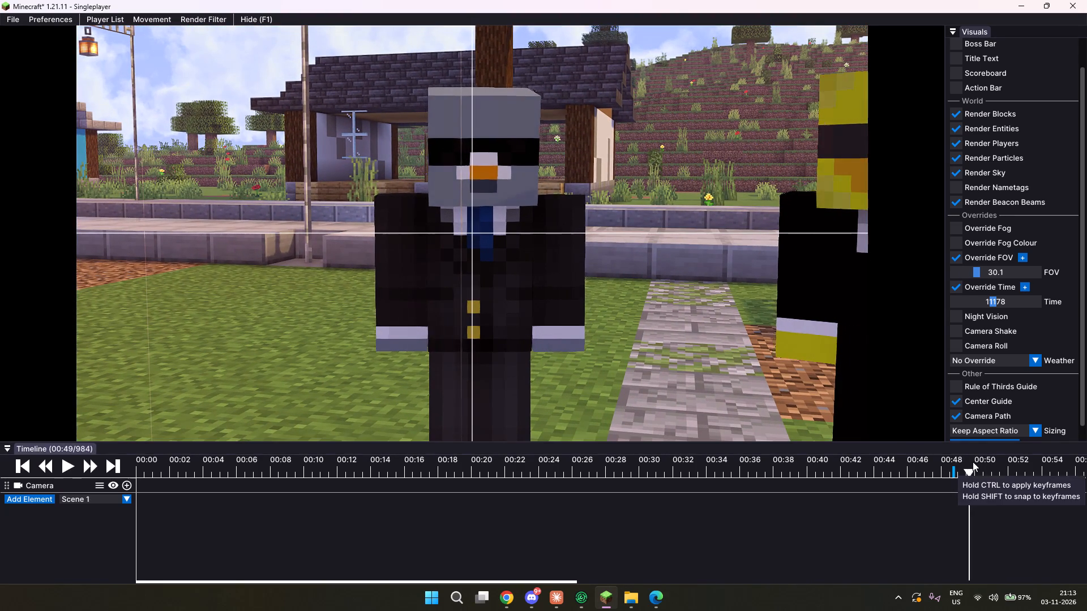
left_click_drag(973, 462, 1041, 455)
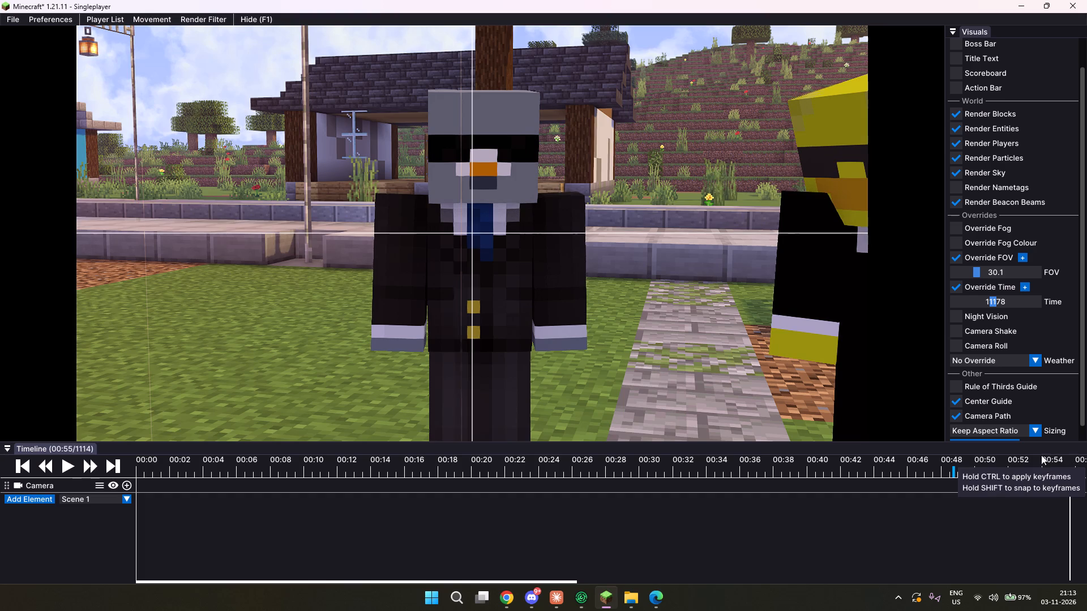
left_click_drag(1041, 455, 882, 467)
left_click(867, 461)
left_click_drag(859, 461, 780, 459)
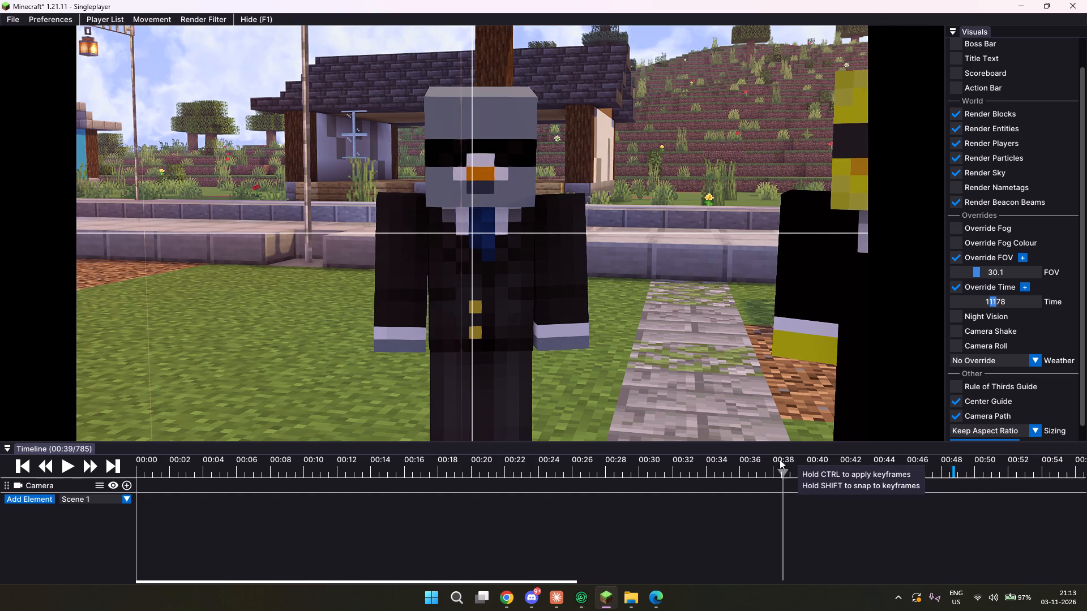
left_click_drag(780, 459, 758, 459)
left_click(759, 462)
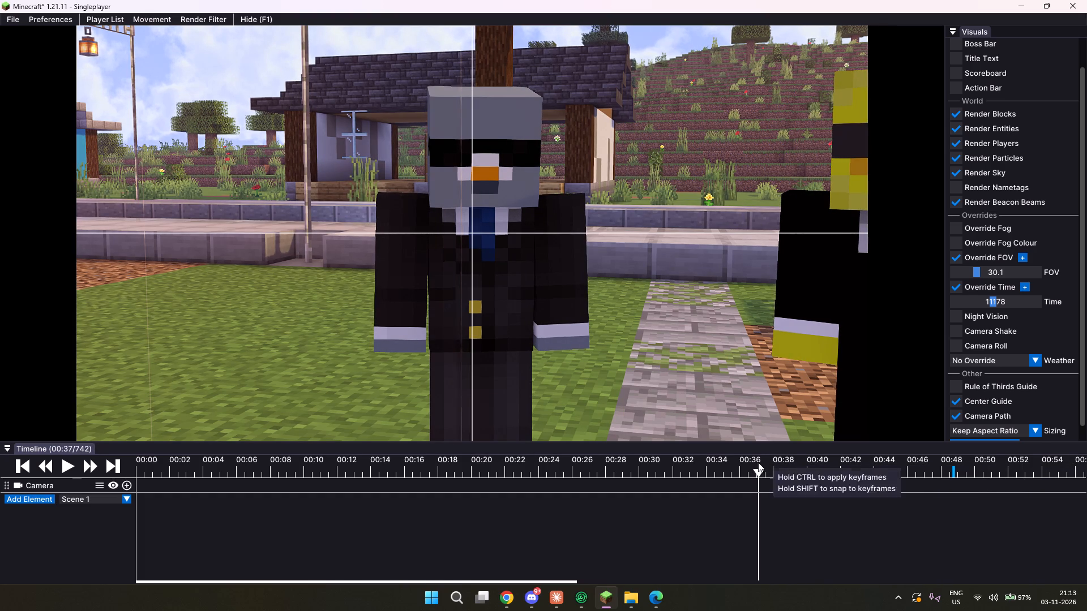
left_click_drag(726, 468, 697, 468)
left_click(692, 468)
left_click_drag(695, 468, 725, 468)
left_click_drag(725, 468, 742, 464)
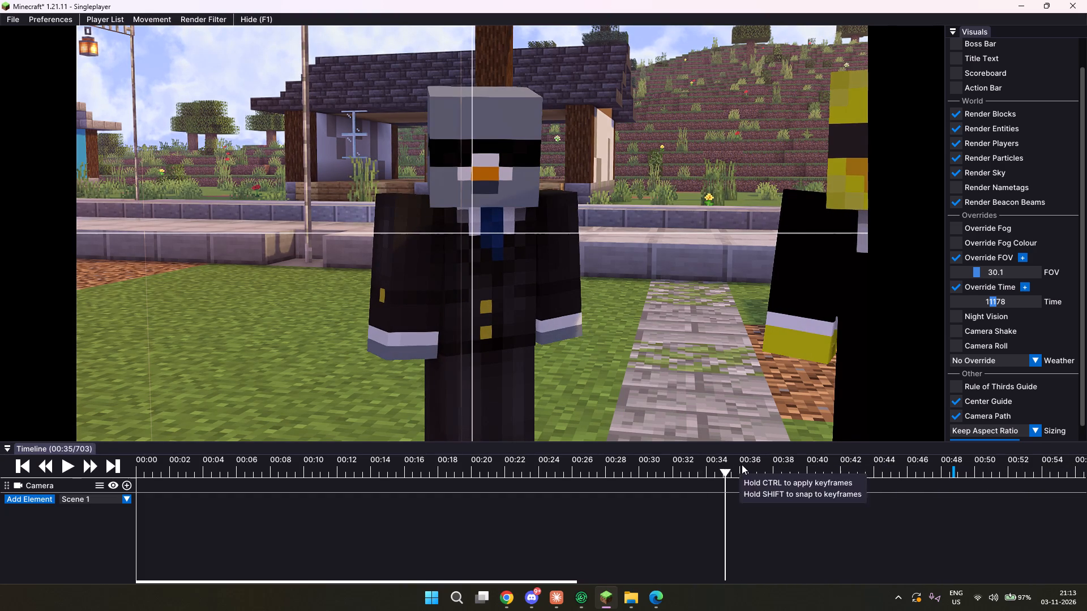
left_click_drag(742, 464, 655, 472)
left_click(624, 459)
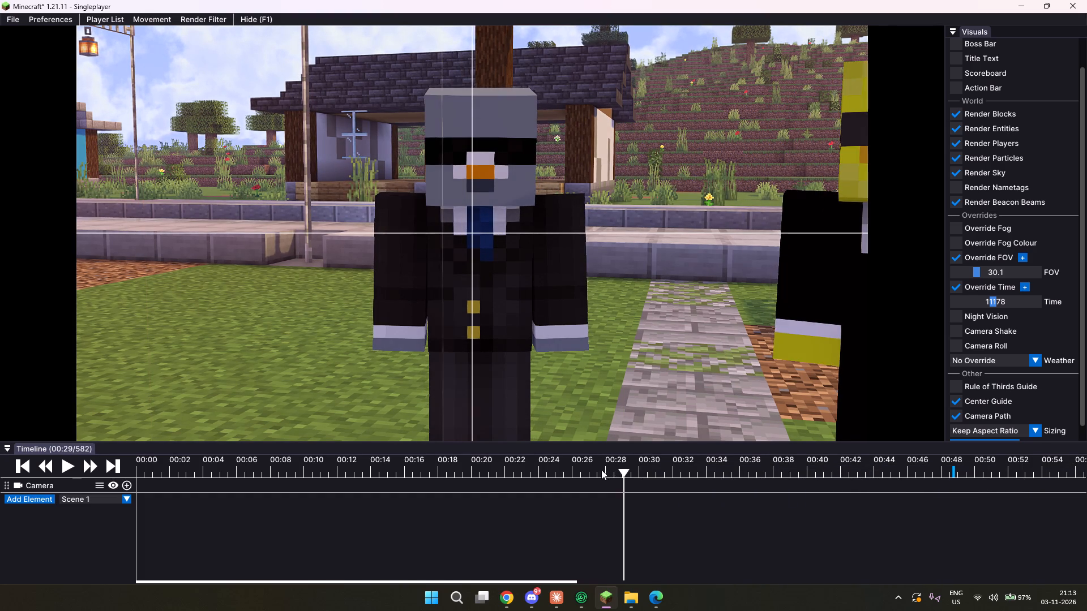
left_click(601, 470)
left_click(559, 466)
left_click(539, 477)
left_click(517, 478)
left_click(503, 480)
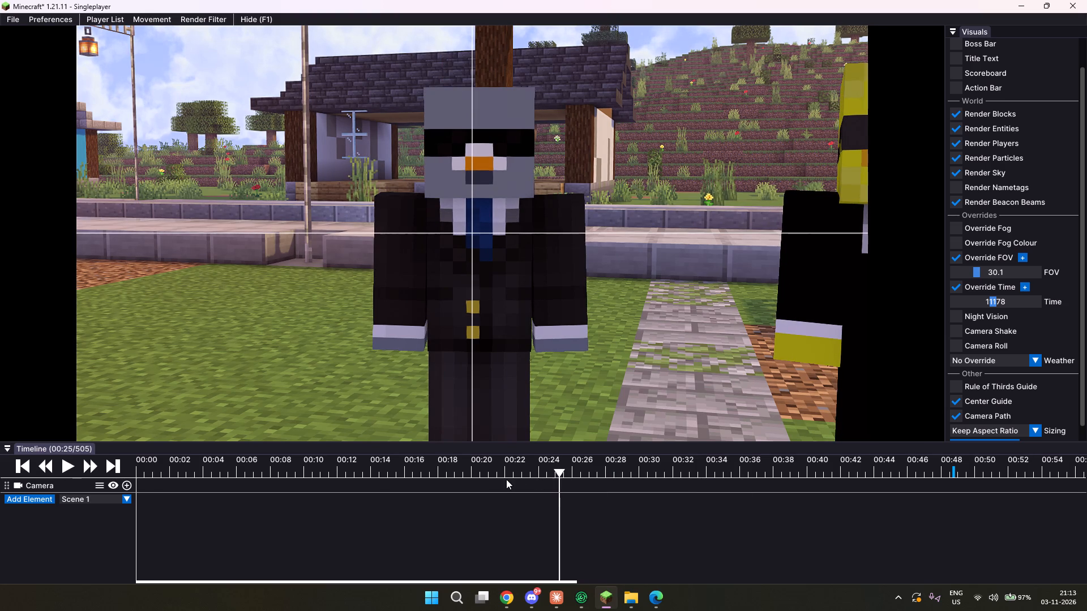
Examine the action between about 00:22 and 00:34 for a suitable shot start, stopping around 00:30.
left_click(517, 470)
left_click_drag(517, 466, 666, 464)
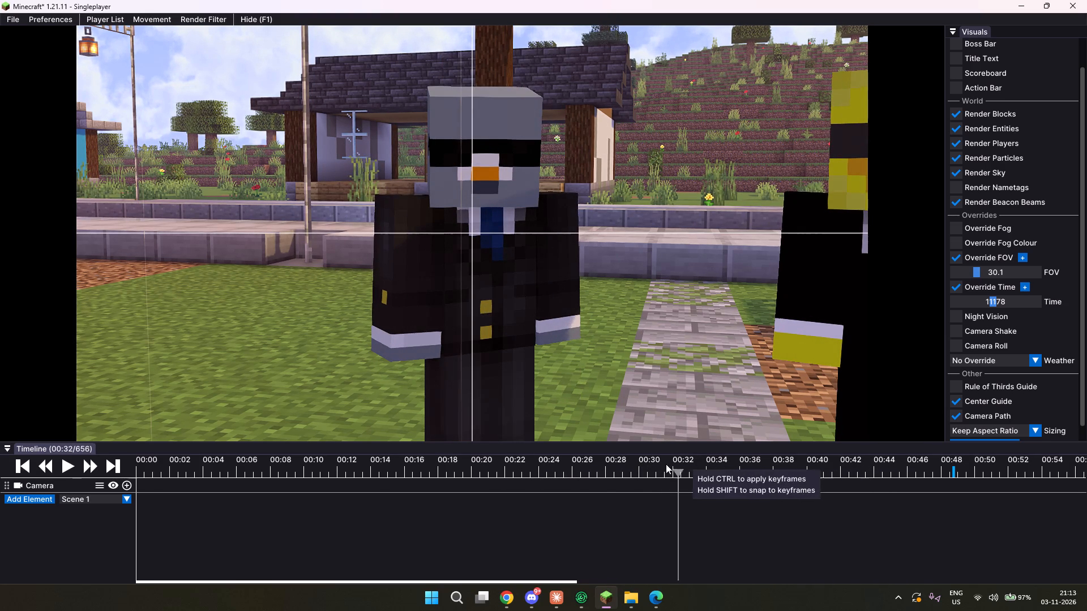
left_click_drag(666, 464, 616, 464)
left_click(638, 464)
left_click(669, 471)
left_click(692, 464)
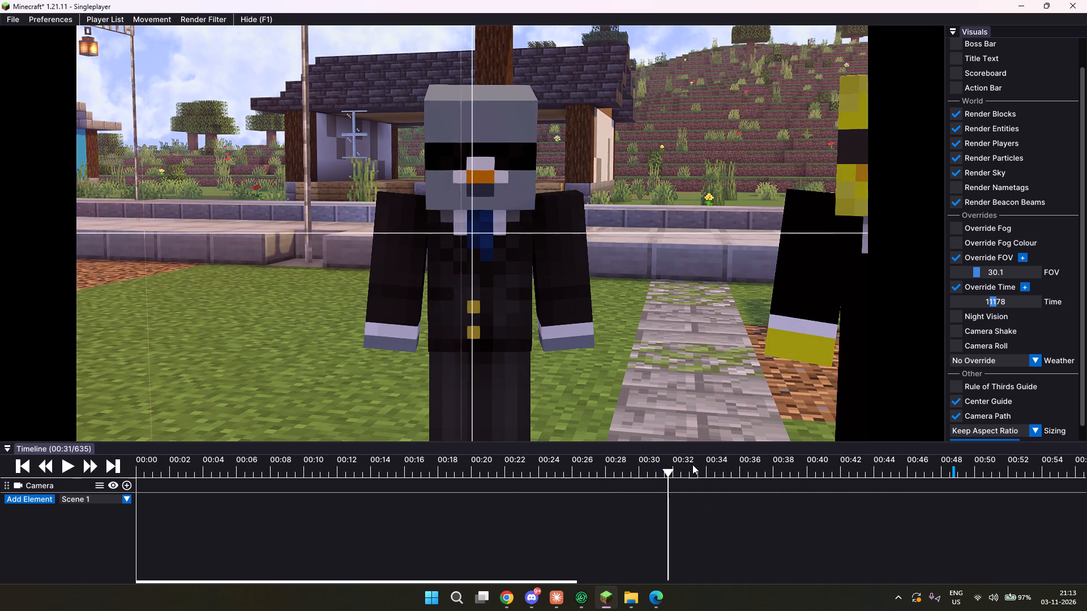
left_click(712, 464)
left_click(676, 466)
left_click(652, 466)
left_click(701, 465)
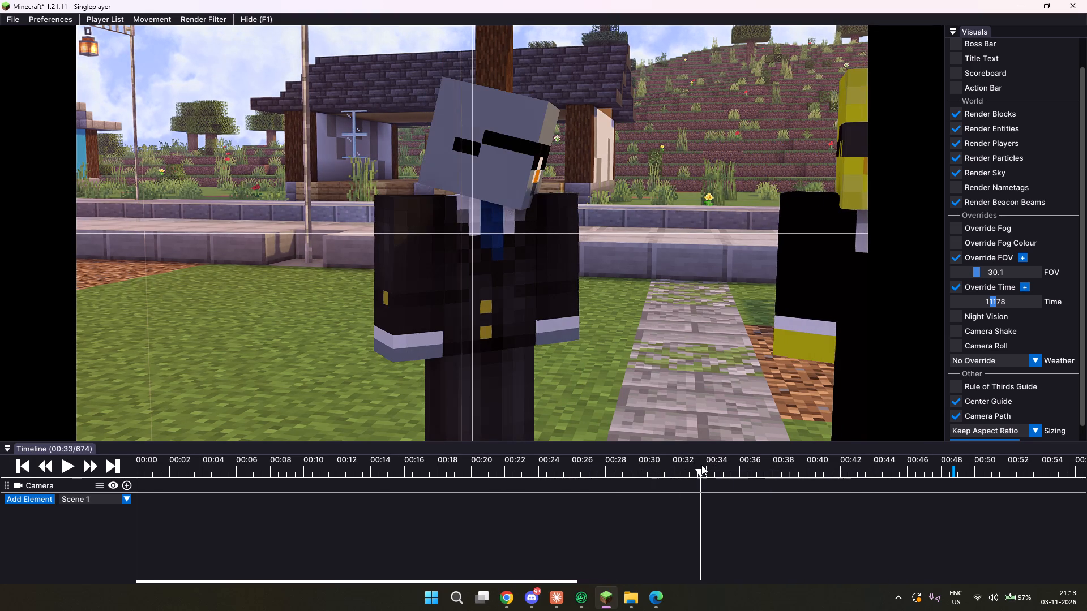
left_click_drag(701, 465, 647, 463)
left_click(629, 461)
left_click(636, 460)
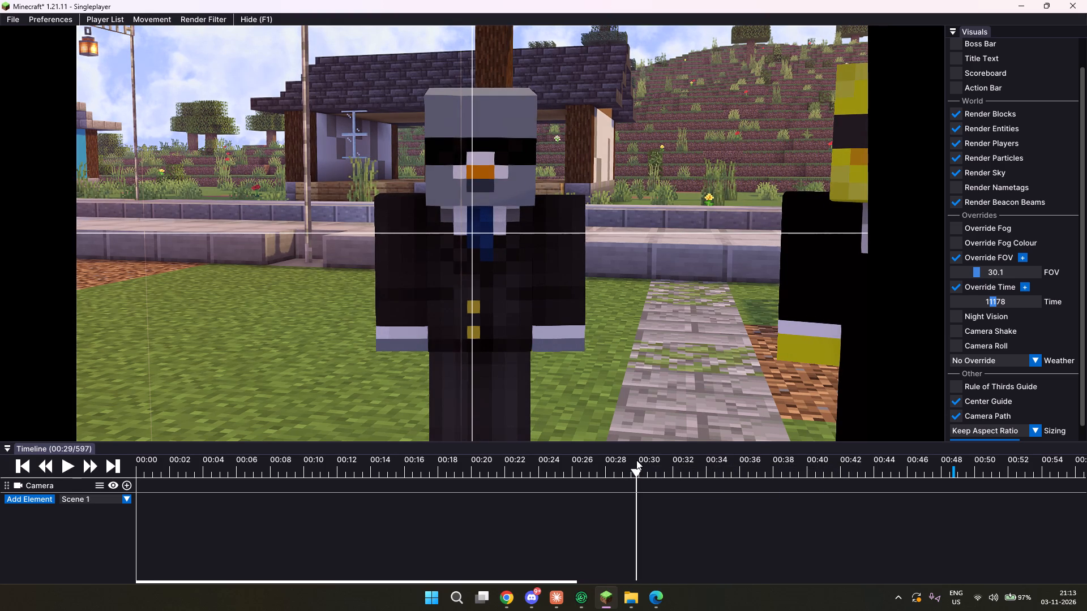
left_click_drag(636, 460, 641, 459)
Turn the camera to frame the yellow character front-on at the centre guide, with the grey suited character at the frame's edge.
left_click_drag(610, 381, 544, 298)
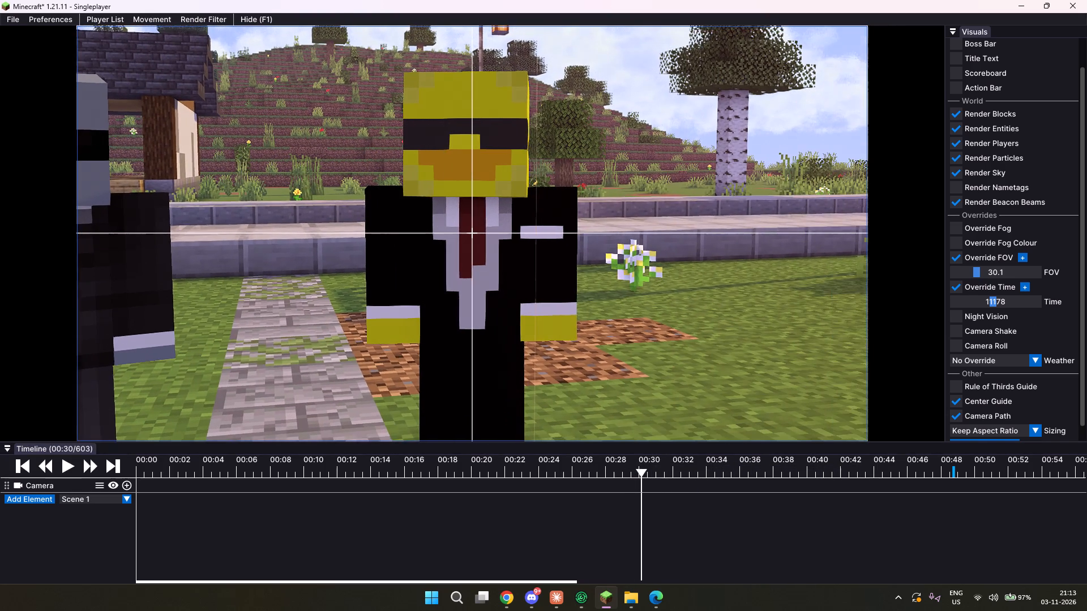
left_click_drag(544, 298, 543, 298)
Mark the start of the export range at 00:30 on the timeline.
left_click_drag(640, 462, 660, 459)
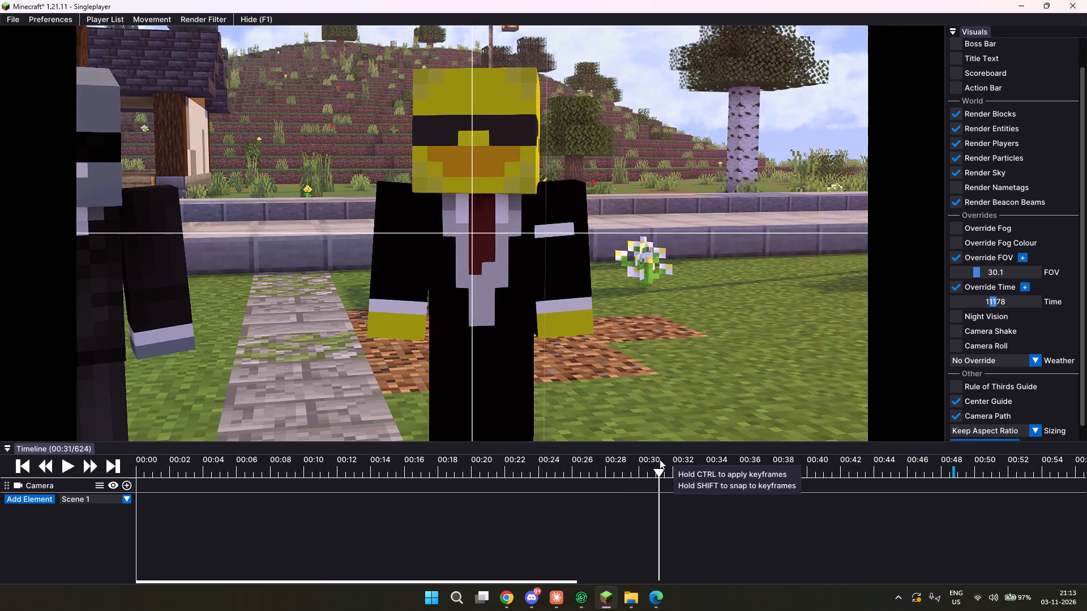
left_click_drag(660, 459, 645, 461)
key("i")
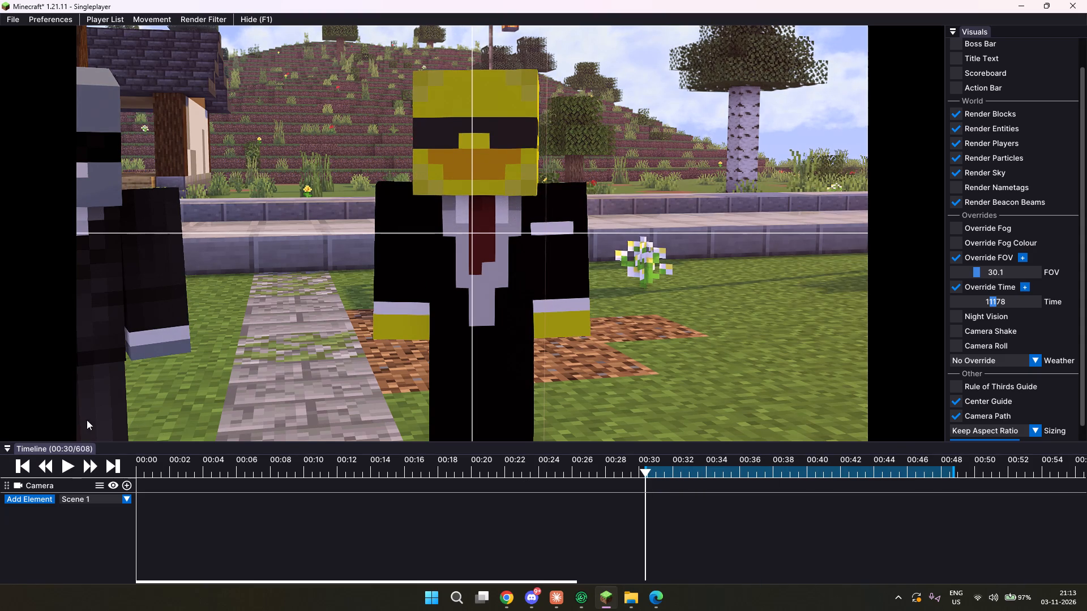
Preview the shot from 00:30 to 00:35 and pull the camera back to include more of the grey suited character beside the yellow one.
left_click(71, 462)
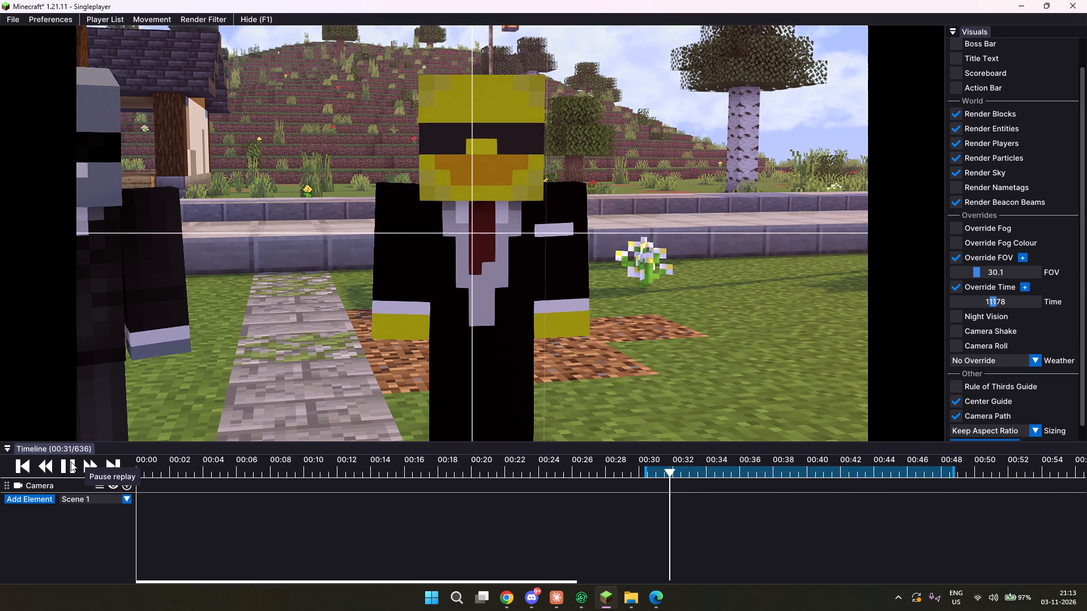
left_click(71, 462)
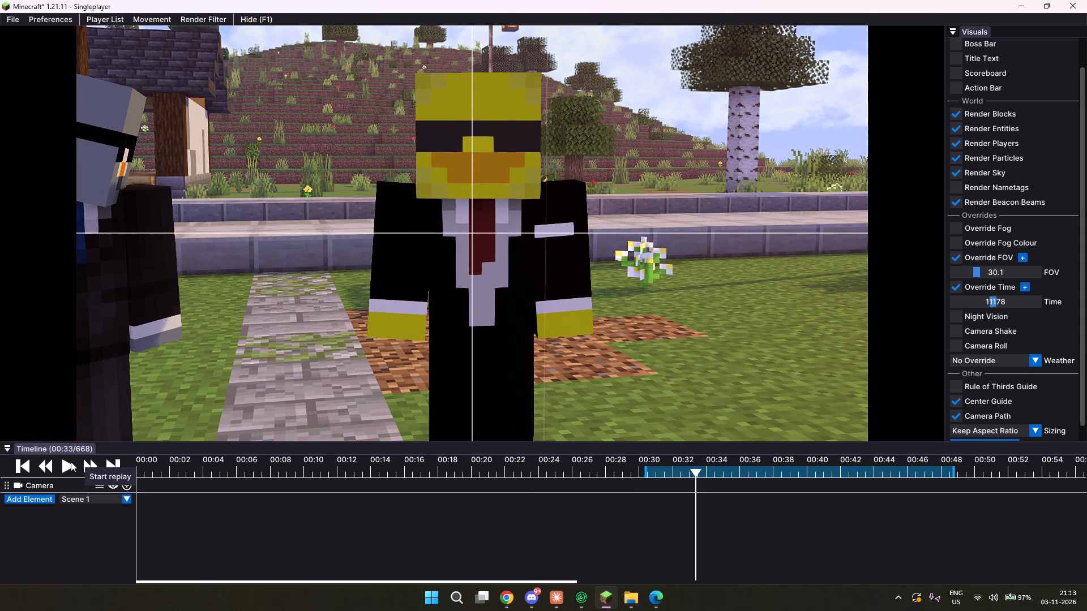
left_click(71, 462)
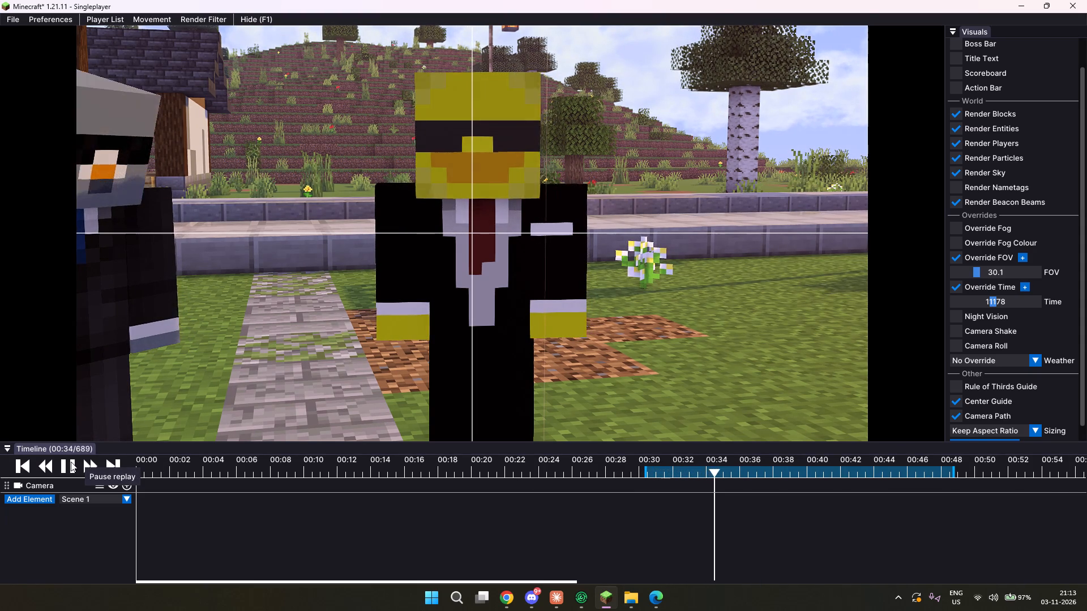
left_click(71, 462)
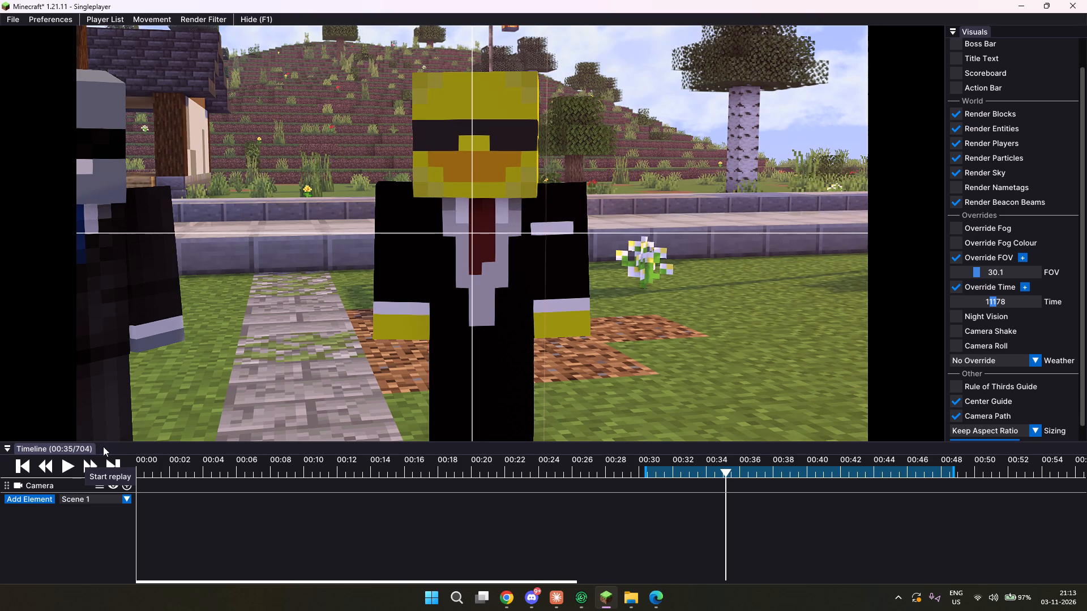
key("a")
type("ass")
left_click_drag(411, 358, 544, 298)
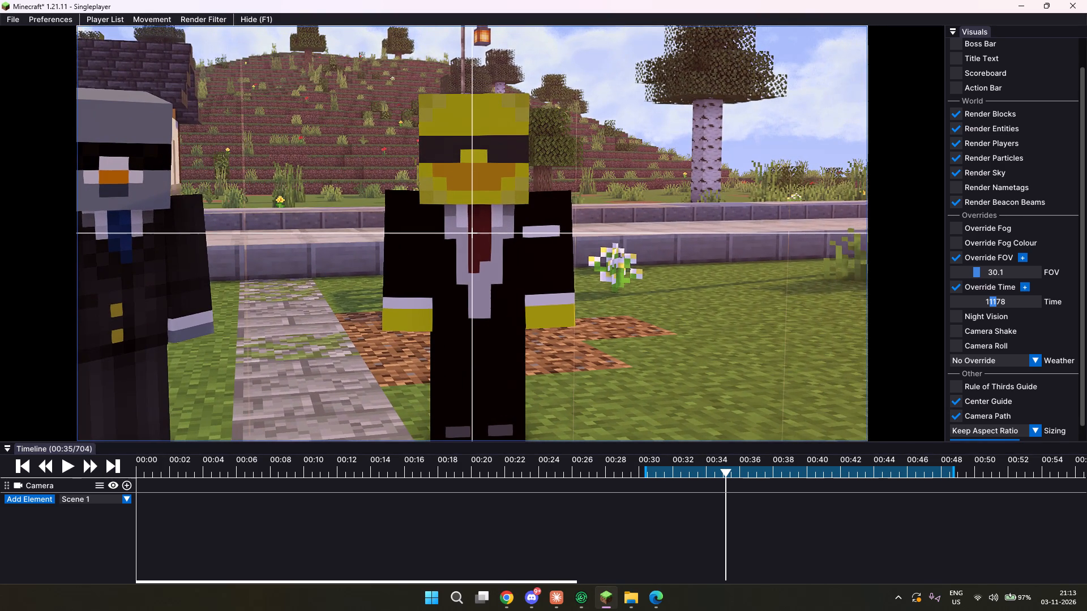
left_click_drag(544, 298, 543, 298)
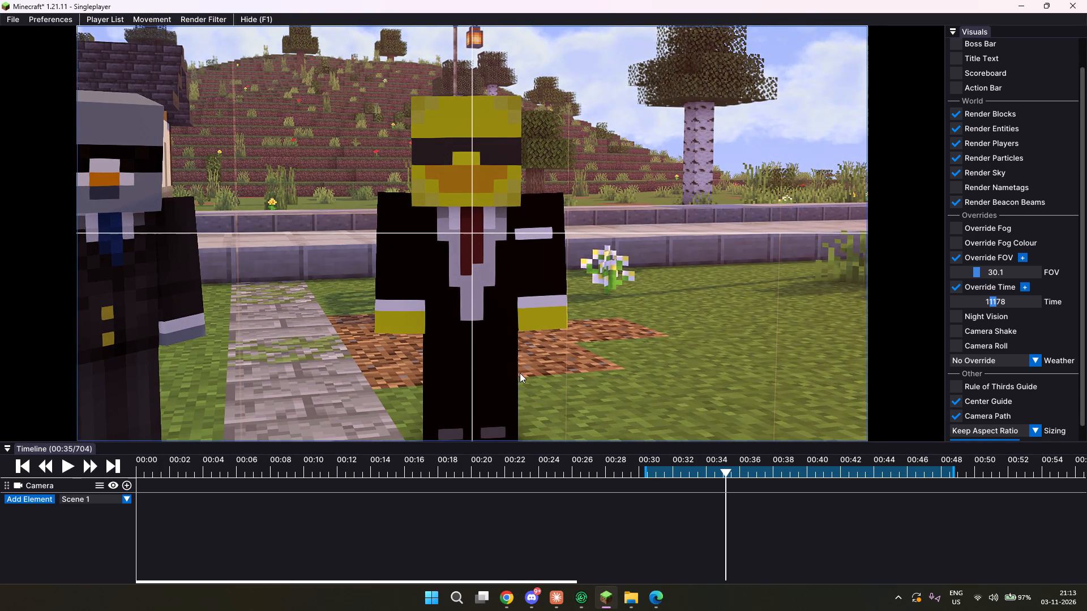
Replay the shot from 00:30 and tilt the camera up for more headroom above both characters.
left_click(645, 458)
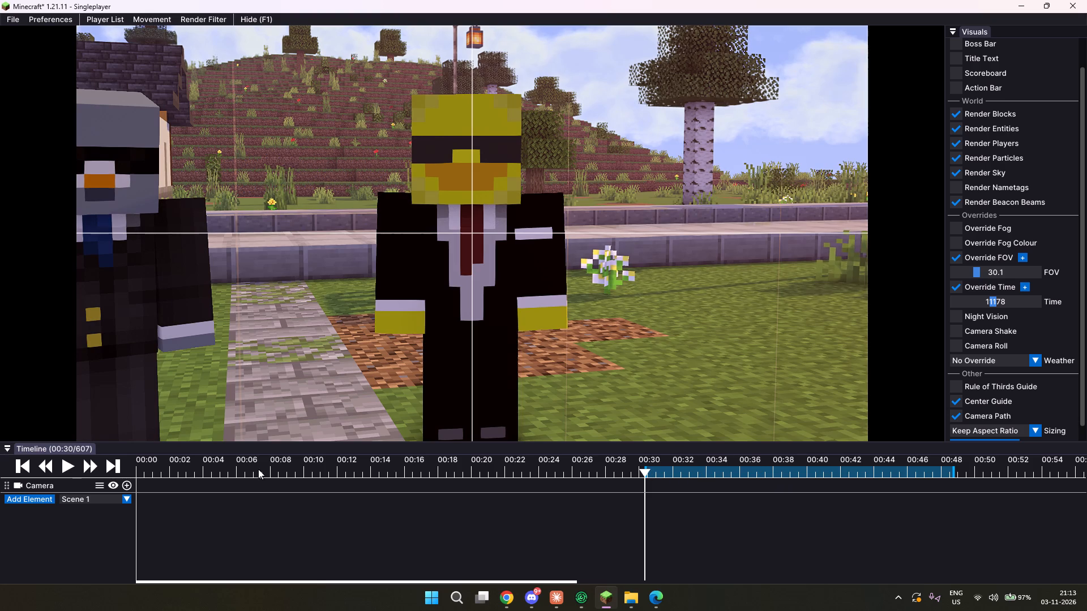
left_click(72, 465)
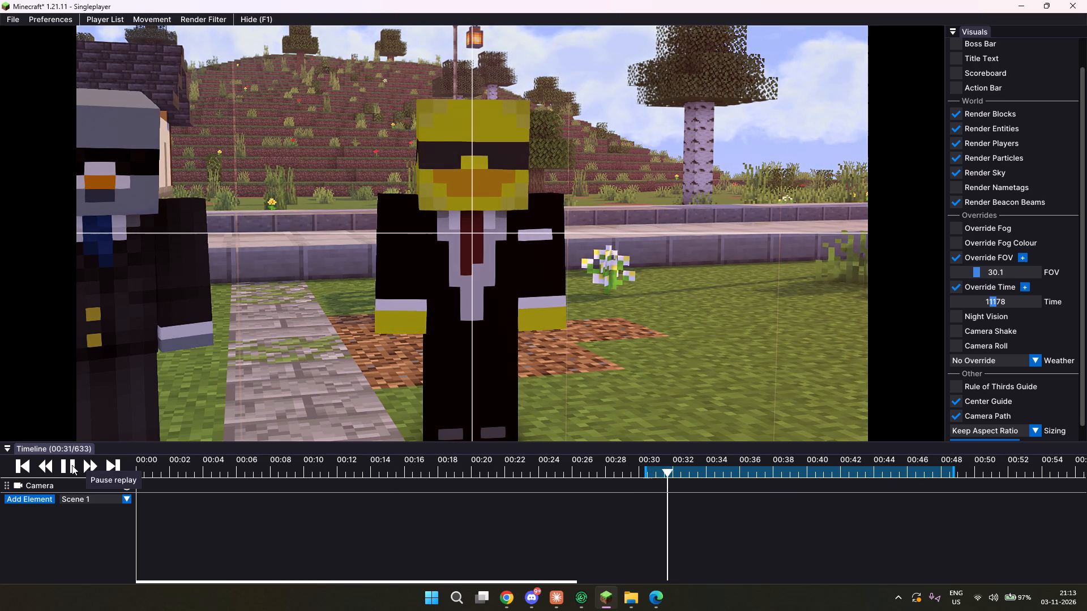
left_click_drag(404, 402, 543, 298)
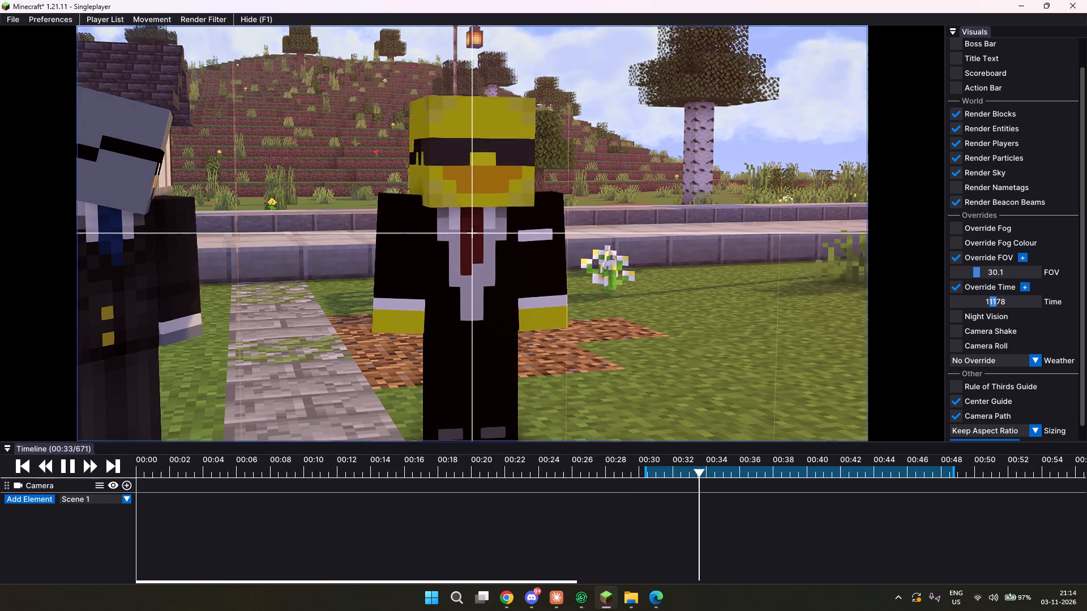
left_click_drag(543, 298, 543, 298)
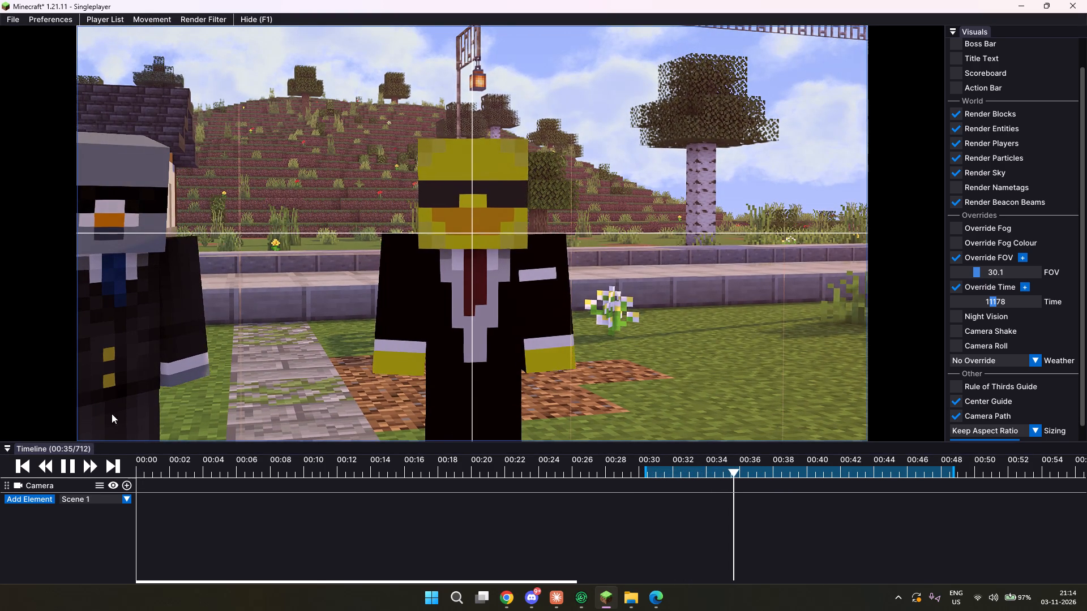
Play the rest of the shot through to the end of the export range at 00:48 to check the action.
left_click(75, 454)
left_click(70, 463)
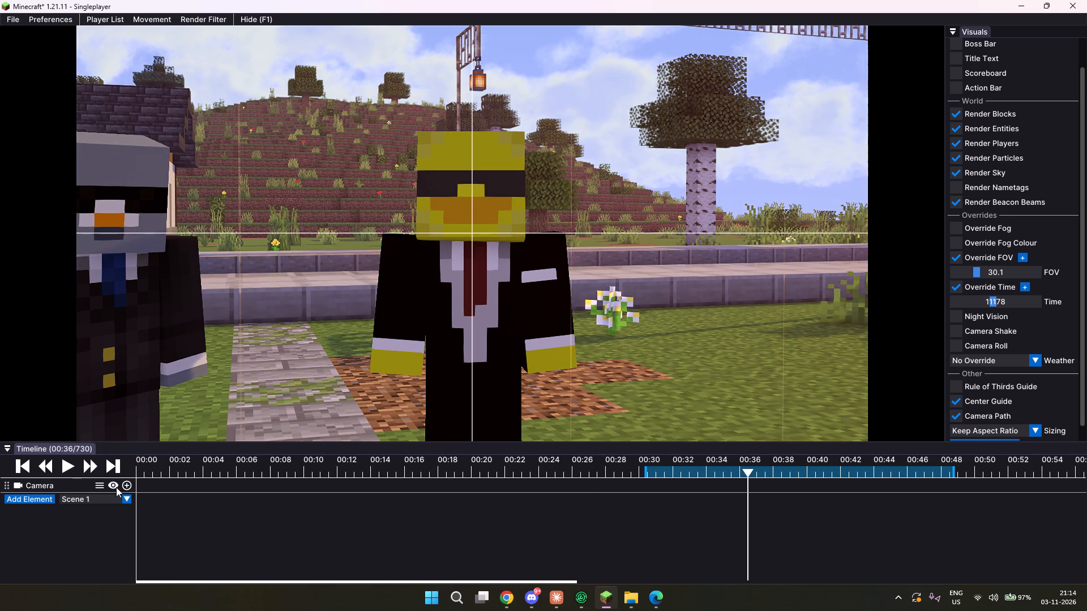
left_click(77, 464)
left_click(74, 464)
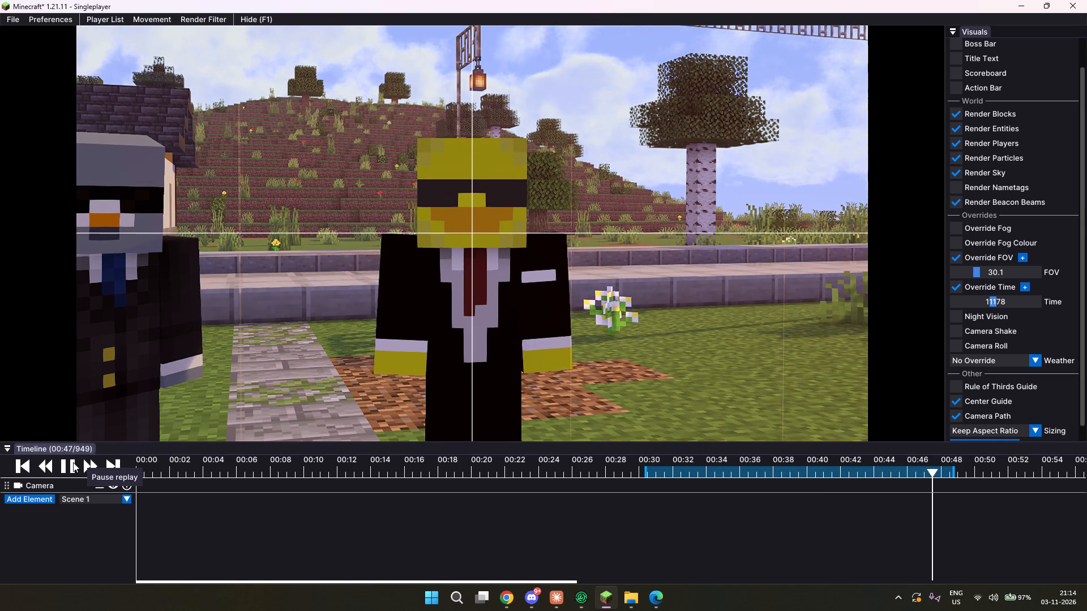
left_click(73, 462)
left_click(73, 462)
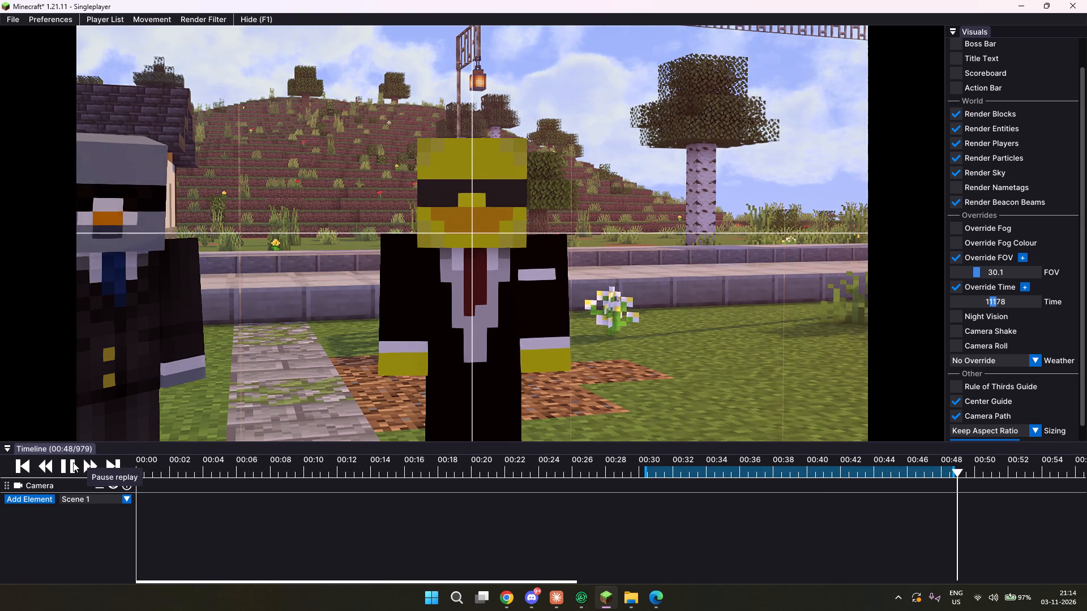
left_click(73, 462)
Shorten the export range by moving its start to about 00:41, keeping its end at 00:48.
left_click_drag(683, 462, 756, 457)
left_click_drag(756, 457, 912, 465)
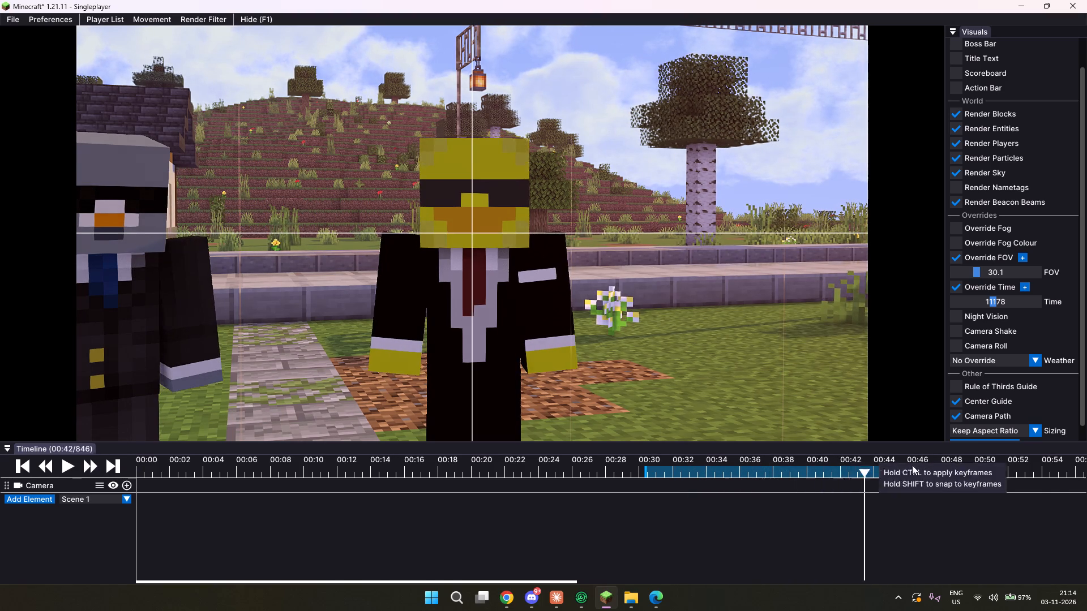
left_click_drag(912, 465, 839, 459)
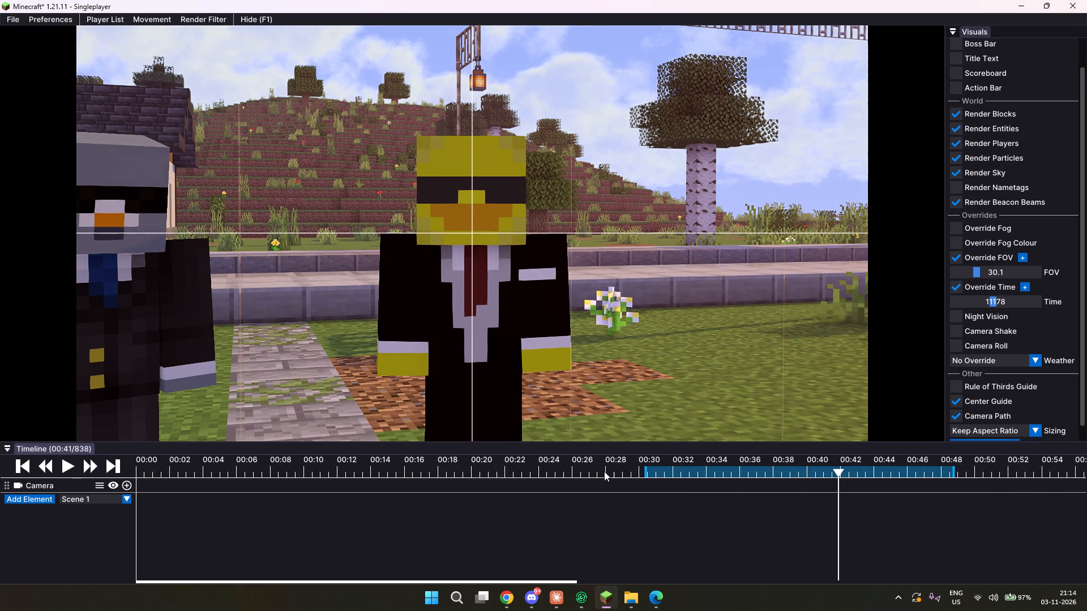
left_click_drag(644, 475, 832, 488)
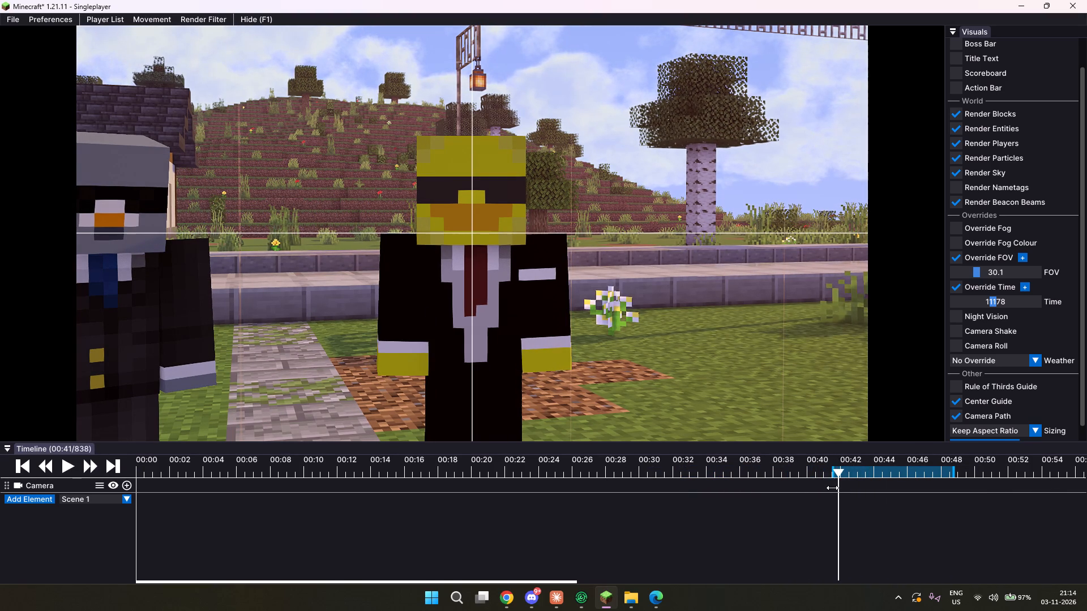
left_click_drag(832, 488, 849, 492)
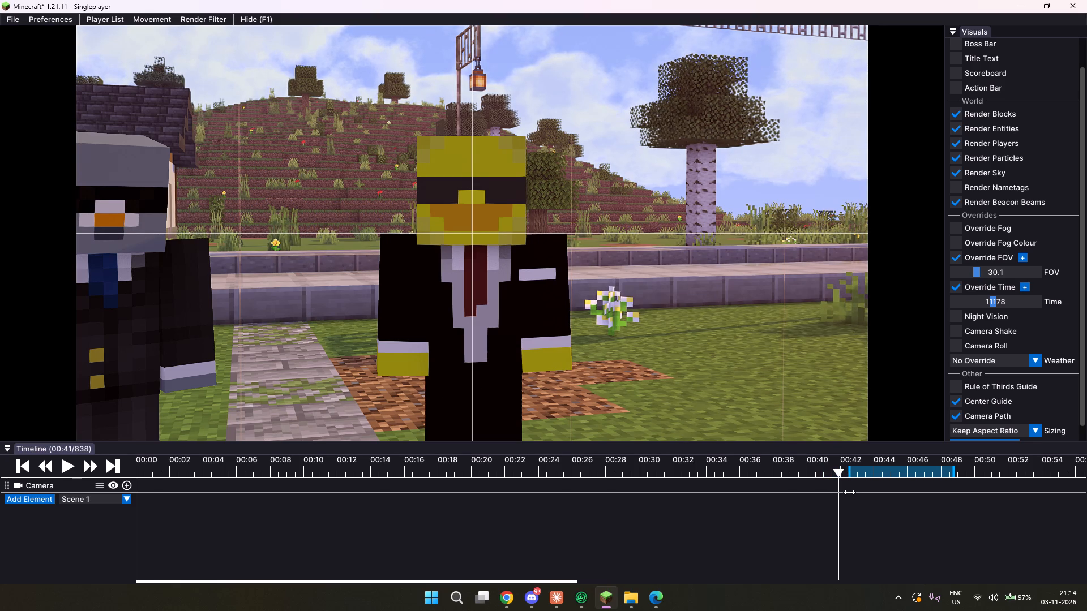
left_click_drag(849, 492, 825, 503)
At 00:40, tilt the camera down slightly, keeping the yellow character centred and the grey suited character at the frame's edge.
left_click(808, 462)
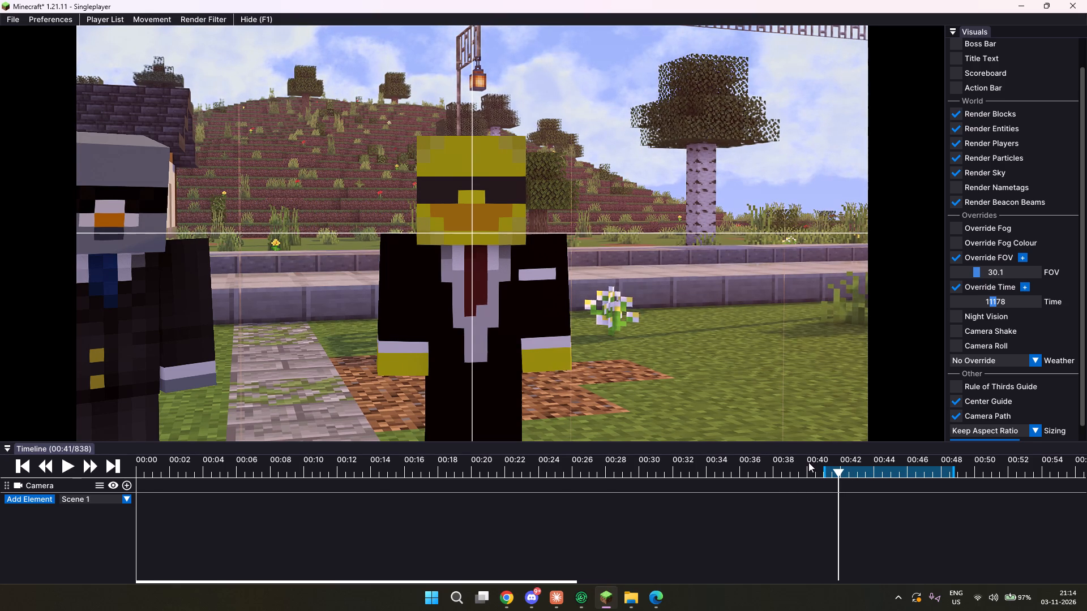
left_click_drag(526, 376, 543, 299)
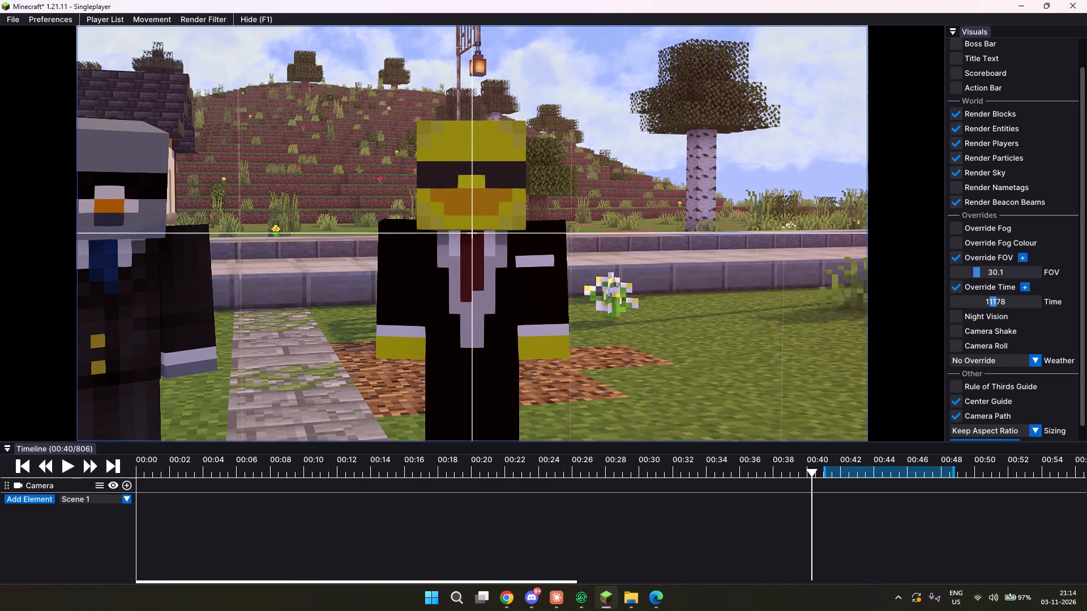
left_click_drag(543, 299, 543, 298)
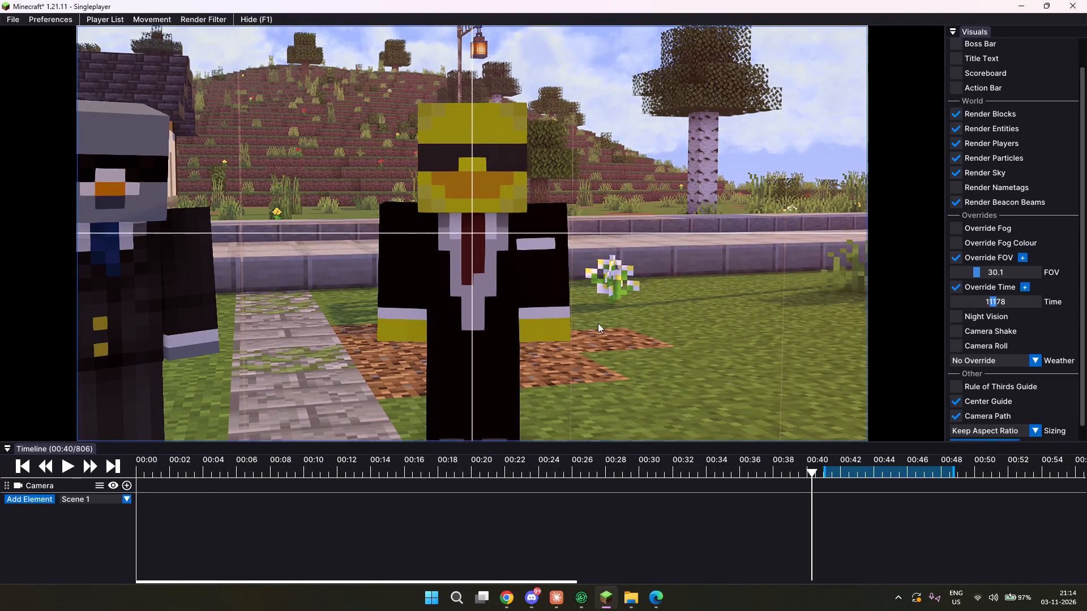
left_click_drag(601, 305, 543, 298)
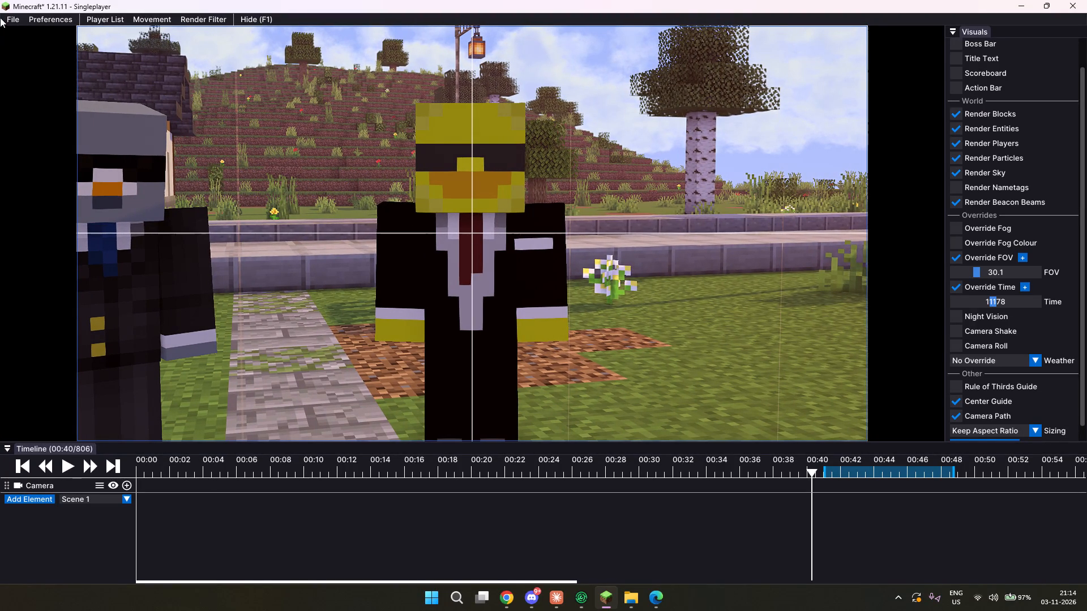
Export the shot of the centred yellow character, ticks 821 to 975, as a 1920 × 1080 MP4 at 30 fps.
left_click(8, 20)
left_click(39, 32)
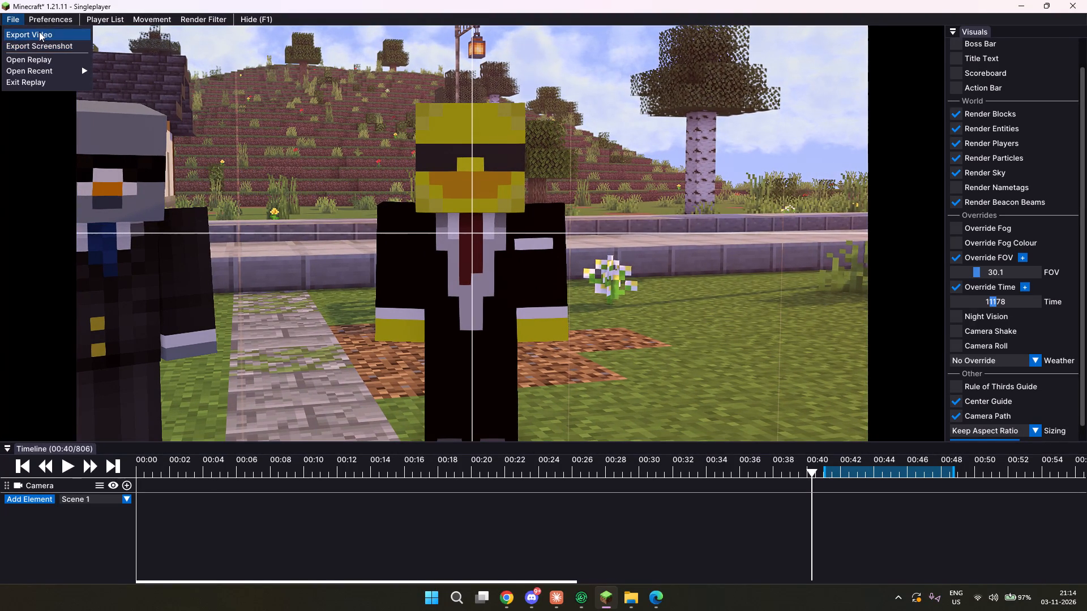
left_click(503, 270)
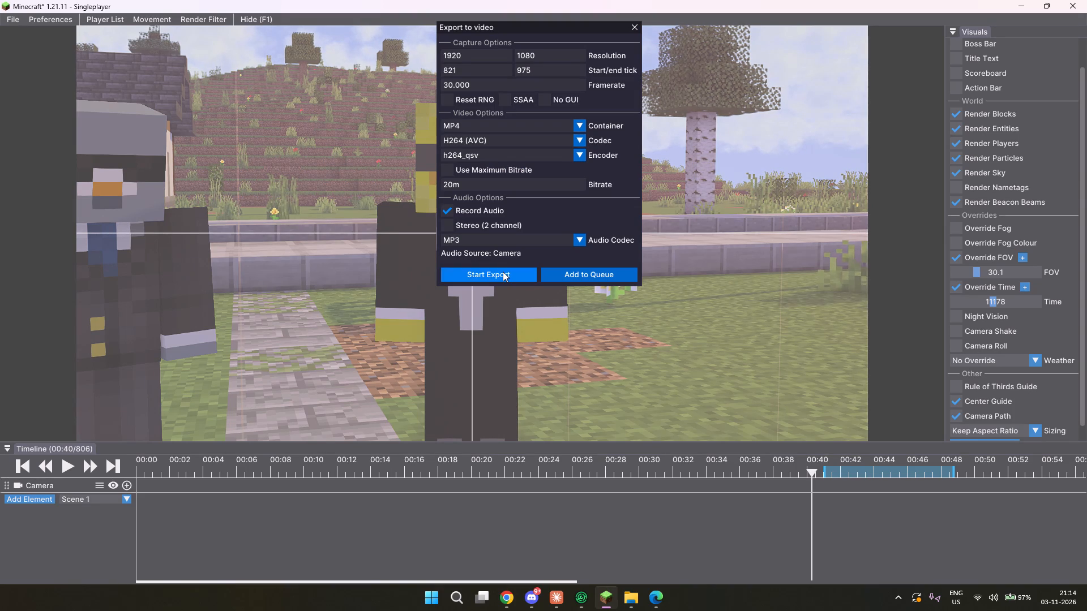
left_click(447, 282)
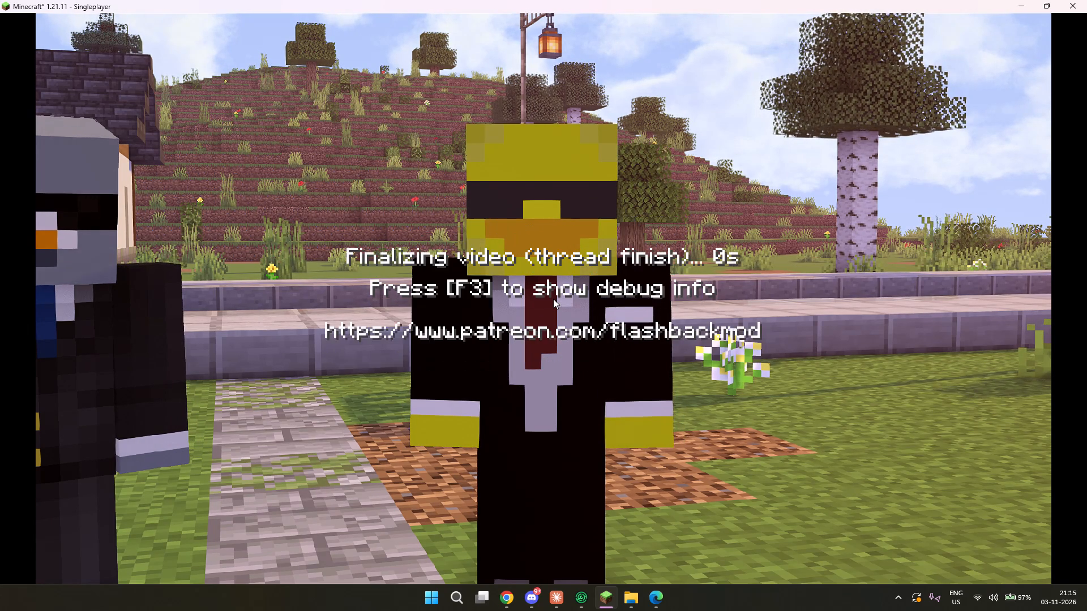
left_click(640, 251)
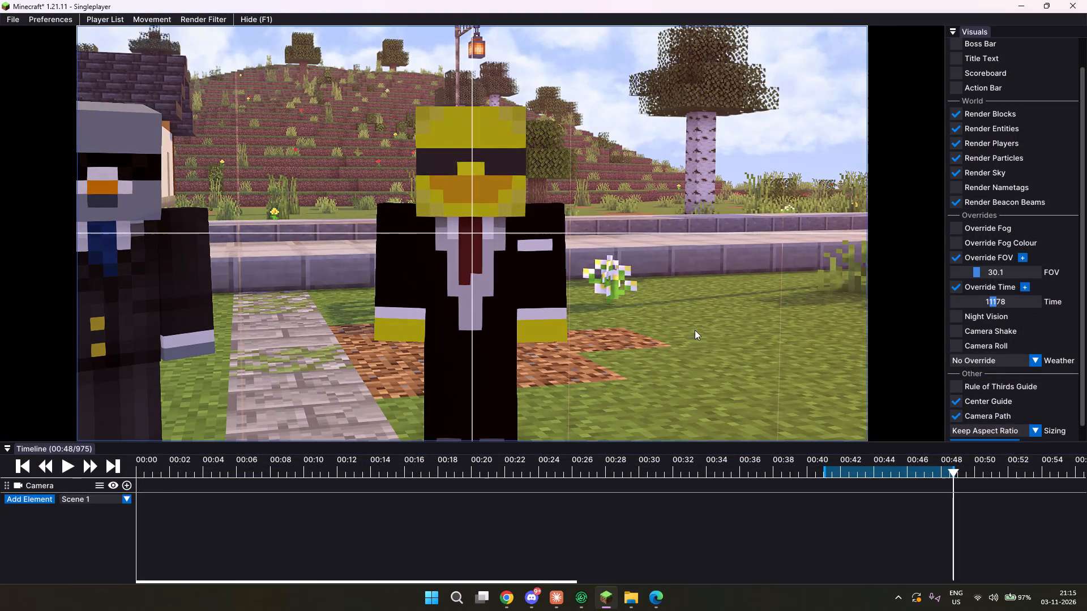
Scrub through the action after 00:48 and start a new export range at about 00:50.
left_click_drag(975, 466, 1078, 463)
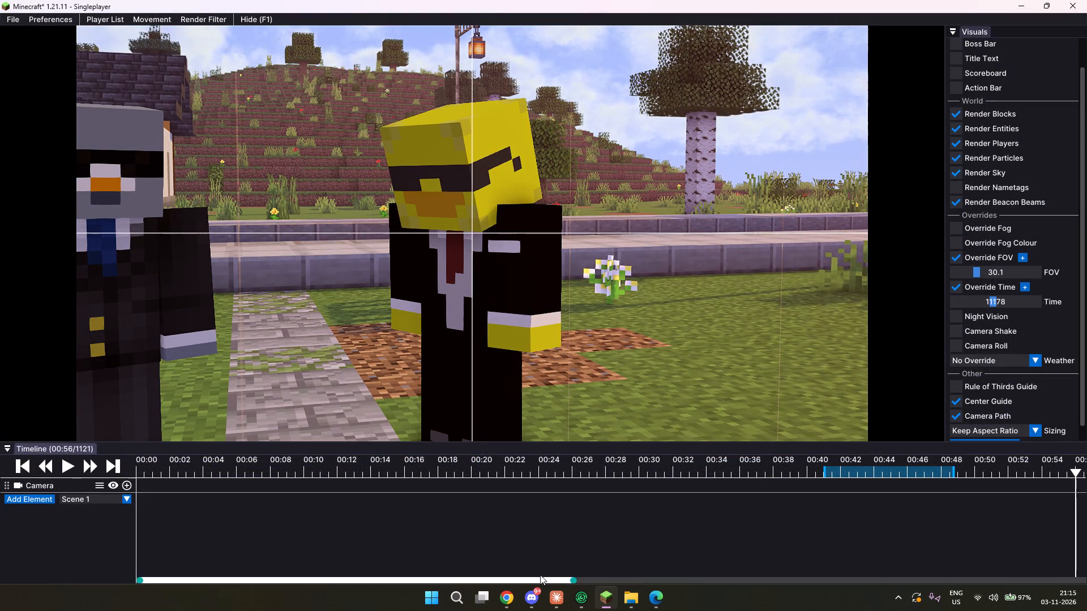
left_click(540, 574)
left_click_drag(541, 579, 580, 578)
left_click_drag(1003, 474, 1039, 468)
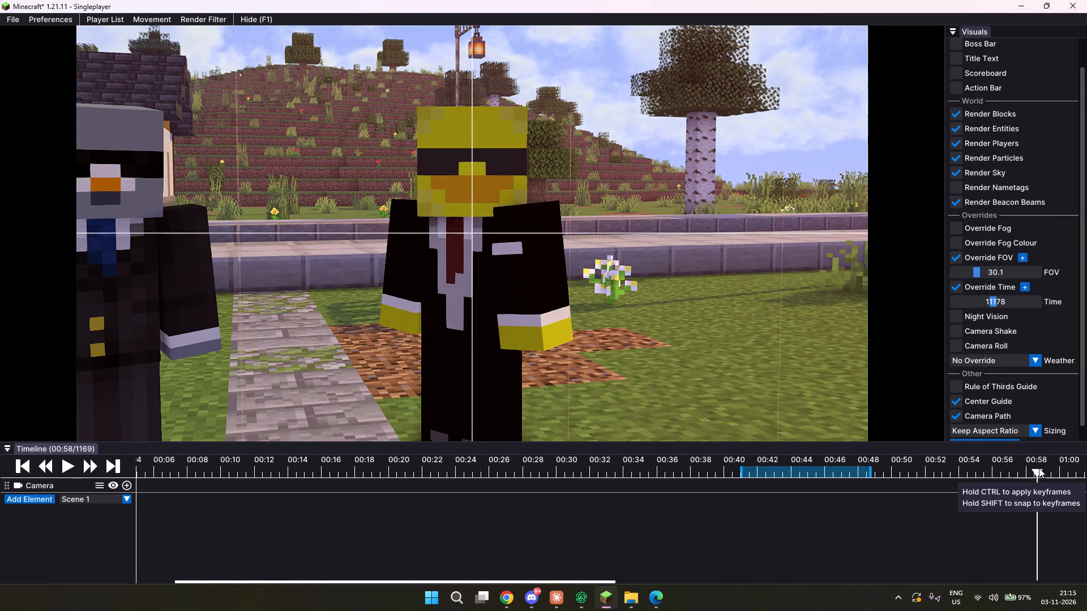
left_click_drag(1039, 468, 1032, 472)
left_click(957, 475)
left_click(919, 468)
left_click_drag(919, 468, 914, 467)
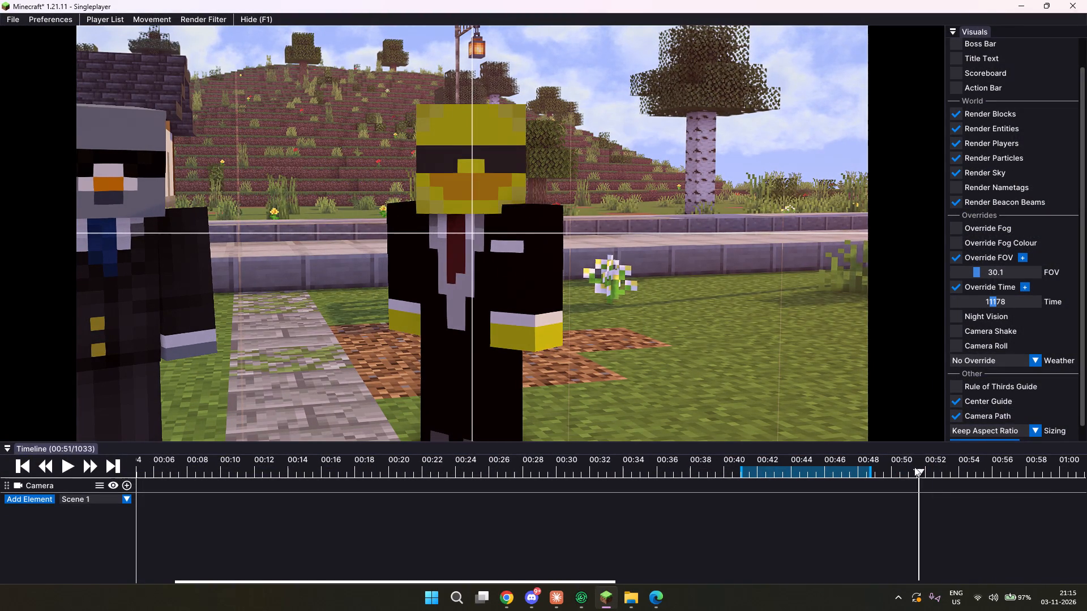
left_click_drag(914, 467, 904, 468)
key("i")
Turn the camera to centre the grey suited character, keeping the yellow character at the frame's edge.
left_click_drag(679, 380, 544, 298)
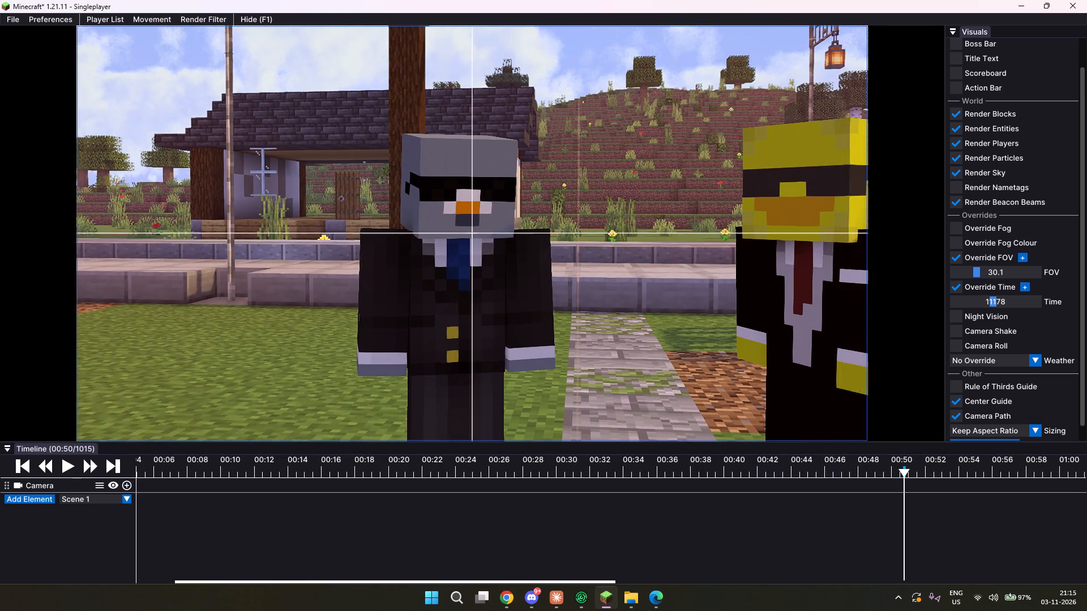
left_click_drag(544, 298, 542, 298)
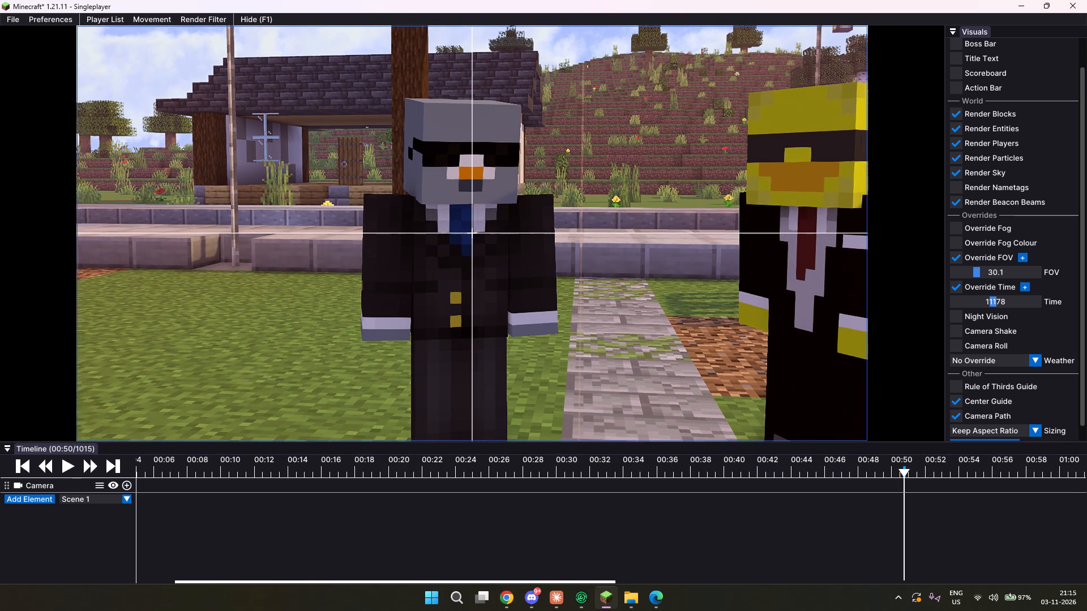
left_click_drag(542, 298, 543, 298)
Set the export range to run from about 00:50 to 00:57, with its start nudged slightly earlier to tick 1007.
key("i")
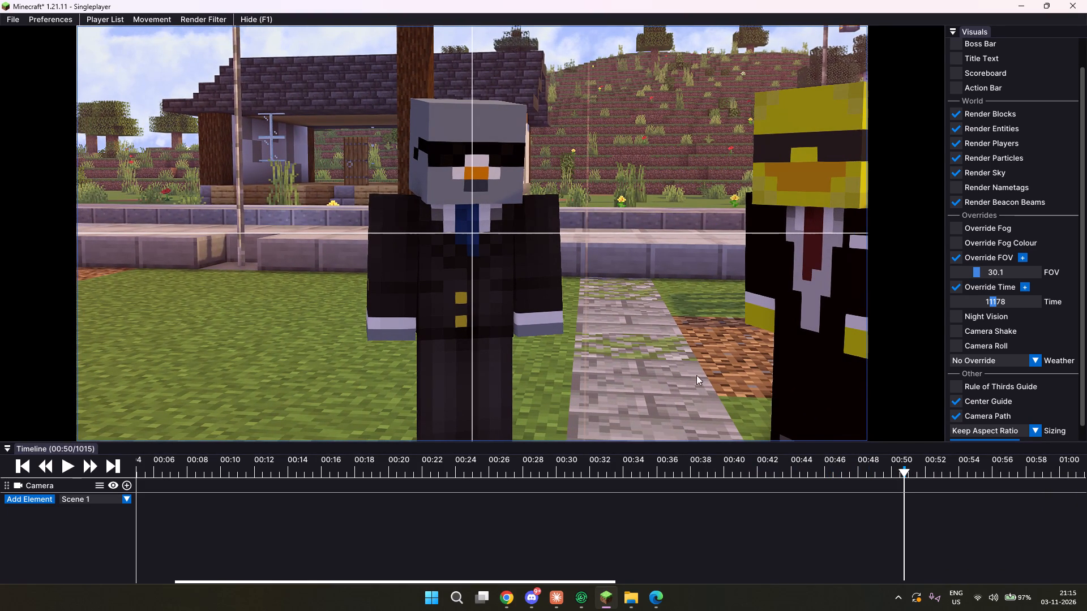
left_click_drag(922, 466, 983, 458)
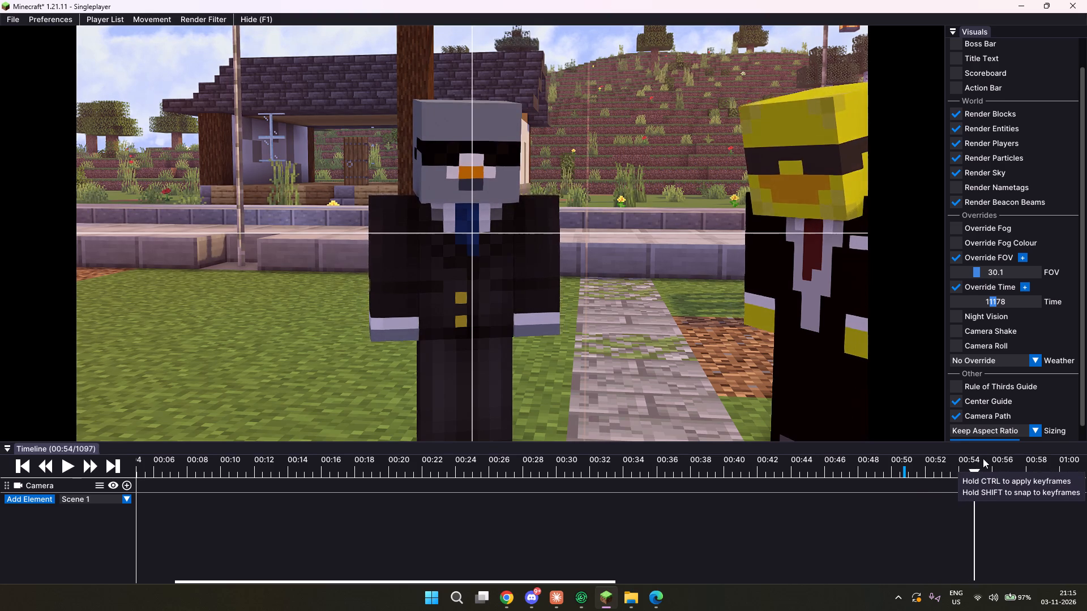
left_click_drag(983, 458, 1005, 459)
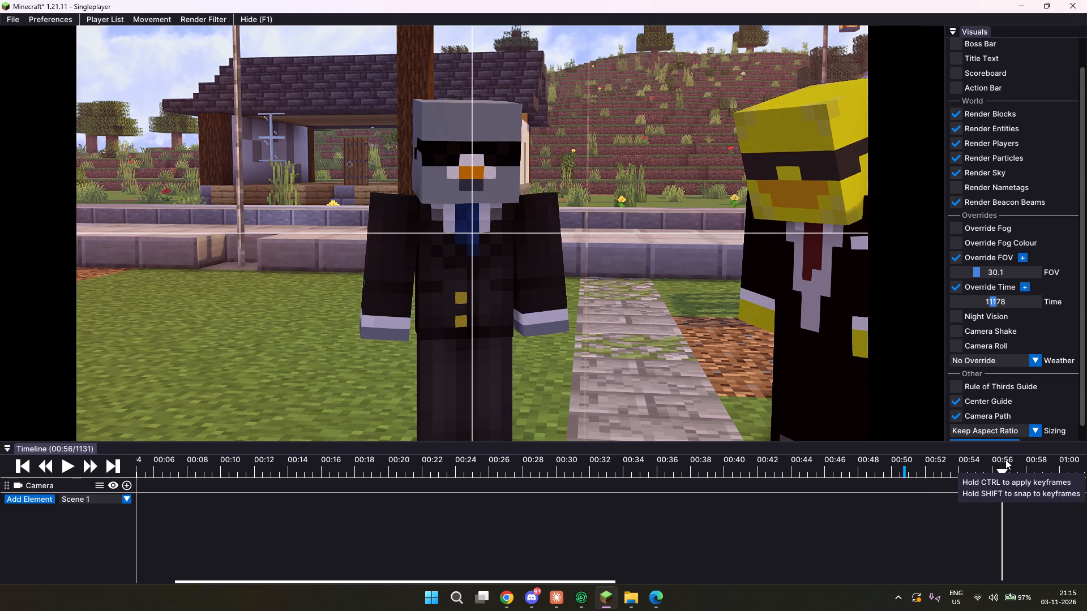
left_click_drag(1005, 459, 1021, 459)
key("o")
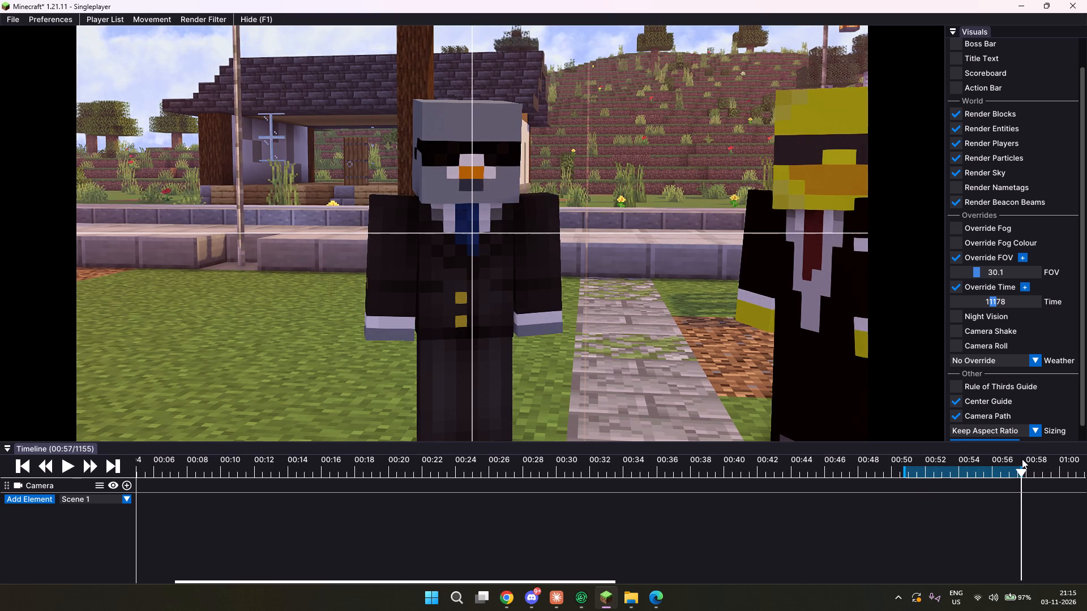
left_click(901, 469)
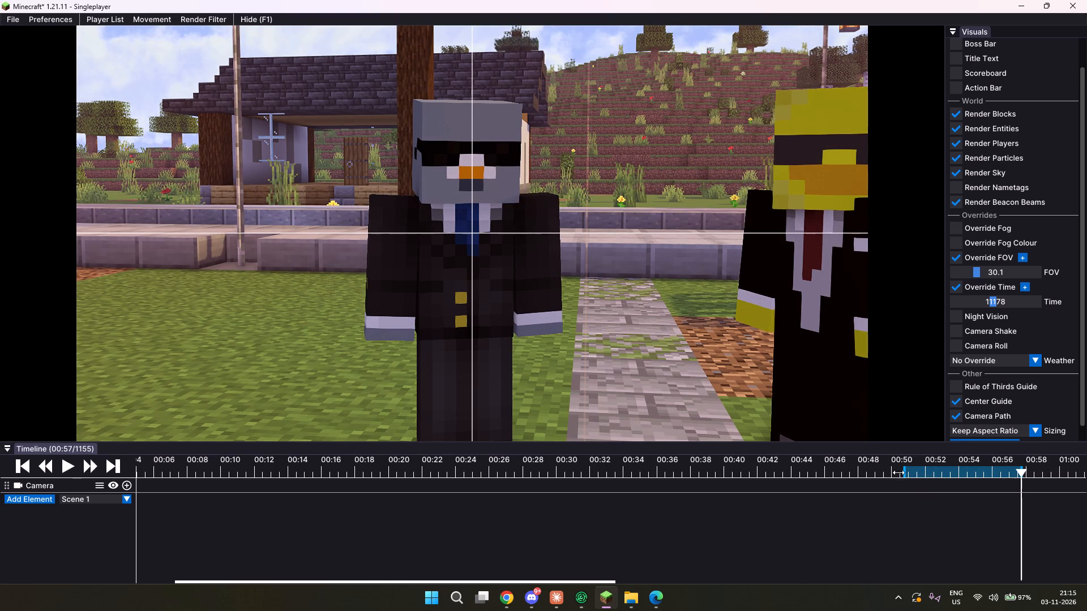
left_click(882, 463)
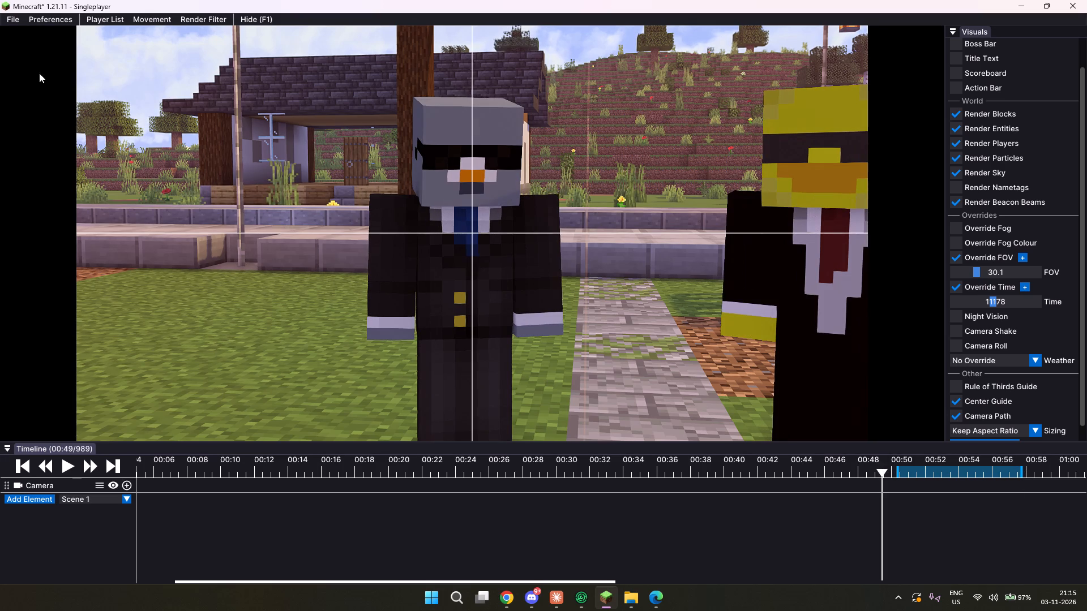
Export the shot of the centred grey suited character, ticks 1007 to 1155, as a 1920 × 1080 MP4 at 30 fps.
left_click(7, 20)
left_click(32, 33)
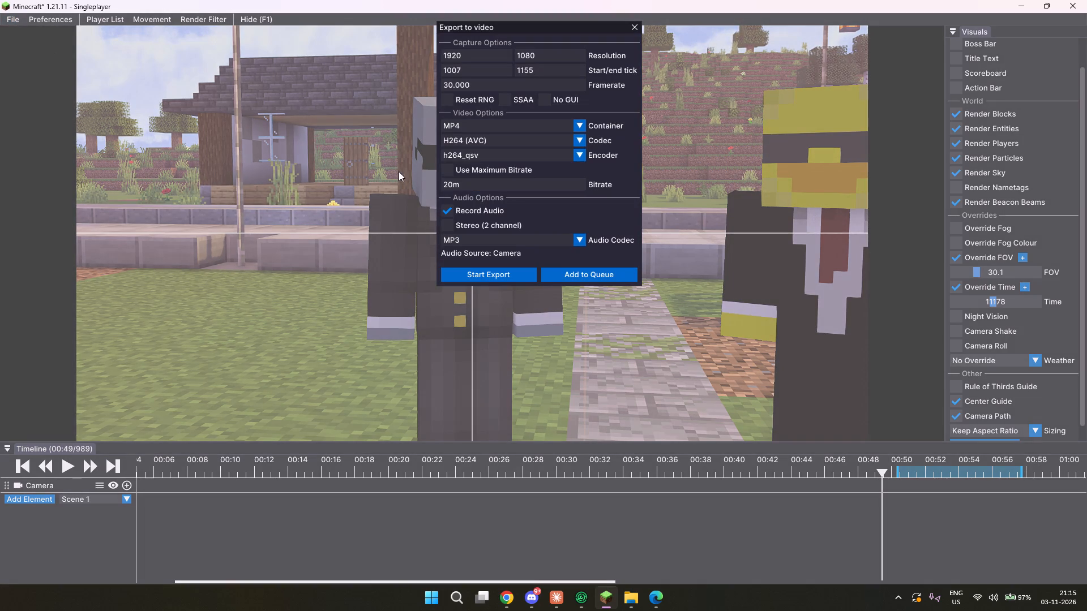
left_click(473, 280)
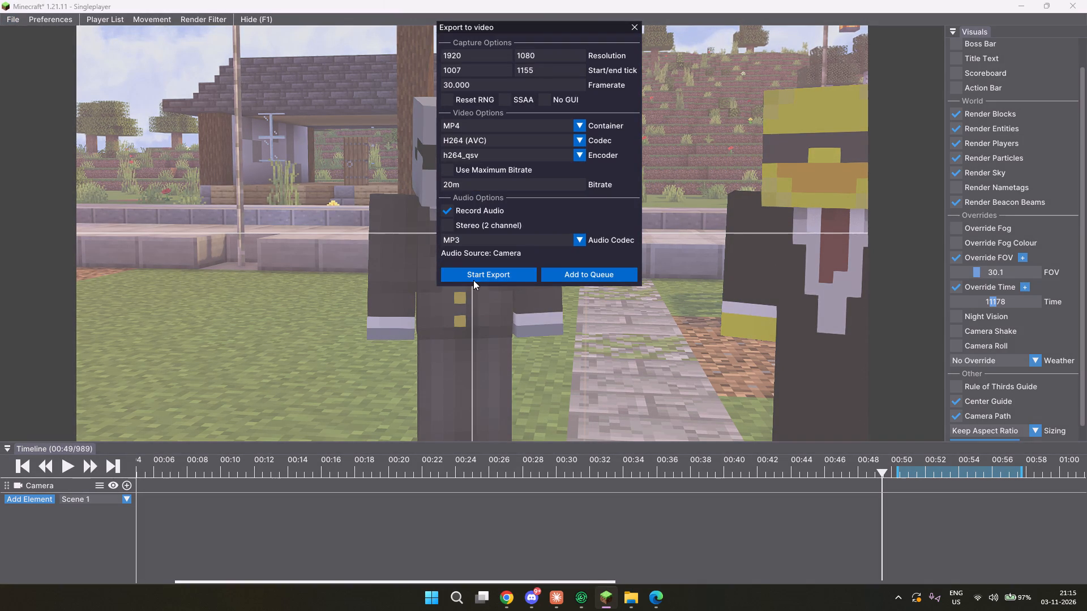
left_click(453, 286)
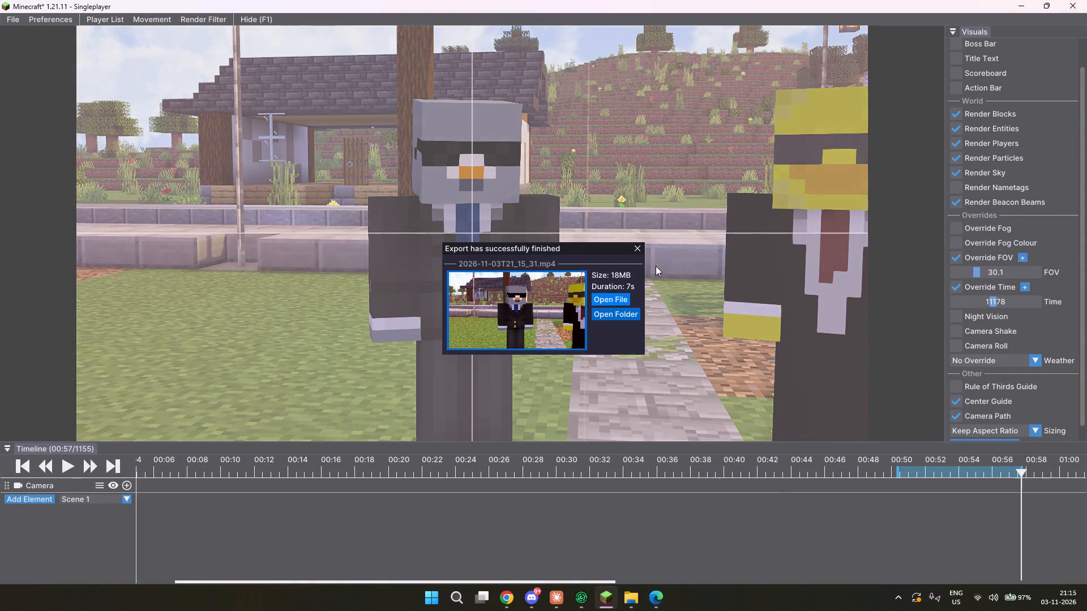
left_click(633, 247)
Move and turn the camera so the grey suited and yellow characters stand on either side of the centre guide.
left_click_drag(637, 252, 544, 298)
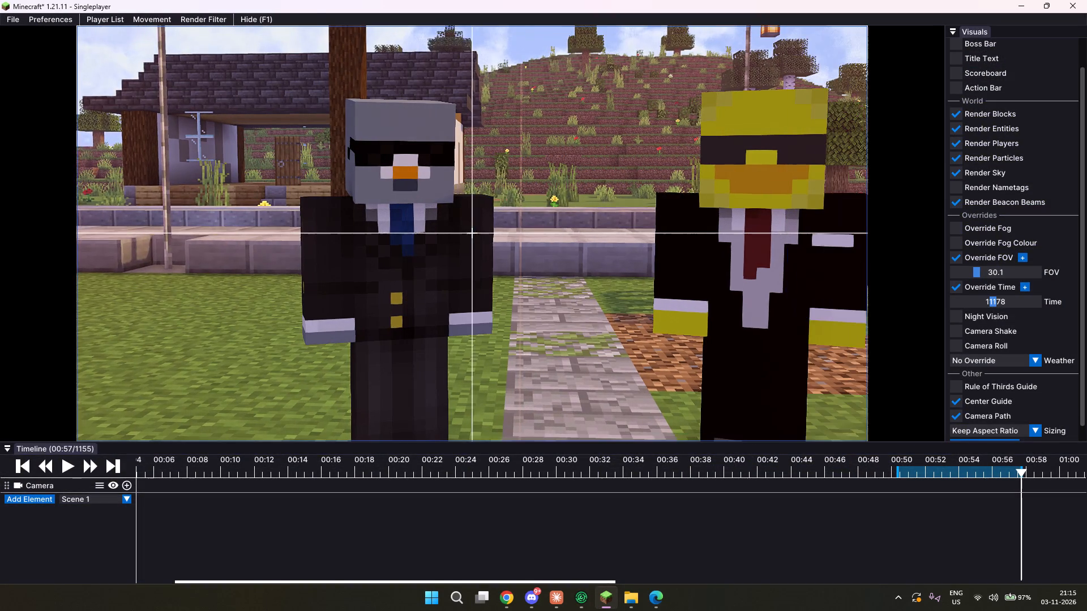
left_click_drag(544, 298, 543, 298)
key("s")
type("ws")
type("dd")
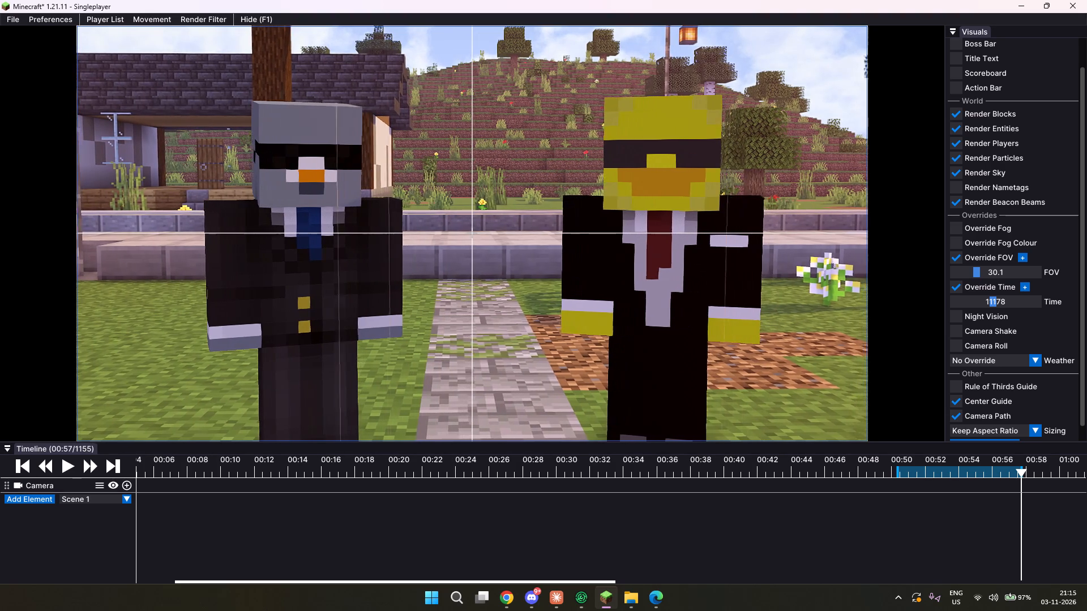
left_click_drag(543, 298, 544, 298)
key("d")
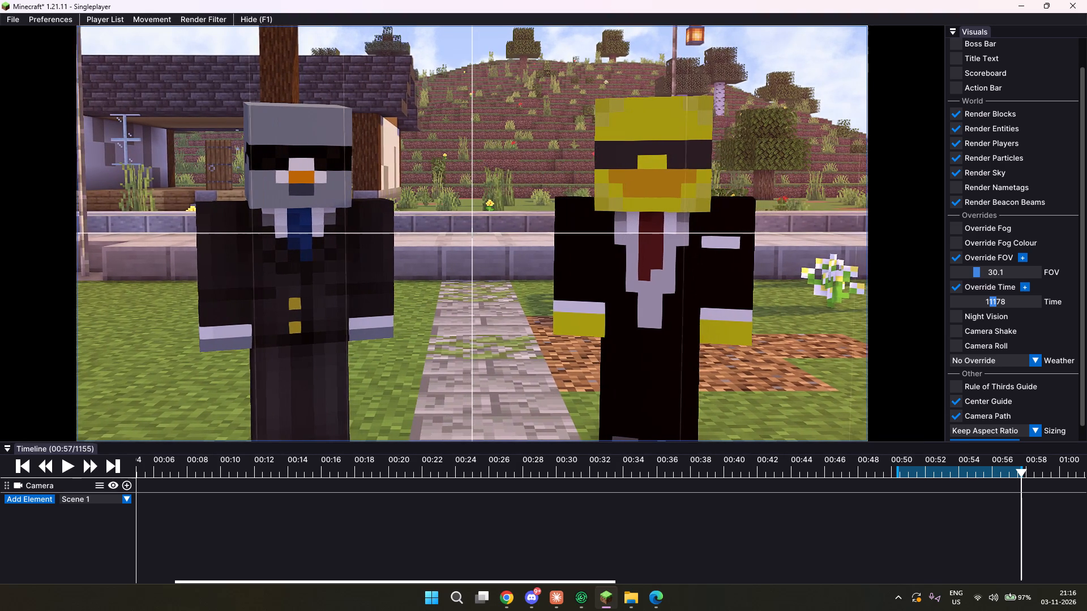
left_click_drag(544, 298, 543, 298)
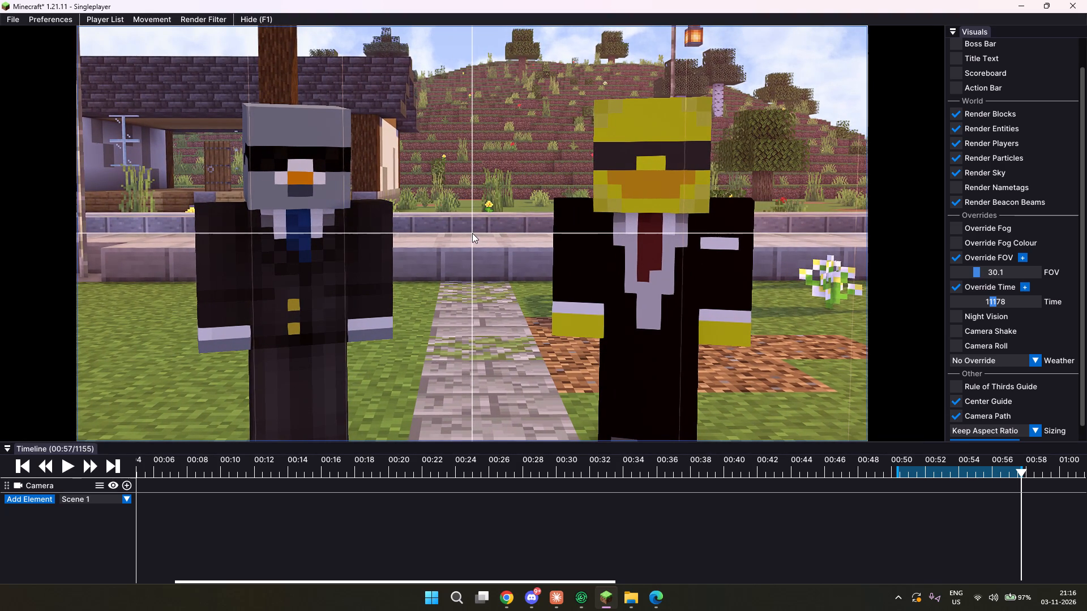
Scrub the 00:50 to 00:57 range to check the two-character framing, and export it as an MP4 into the ACT 1 S 1 folder.
left_click(884, 455)
left_click(884, 455)
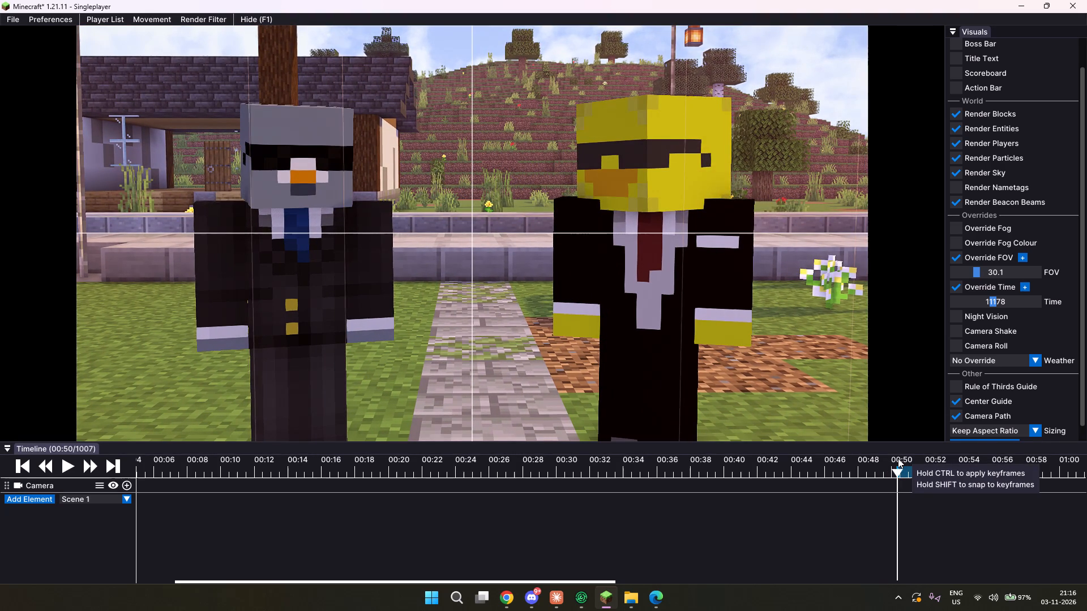
left_click_drag(888, 458, 969, 450)
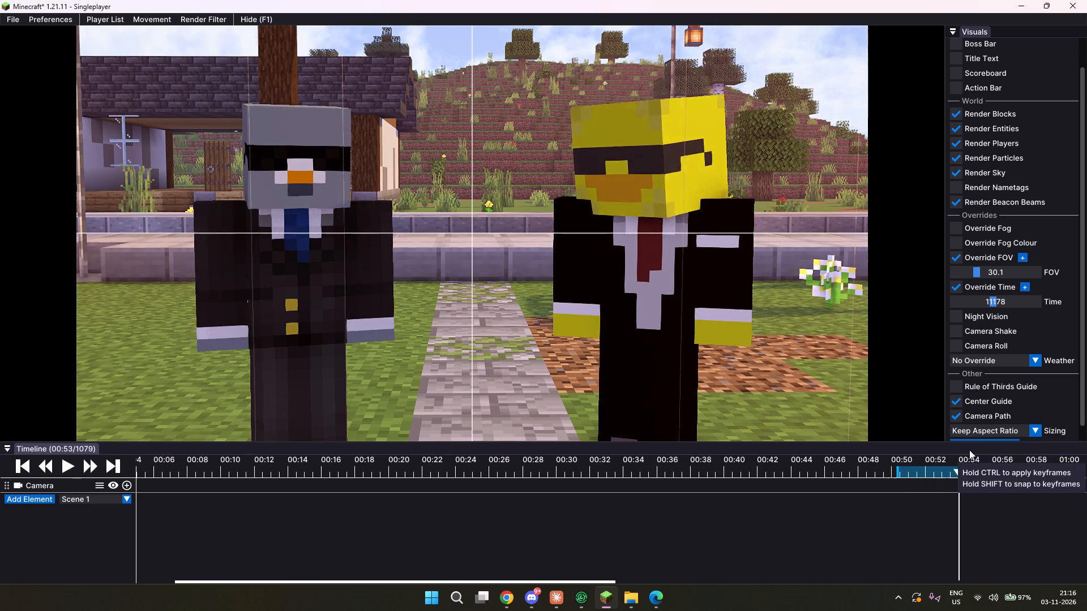
left_click_drag(969, 450, 928, 457)
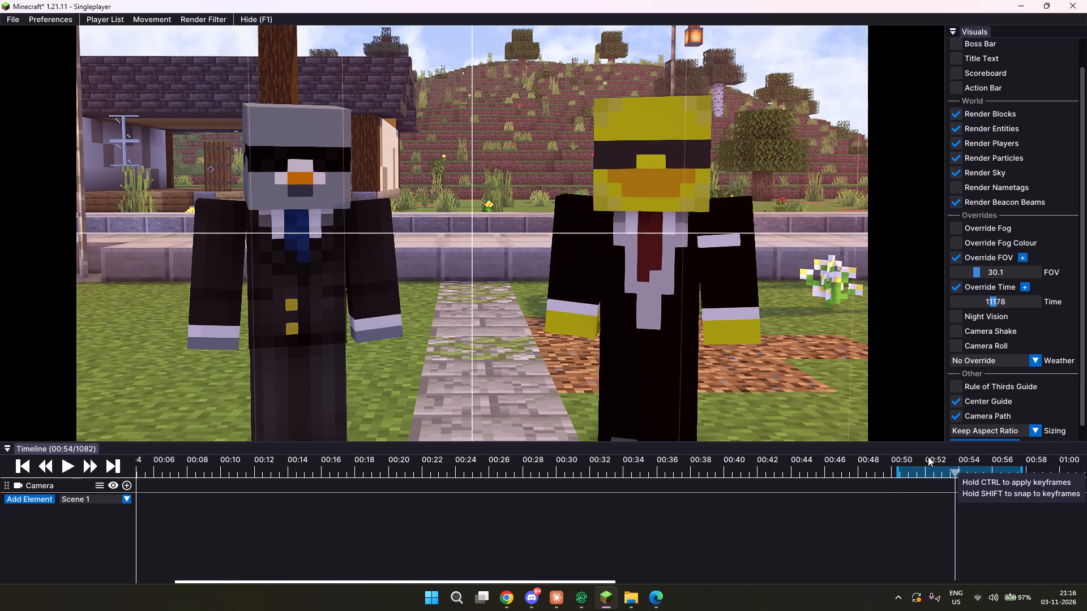
left_click_drag(928, 457, 895, 459)
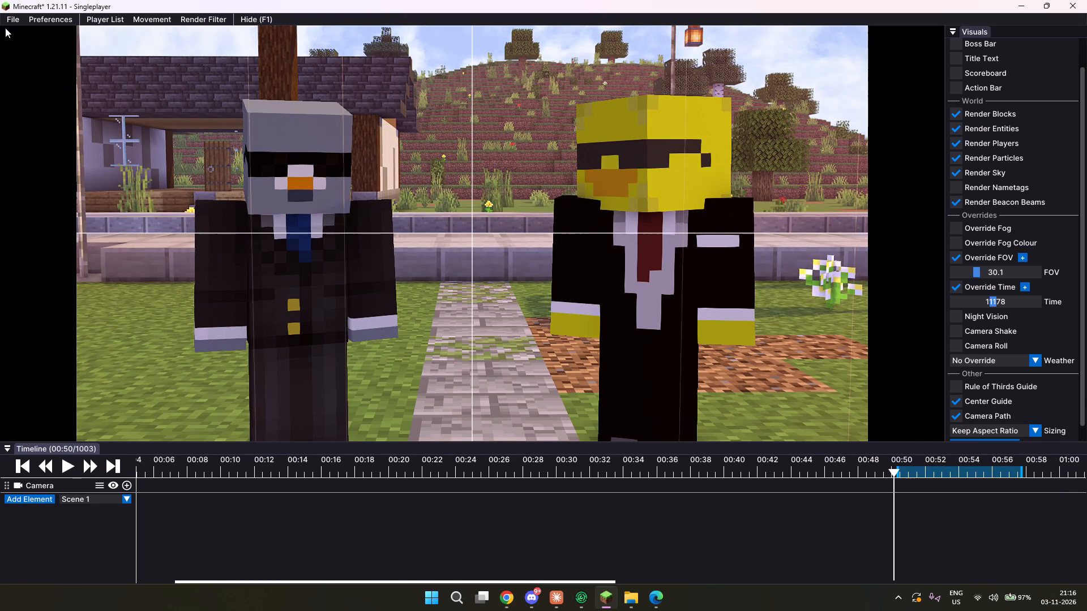
left_click(12, 21)
left_click(36, 32)
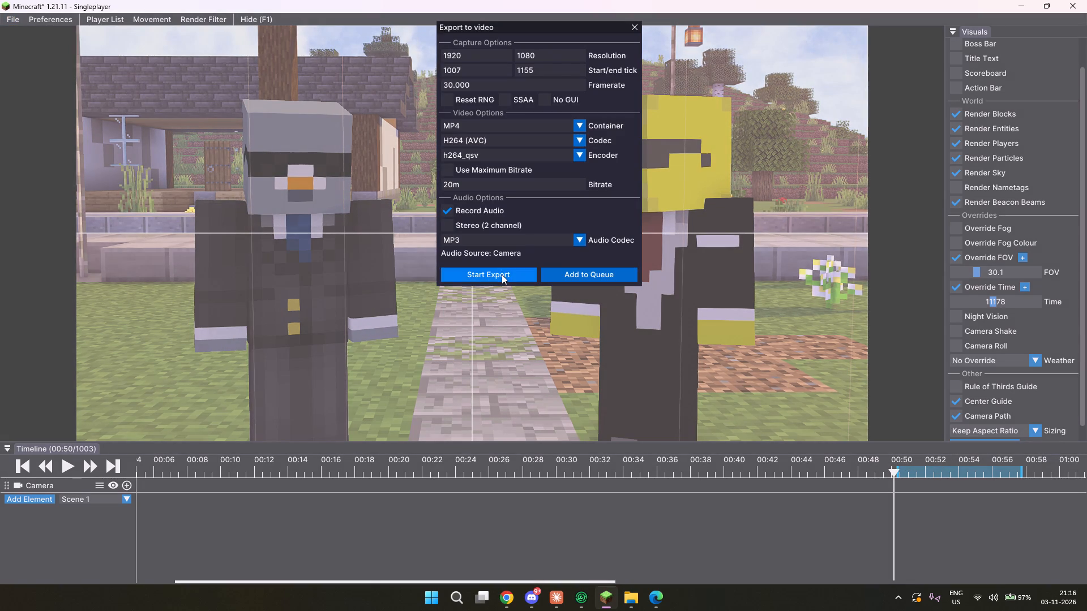
left_click(502, 274)
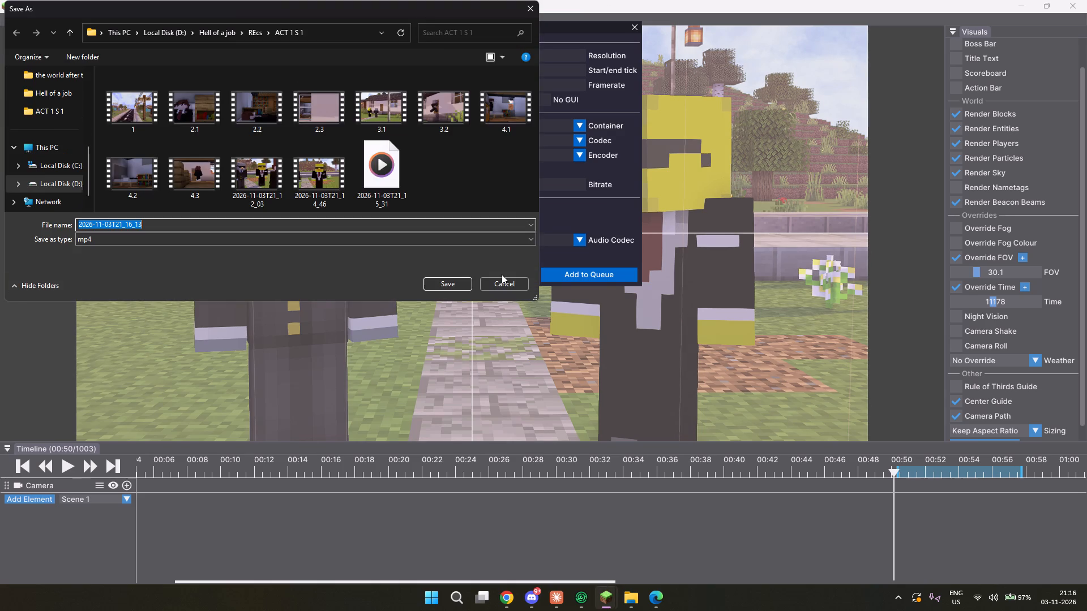
left_click(468, 282)
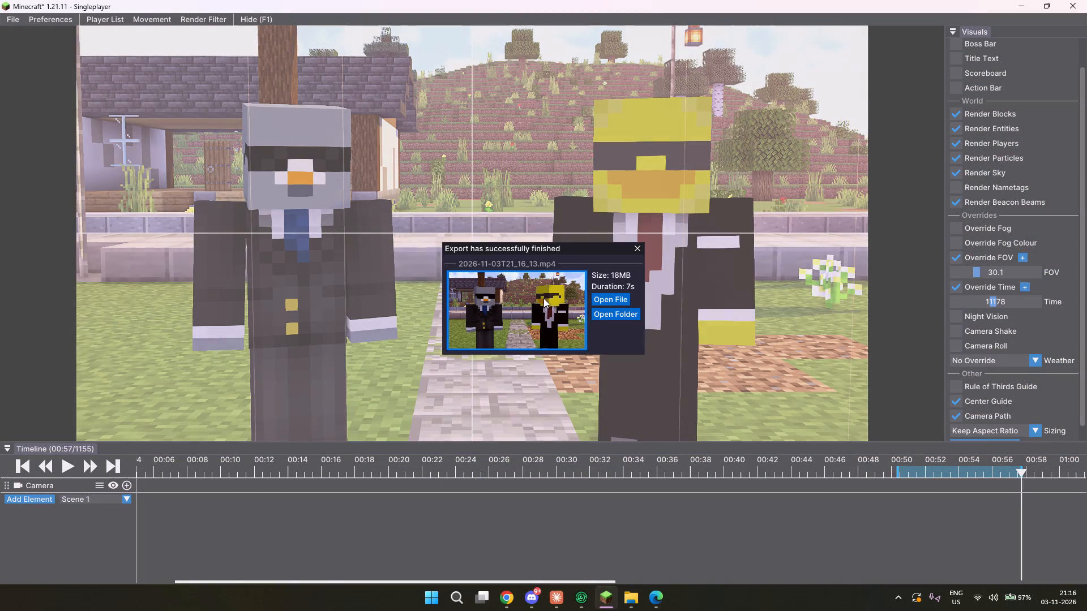
left_click(633, 254)
left_click(634, 249)
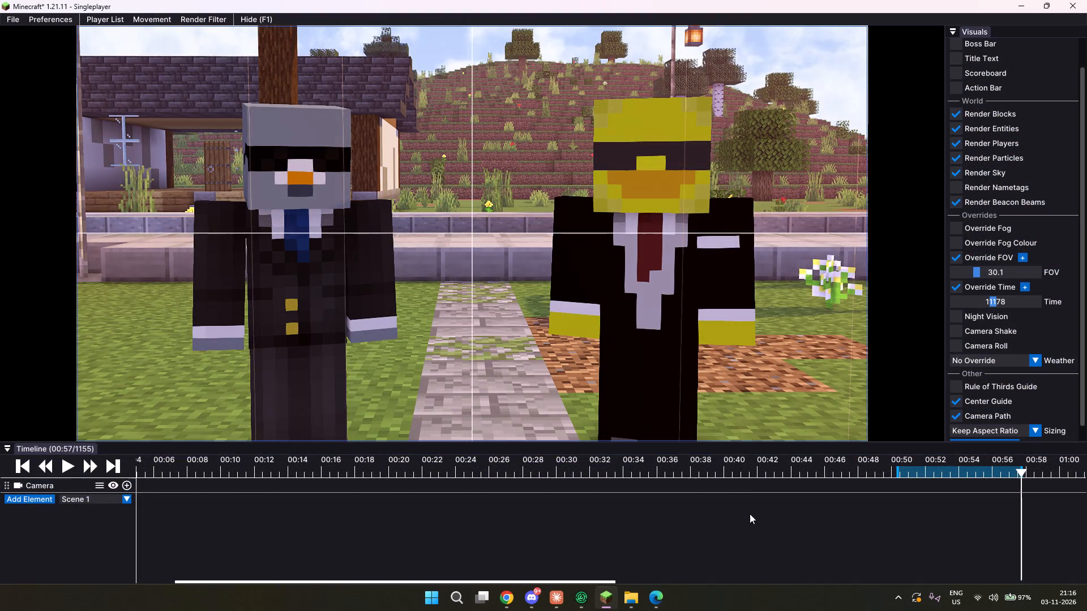
Replay the earlier action from 00:30 and extend the export range back to start at about 00:31, keeping its end at 00:57.
left_click(740, 472)
left_click(718, 463)
left_click_drag(722, 463, 715, 464)
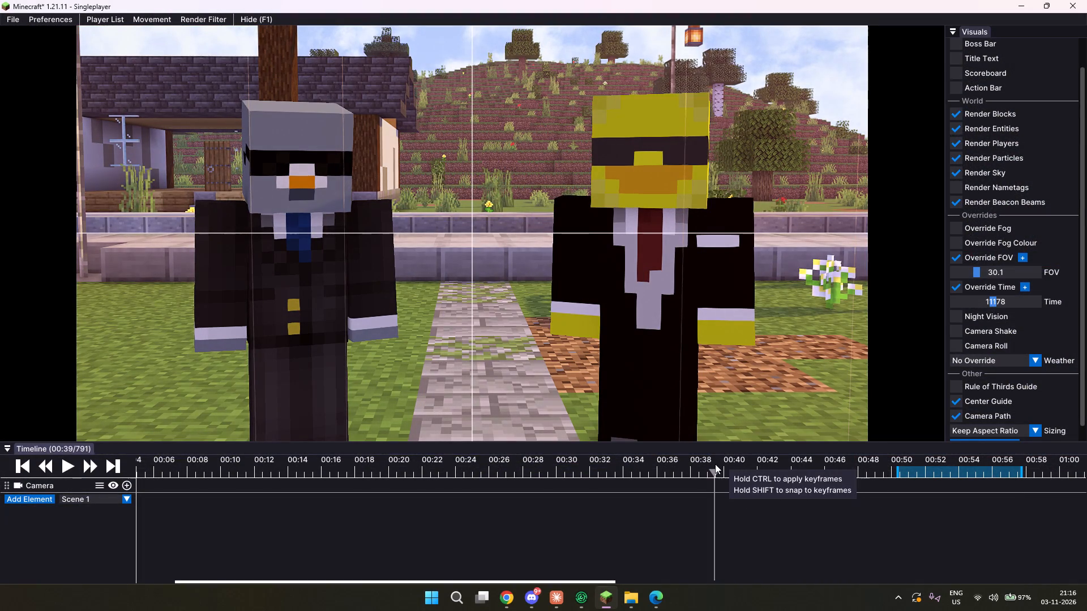
left_click_drag(715, 464, 631, 461)
key("i")
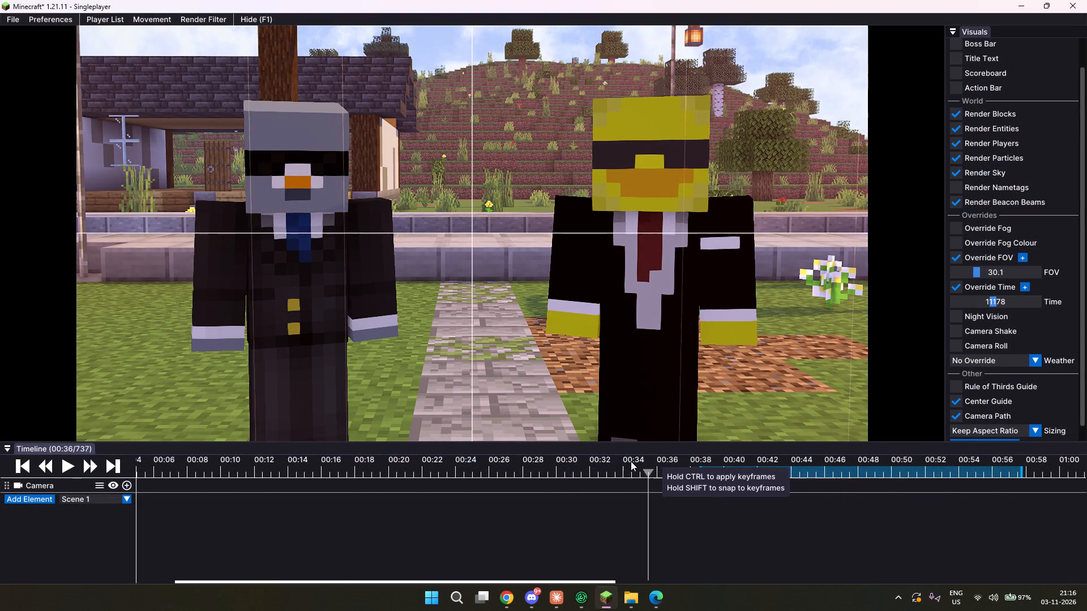
left_click_drag(631, 461, 570, 460)
left_click(580, 454)
left_click(596, 454)
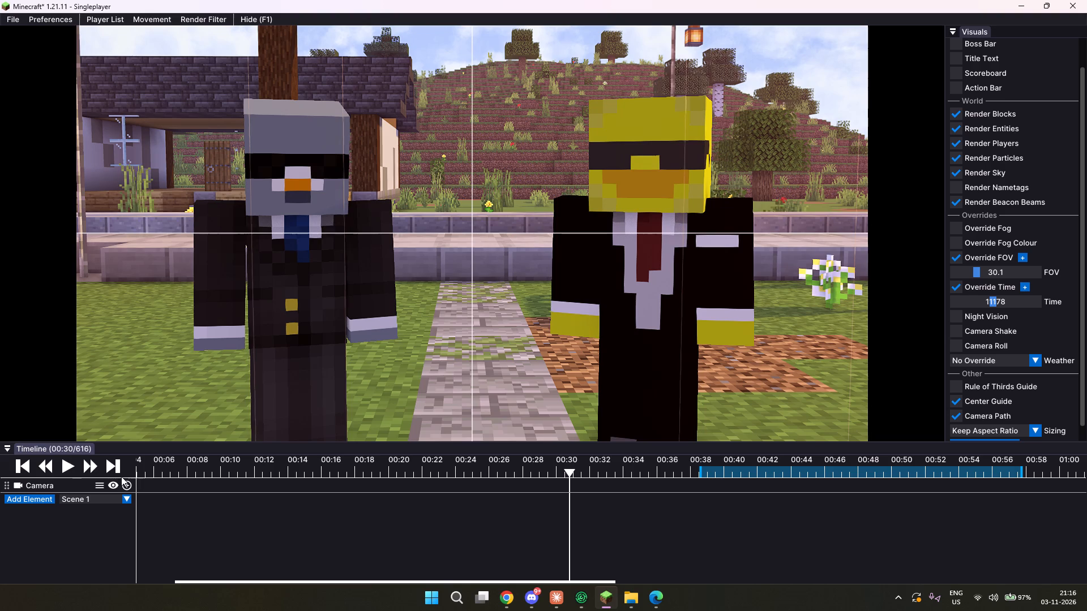
left_click(69, 466)
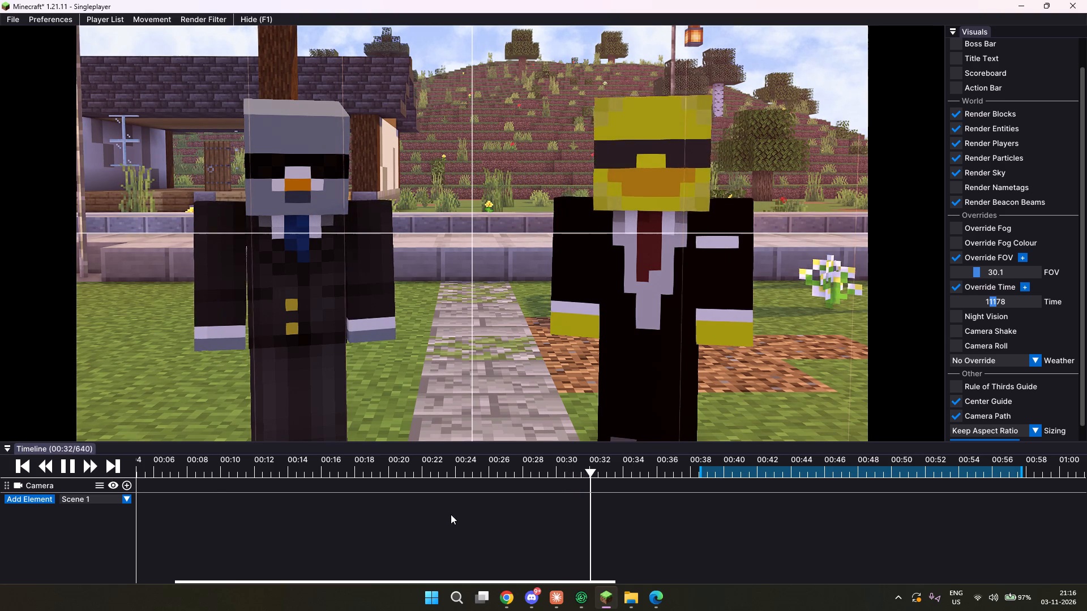
left_click(584, 463)
left_click(587, 462)
key("i")
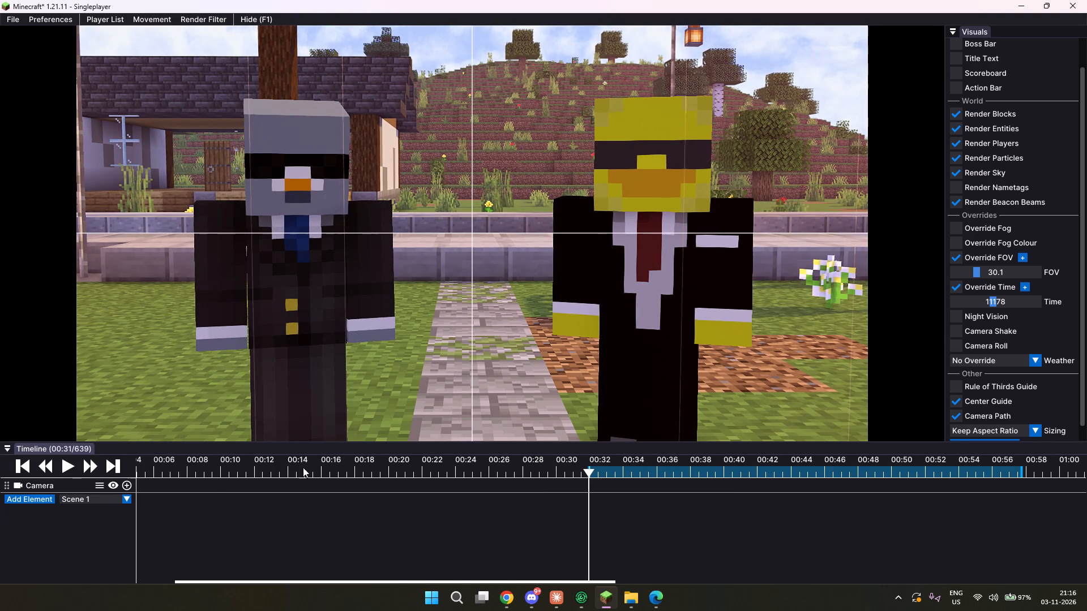
Replay the two-character shot, end its export range at about 00:39, and export ticks 639 to 798 as an MP4 into ACT 1 S 1.
left_click(72, 467)
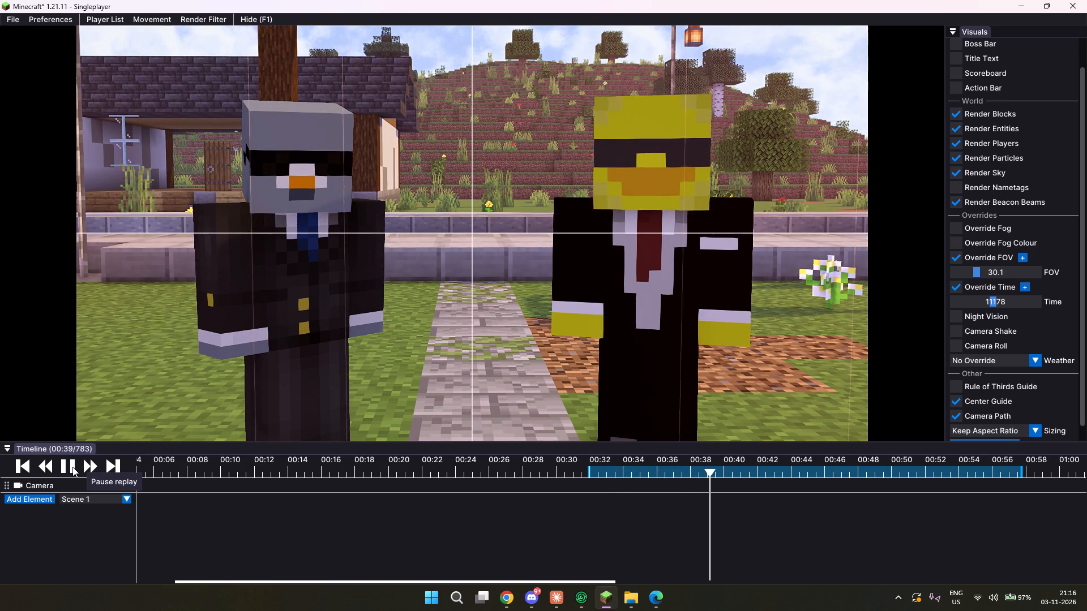
key("o")
left_click(742, 462)
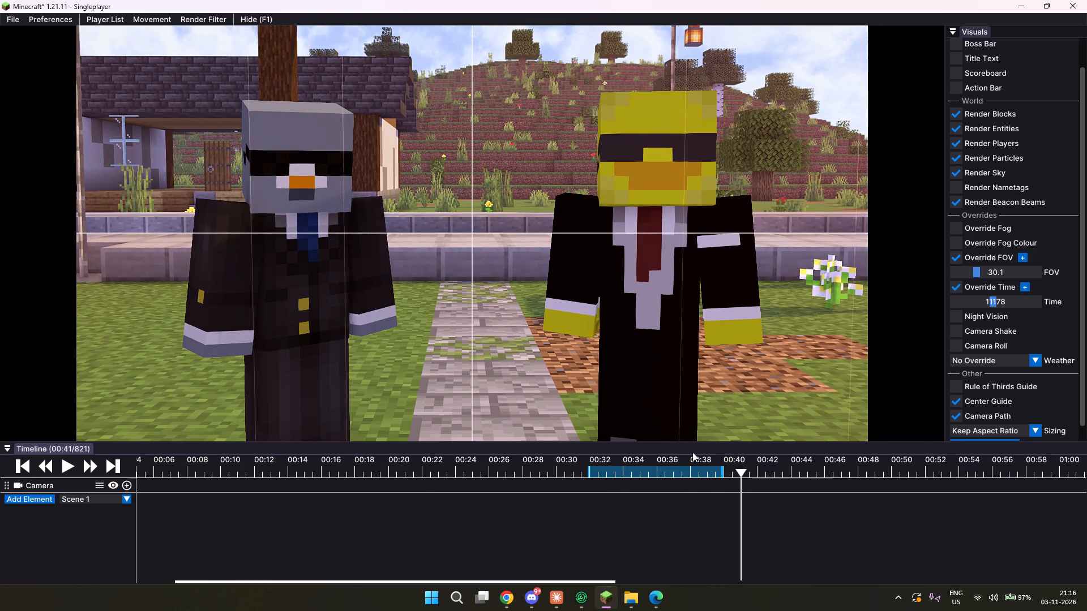
left_click(3, 16)
left_click(48, 39)
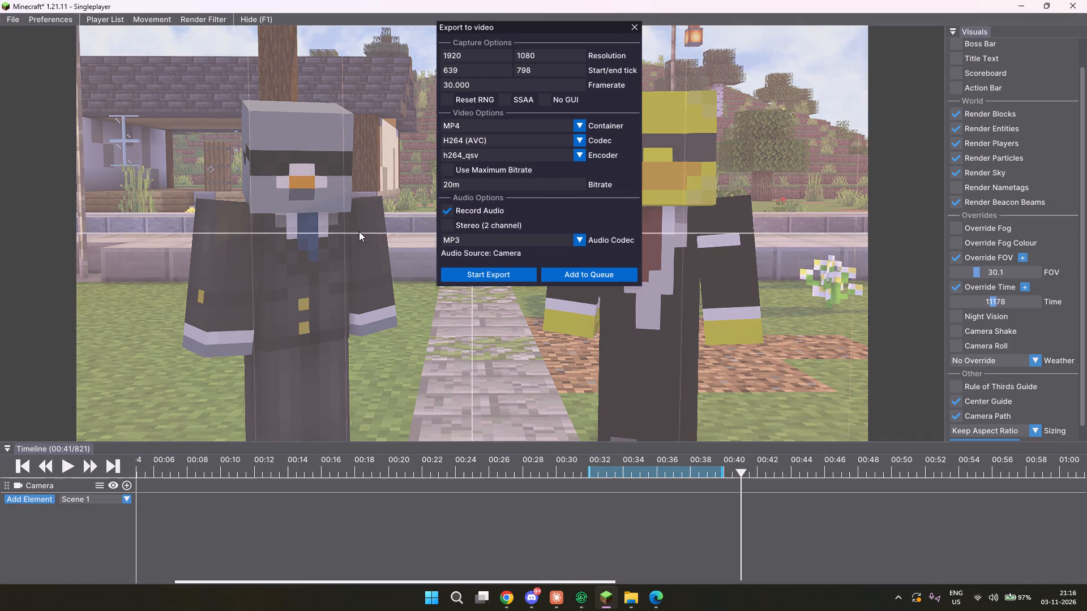
left_click(459, 276)
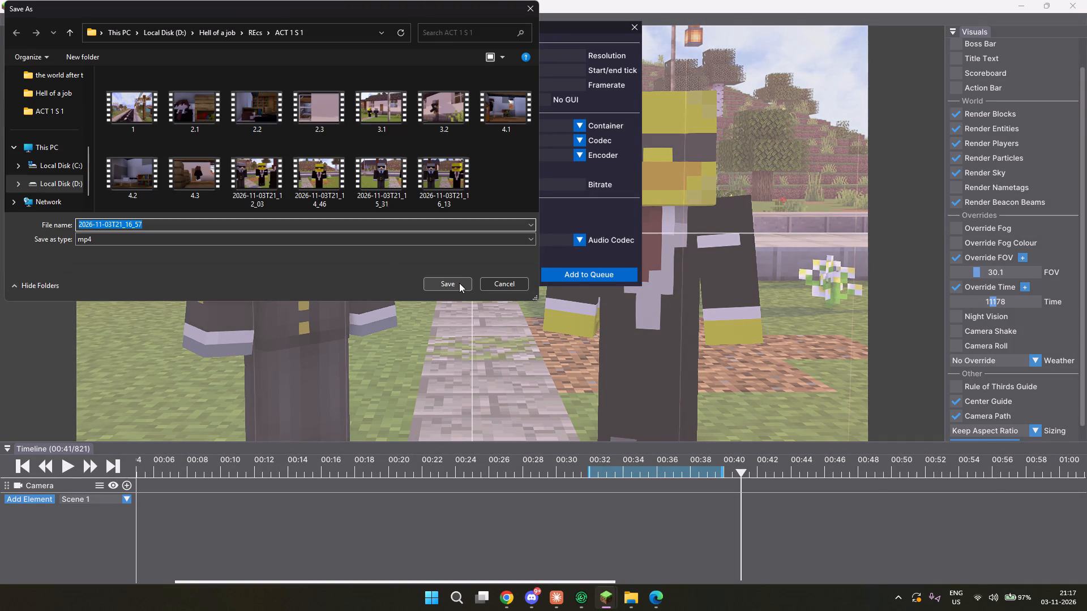
left_click(458, 283)
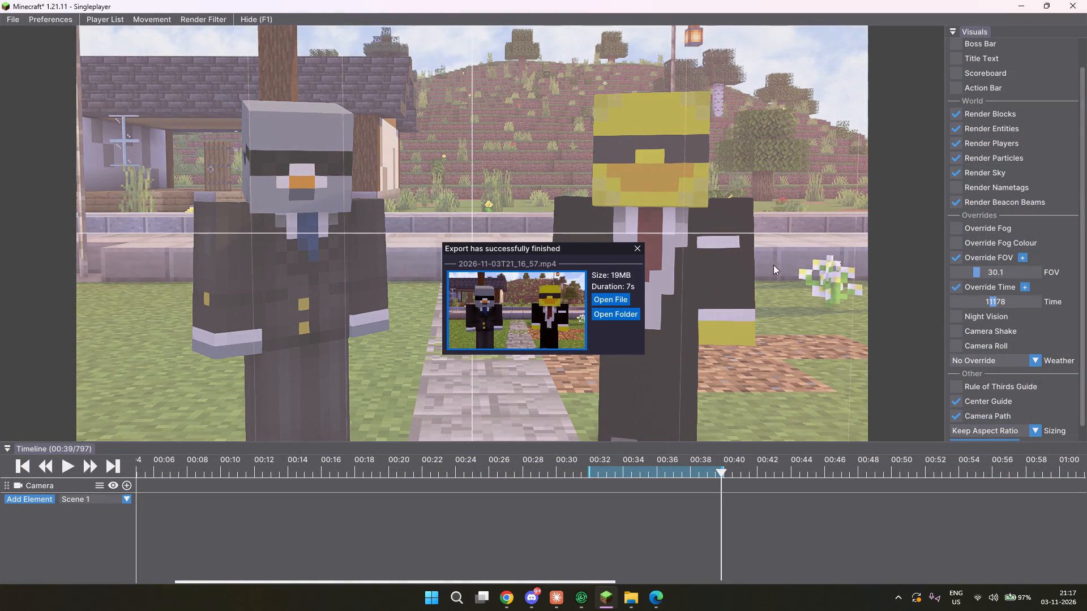
left_click(637, 245)
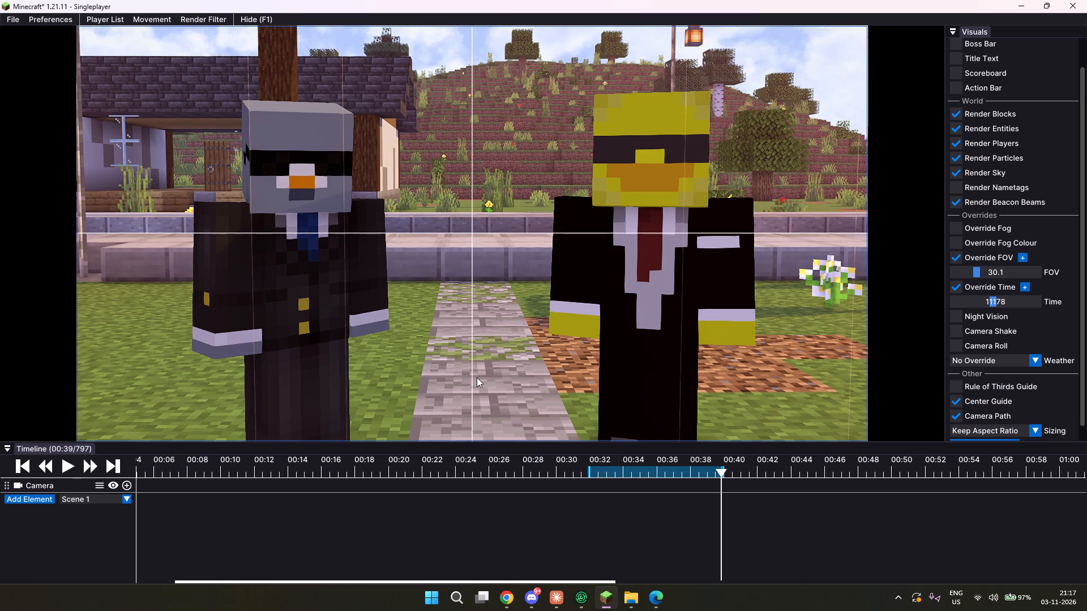
Go back to the 00:26 to 00:30 action, turn the camera around to the house's wooden door, and back away until its doorstep shows.
left_click(502, 458)
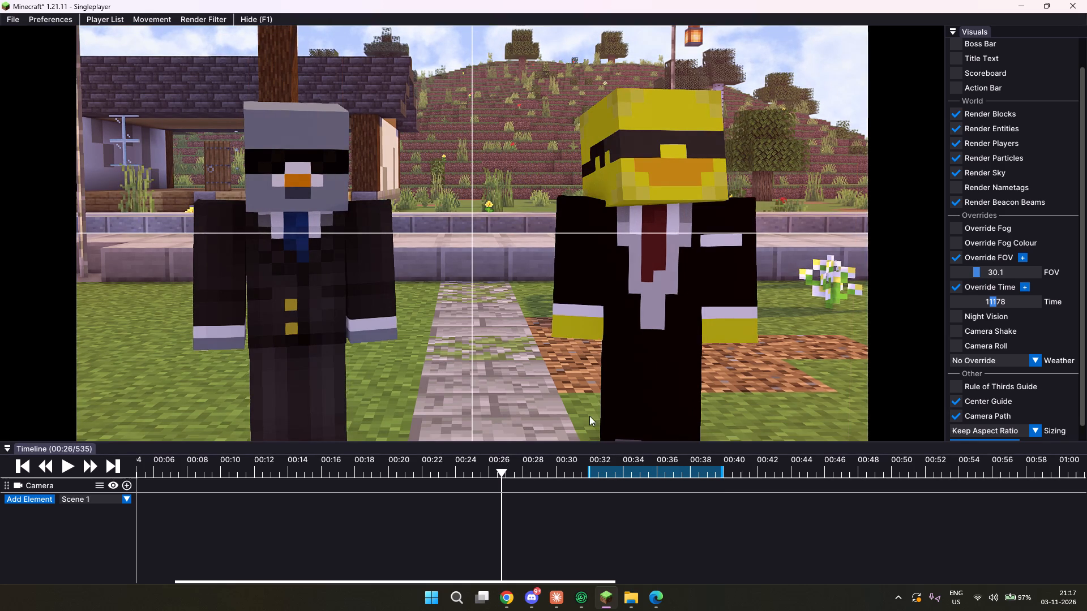
left_click_drag(609, 394, 543, 298)
key("x")
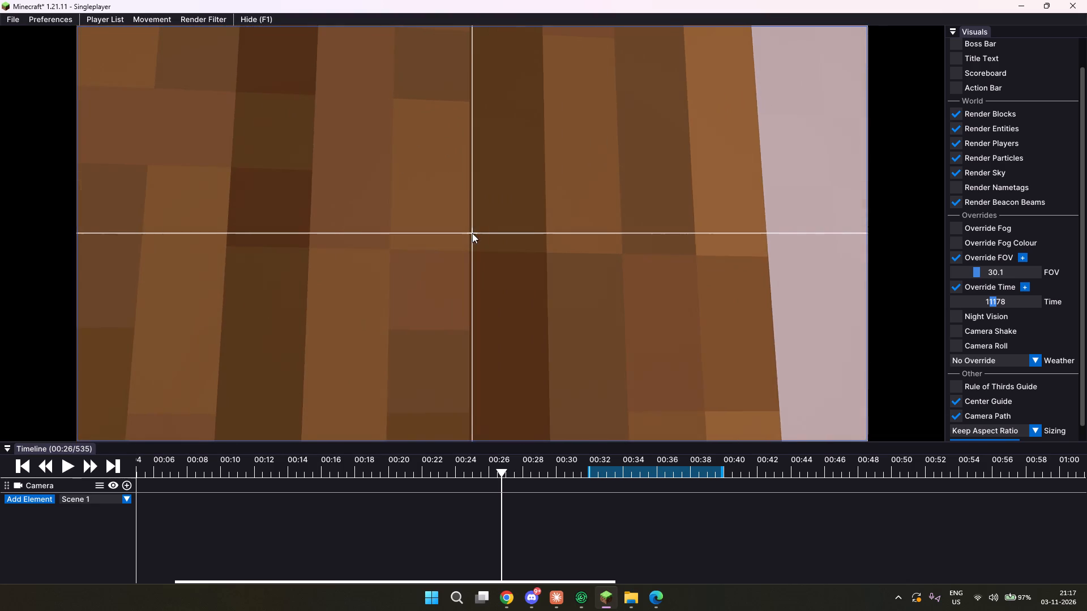
key("s")
key("s")
key("s")
key("s")
key("s")
key("s")
key("s")
key("s")
key("s")
left_click_drag(439, 327, 543, 298)
key("s")
left_click_drag(601, 226, 541, 302)
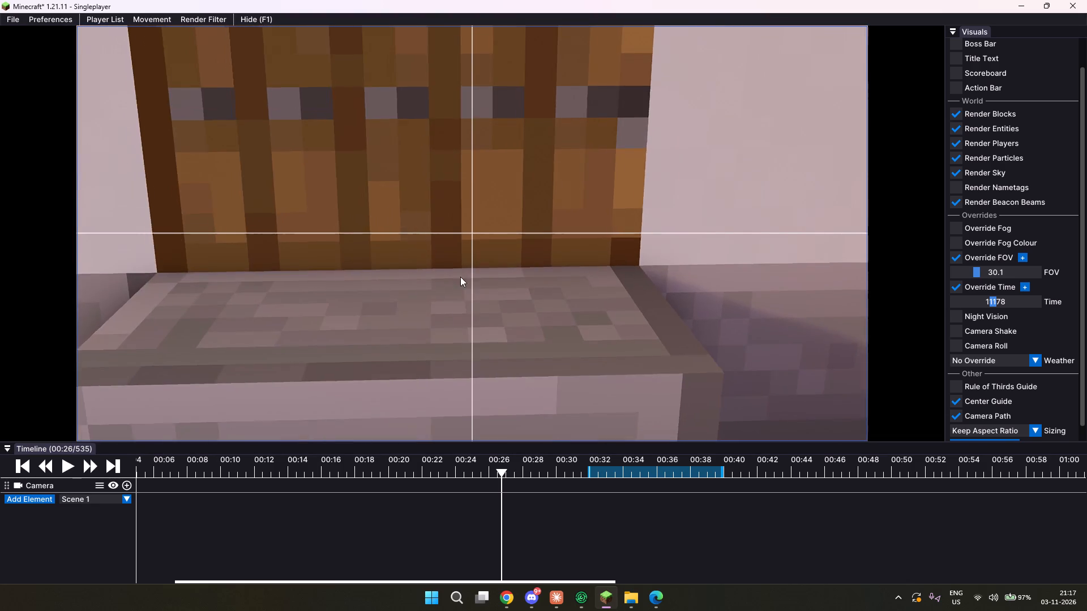
left_click(543, 468)
left_click(560, 466)
key("s")
key("s")
key("s")
key("s")
key("s")
key("s")
key("s")
key("s")
key("s")
key("s")
right_click_drag(469, 216, 489, 140)
left_click_drag(448, 177, 543, 298)
Turn off Hide During Export for the hidden character entity in front of the doorway.
right_click(490, 296)
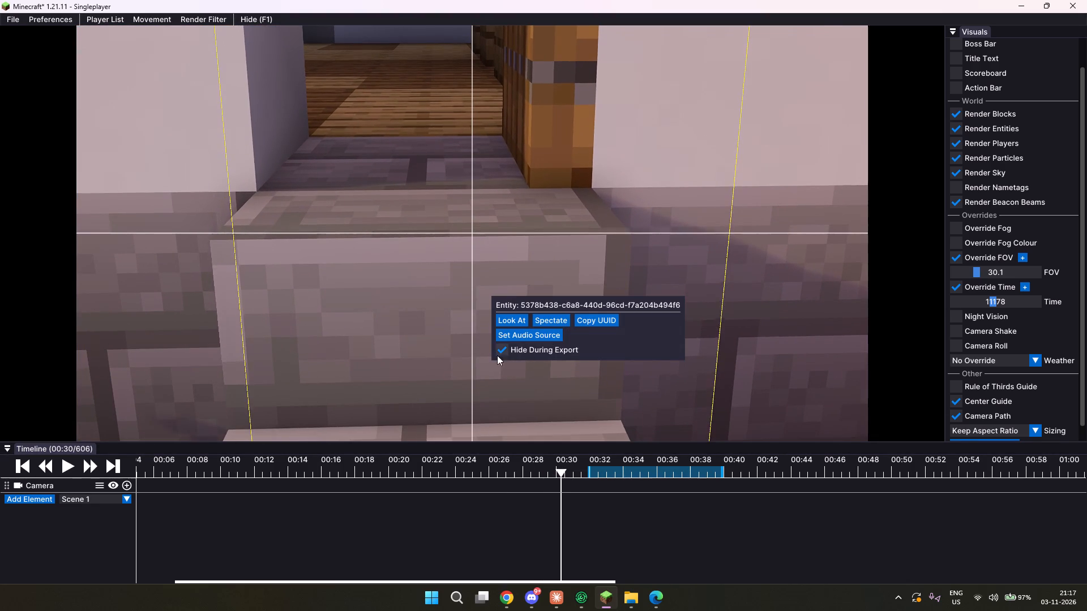
left_click(504, 355)
Reposition the camera front-on to the red-haired character in the doorway, checking the framing between about 00:30 and 00:26.
key("s")
left_click(545, 469)
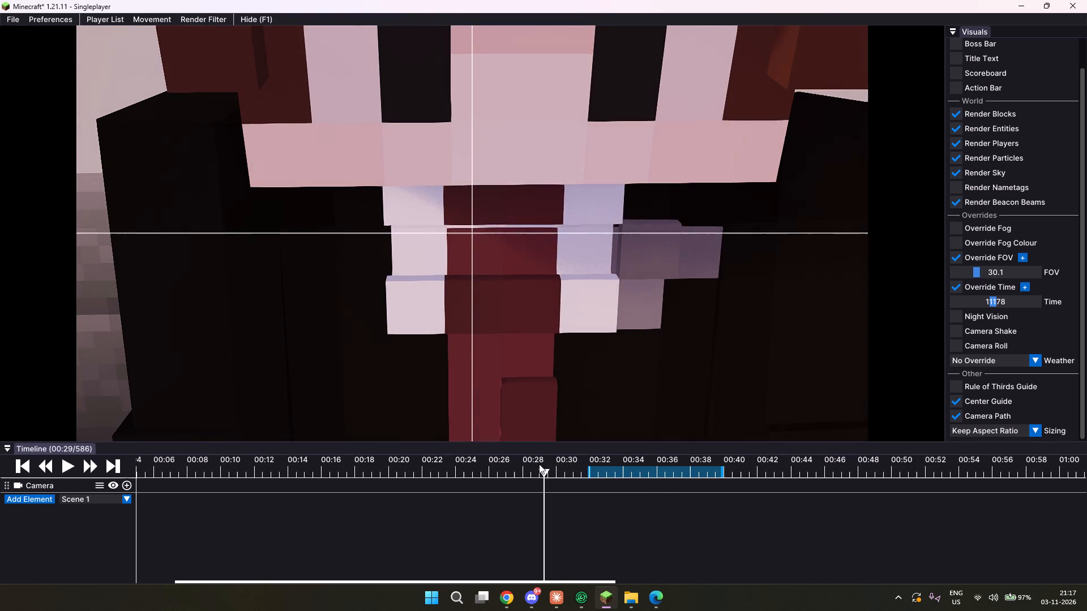
left_click(539, 464)
left_click(530, 465)
left_click_drag(535, 313, 543, 297)
key("a")
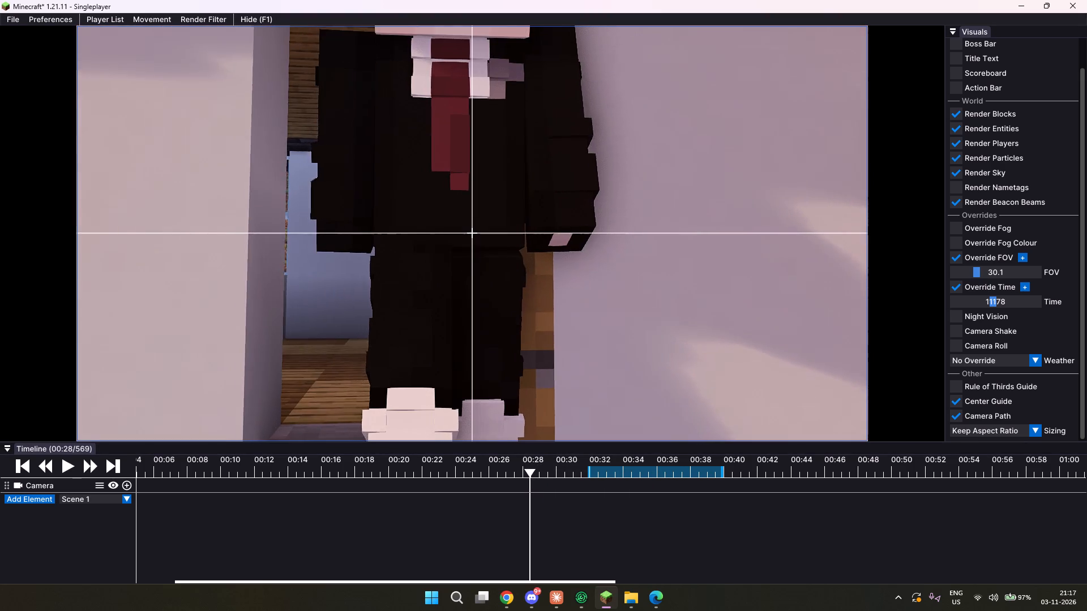
left_click_drag(543, 297, 543, 298)
key("s")
type("sa")
key("s")
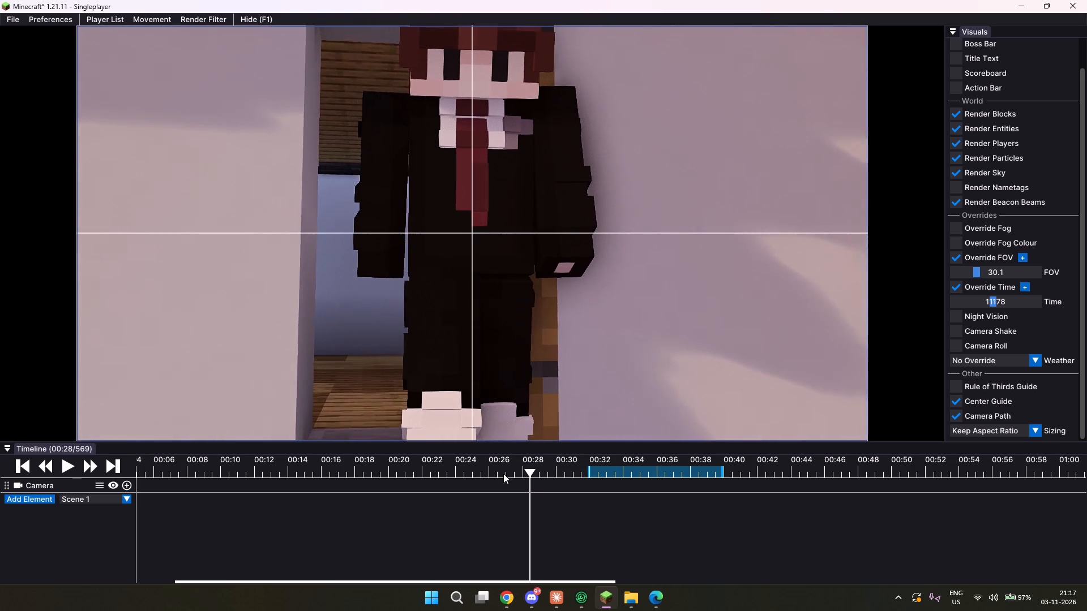
left_click(524, 472)
left_click(512, 468)
left_click(503, 468)
key("s")
key("s")
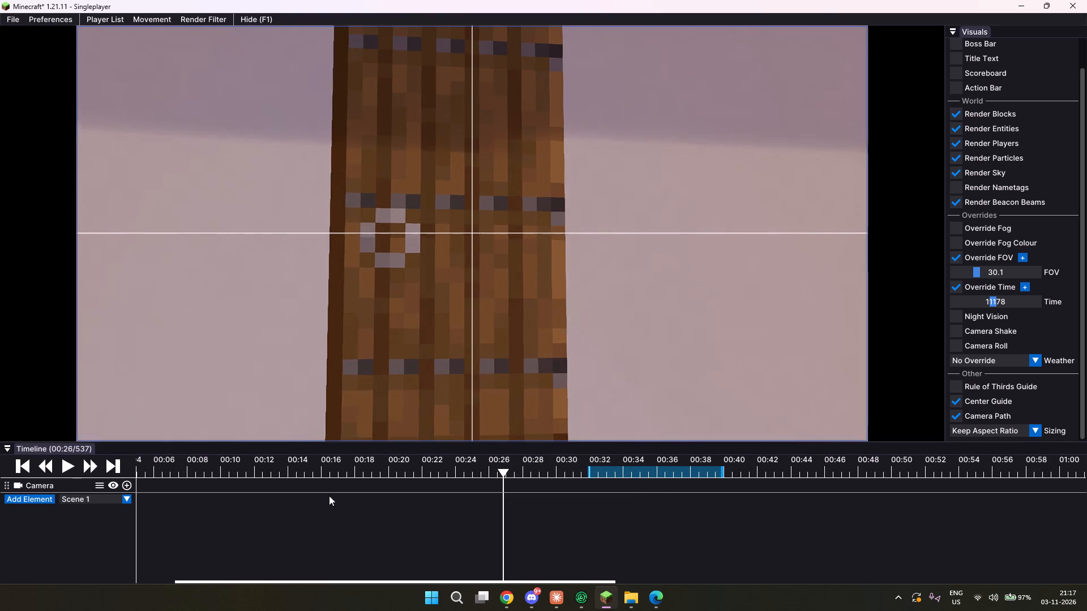
Replay the door opening from 00:26 to about 00:28 and pull the camera back from the emerging red-haired character.
left_click(70, 467)
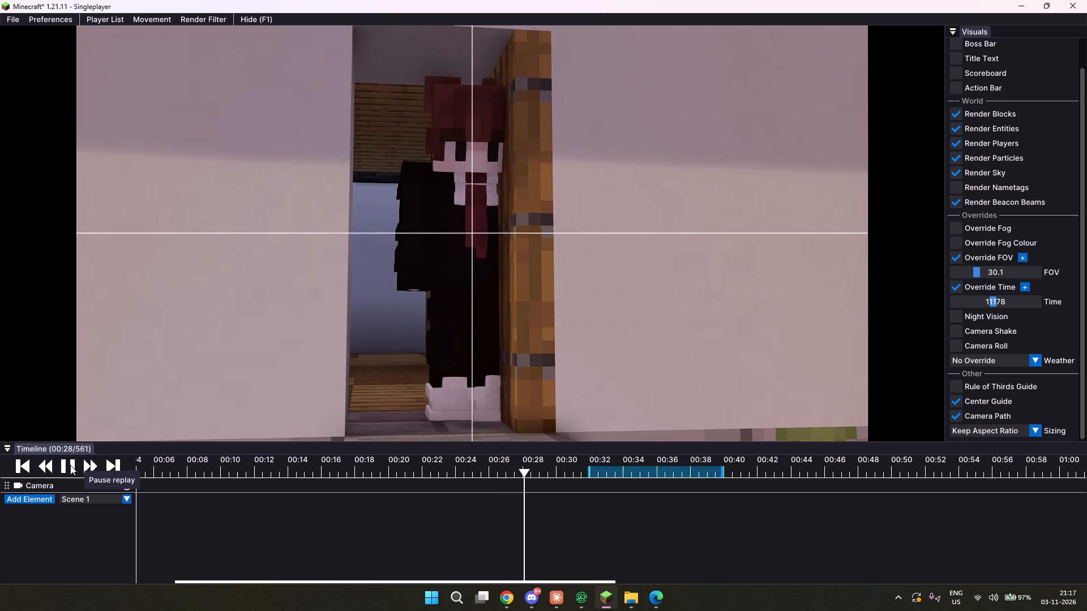
left_click(70, 465)
key("s")
key("s")
key("s")
key("s")
key("s")
key("s")
key("s")
key("s")
key("s")
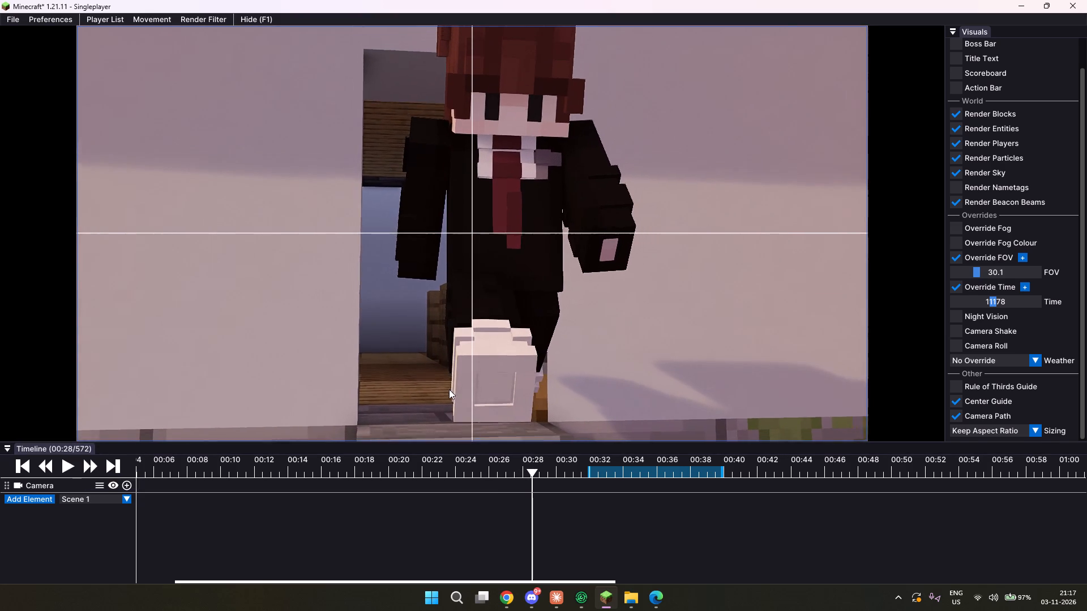
Lower the camera and shift it sideways for an angled view of the red-haired character leaving the doorway, with the bookshelf window in frame.
left_click_drag(477, 352, 543, 298)
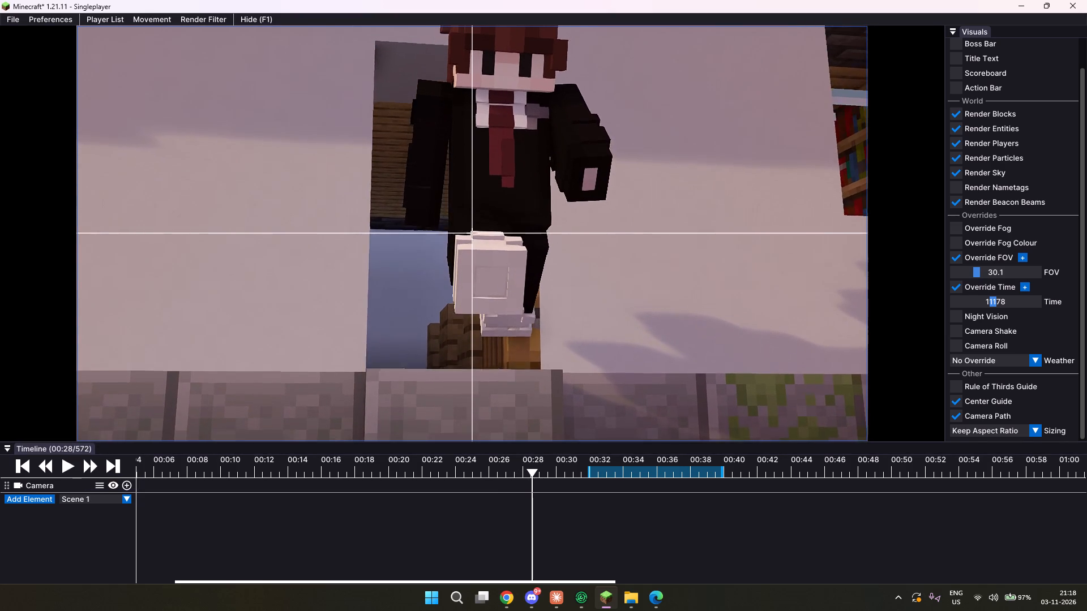
left_click_drag(543, 298, 544, 298)
key("a")
key("a")
key("a")
key("a")
key("a")
key("a")
key("a")
key("a")
key("a")
key("a")
key("a")
key("a")
key("a")
key("a")
key("a")
key("a")
key("a")
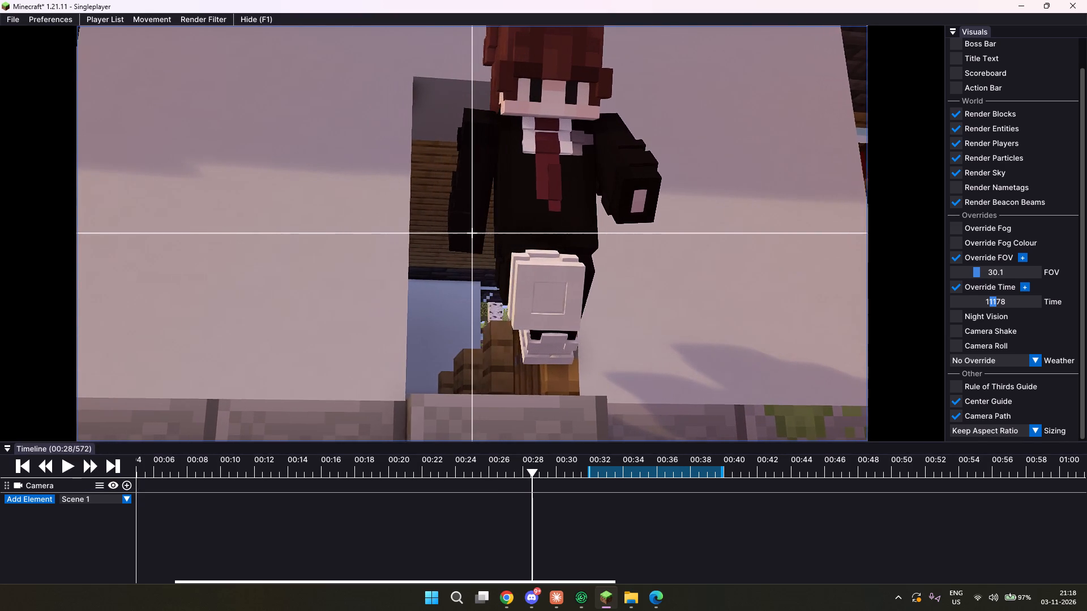
left_click_drag(544, 298, 543, 298)
key("a")
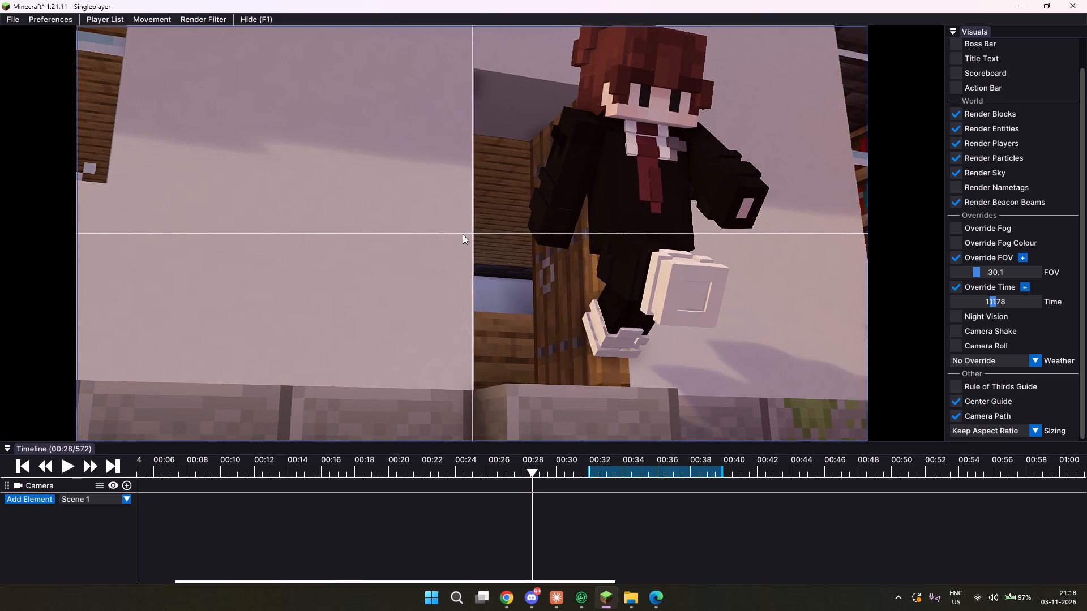
left_click_drag(463, 234, 542, 298)
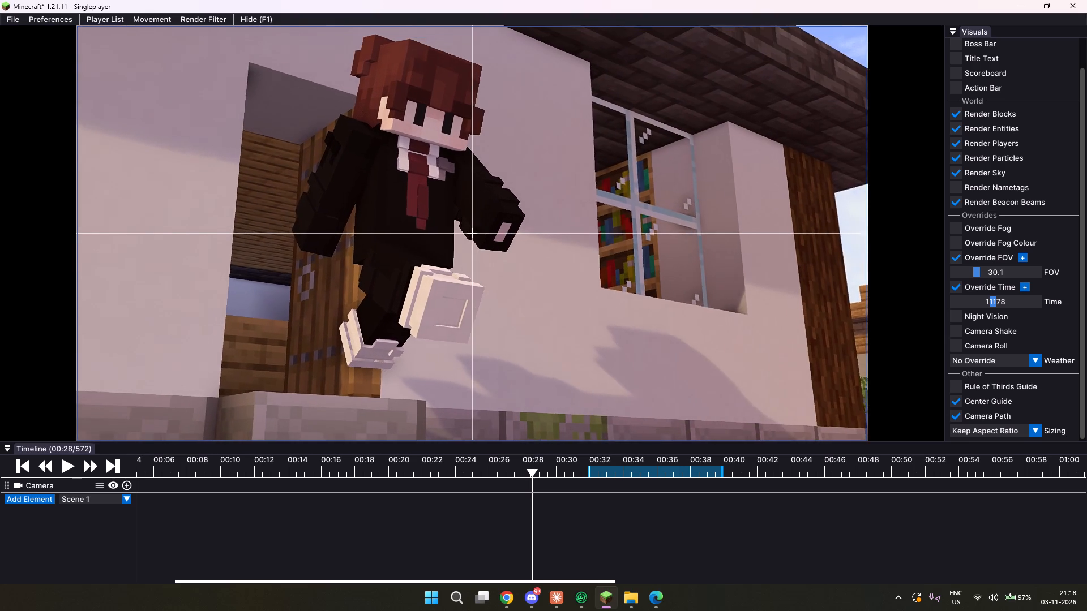
left_click_drag(542, 298, 543, 298)
Set the export range from about 00:26 to 00:31 and re-aim the camera so the red-haired character ends near the centre guide.
left_click(500, 465)
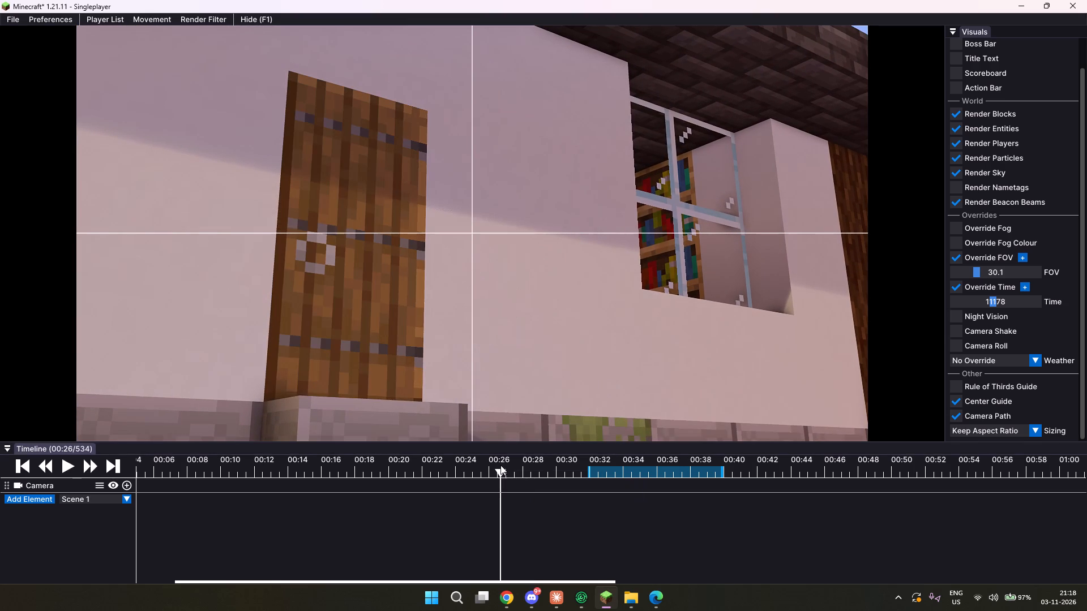
key("i")
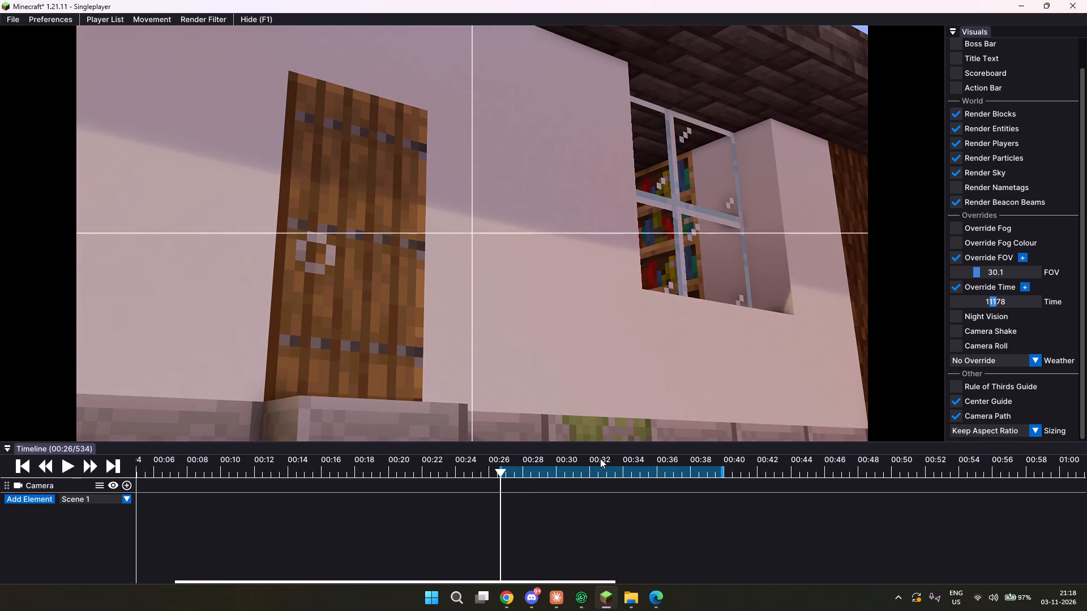
left_click_drag(560, 460, 570, 457)
left_click_drag(605, 376, 545, 299)
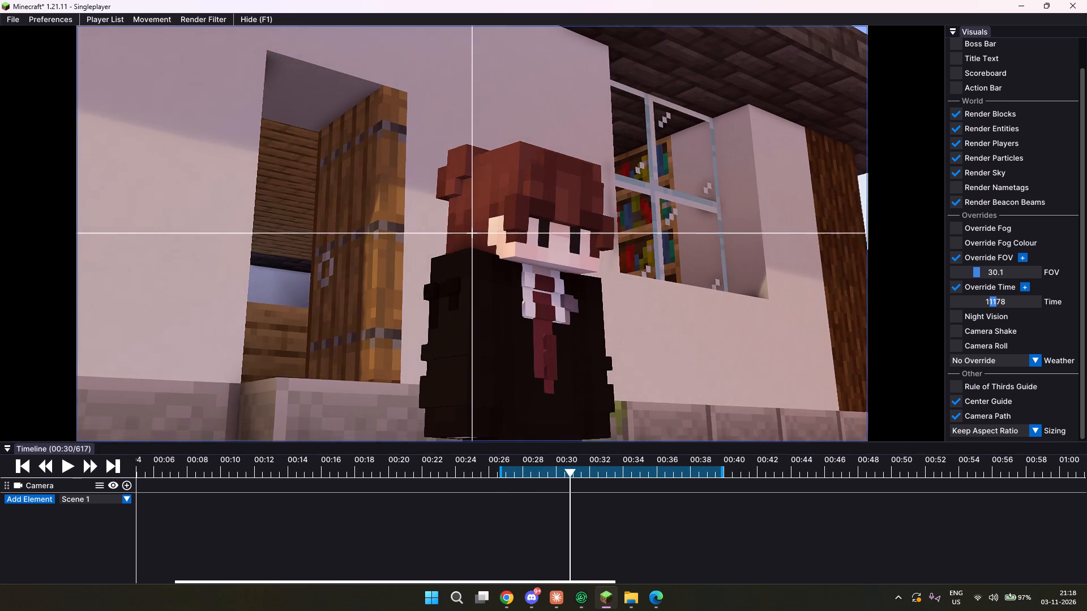
left_click_drag(545, 299, 544, 298)
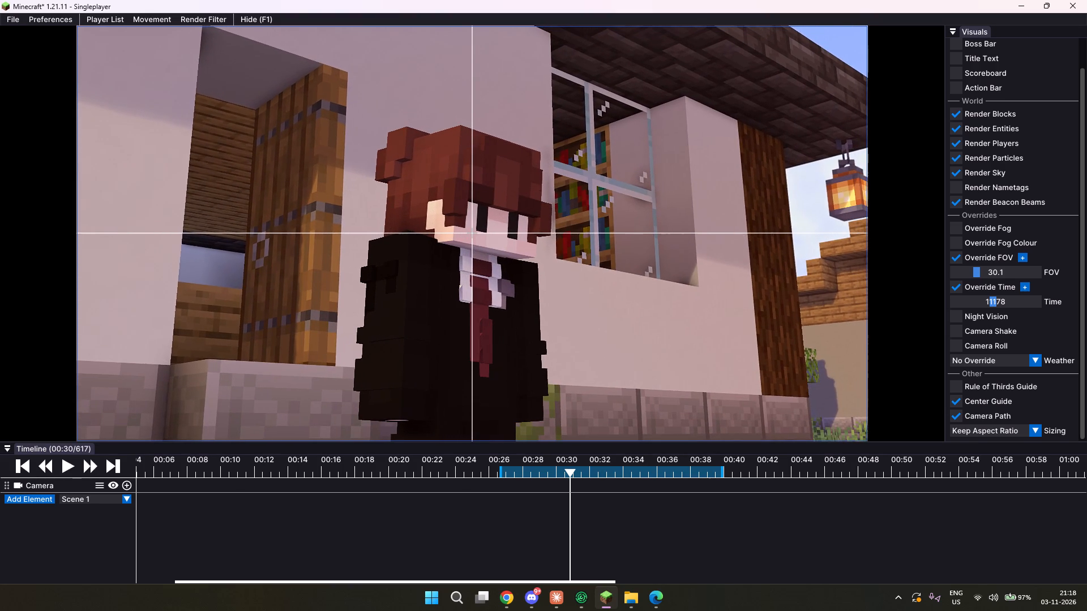
left_click_drag(544, 298, 542, 299)
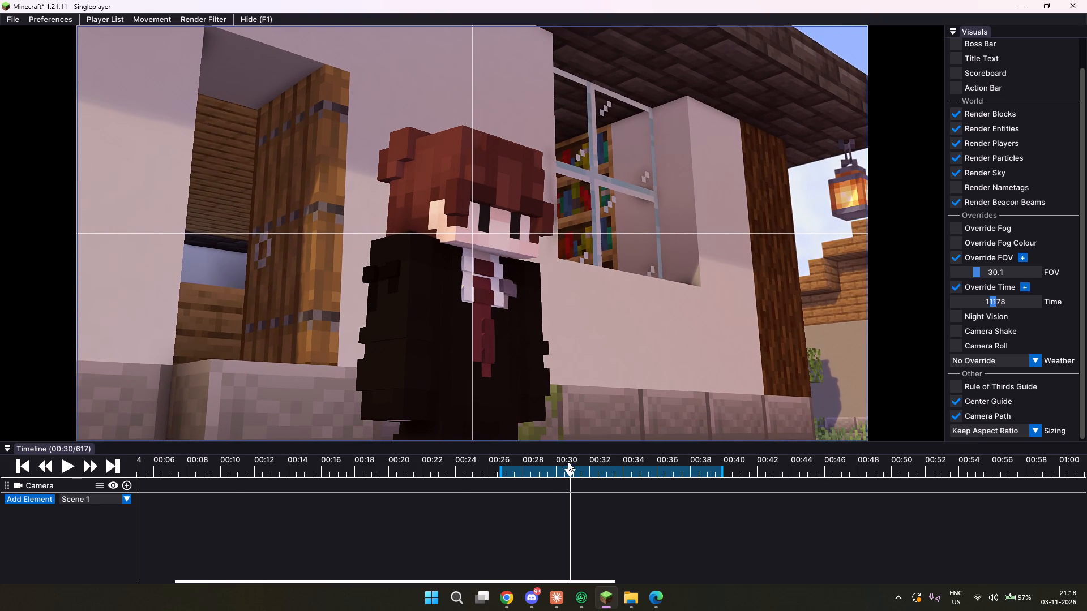
left_click_drag(564, 460, 573, 458)
key("o")
Export the doorway shot as an MP4 named 4.4 into the ACT 1 S 1 folder.
left_click_drag(8, 27, 543, 298)
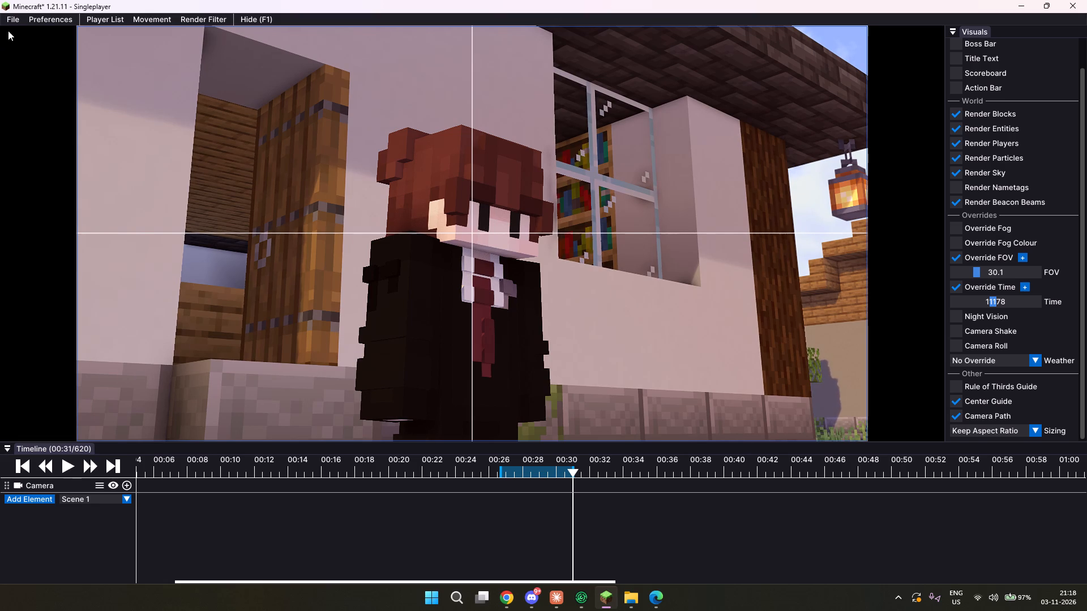
left_click_drag(12, 27, 543, 298)
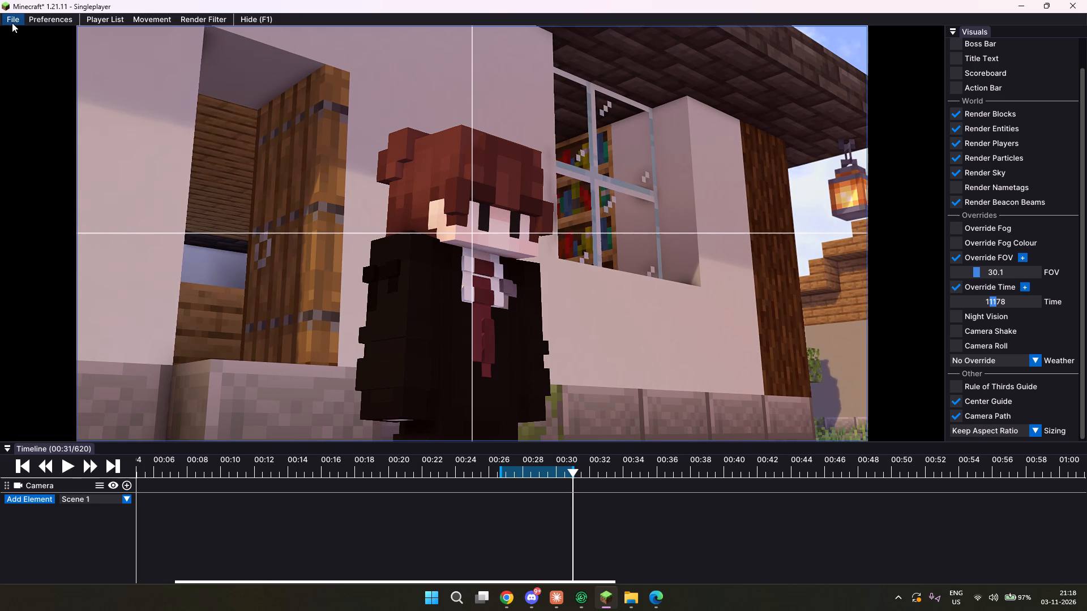
left_click(12, 23)
left_click(38, 37)
left_click(502, 273)
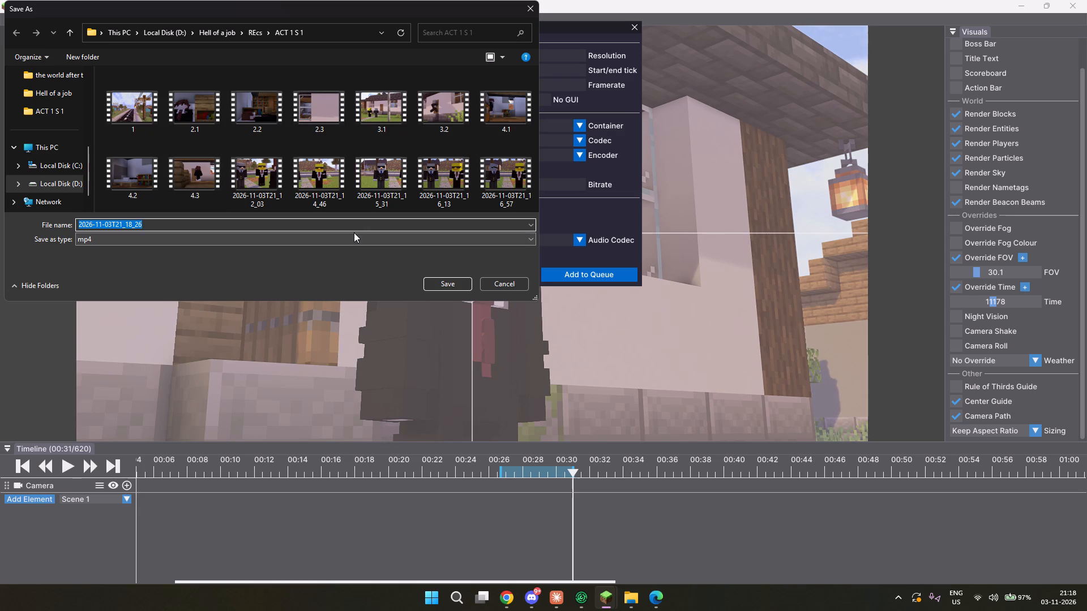
type("4.4")
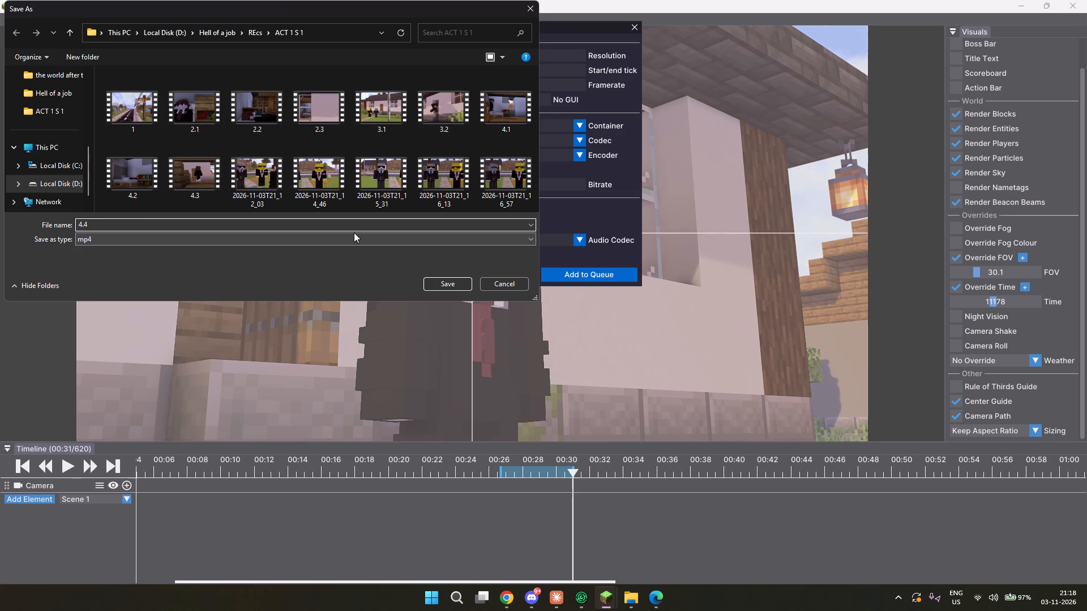
key("Return")
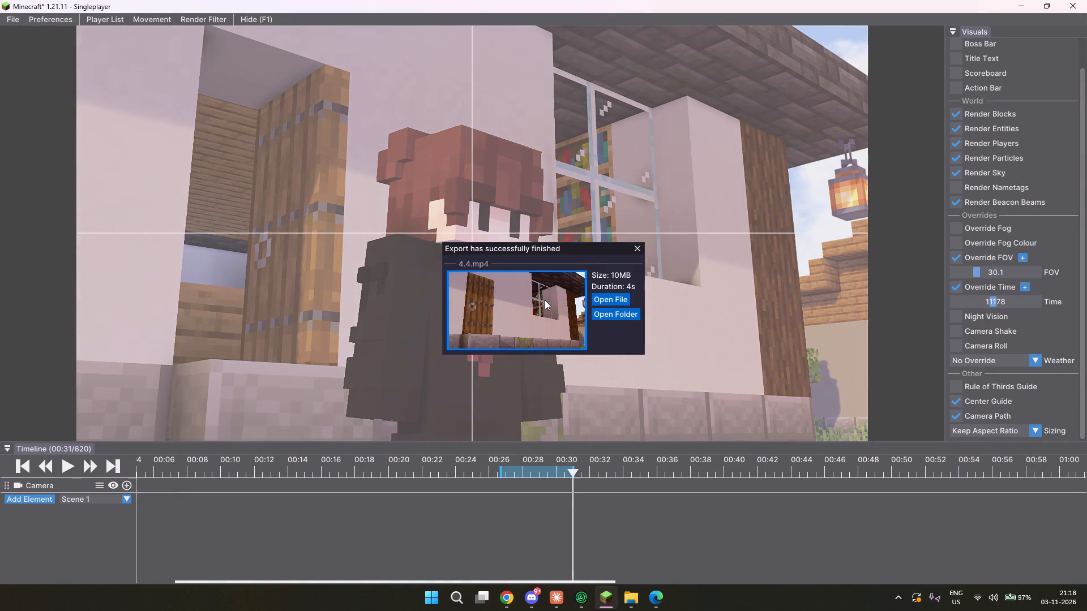
left_click(638, 247)
Pull the camera back from the red-haired character until the grey-suited and yellow characters are in view.
left_click_drag(553, 247, 559, 300)
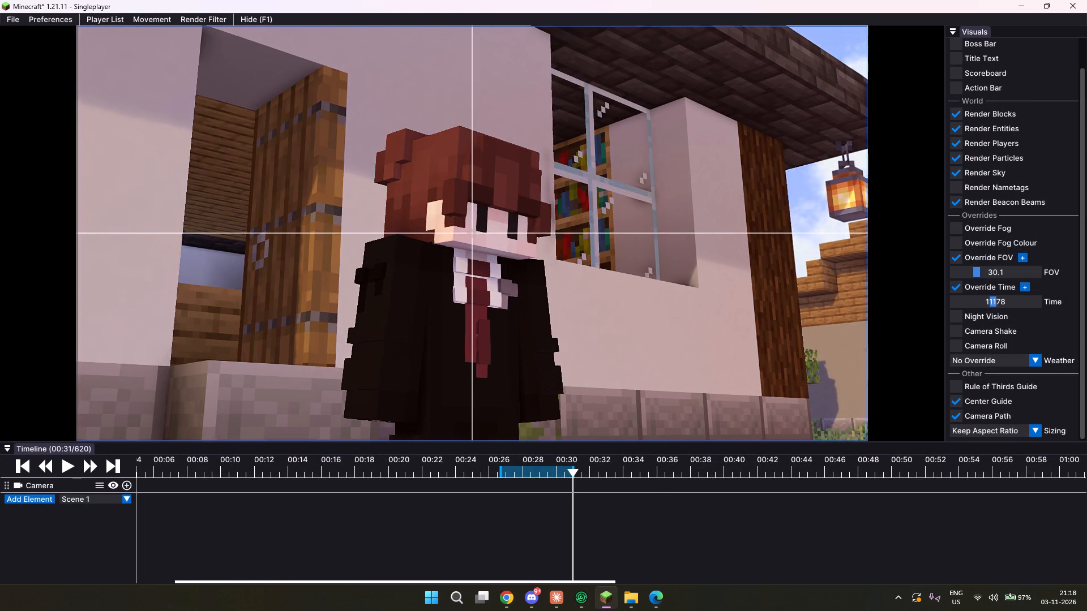
left_click_drag(559, 300, 544, 298)
key("s")
key("s")
key("s")
key("s")
key("s")
key("s")
key("s")
key("s")
key("s")
key("s")
key("s")
key("s")
key("s")
key("s")
key("s")
key("s")
key("s")
key("s")
key("s")
key("s")
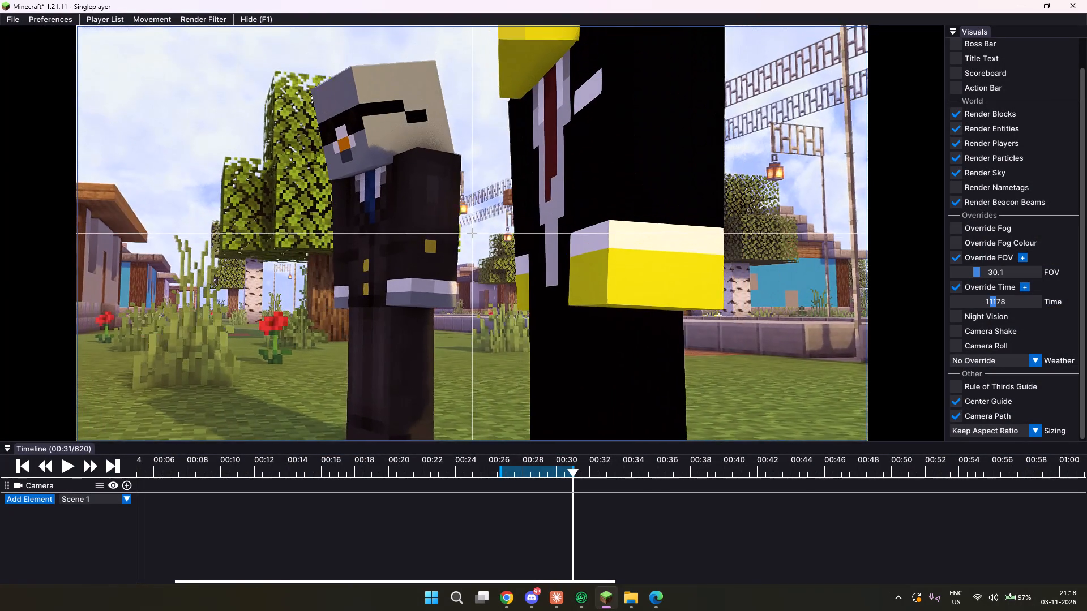
Raise the camera and pull it further back for a high side view of all three characters on the stone path.
left_click_drag(544, 298, 541, 301)
key("s")
key("d")
key("space")
key("space")
key("space")
key("space")
key("space")
key("space")
key("space")
key("space")
key("space")
key("space")
key("space")
key("s")
key("s")
key("s")
key("s")
key("s")
key("s")
key("s")
key("s")
key("s")
key("s")
key("s")
key("s")
key("s")
key("s")
key("s")
key("s")
key("s")
key("s")
key("s")
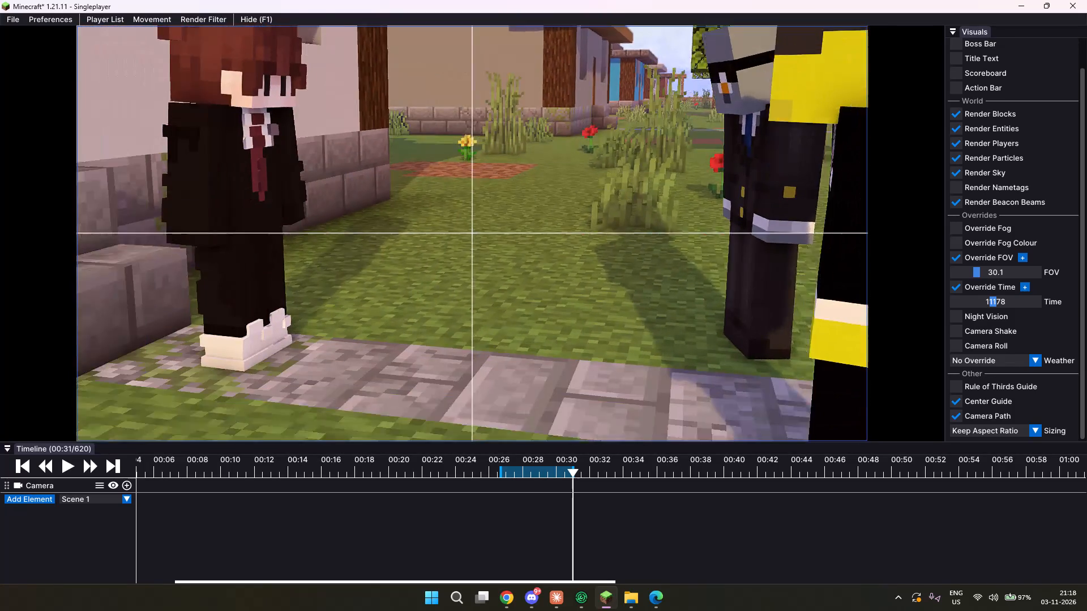
left_click_drag(541, 301, 542, 300)
key("s")
key("s")
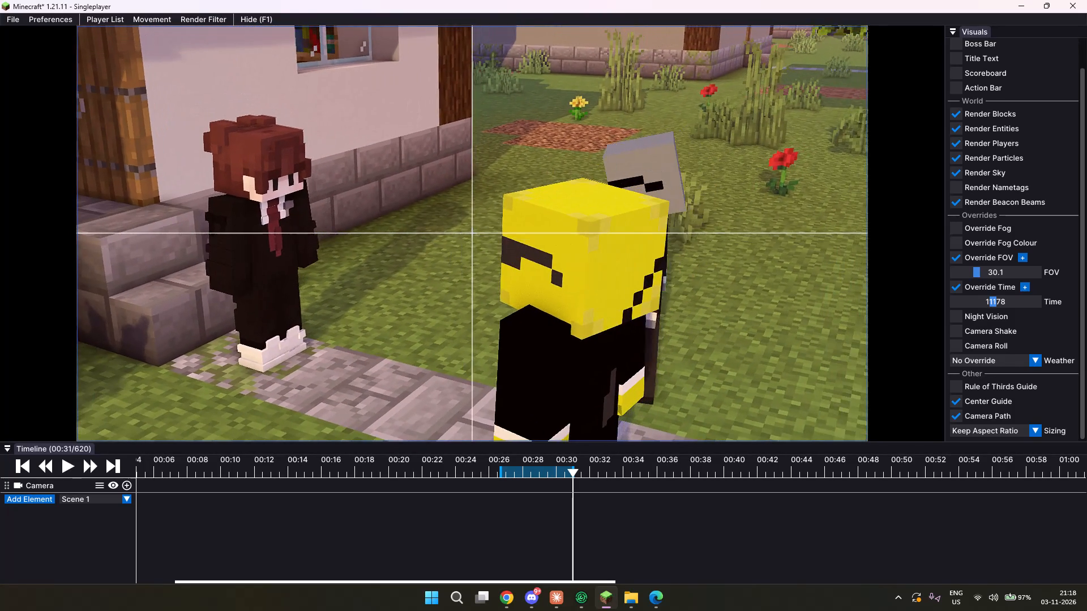
Adjust the height and sideways position of the elevated view, keeping the doorway and all three characters in frame.
left_click_drag(542, 300, 544, 297)
key("space")
key("d")
key("a")
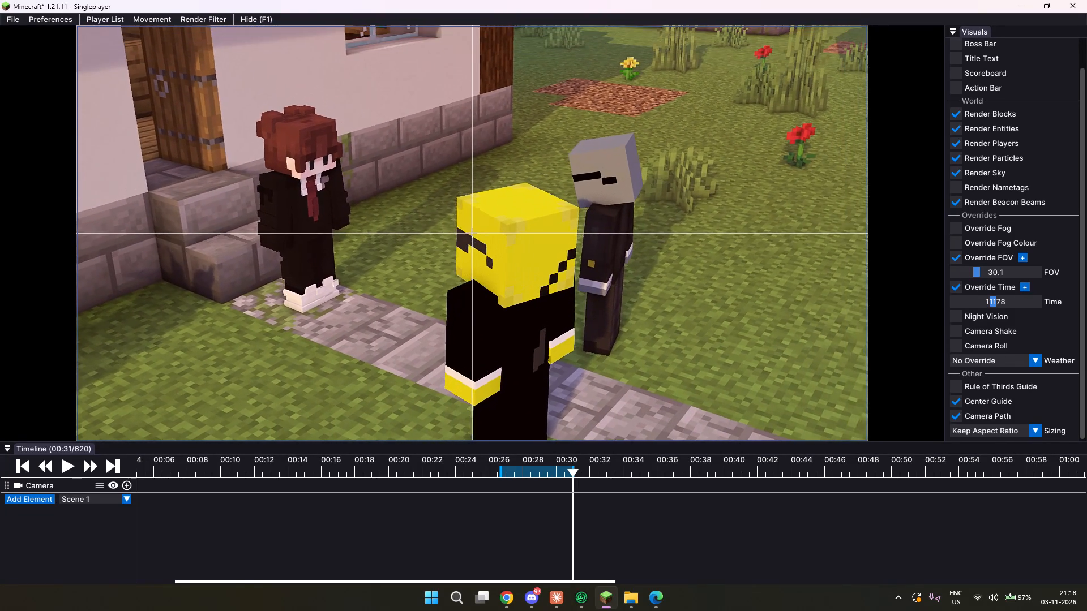
left_click_drag(544, 297, 544, 298)
key("a")
key("a")
key("a")
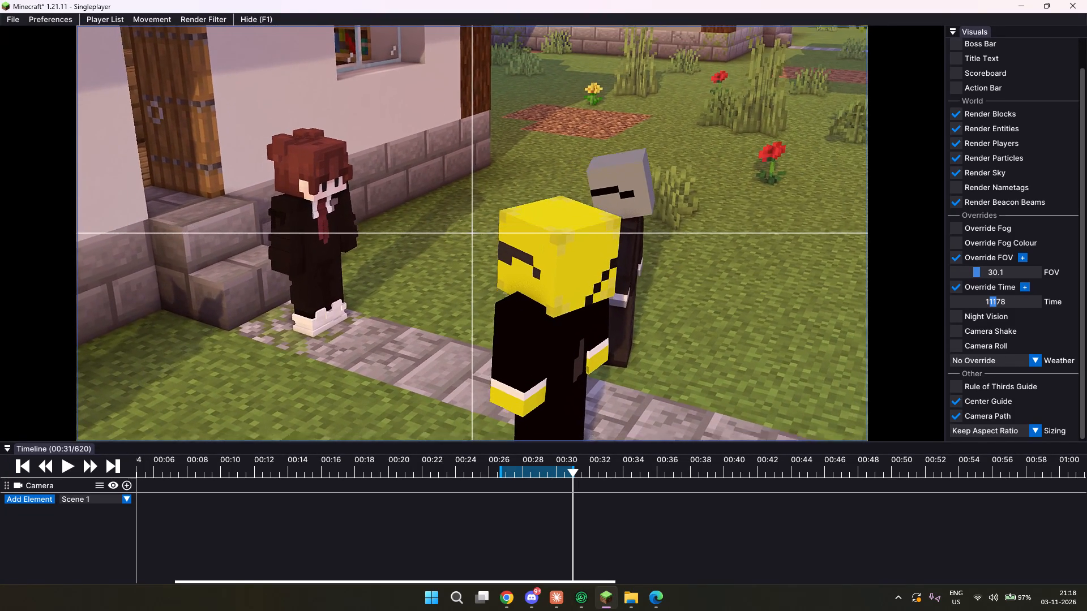
left_click_drag(544, 298, 542, 298)
key("a")
key("space")
key("d")
key("w")
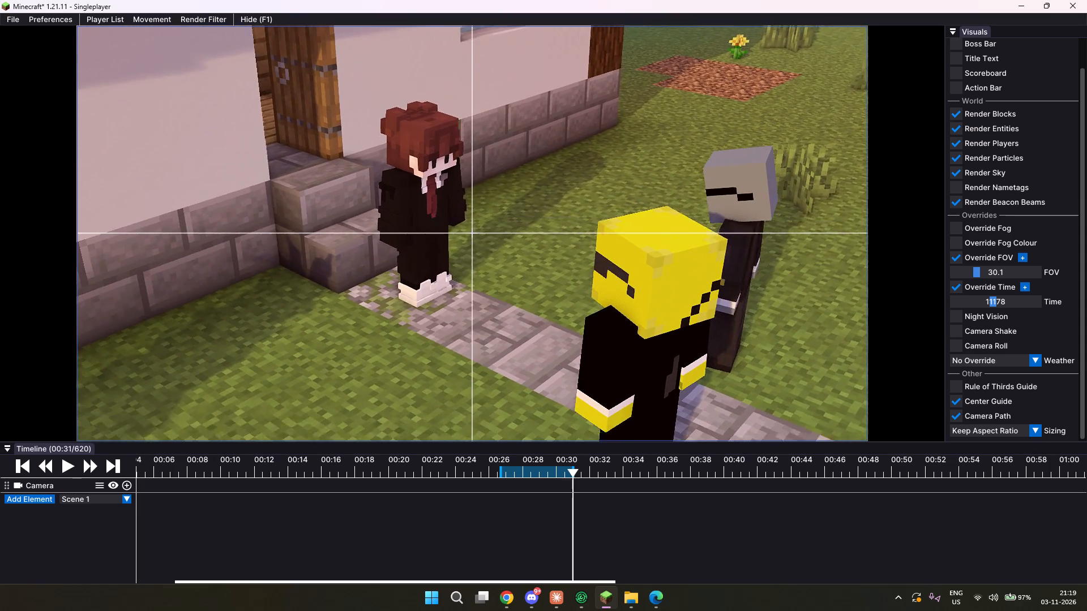
Move the camera behind the yellow and grey characters at flying speed 0.1, facing the red-haired character in front of the doorway.
left_click_drag(542, 298, 543, 298)
scroll(461, 230, "up", 2, "ctrl")
left_click_drag(460, 229, 539, 297)
scroll(442, 231, "down", 5)
left_click_drag(448, 232, 543, 297, "ctrl")
key("ctrl+w")
key("ctrl+d")
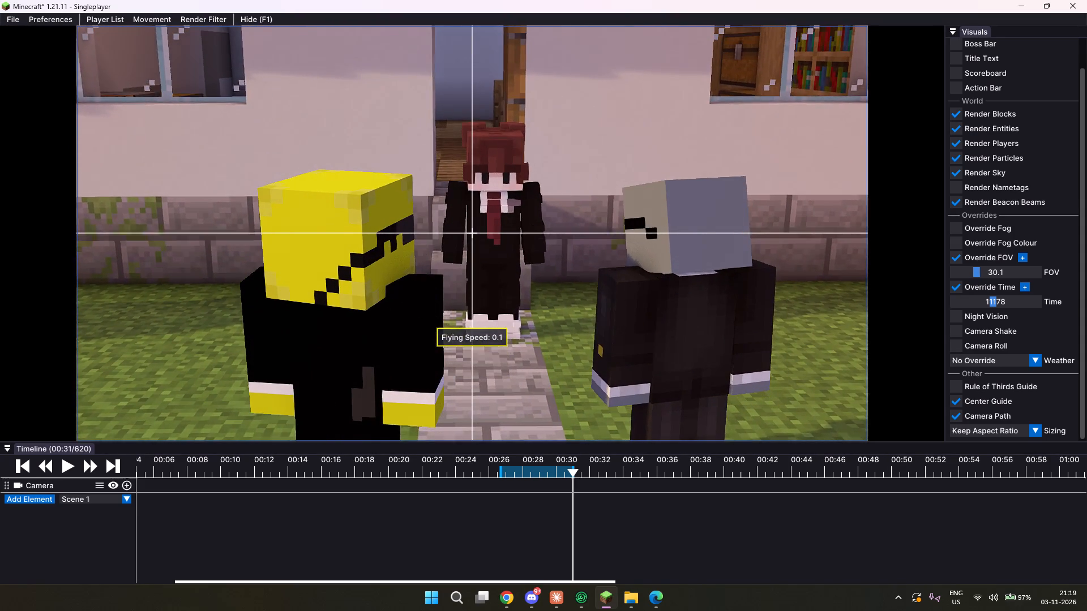
left_click_drag(543, 297, 543, 298, "ctrl")
key("ctrl+d")
key("ctrl+s")
key("w")
Advance the replay to 00:38 and push the camera between the yellow and grey characters, framing the red-haired character near the centre guide.
left_click_drag(607, 463, 626, 462)
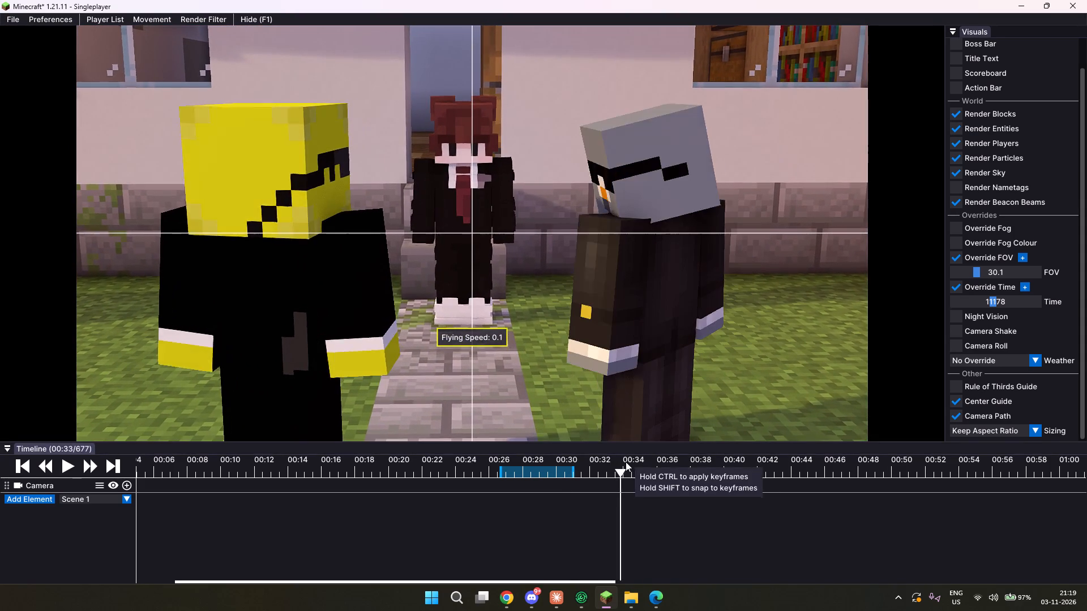
left_click_drag(626, 462, 697, 458)
key("w")
left_click_drag(664, 350, 543, 298)
key("d")
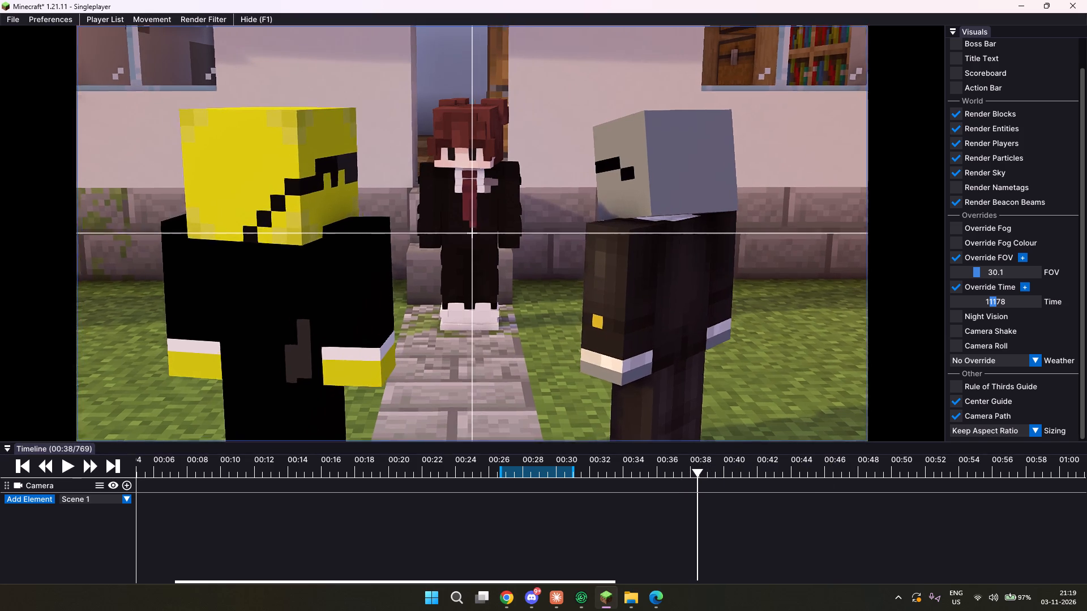
left_click_drag(543, 298, 543, 297)
key("ctrl+w")
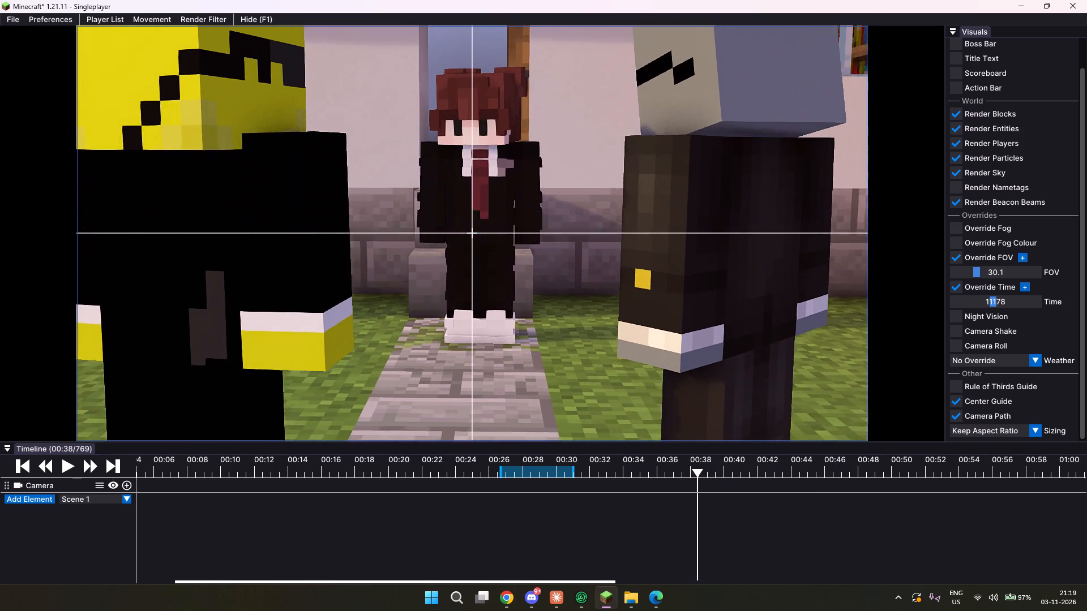
left_click_drag(543, 297, 543, 298)
key("space")
key("s")
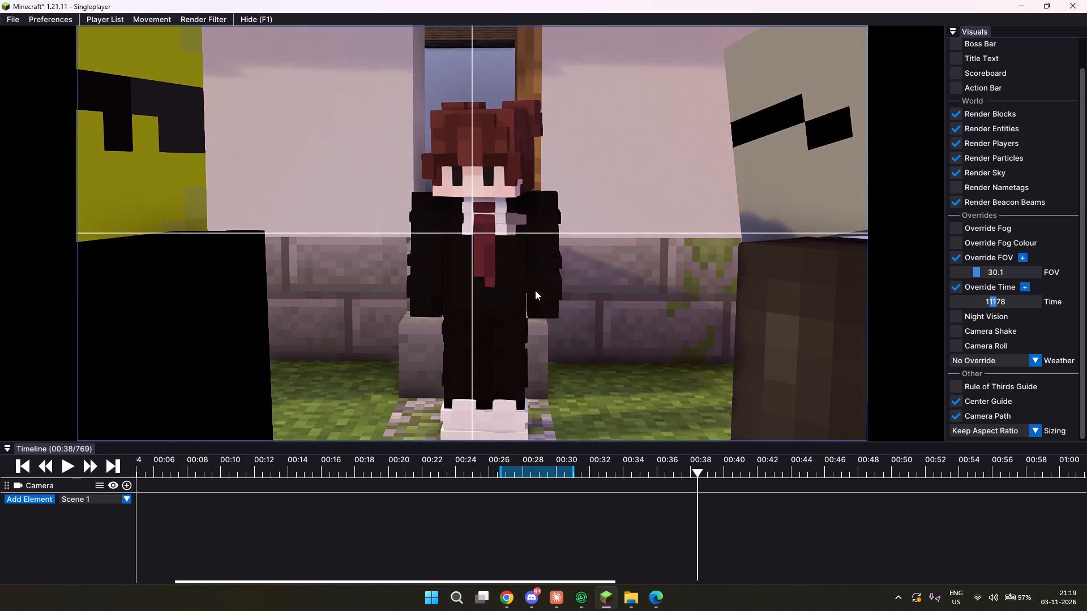
Scrub and play the replay between about 00:27 and 01:00 to examine the characters' movements in this framing.
left_click_drag(705, 454, 662, 453)
left_click_drag(664, 467, 806, 461)
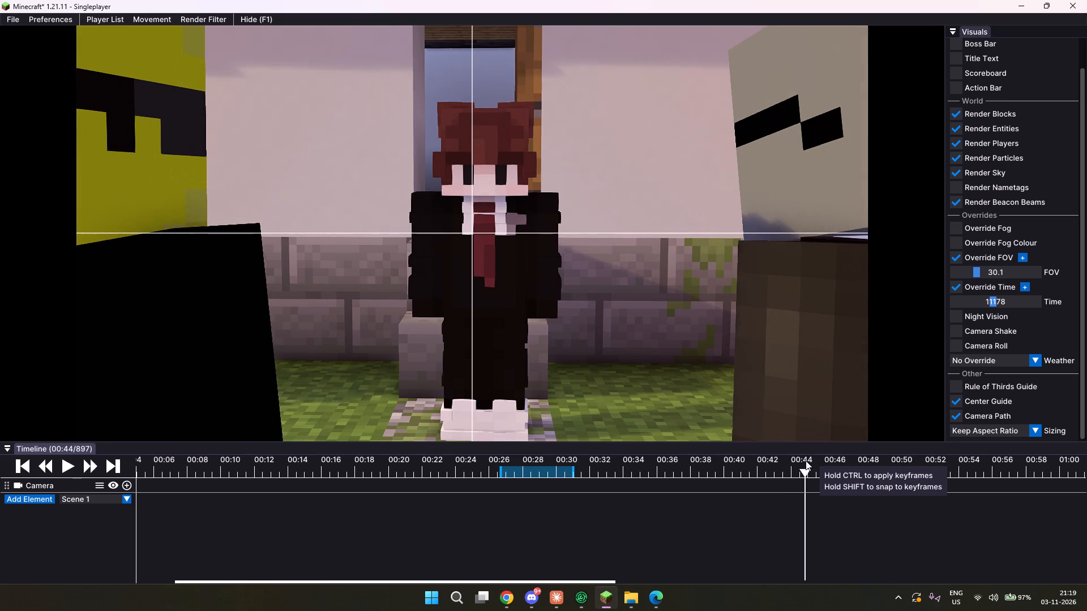
left_click_drag(806, 461, 1086, 457)
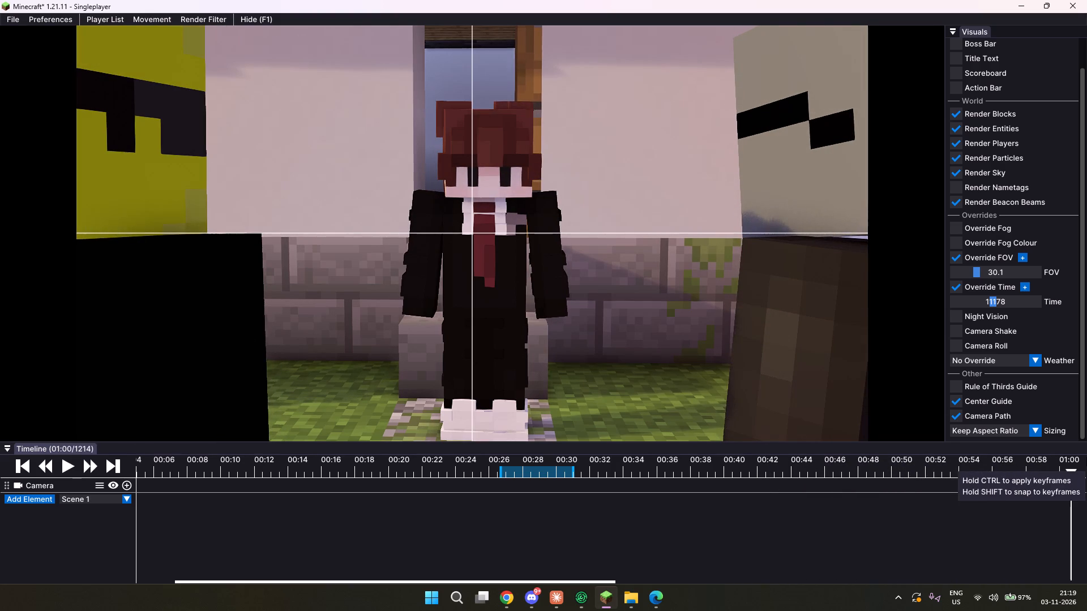
left_click_drag(1086, 457, 910, 464)
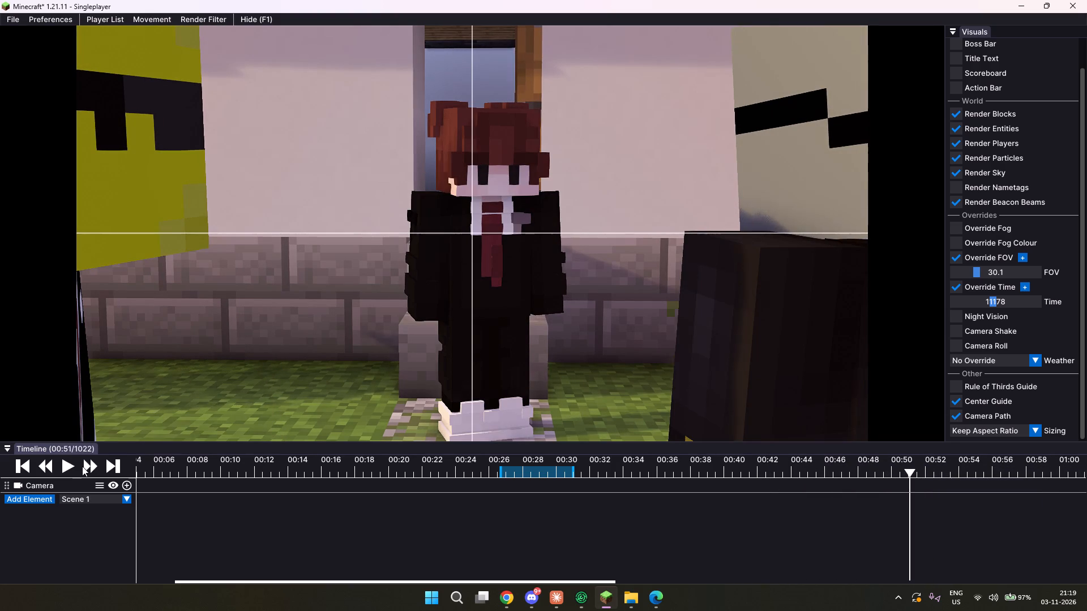
left_click(68, 466)
left_click(68, 466)
left_click(68, 466)
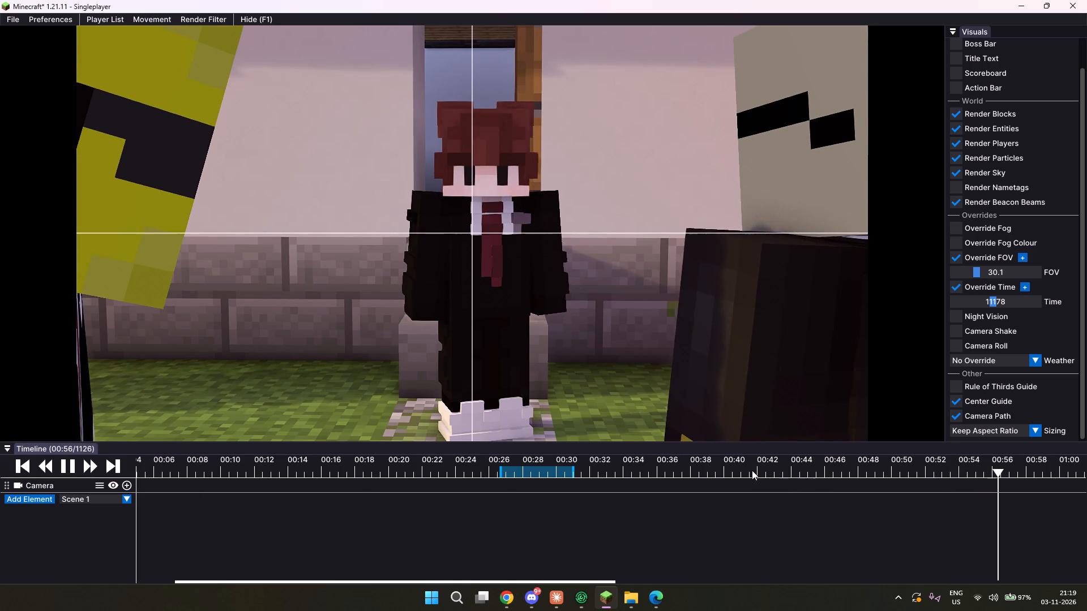
left_click(697, 463)
left_click(69, 460)
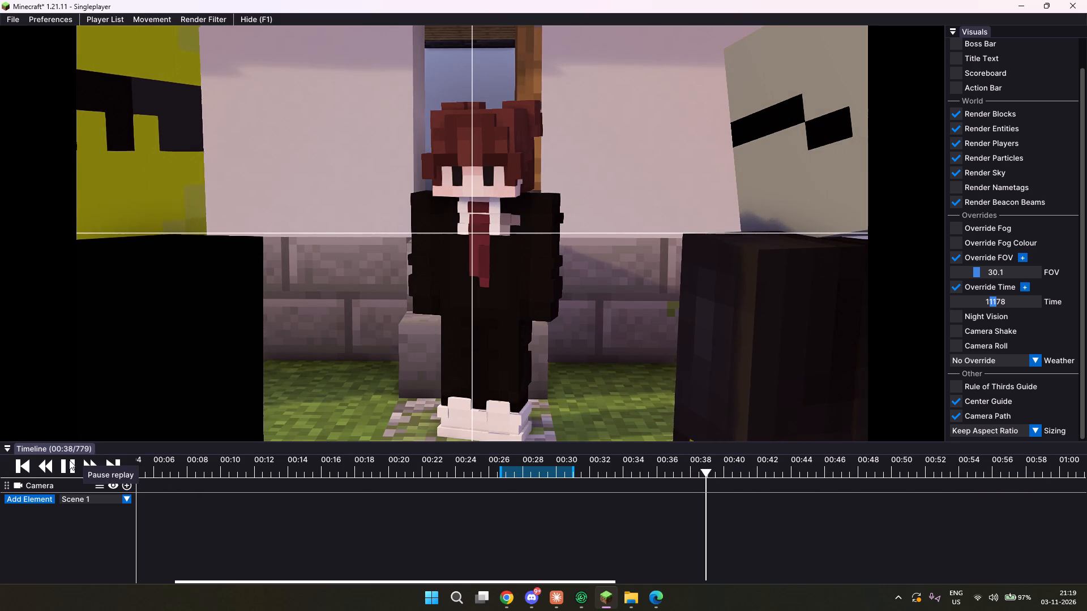
left_click(607, 464)
left_click(582, 463)
left_click_drag(574, 462, 506, 454)
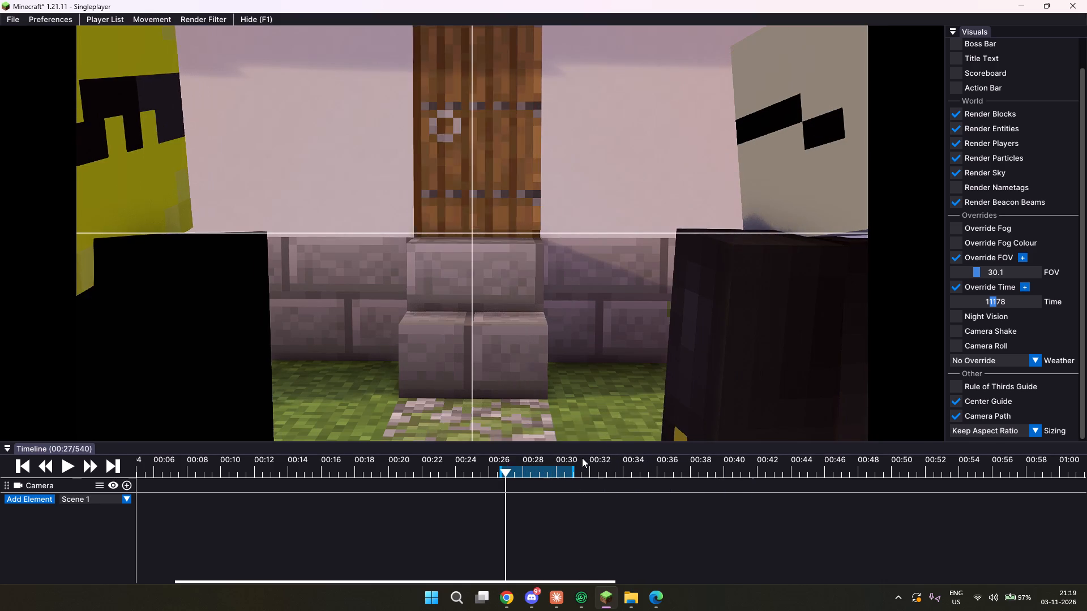
left_click(584, 458)
left_click(63, 461)
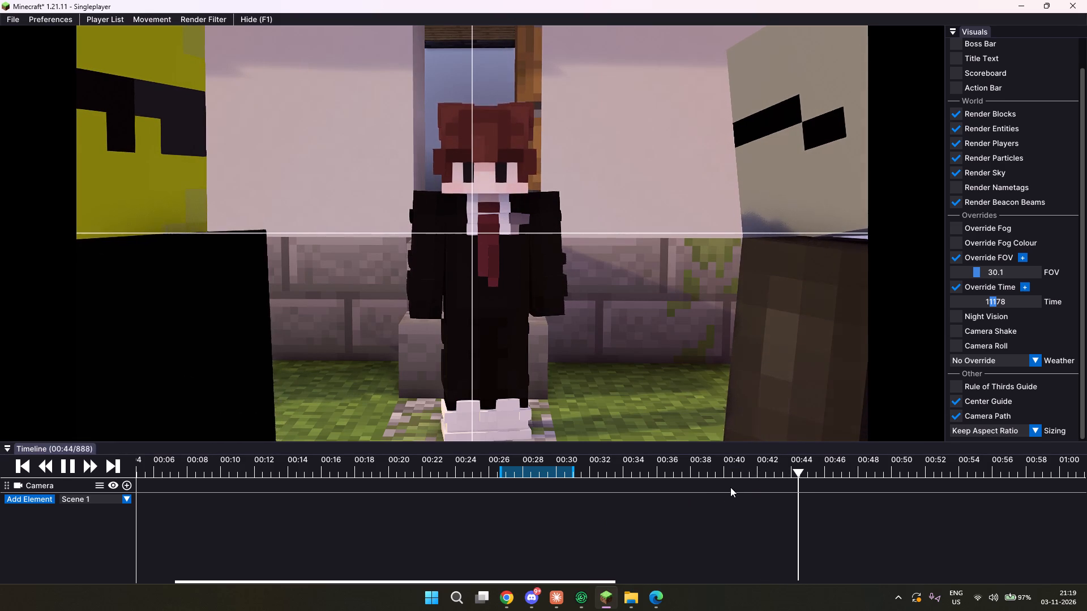
Set the export range from tick 836 to tick 936, about 00:42 to 00:47.
left_click(727, 463)
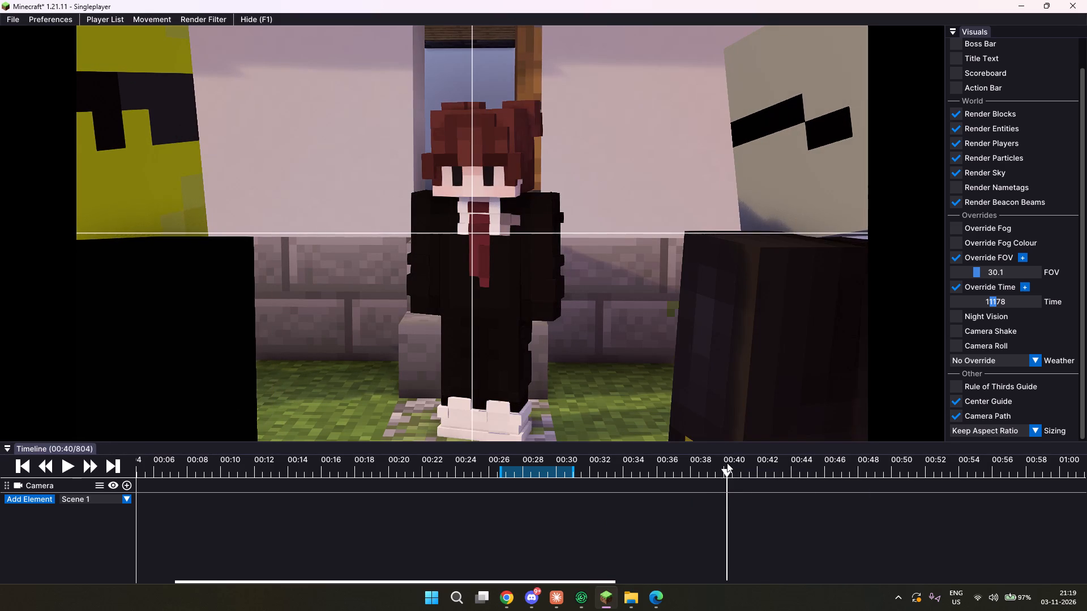
key("i")
left_click(72, 463)
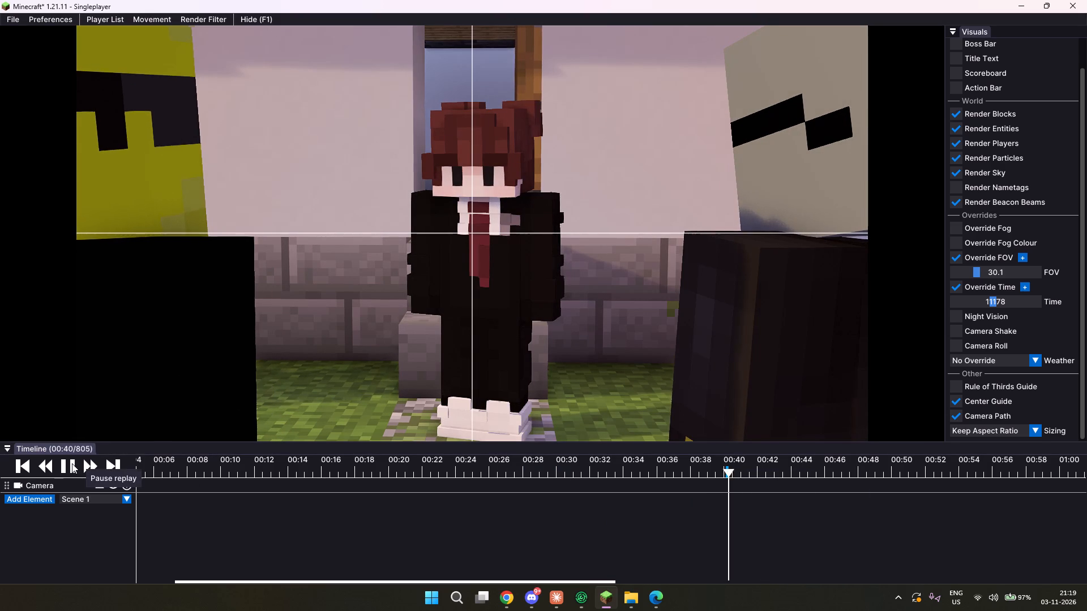
key("i")
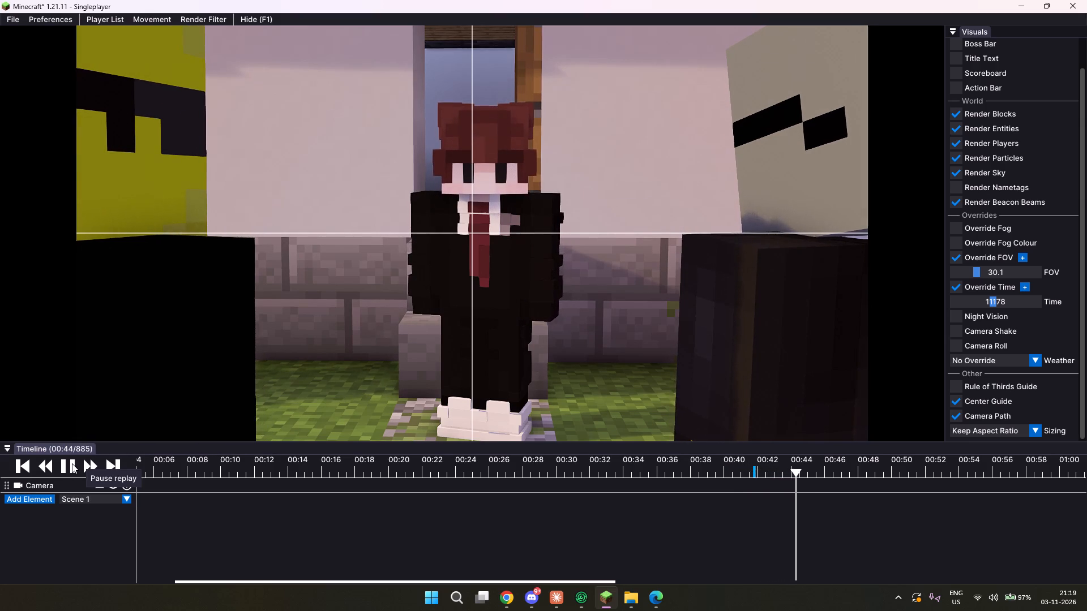
key("o")
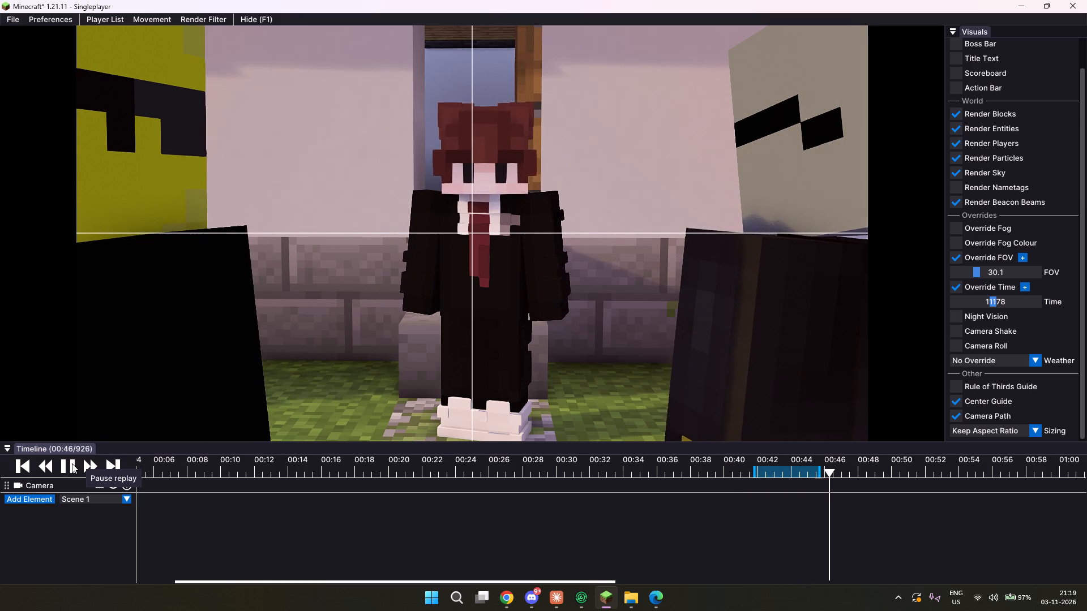
left_click_drag(820, 474, 832, 474)
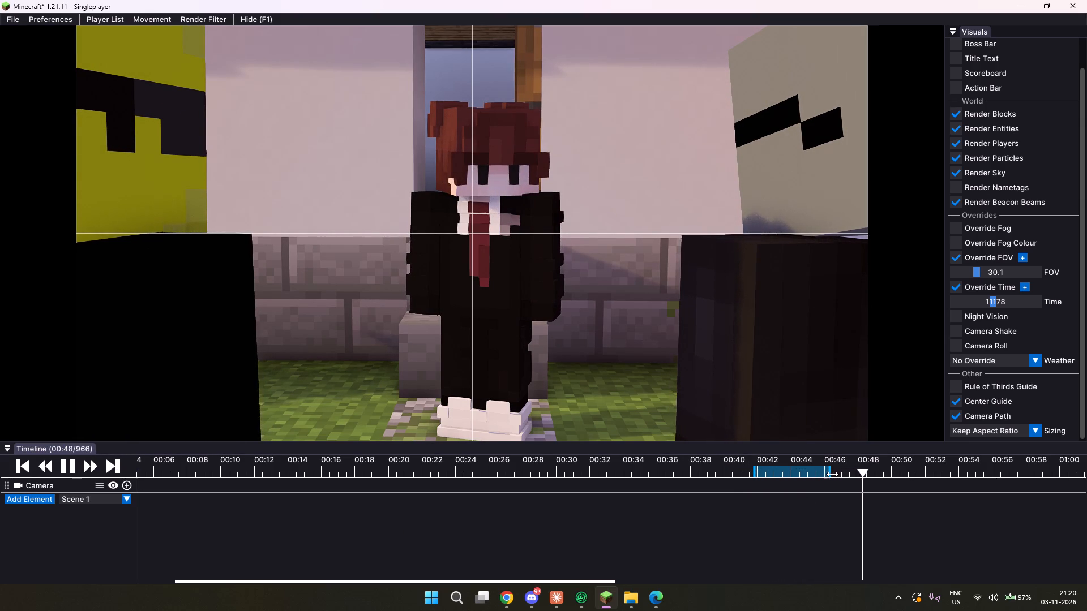
left_click_drag(832, 474, 838, 474)
left_click(844, 460)
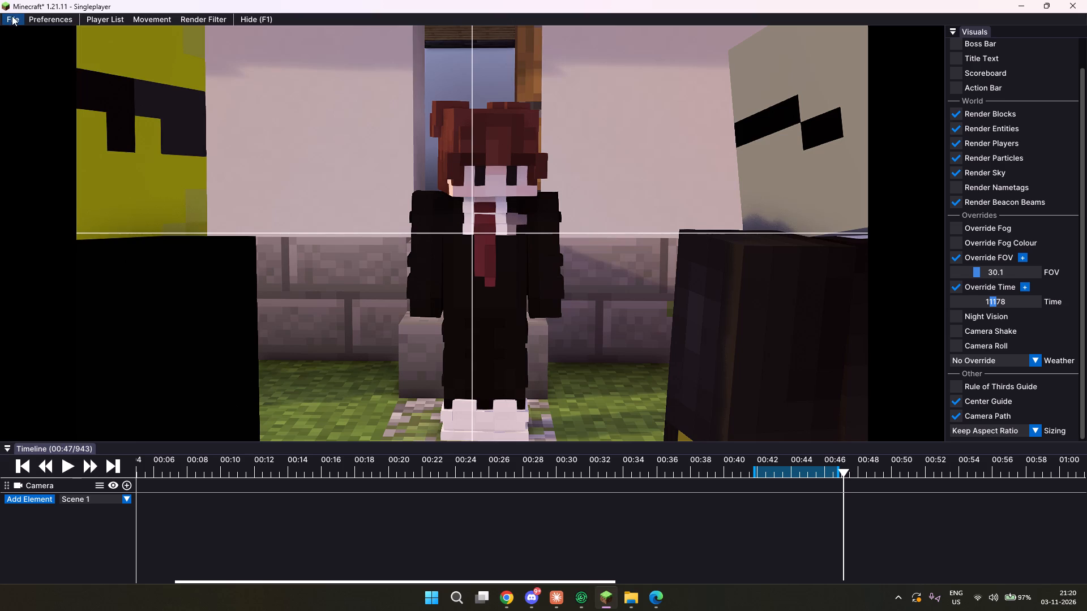
Export the front shot of the red-haired character as an MP4 under the suggested file name in the ACT 1 S 1 folder.
left_click(12, 16)
left_click(26, 36)
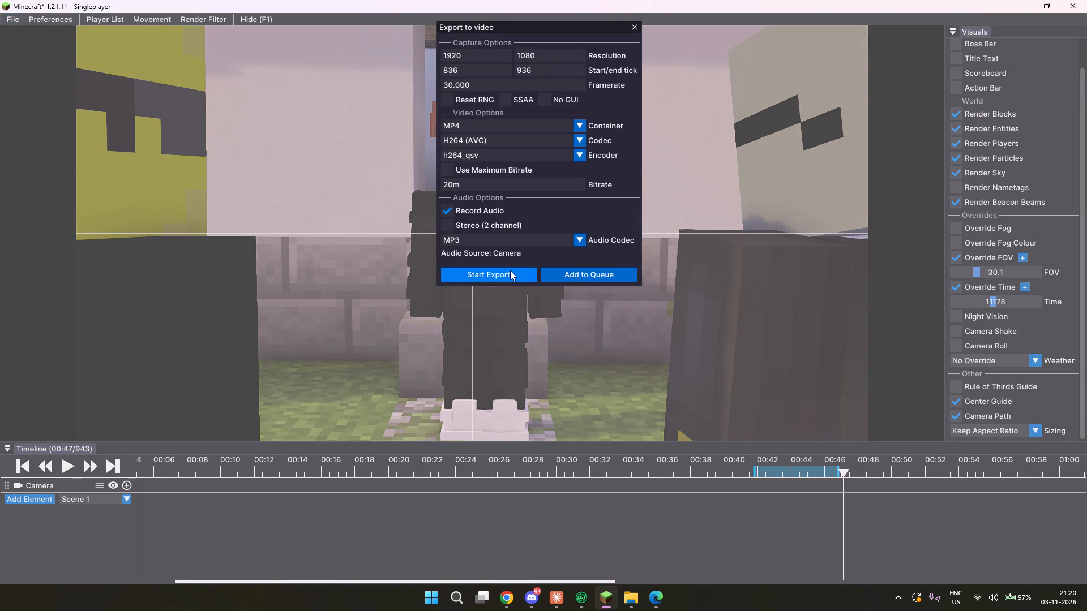
left_click(510, 270)
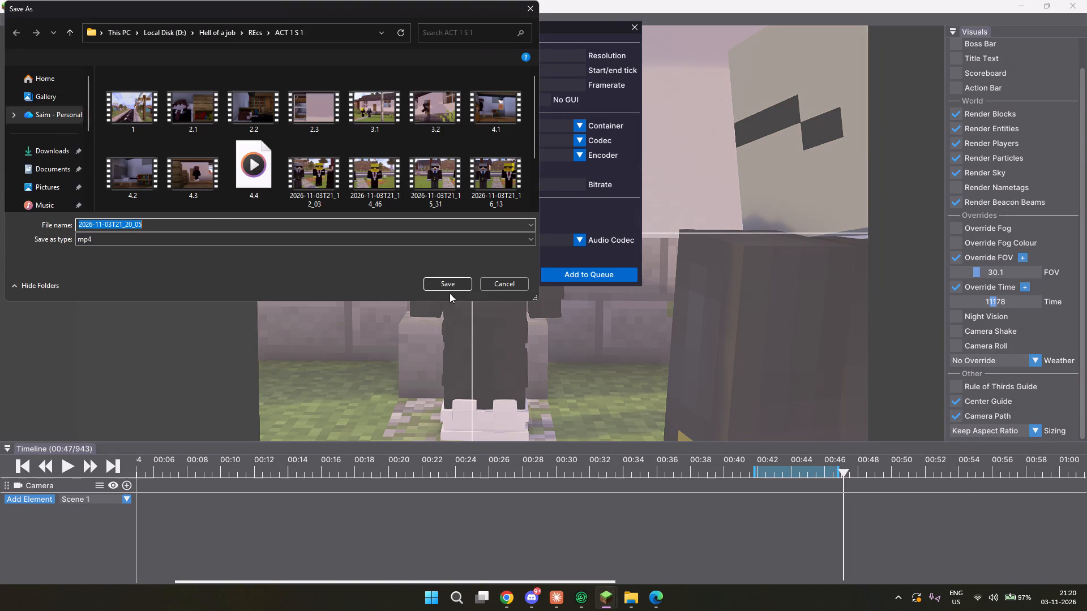
left_click(457, 286)
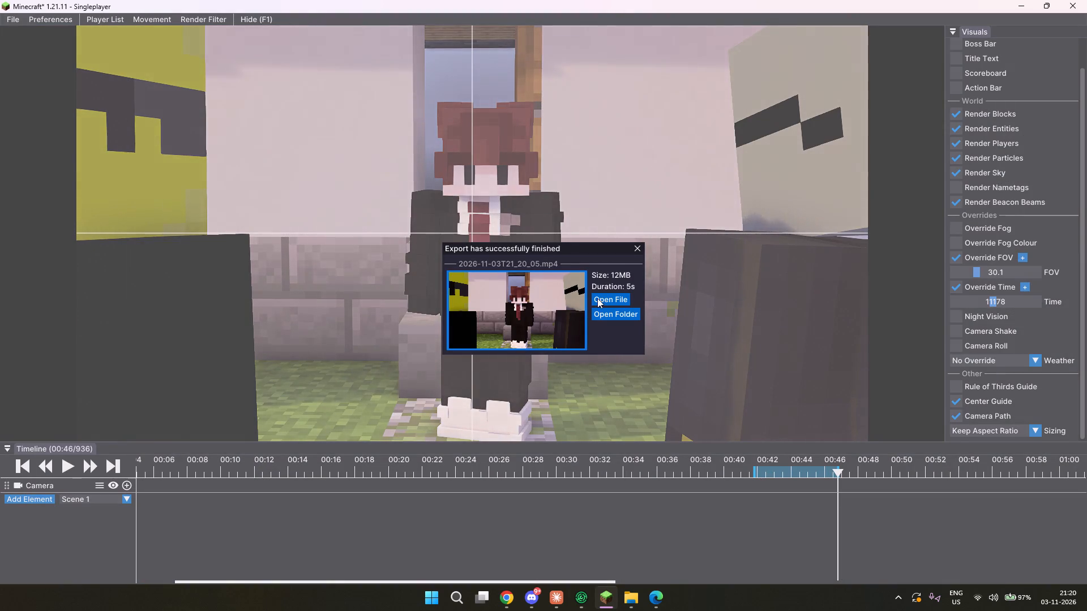
left_click(639, 255)
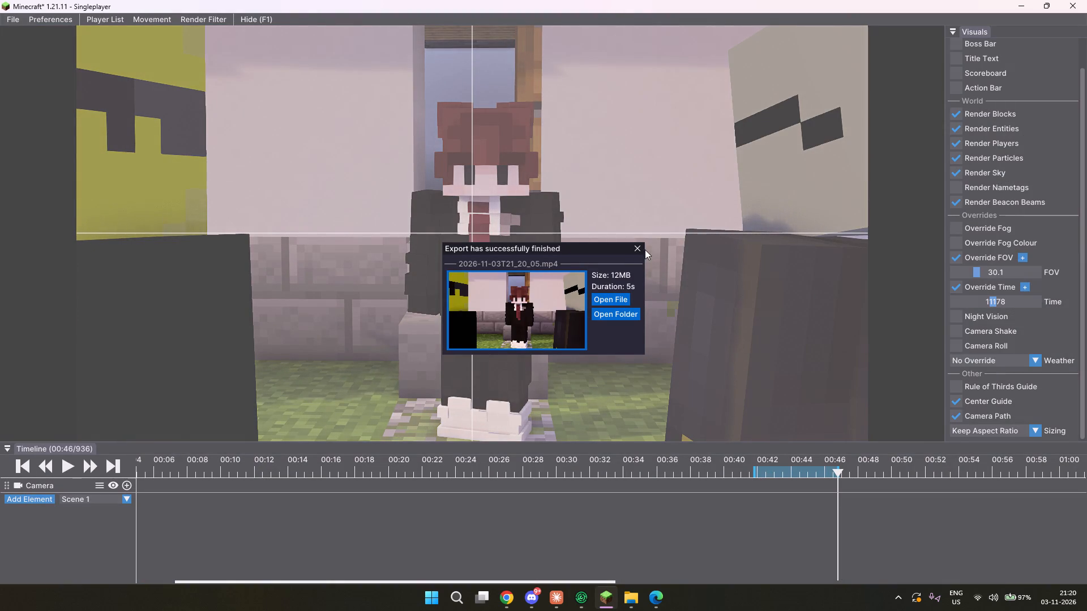
left_click(635, 252)
Raise the camera above the yellow and grey characters' heads and tilt it down toward the red-haired character.
left_click_drag(691, 264, 543, 299)
key("space")
key("space")
key("space")
key("space")
key("space")
key("space")
key("space")
key("space")
key("space")
key("space")
key("space")
key("space")
key("space")
key("space")
key("space")
key("space")
key("space")
key("space")
key("space")
key("space")
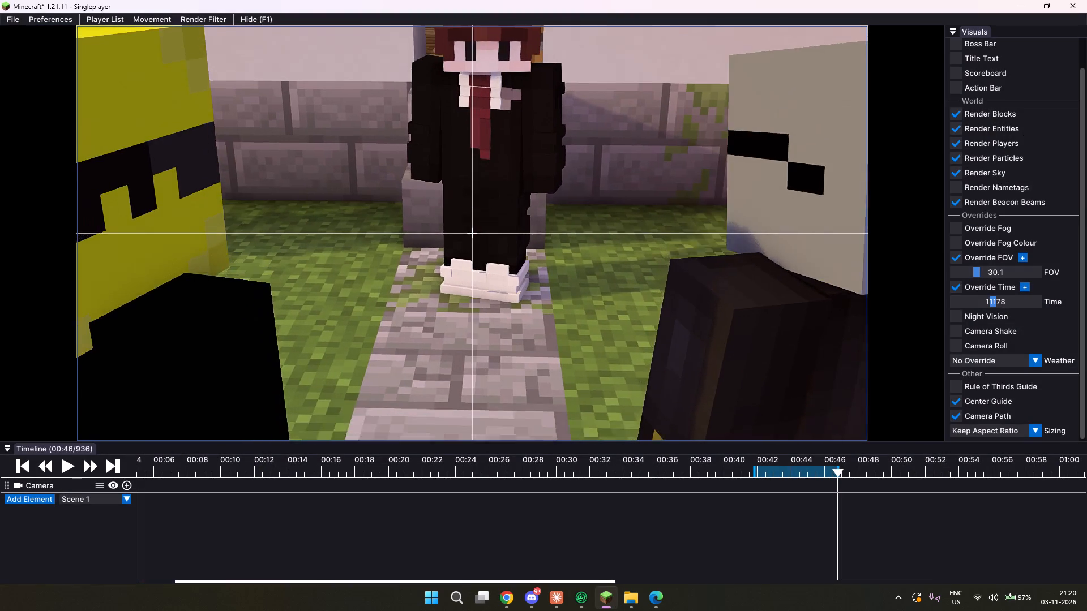
left_click_drag(543, 299, 544, 298)
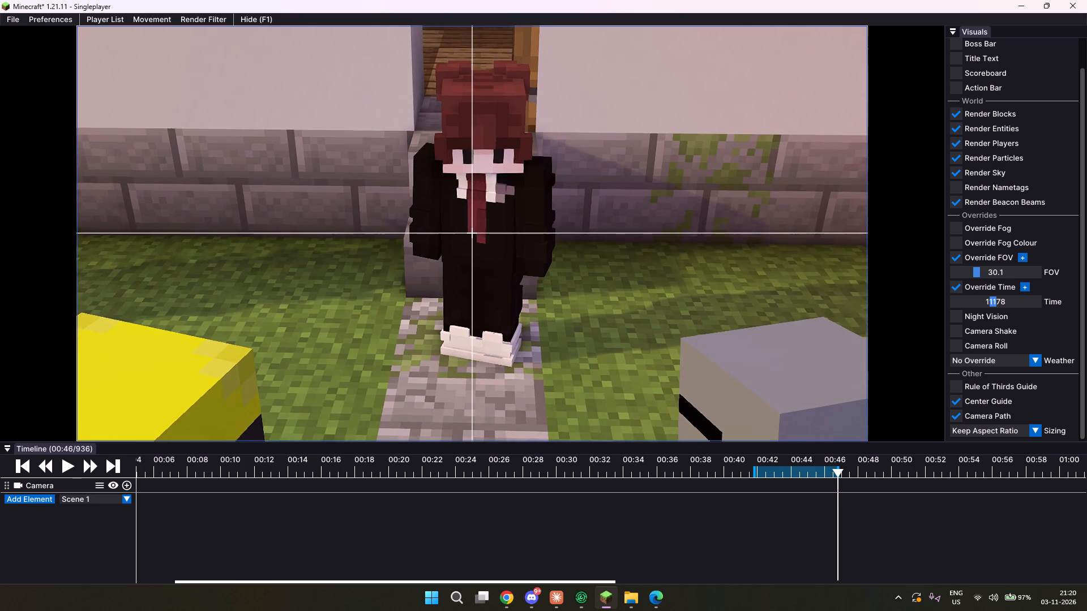
left_click_drag(544, 298, 543, 298)
key("s")
Scrub the replay forward to about 00:58 to examine the characters' movements in the raised framing.
left_click(899, 468)
left_click_drag(913, 472, 922, 471)
left_click(940, 468)
left_click_drag(953, 468, 1067, 474)
left_click(1019, 474)
left_click_drag(1023, 468, 1031, 468)
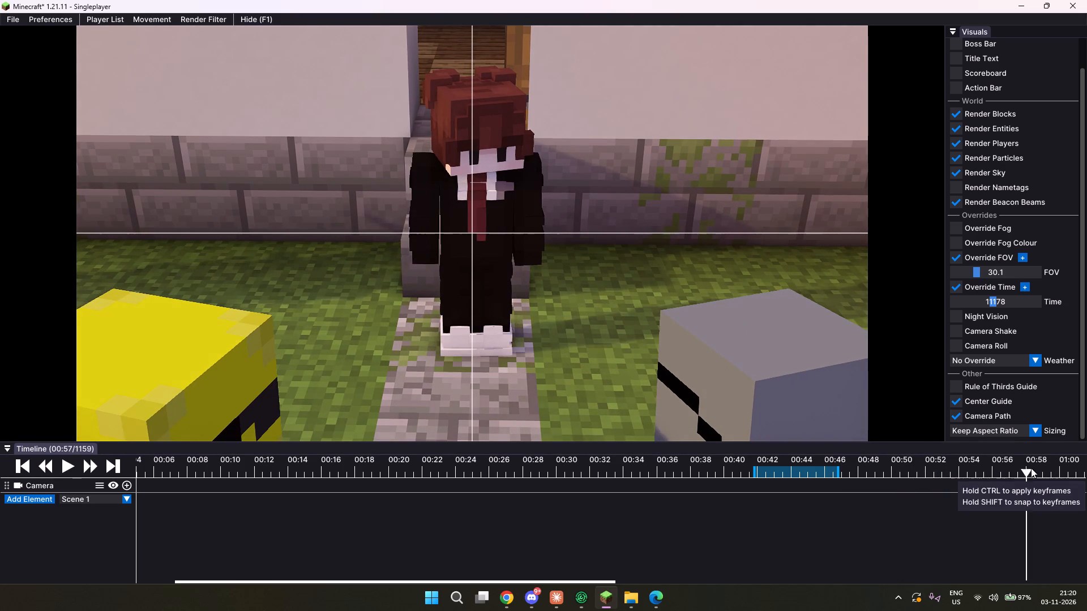
left_click_drag(1031, 468, 1030, 471)
Move the camera forward and down into a level front medium shot of the red-haired character alone, clear of the yellow and grey characters.
key("ctrl+w")
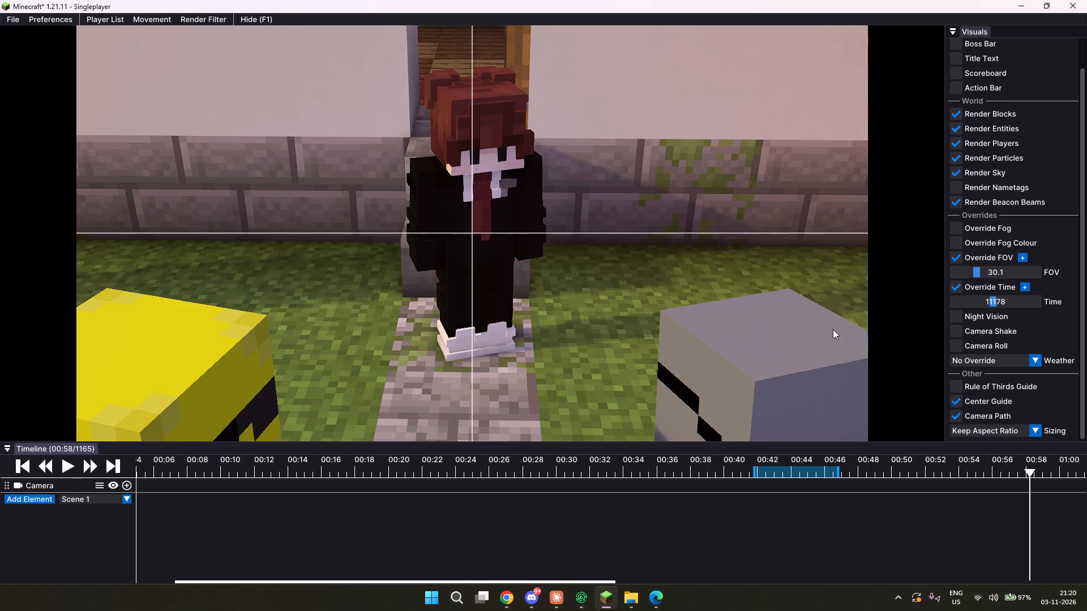
left_click_drag(831, 328, 543, 297, "ctrl")
key("ctrl+w")
key("ctrl+w")
key("ctrl+w")
key("ctrl+w")
key("ctrl+w")
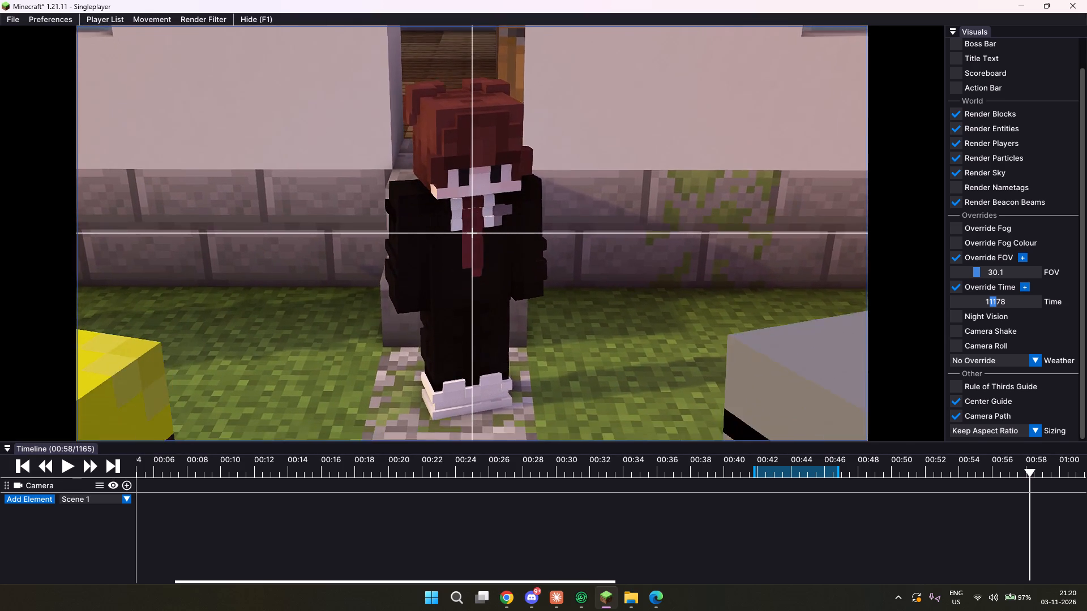
left_click_drag(543, 297, 543, 298, "ctrl")
key("w")
key("s")
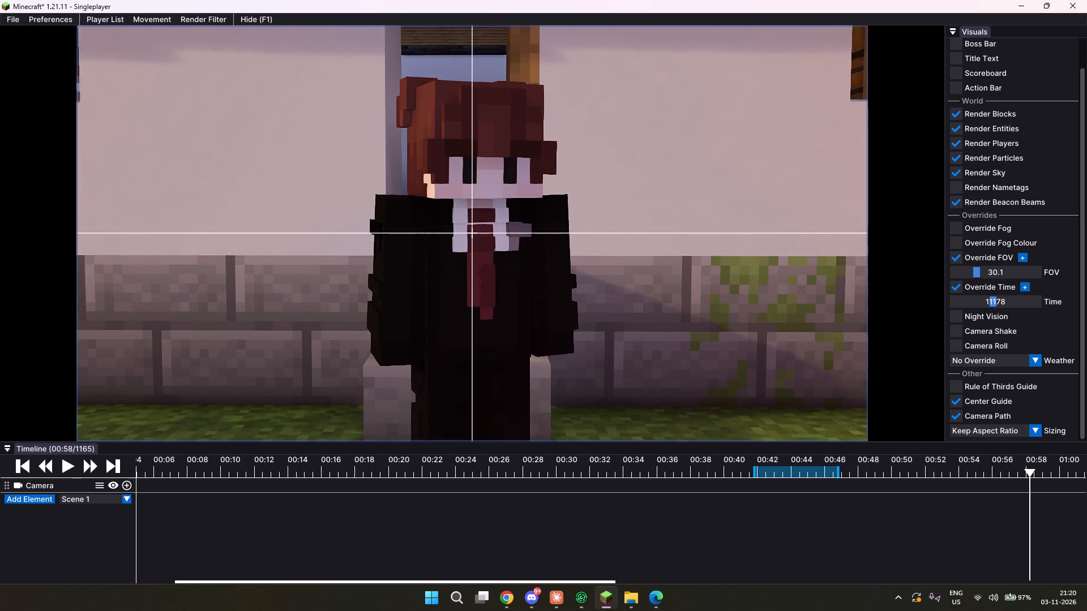
left_click_drag(543, 298, 543, 299, "ctrl")
key("space")
key("s")
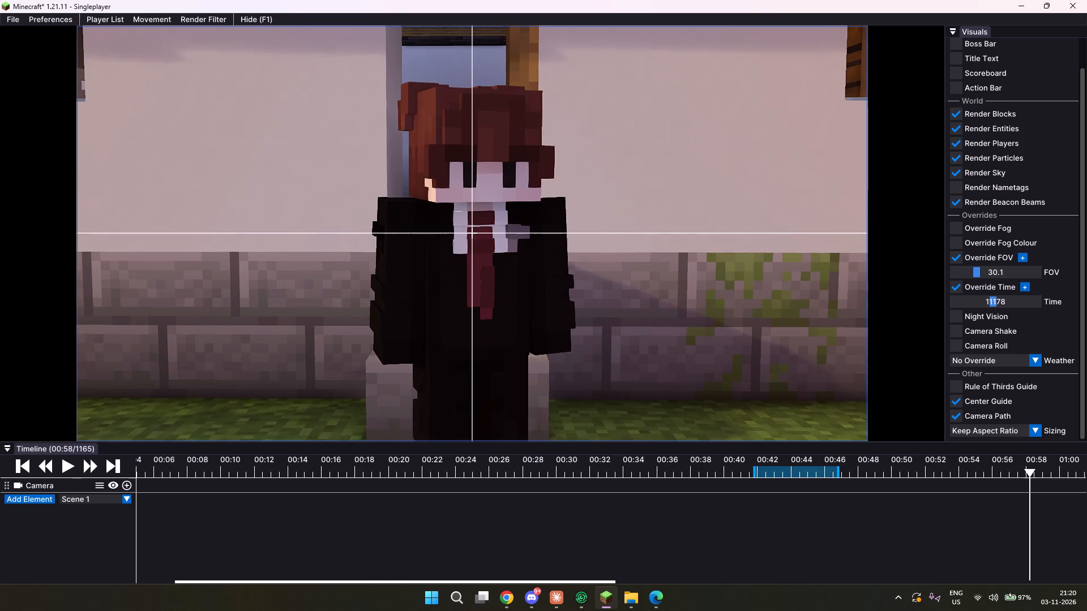
left_click_drag(543, 299, 543, 298, "ctrl")
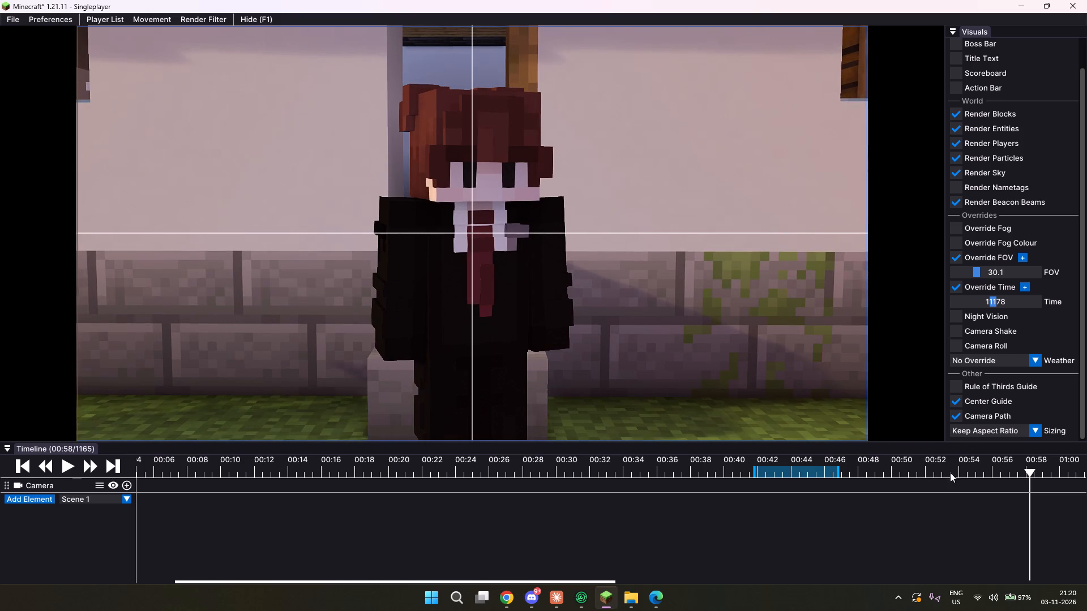
Set the export range from tick 1143 to tick 1234, about 00:57 to 01:01, playing the replay to find the end.
left_click(1006, 463)
double_click(1009, 463)
key("i")
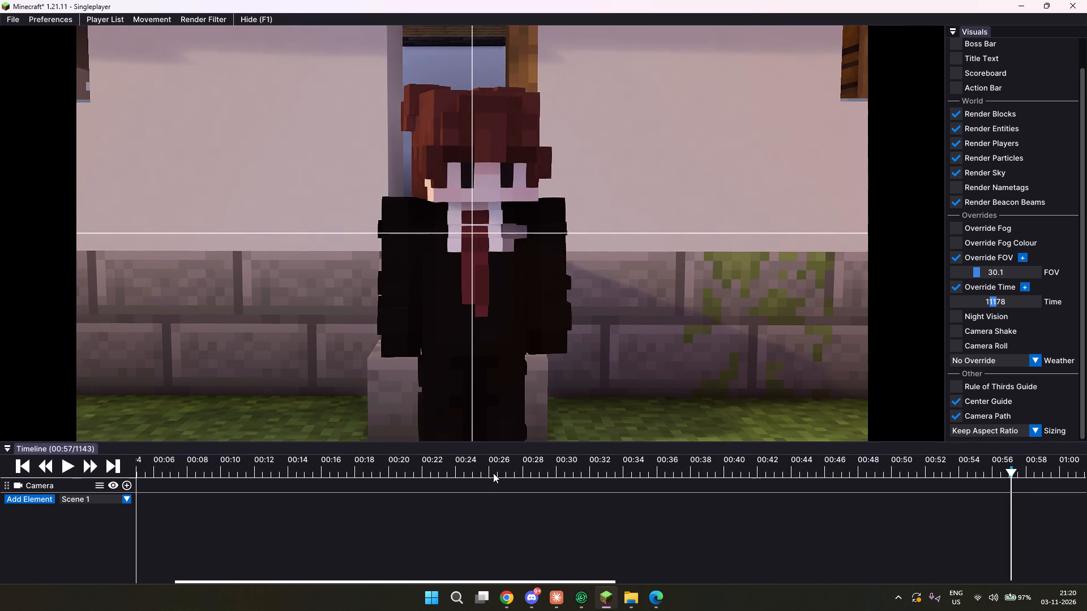
left_click(62, 466)
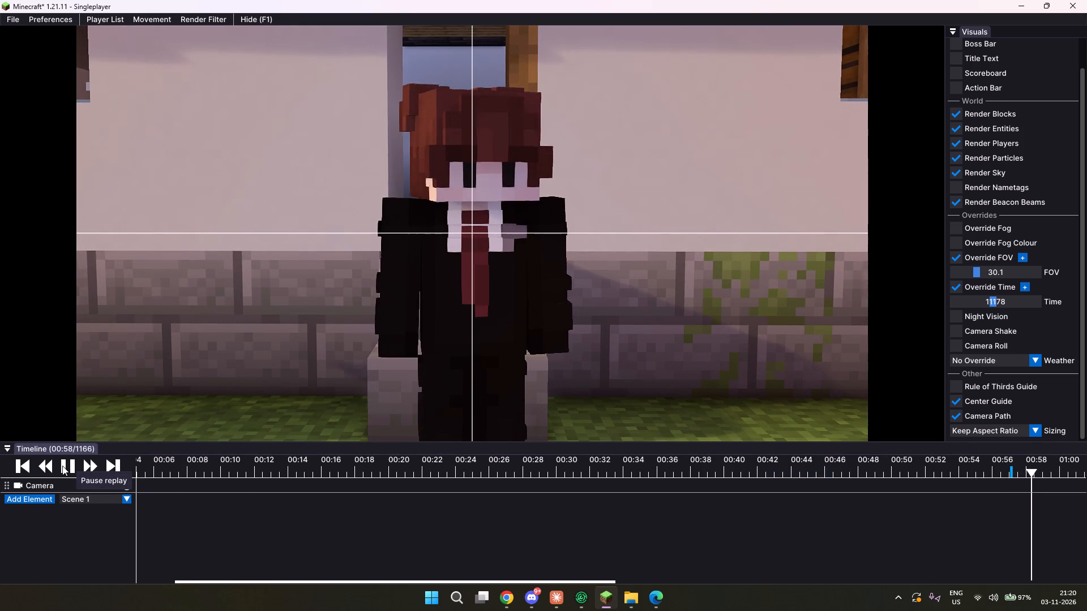
left_click_drag(452, 580, 497, 576)
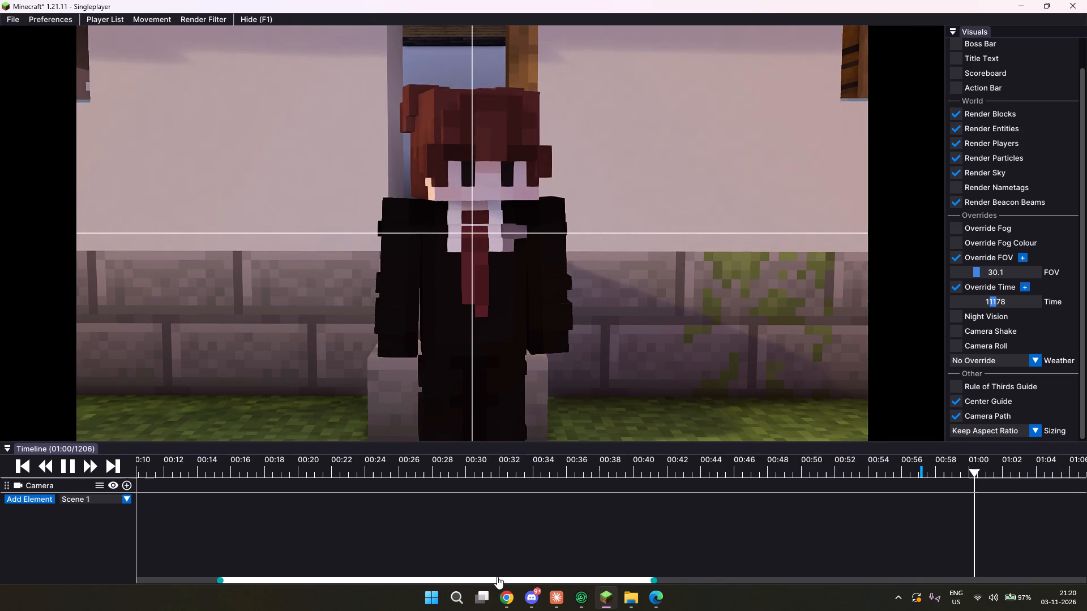
left_click_drag(497, 576, 533, 568)
left_click_drag(910, 473, 900, 470)
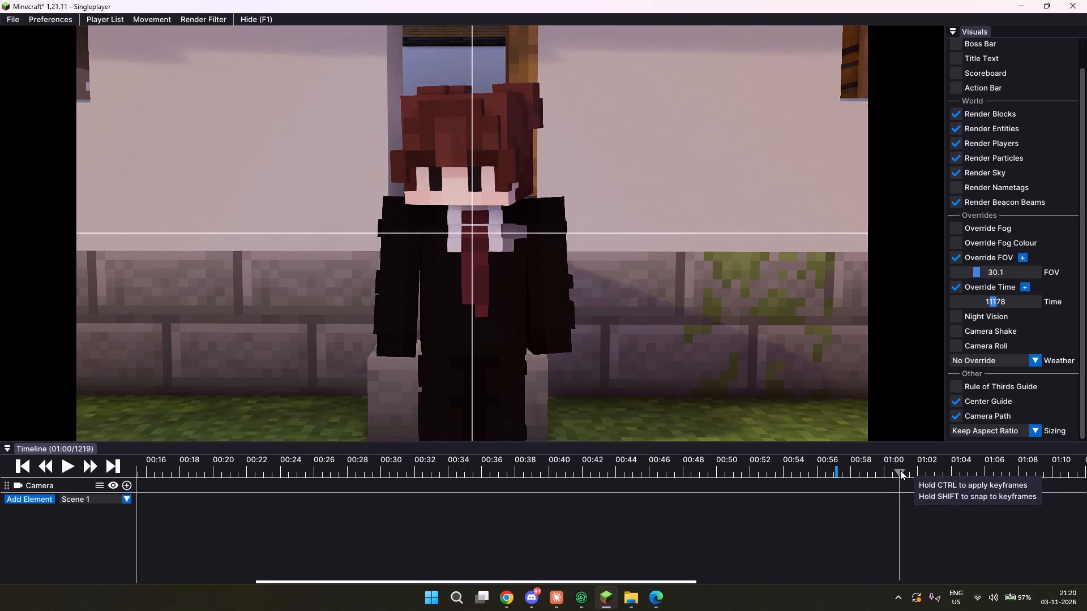
left_click_drag(900, 470, 913, 467)
key("o")
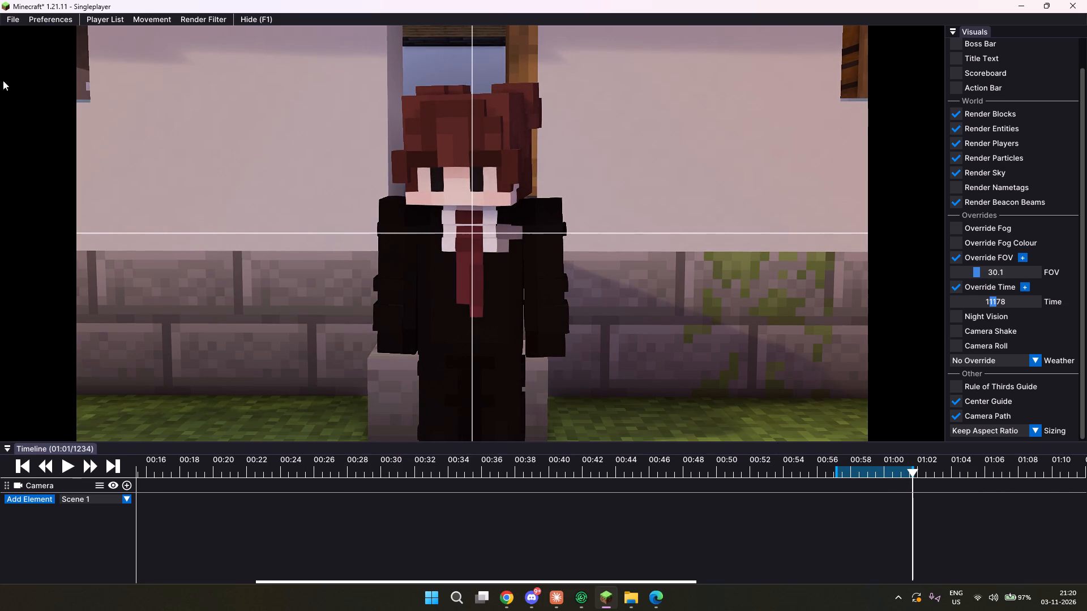
Export the front medium shot of the red-haired character as an MP4 under the suggested file name.
left_click(18, 17)
left_click(23, 31)
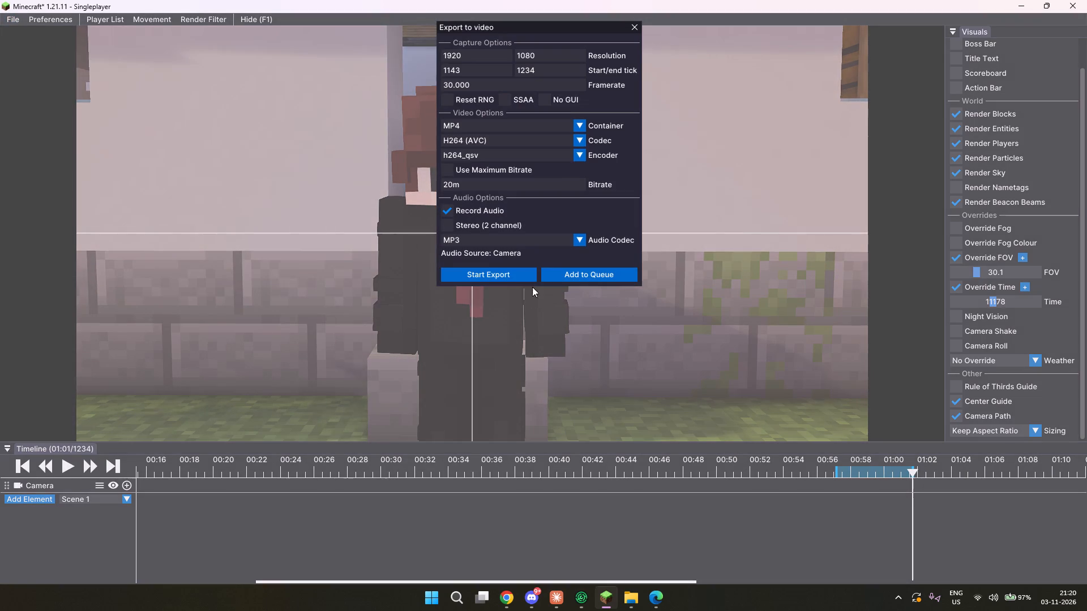
left_click(520, 281)
left_click(522, 282)
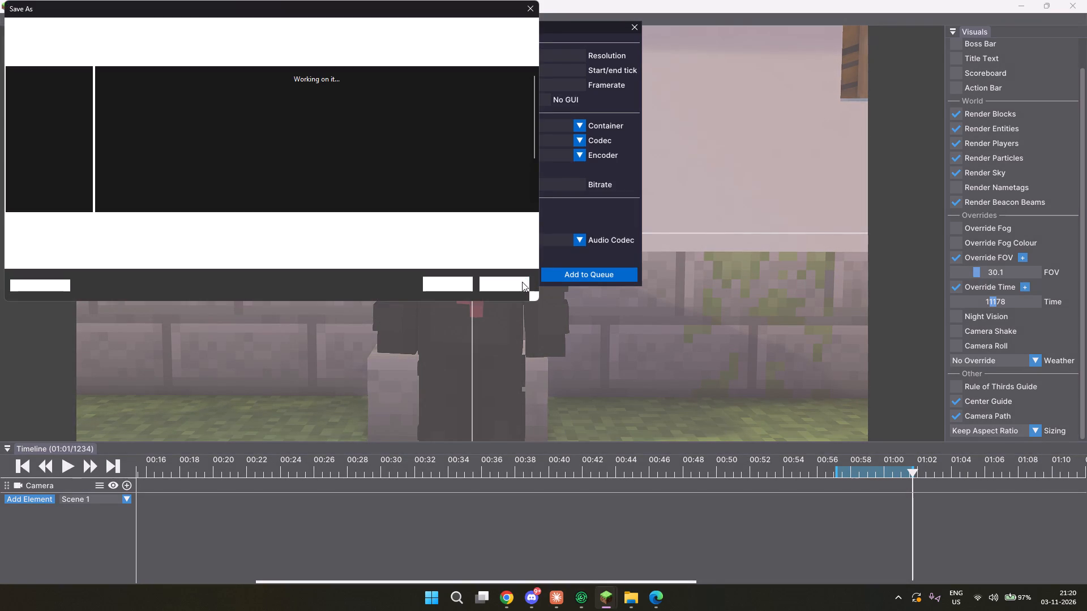
left_click(473, 278)
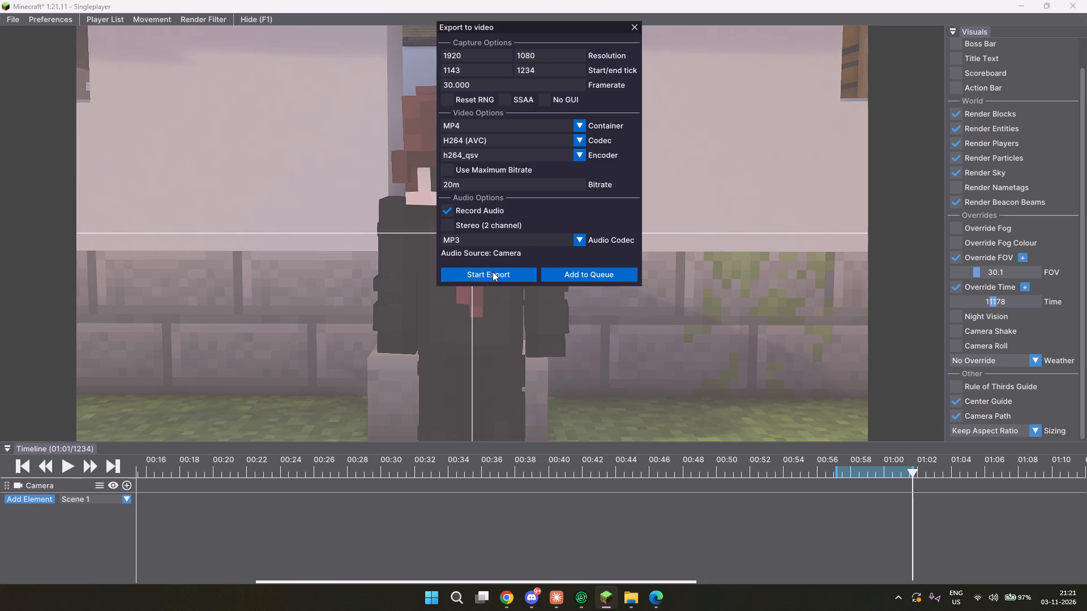
left_click(463, 285)
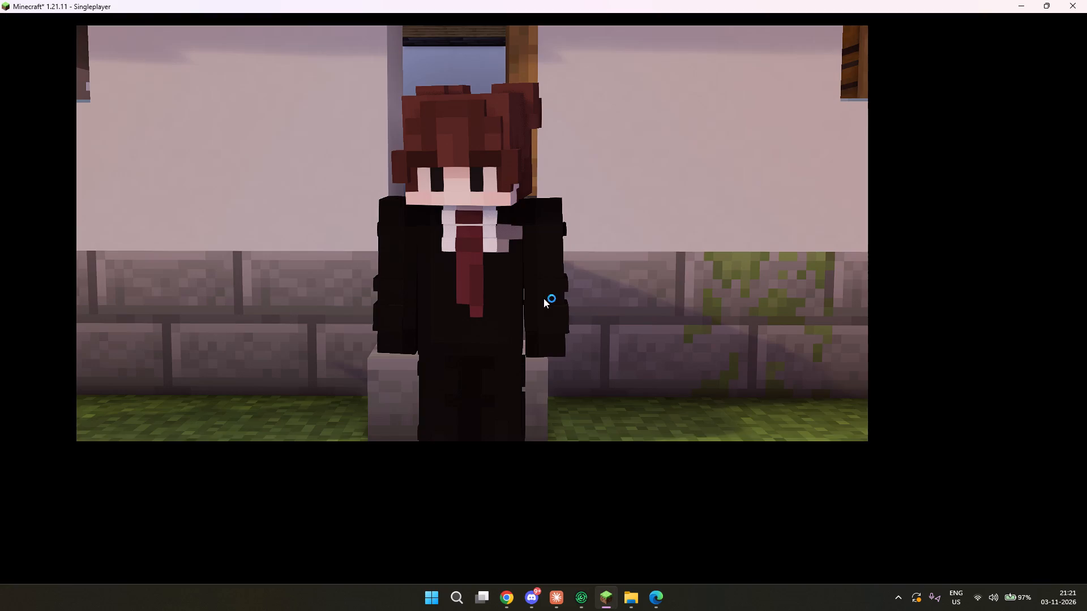
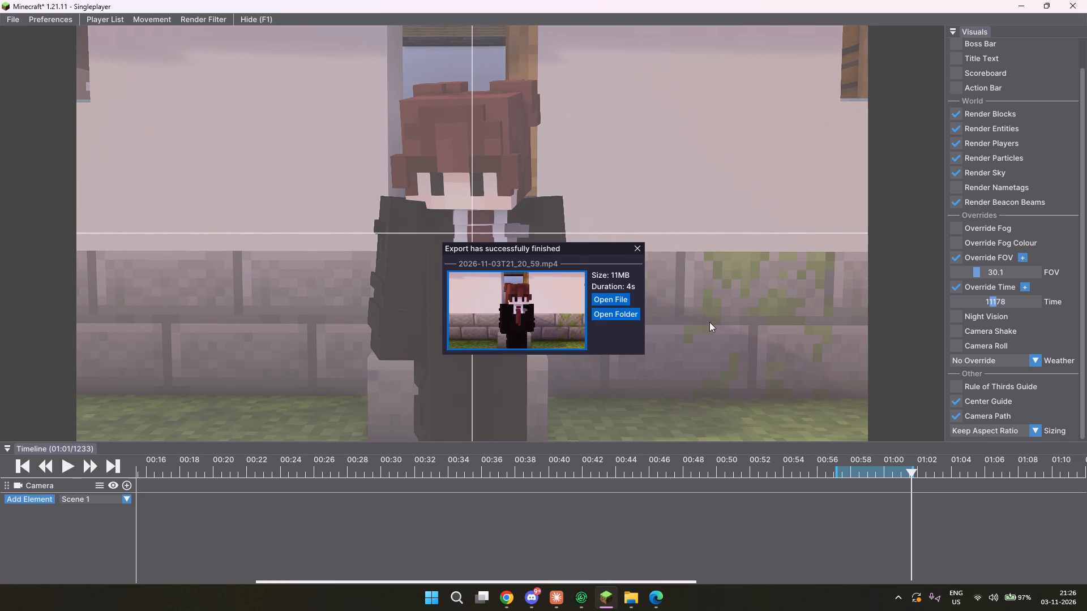
Dismiss the export summary and scrub the replay between about 00:53 and 01:07 to review the character's shot.
left_click(636, 251)
left_click_drag(962, 463, 992, 470)
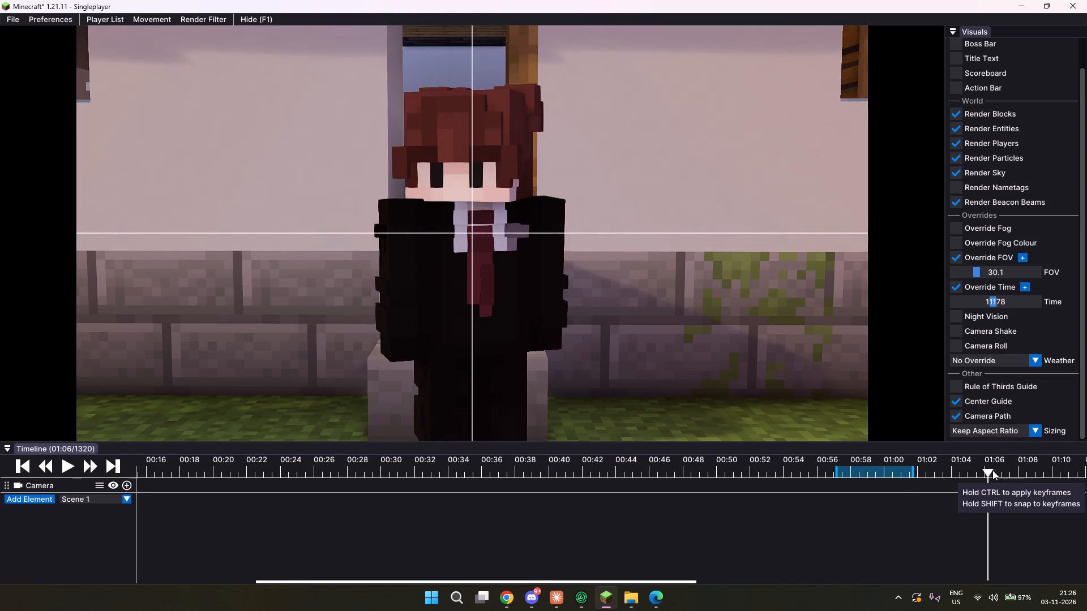
left_click_drag(992, 470, 1011, 464)
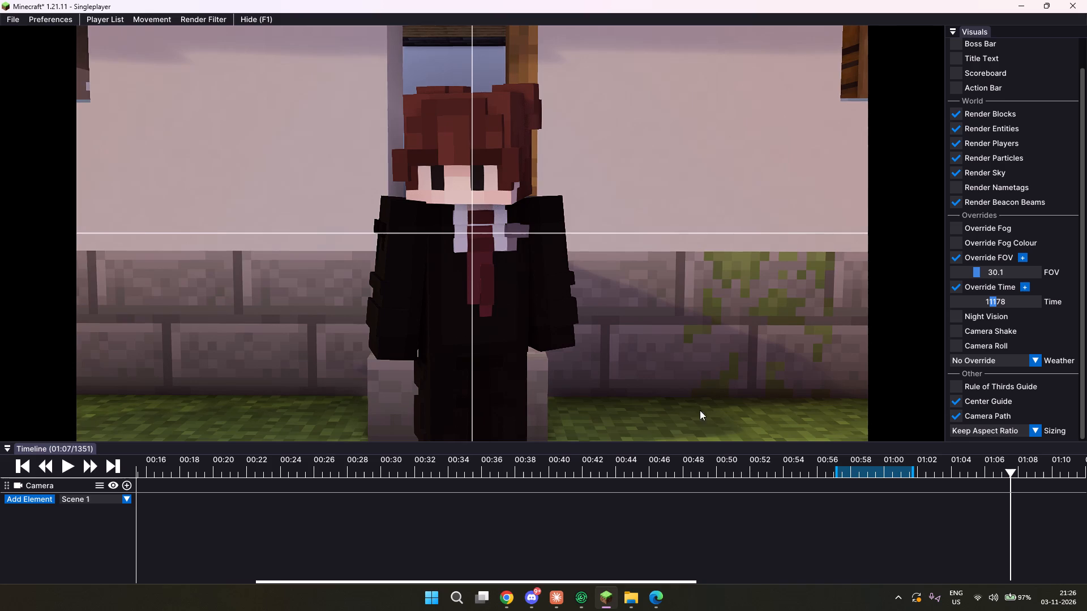
left_click(781, 459)
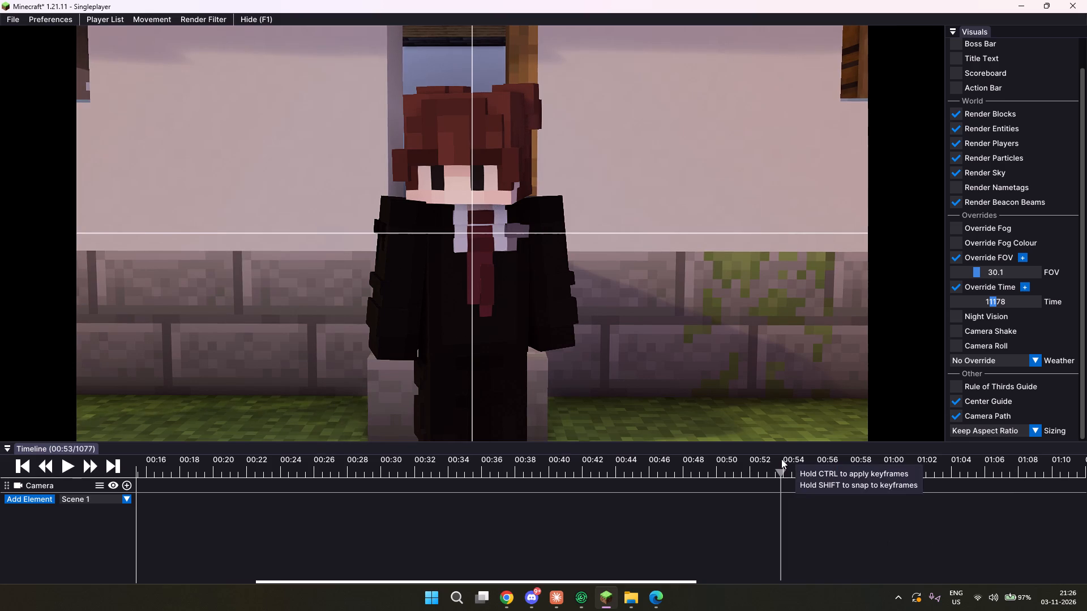
left_click(814, 468)
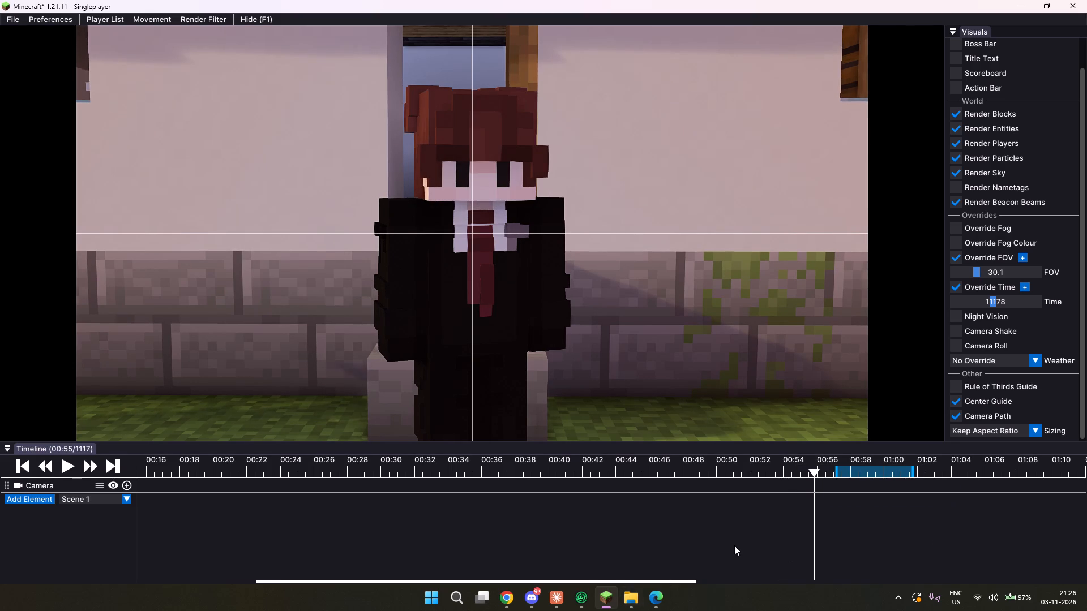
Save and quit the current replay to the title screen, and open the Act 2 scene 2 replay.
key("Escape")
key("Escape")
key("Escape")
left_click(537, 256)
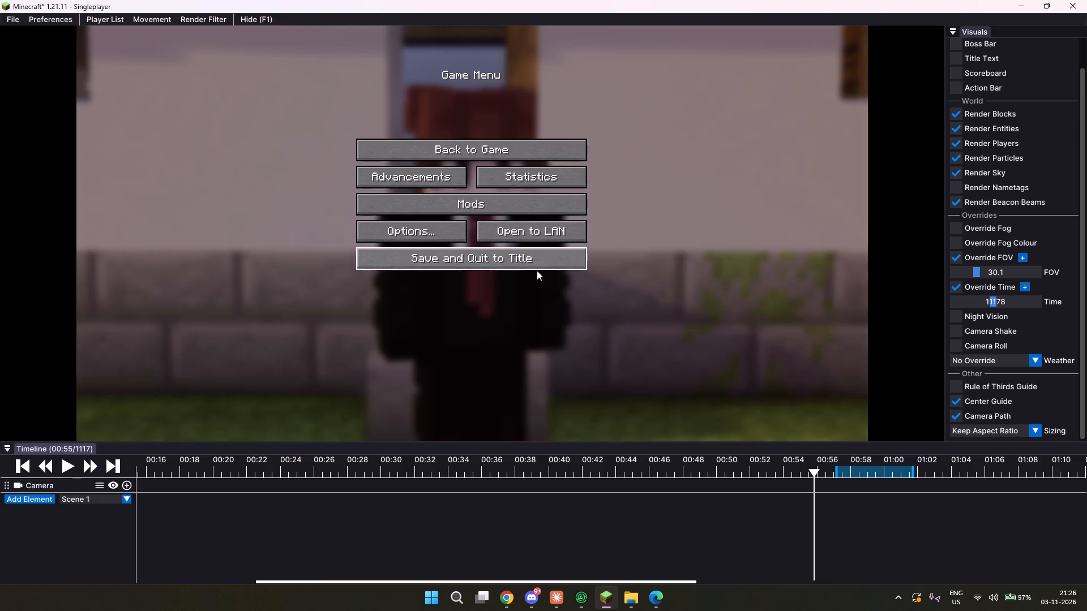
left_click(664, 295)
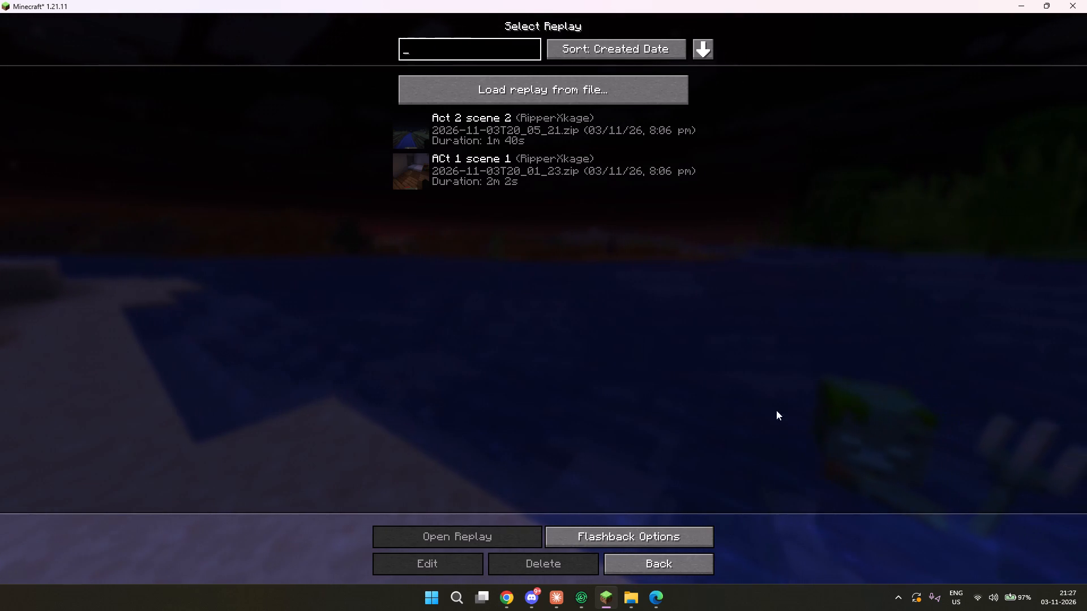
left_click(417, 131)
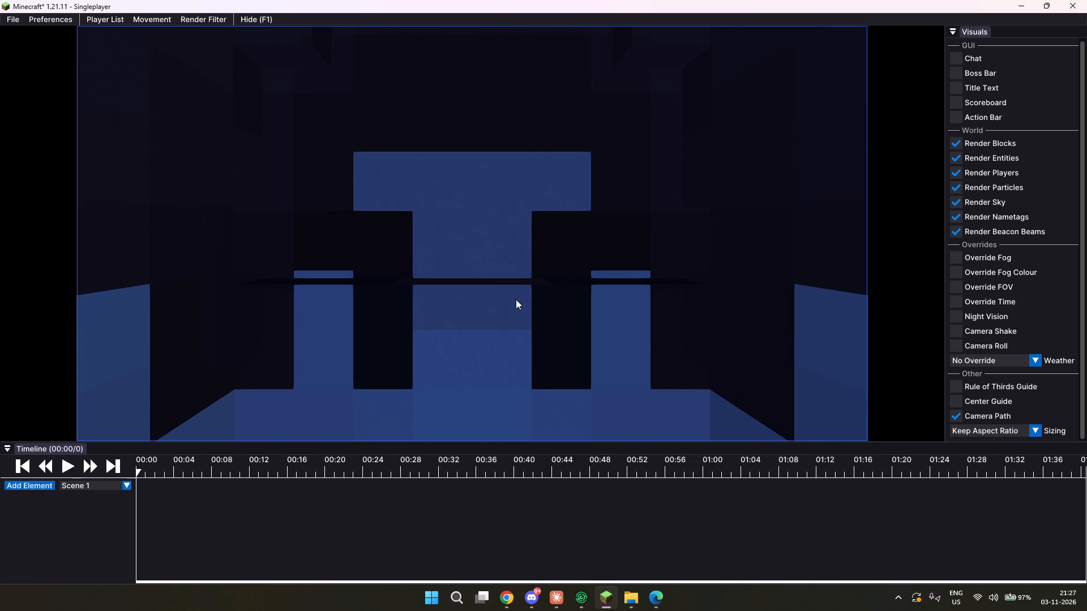
Move the camera back and forth behind the character to examine the opening view of Act 2 scene 2.
key("s")
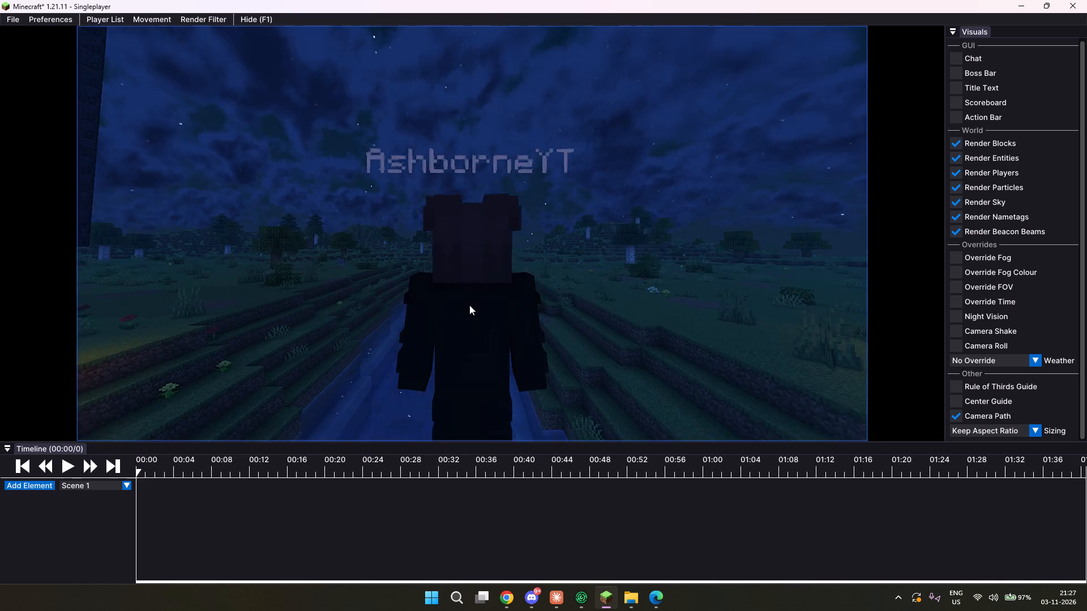
left_click_drag(504, 302, 545, 302)
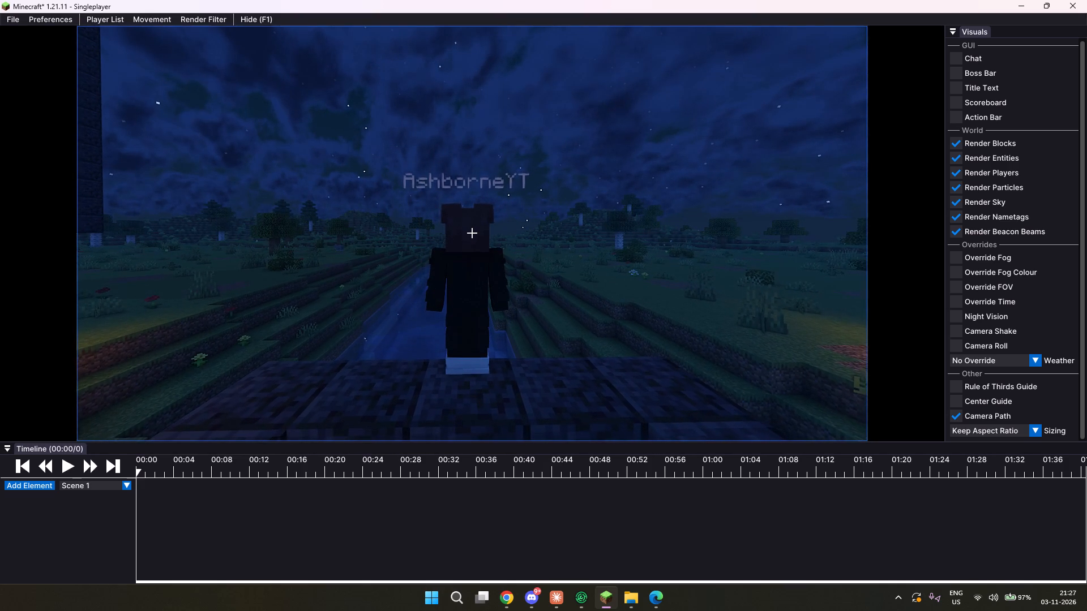
left_click_drag(545, 302, 543, 298)
type("ws")
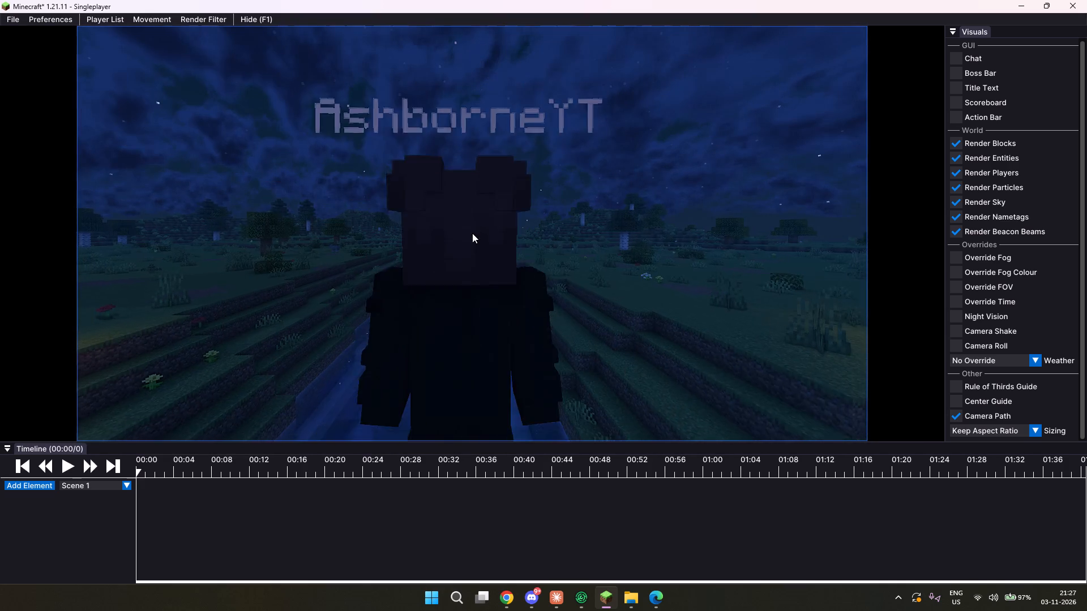
Save and quit the Act 2 scene 2 replay and open the ACt 1 scene 1 replay instead.
key("Escape")
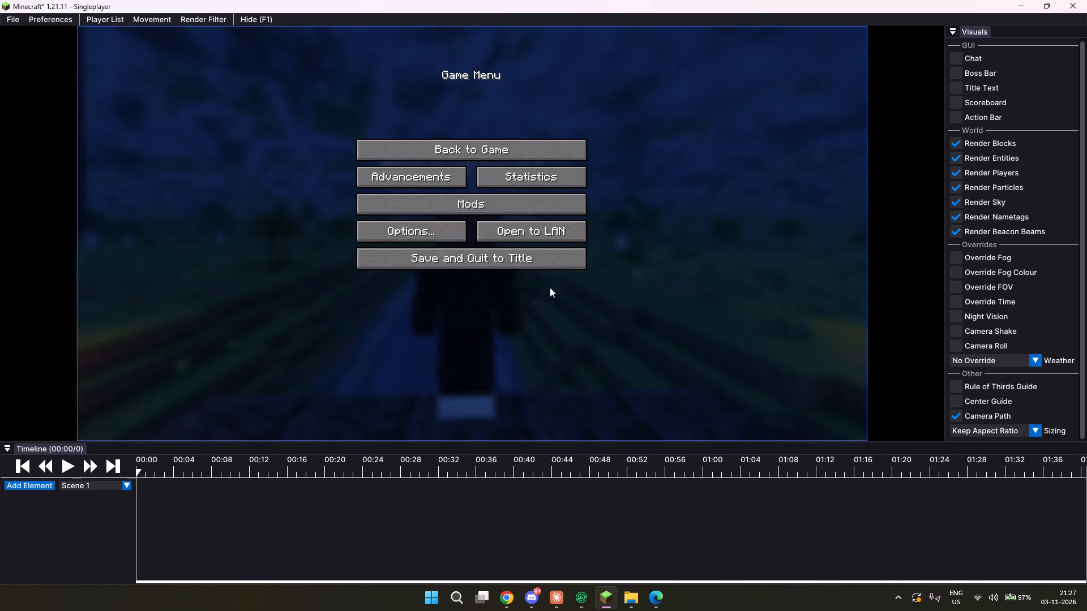
left_click(553, 266)
left_click(673, 295)
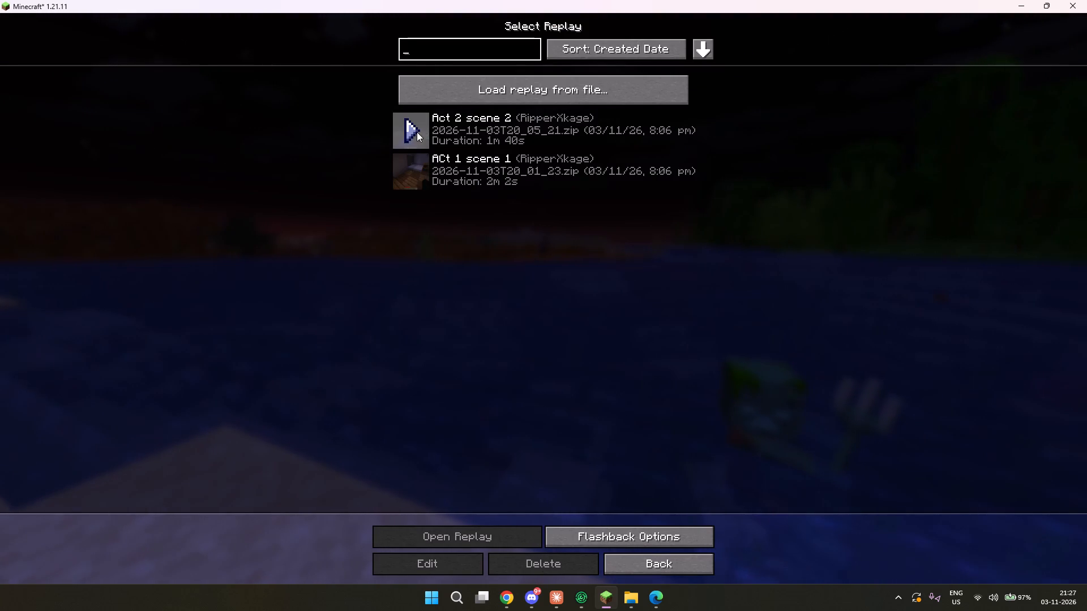
left_click(414, 170)
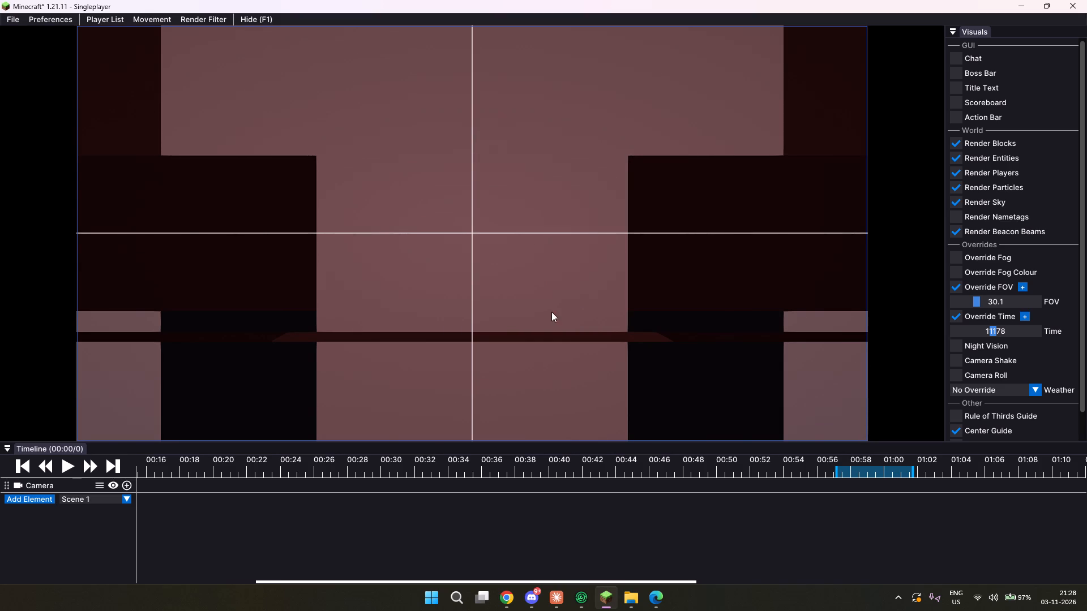
Pull the camera back from the character and turn on the Rule of Thirds guide.
key("s")
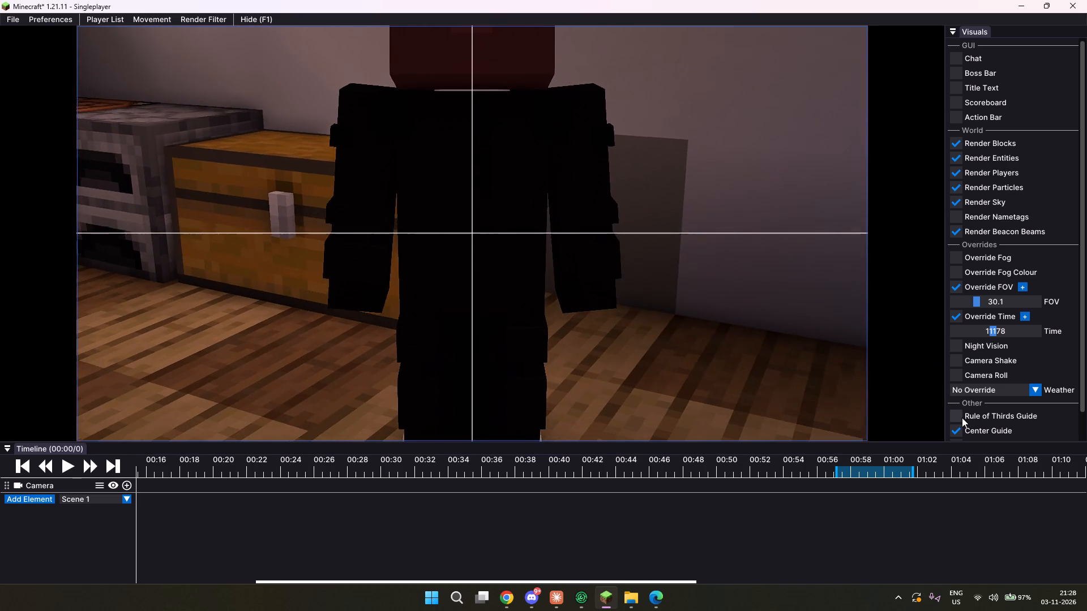
left_click(951, 419)
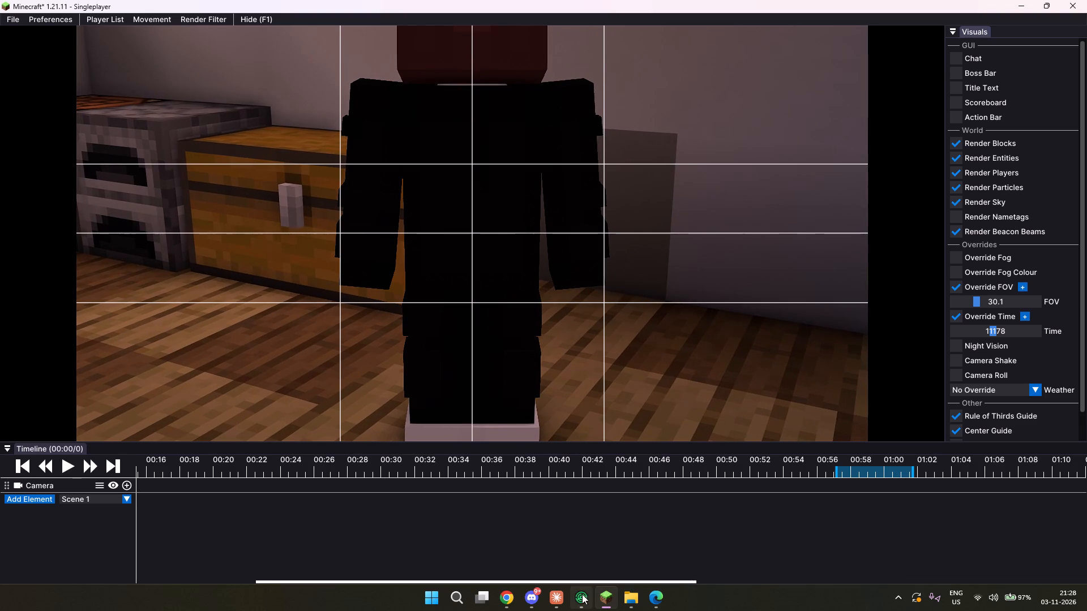
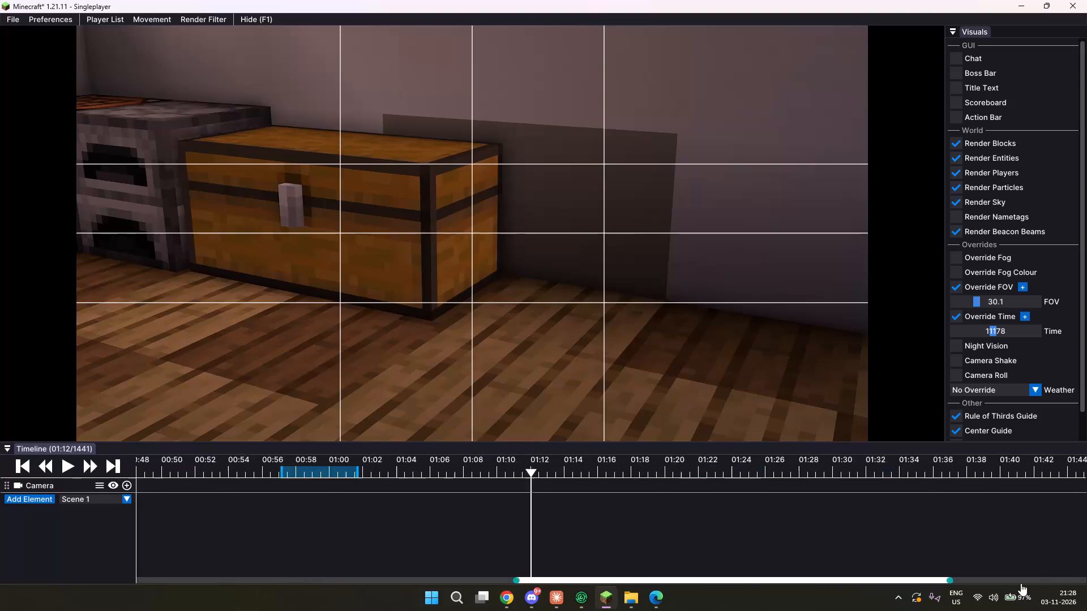
Move the replay playhead forward to 01:57.
left_click(1041, 469)
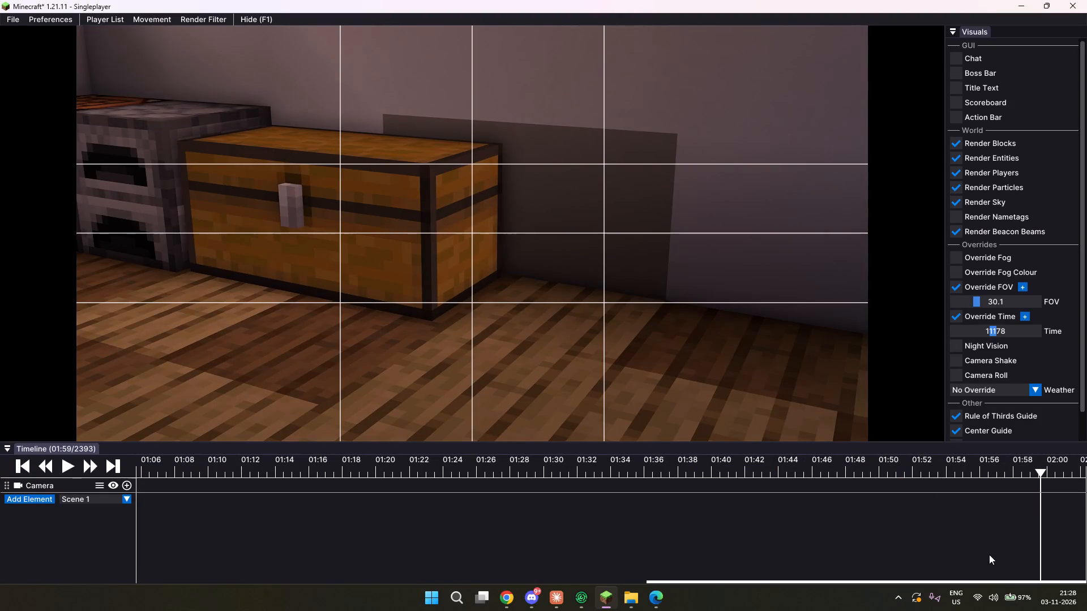
left_click_drag(981, 578, 1046, 567)
left_click(1024, 464)
left_click_drag(1012, 464, 999, 464)
Fly the camera out of the chest room and around the outside of the house to look for the character.
key("d")
key("s")
key("s")
key("s")
key("s")
key("s")
key("s")
key("s")
key("s")
key("s")
key("s")
key("s")
key("s")
key("s")
key("s")
key("s")
key("s")
key("s")
left_click_drag(711, 329, 543, 297)
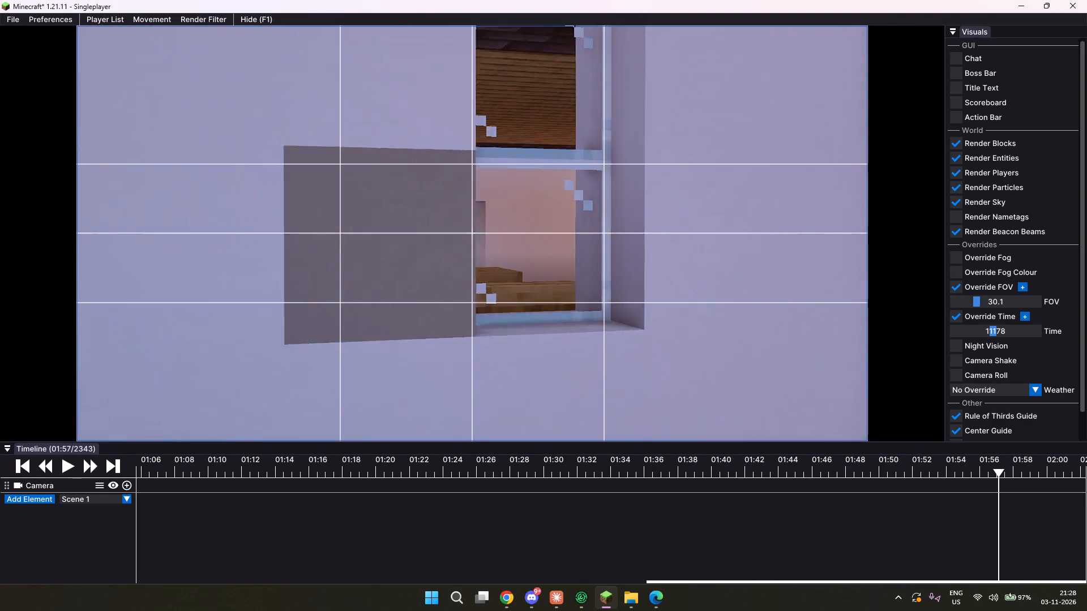
left_click_drag(543, 297, 551, 298)
key("s")
key("w")
key("w")
key("a")
key("a")
key("a")
key("a")
key("a")
key("a")
key("a")
key("a")
key("a")
key("a")
key("a")
key("a")
key("a")
key("a")
key("a")
key("a")
key("a")
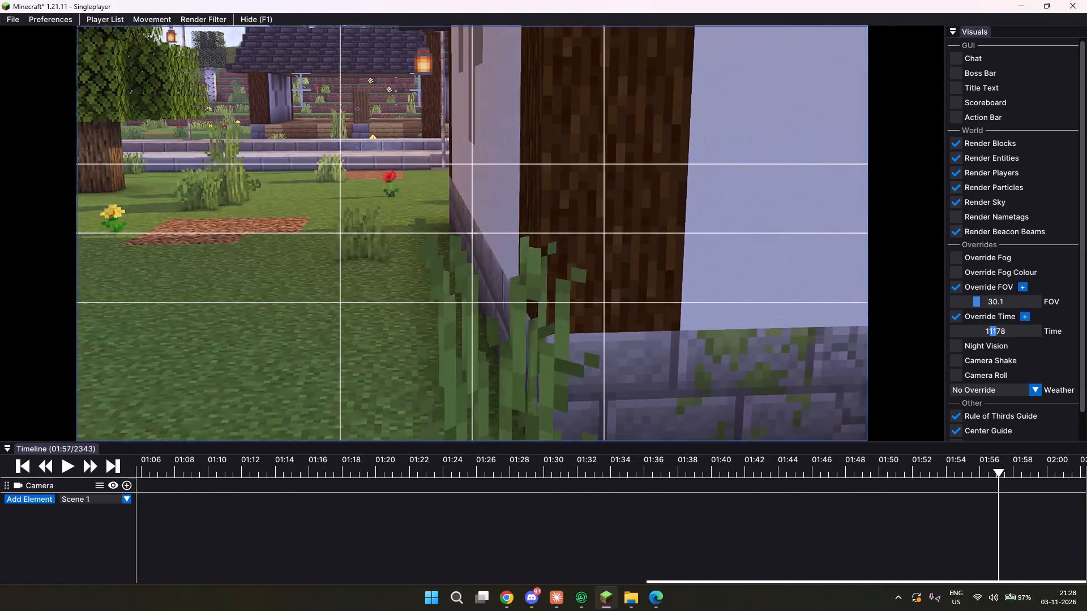
left_click_drag(551, 298, 544, 298)
key("space")
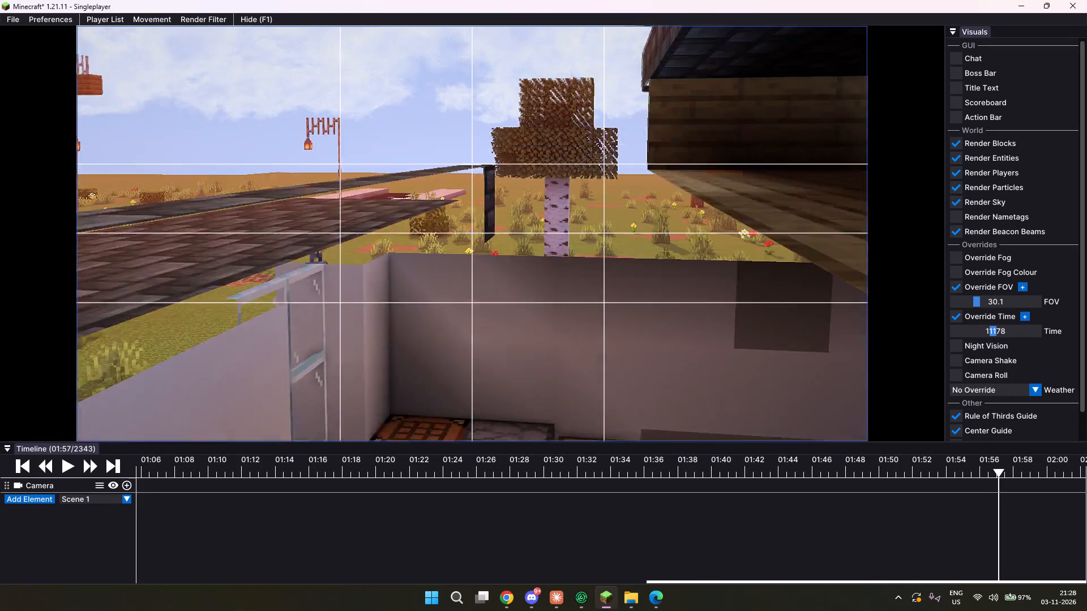
left_click_drag(544, 298, 566, 298)
key("a")
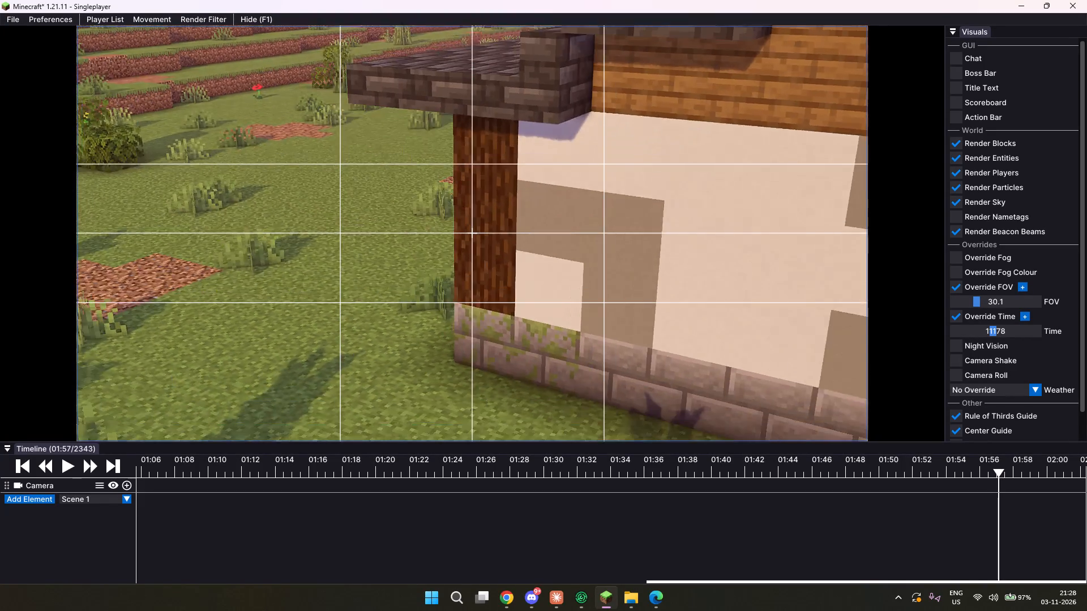
left_click_drag(566, 298, 534, 298)
key("a")
key("a")
key("w")
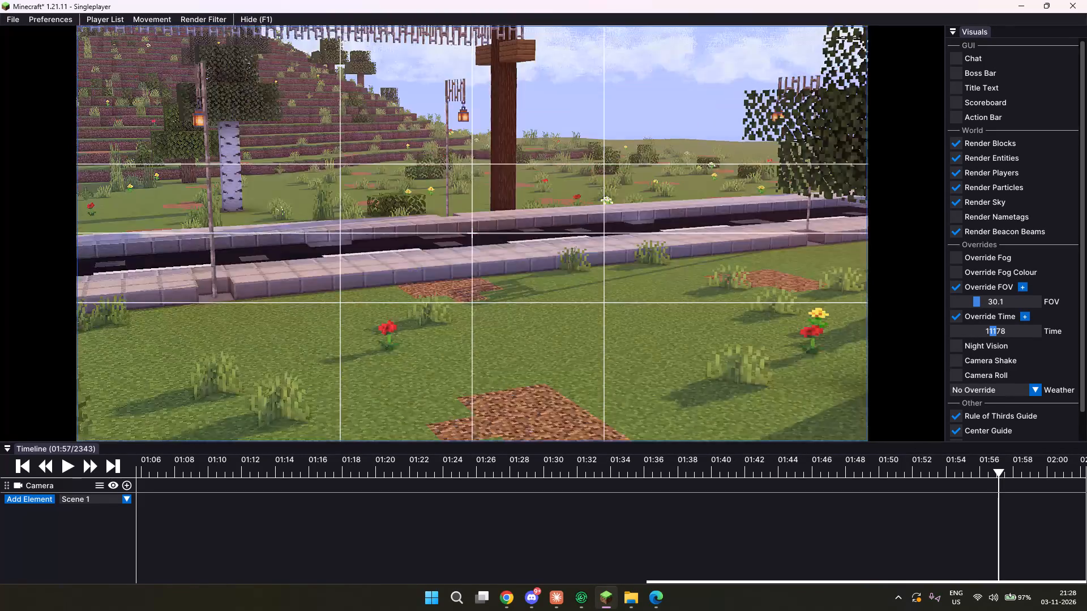
left_click_drag(534, 298, 546, 298)
key("d")
key("space")
key("a")
key("a")
key("a")
key("a")
key("a")
key("a")
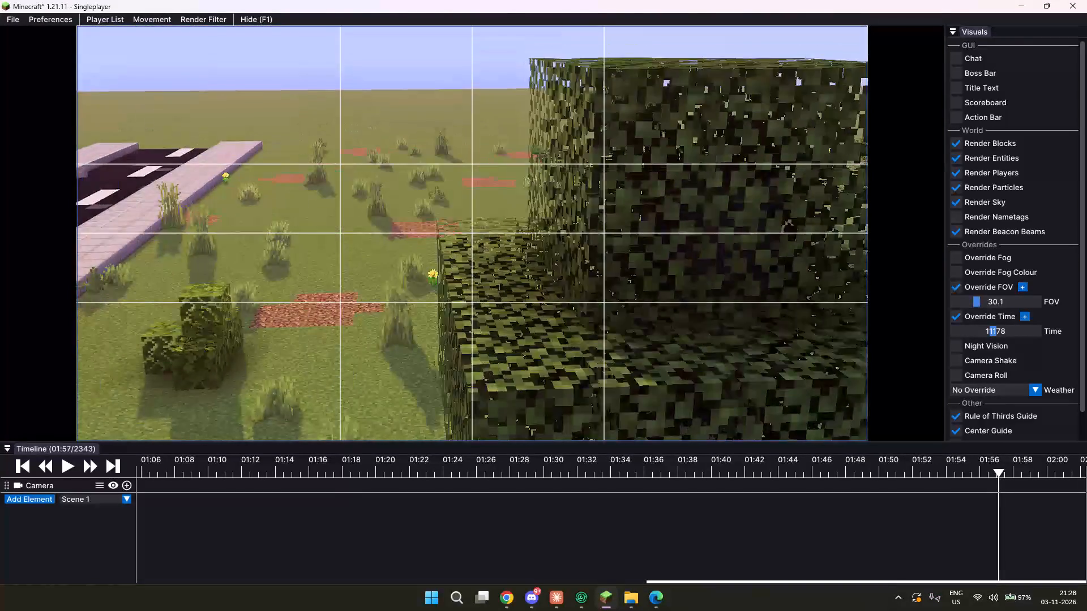
Turn the camera back to the house and view the red-haired character on the stone path from the front lawn.
left_click_drag(546, 298, 542, 298)
key("s")
key("d")
key("d")
key("d")
key("d")
key("d")
key("d")
key("d")
key("d")
key("d")
key("w")
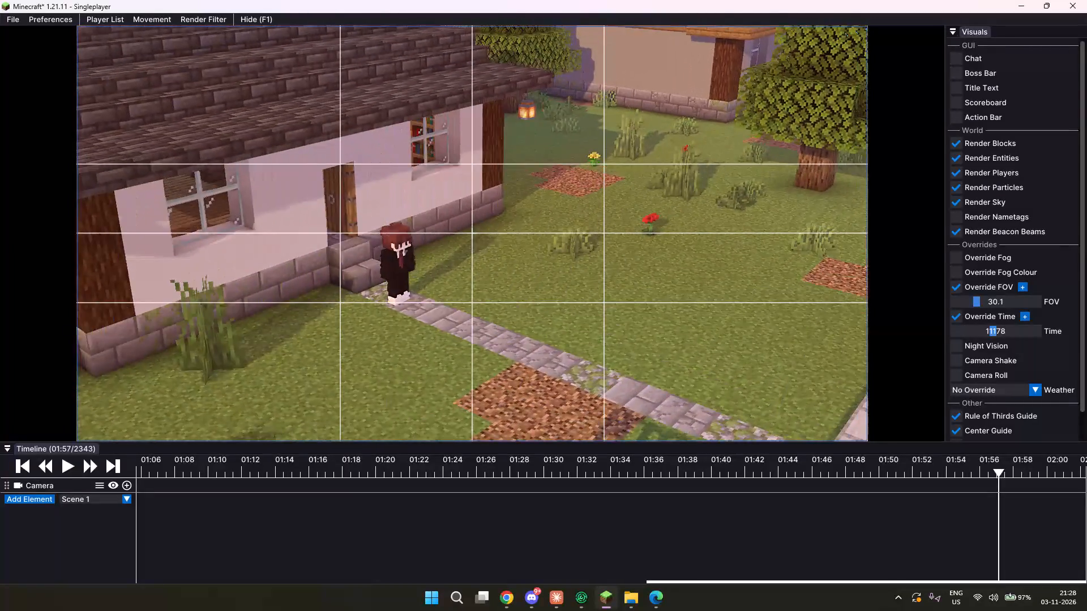
left_click_drag(542, 298, 543, 298)
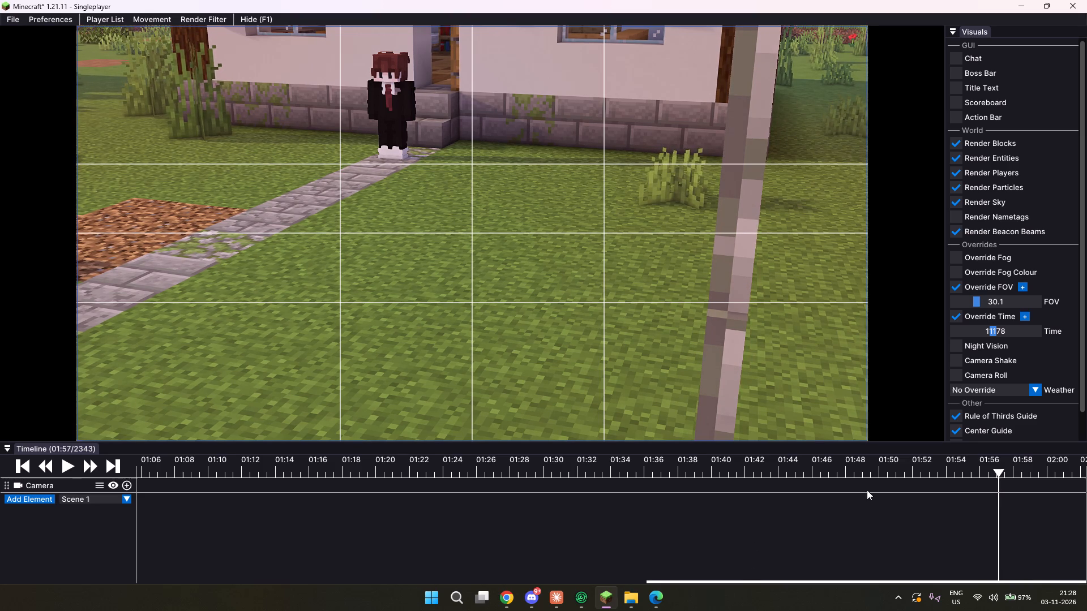
Scrub the replay back to 01:34 to find the moment when the three characters are together outside the door.
left_click_drag(971, 462, 953, 465)
left_click(944, 465)
left_click(922, 465)
left_click(908, 463)
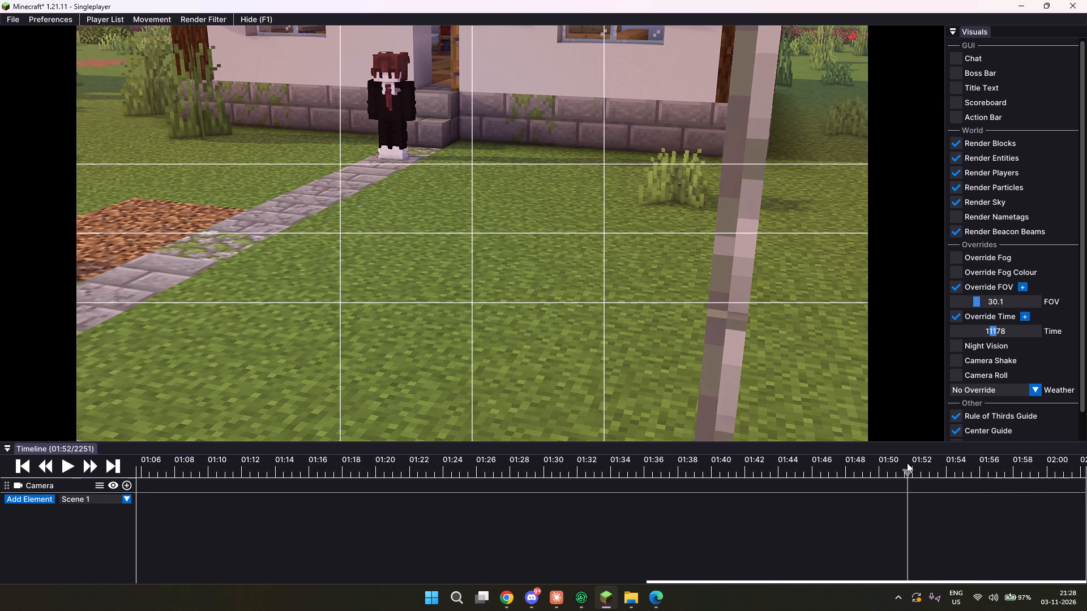
left_click(885, 463)
left_click(860, 463)
left_click(848, 463)
left_click(823, 459)
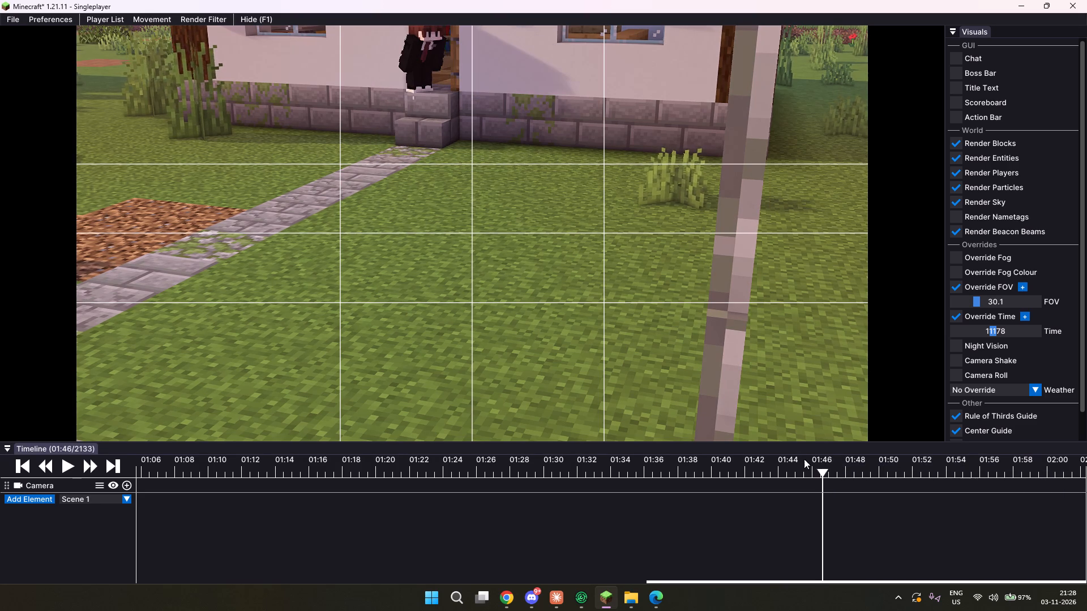
left_click(793, 459)
left_click(809, 459)
left_click(778, 455)
left_click(758, 455)
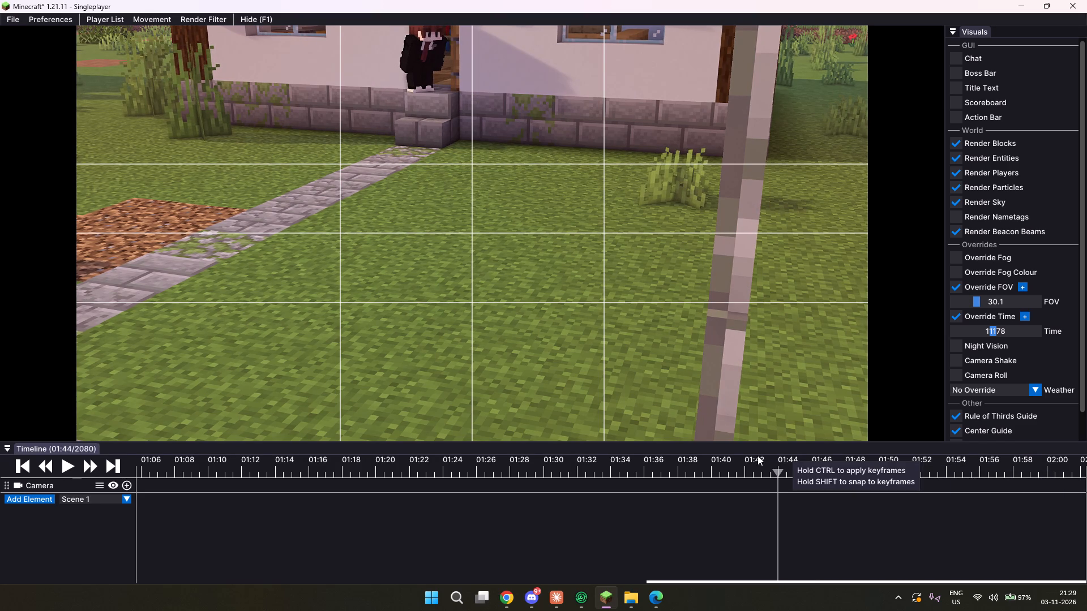
left_click(733, 459)
left_click(722, 459)
left_click(702, 459)
left_click(677, 459)
left_click(649, 458)
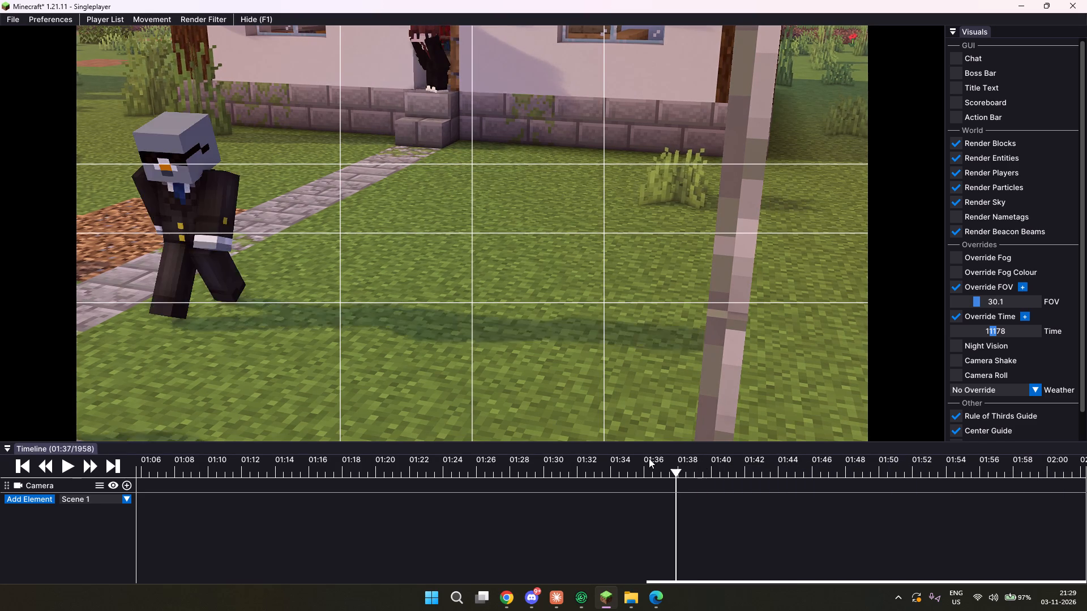
left_click(626, 456)
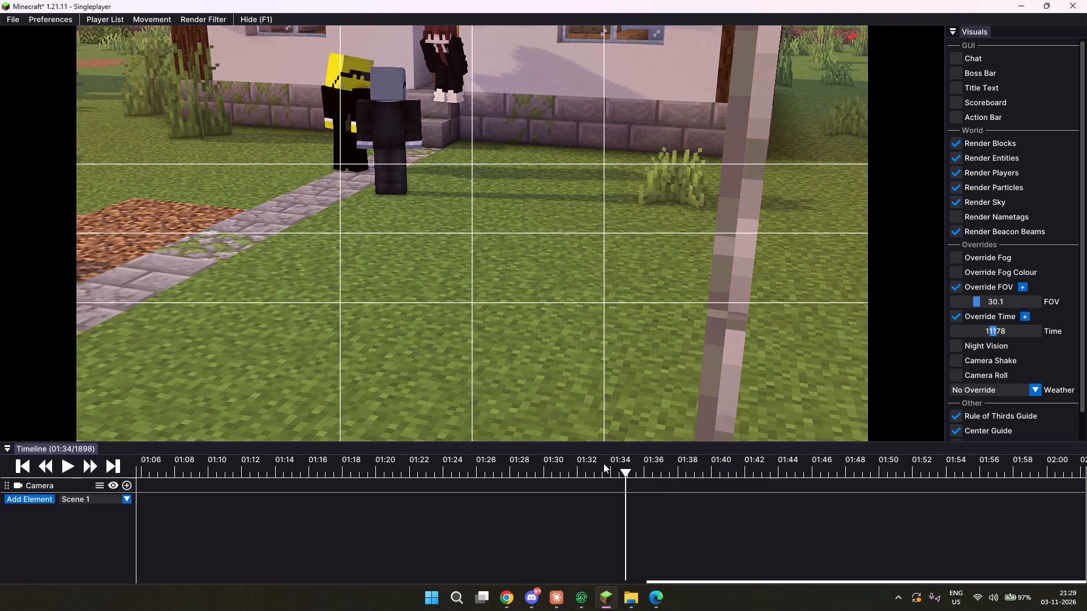
Move the camera in close behind the grey-headed character, facing the doorstep.
key("w")
key("w")
key("w")
key("w")
key("w")
key("w")
key("w")
left_click_drag(601, 360, 543, 299)
key("s")
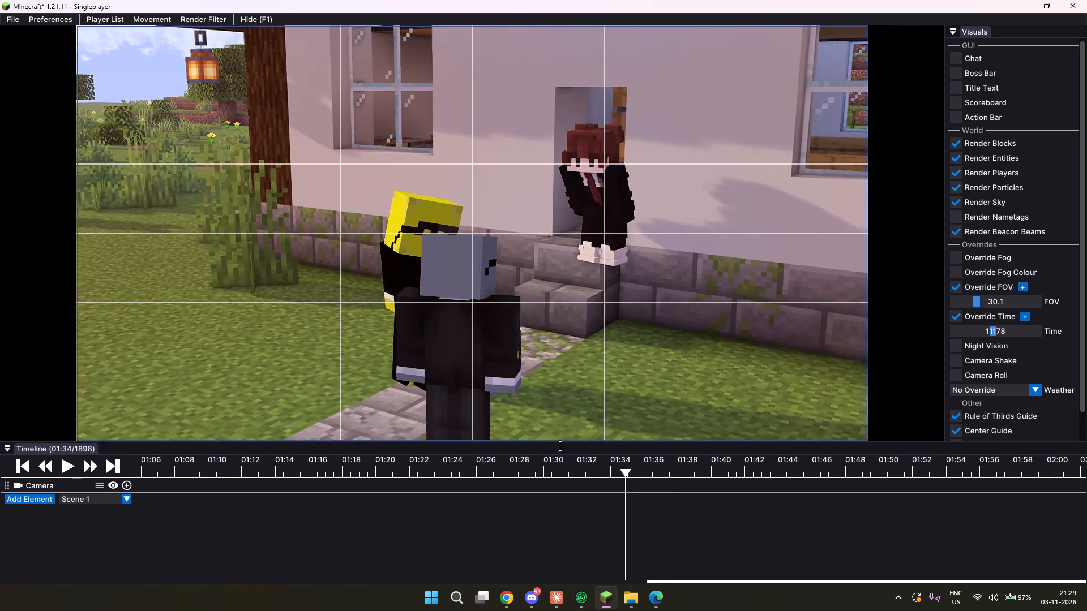
Scrub back and forth around the doorstep meeting and set the playhead to tick 1882 at 01:34.
left_click(564, 453)
left_click(577, 460)
left_click_drag(583, 464, 591, 463)
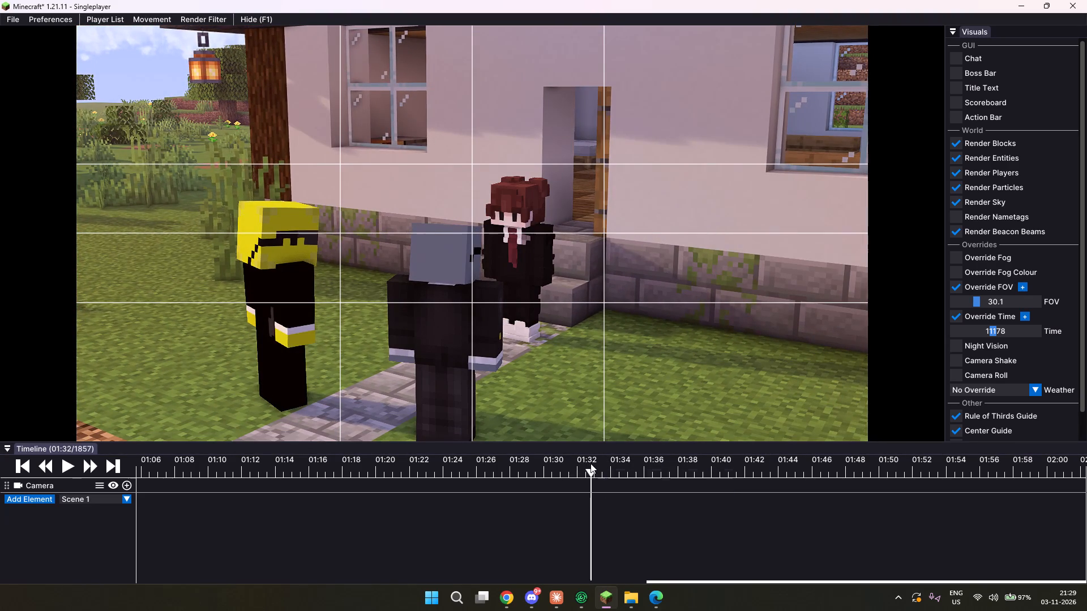
left_click(563, 462)
left_click(558, 462)
left_click(545, 467)
left_click(580, 468)
left_click(585, 467)
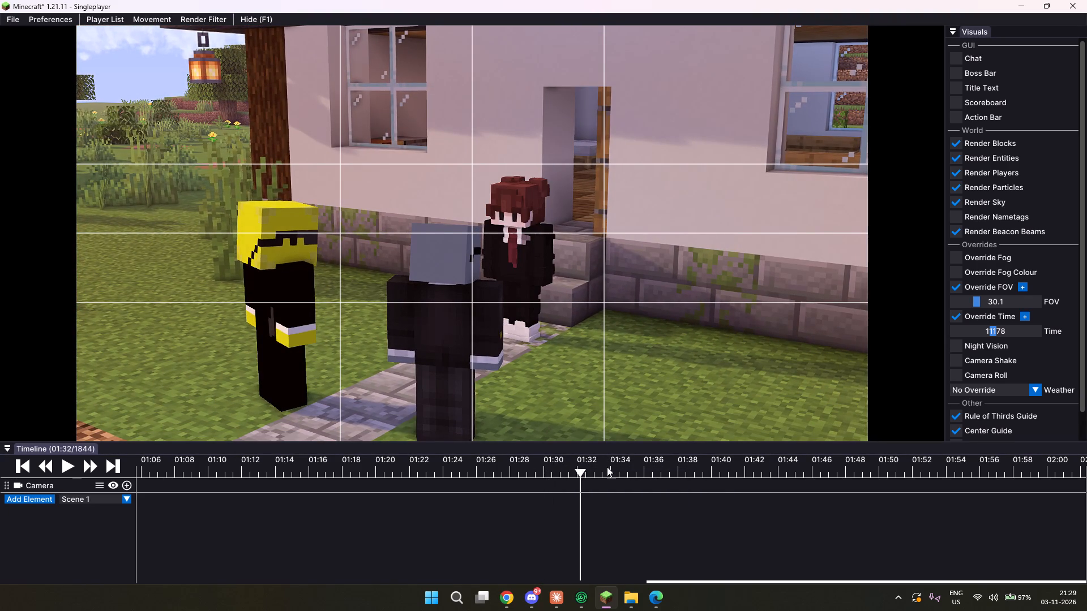
left_click(603, 467)
left_click(608, 468)
left_click(615, 468)
left_click(625, 467)
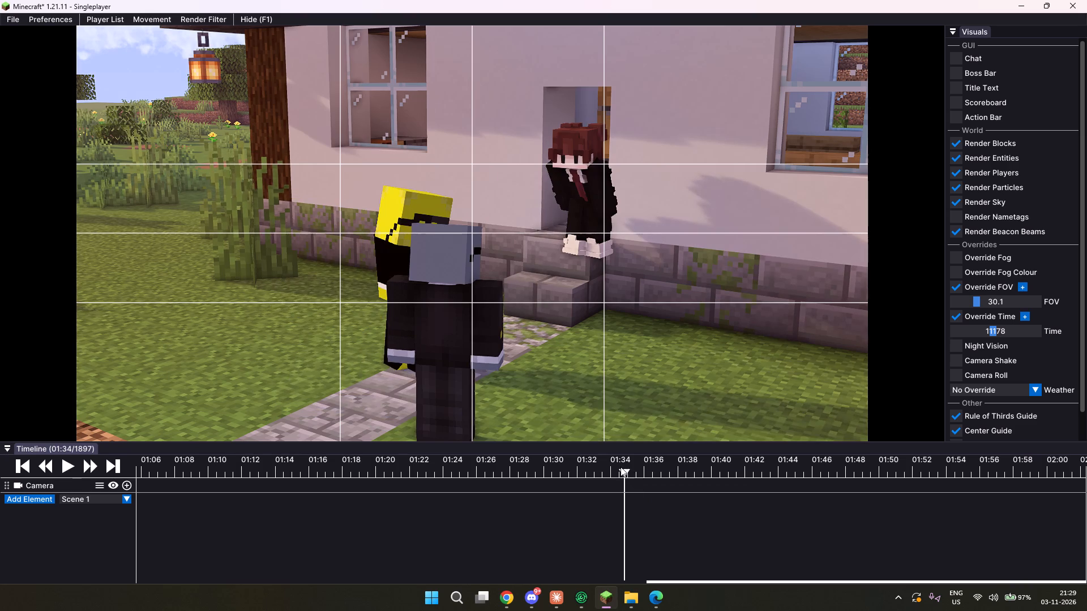
left_click(612, 467)
Swing the camera around to the yellow-headed character's side, framing all three characters with the house and neighbouring building behind.
key("a")
key("a")
key("a")
key("a")
key("a")
key("a")
key("a")
key("a")
key("a")
key("a")
key("a")
key("a")
key("a")
key("a")
key("a")
key("a")
key("a")
key("a")
key("a")
key("a")
left_click_drag(499, 321, 549, 297)
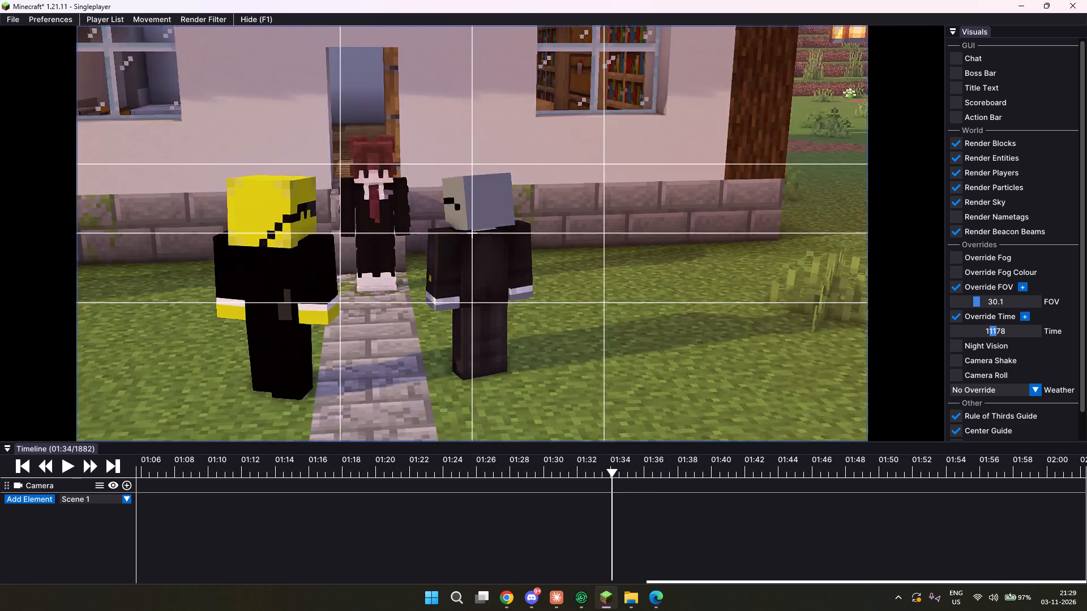
left_click_drag(549, 297, 546, 300)
key("w")
key("a")
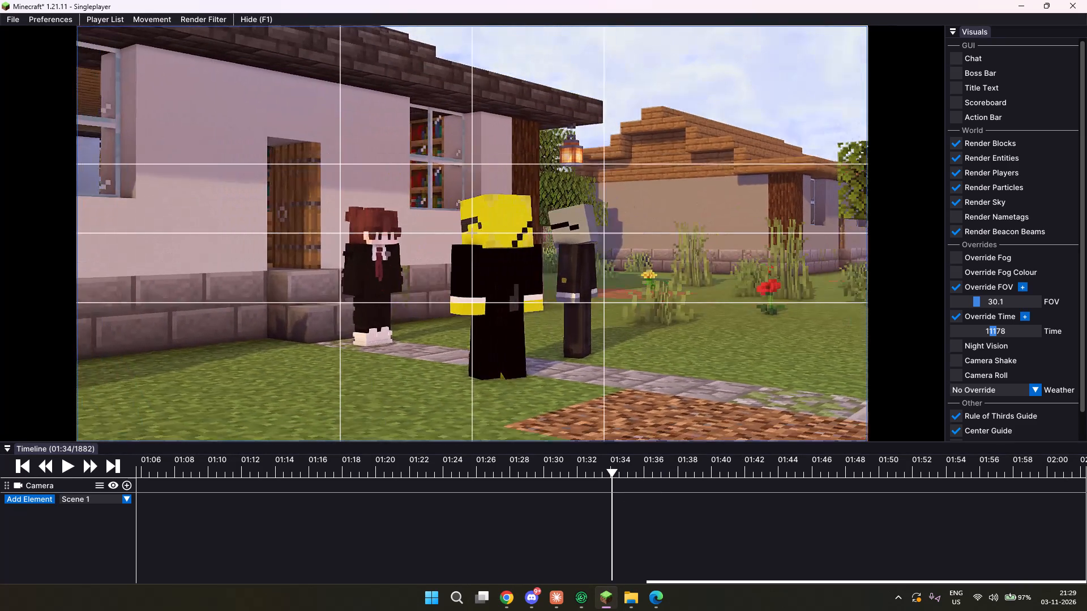
left_click_drag(546, 300, 543, 298)
key("a")
key("d")
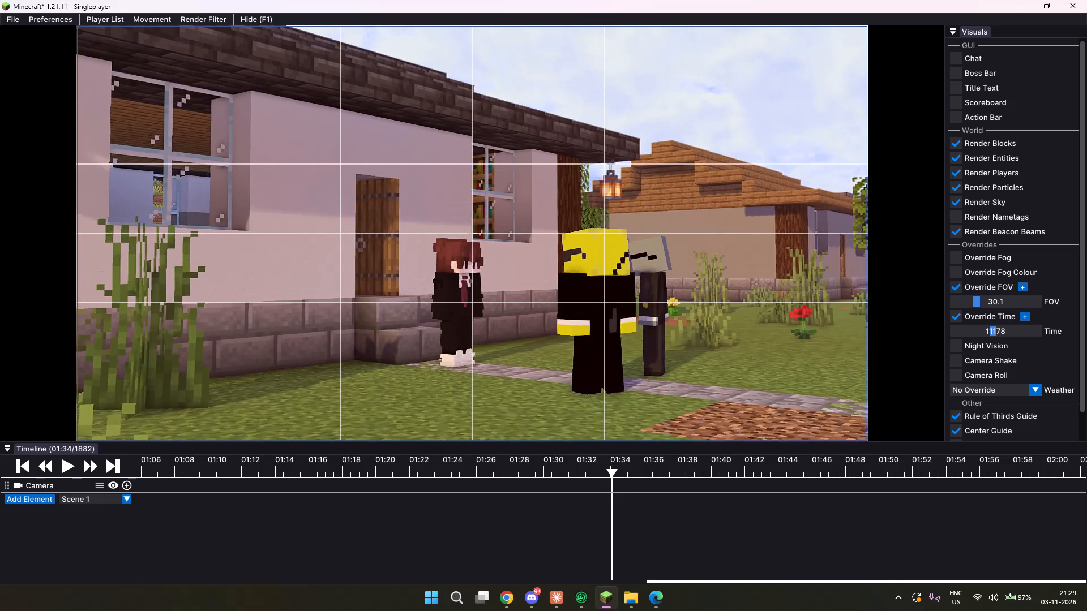
Pull the camera back and sideways across the lawn to take in the three characters and the house front.
left_click_drag(543, 298, 542, 297)
type("s")
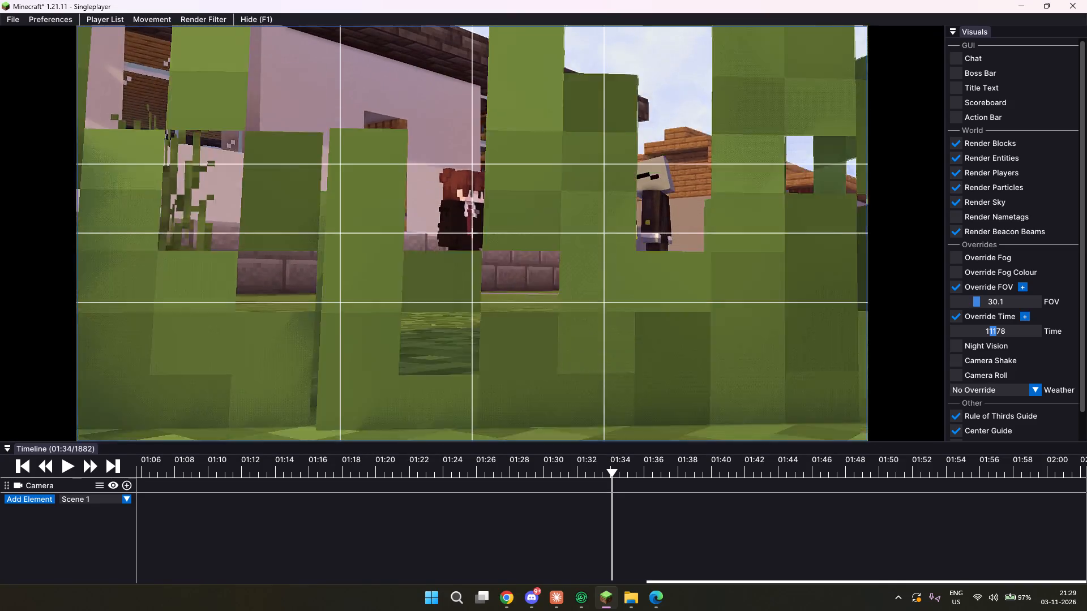
left_click_drag(542, 297, 543, 298)
key("space")
left_click_drag(472, 233, 543, 299)
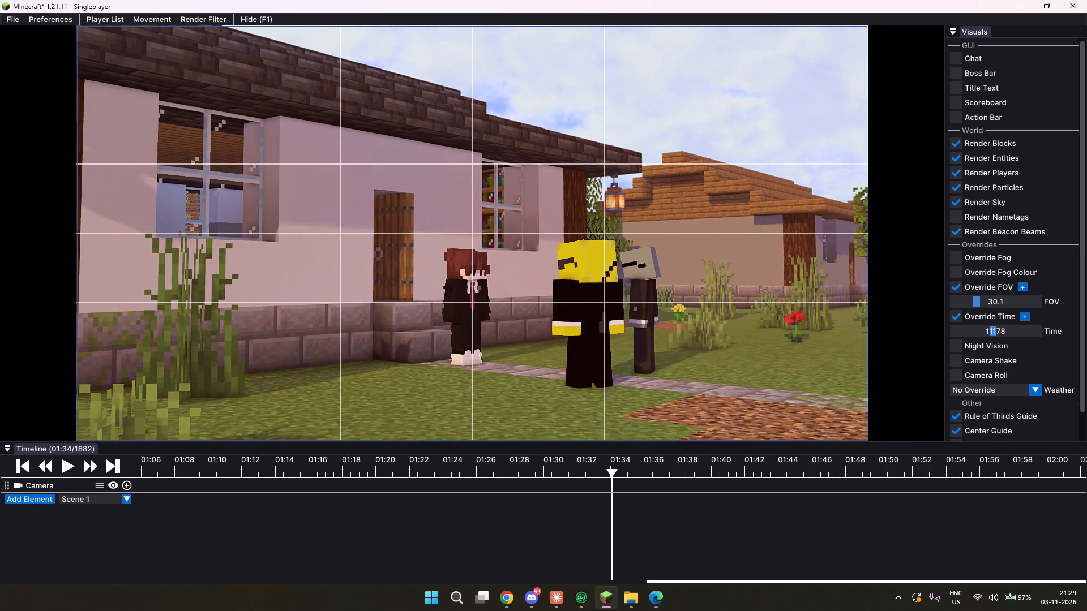
left_click_drag(543, 299, 543, 298)
key("d")
key("s")
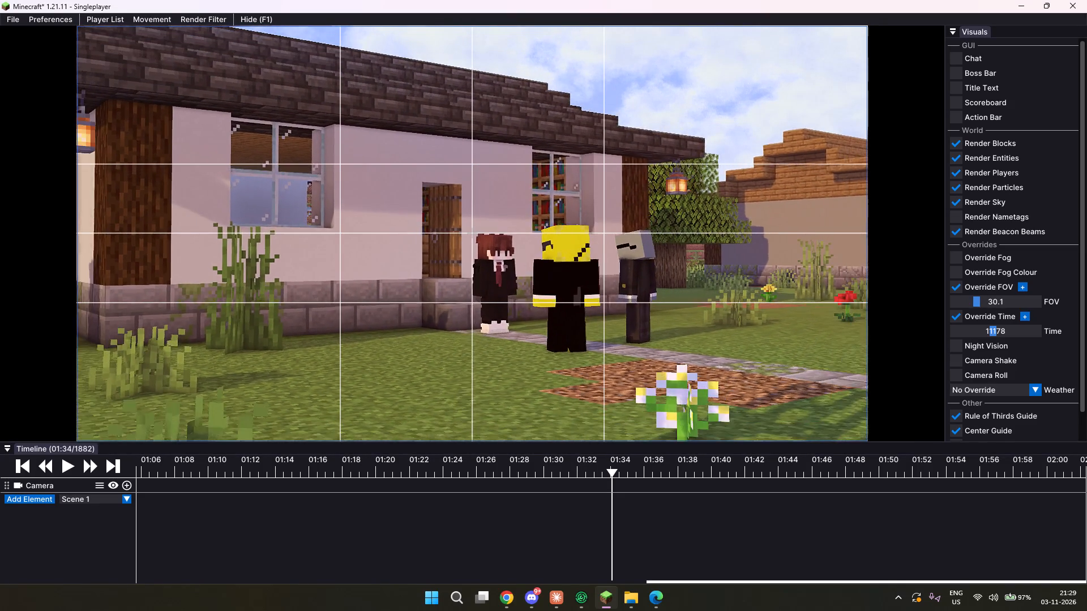
Lower the camera to grass level and move in, placing the white flower in the foreground beside the three characters.
left_click_drag(543, 298, 544, 298)
type("ww")
key("d")
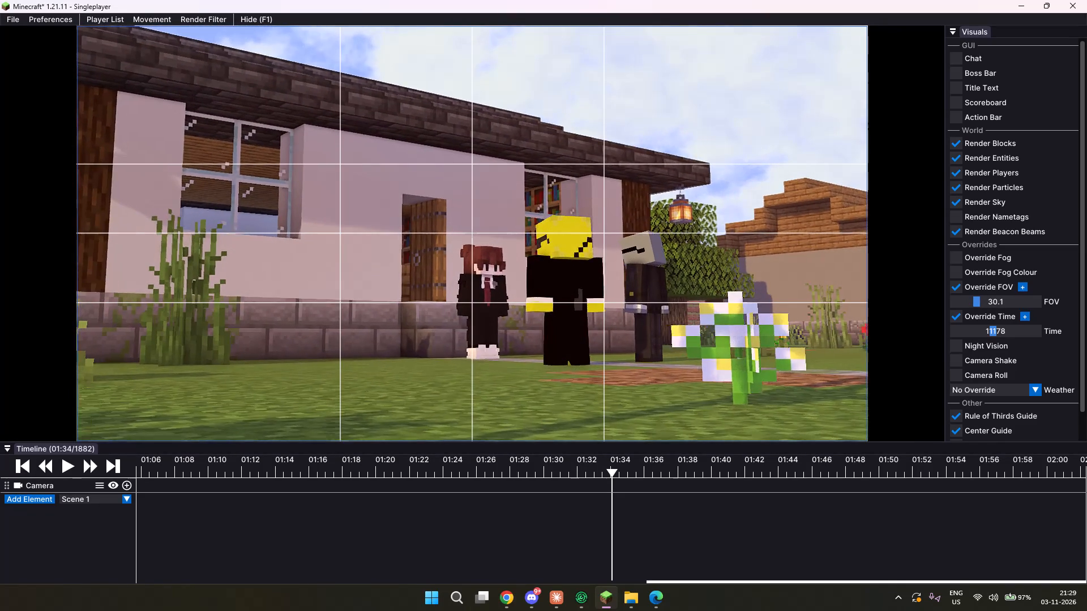
left_click_drag(544, 298, 545, 299)
key("a")
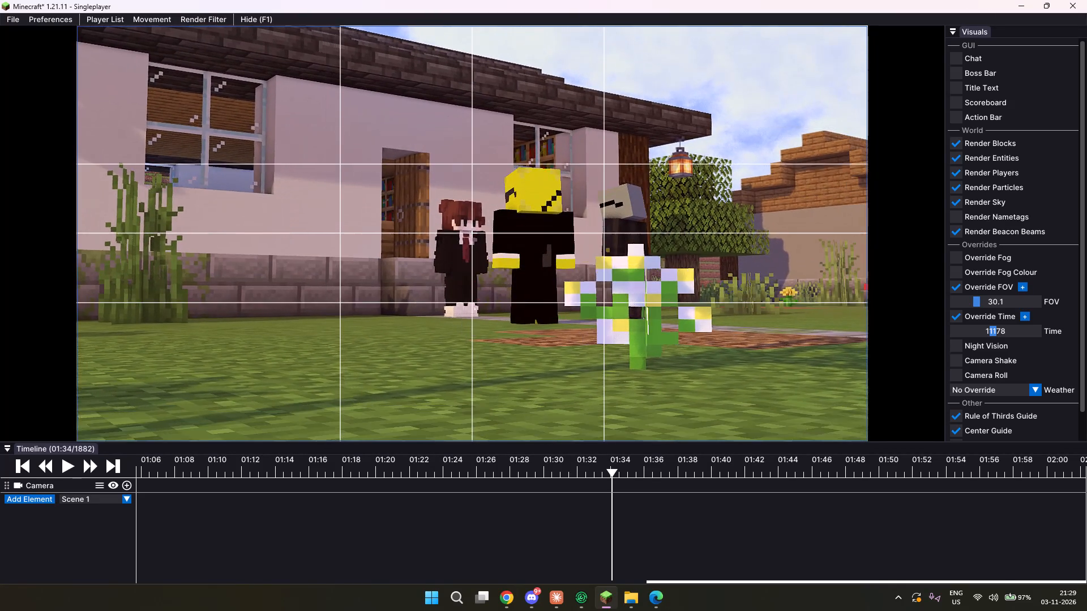
left_click_drag(545, 299, 543, 298)
key("w")
key("d")
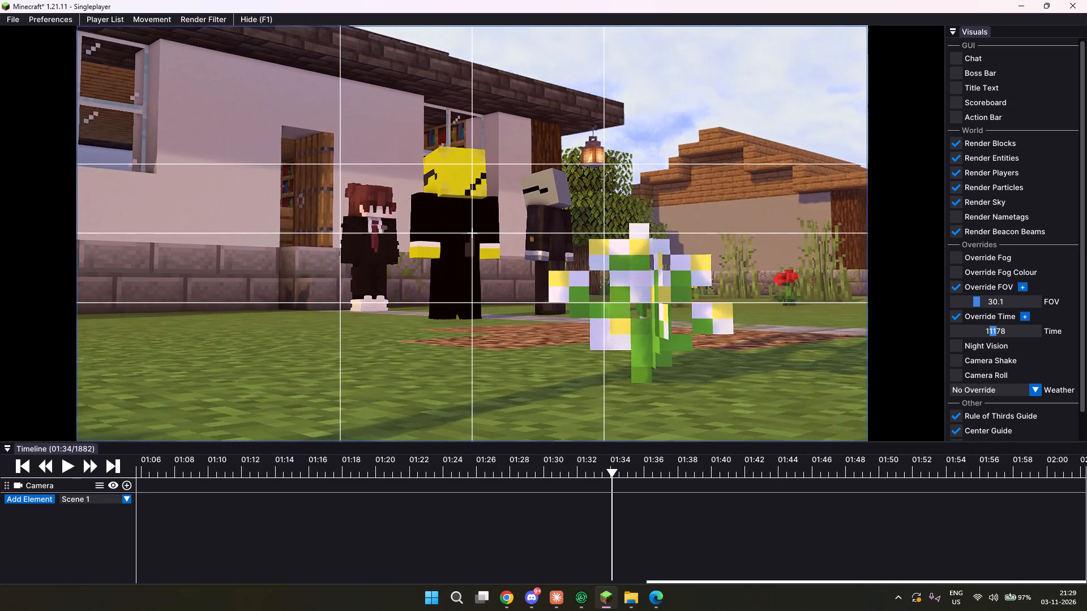
Reduce the flying speed to 0.3 and nudge the camera to balance the three characters against the foreground flower.
left_click_drag(543, 298, 537, 298)
scroll(444, 234, "down", 11)
key("a")
key("a")
left_click_drag(474, 261, 545, 298)
key("a")
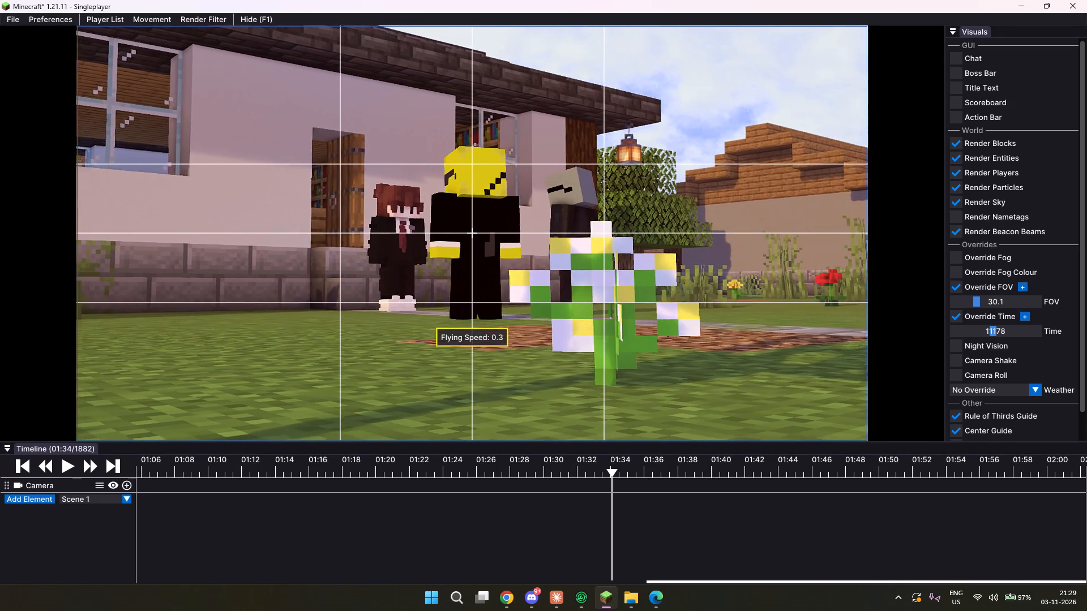
left_click_drag(545, 298, 544, 298)
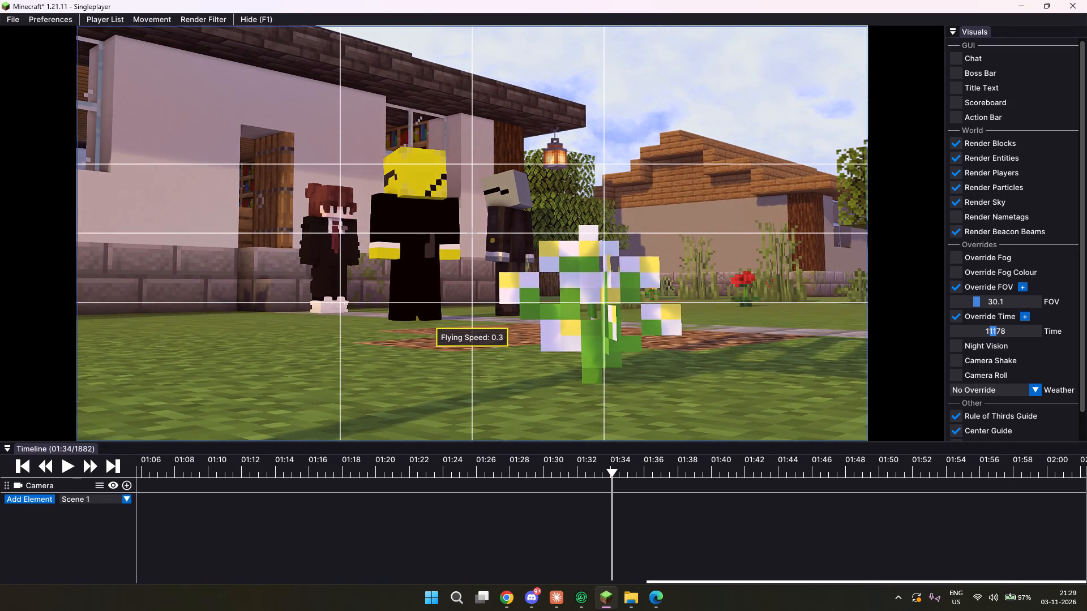
left_click_drag(544, 298, 543, 300)
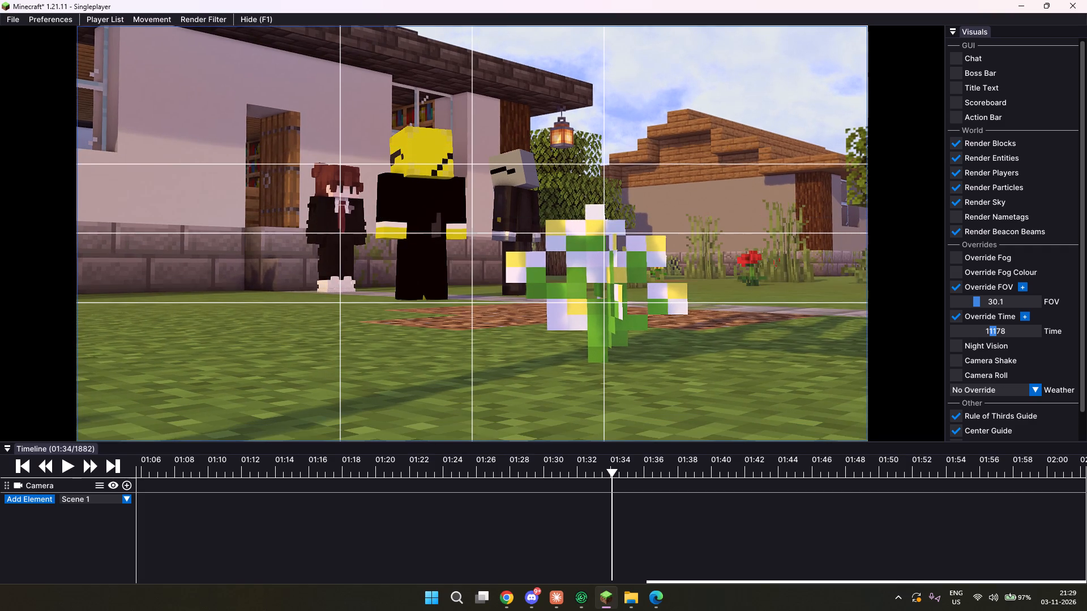
left_click_drag(543, 300, 543, 298)
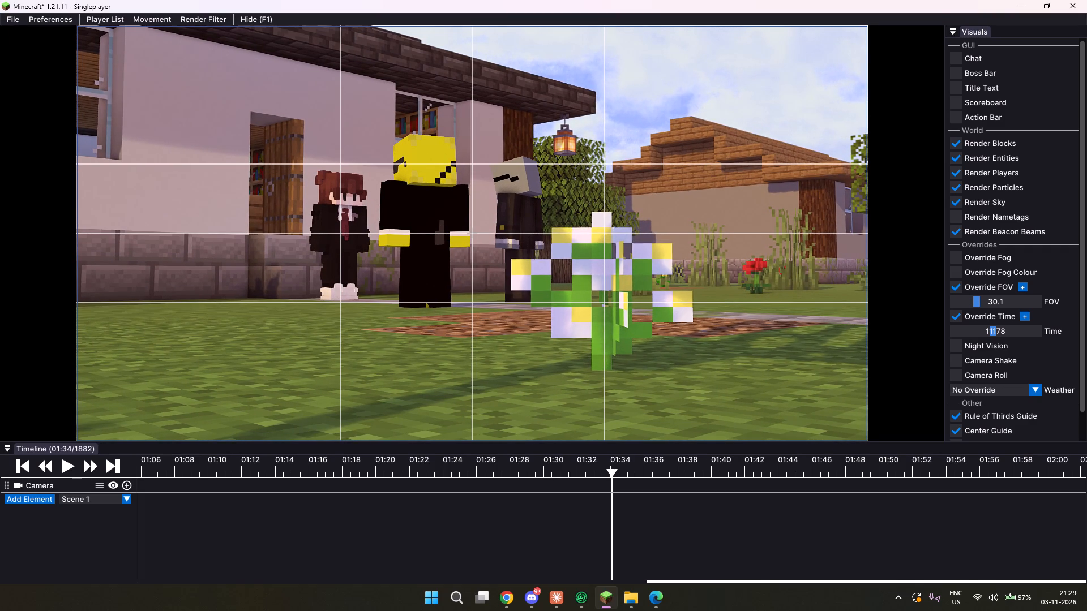
left_click_drag(543, 298, 543, 298)
key("w")
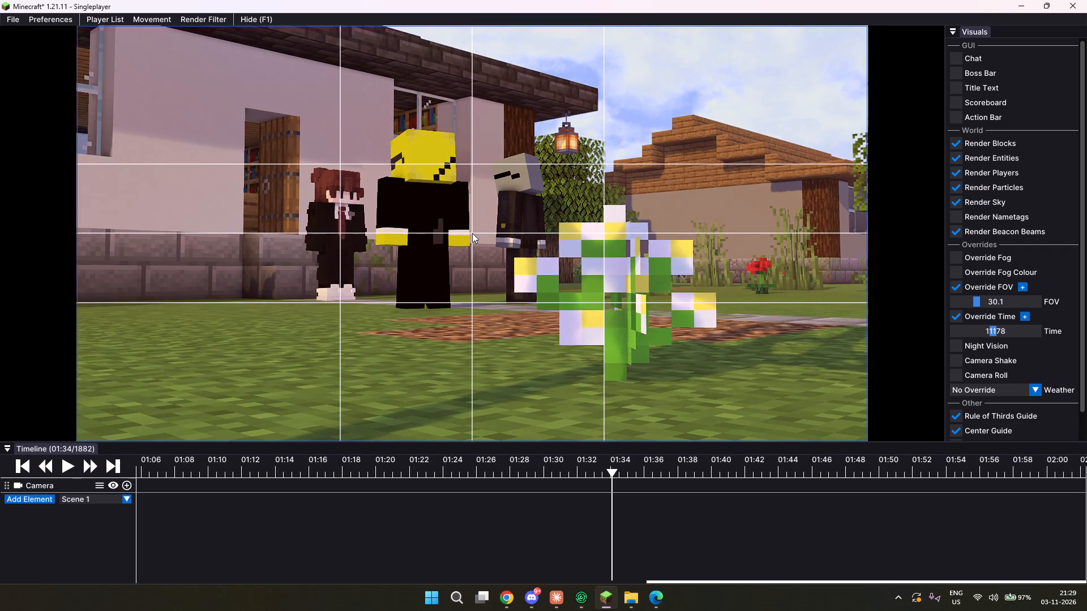
left_click_drag(472, 233, 544, 298)
key("a")
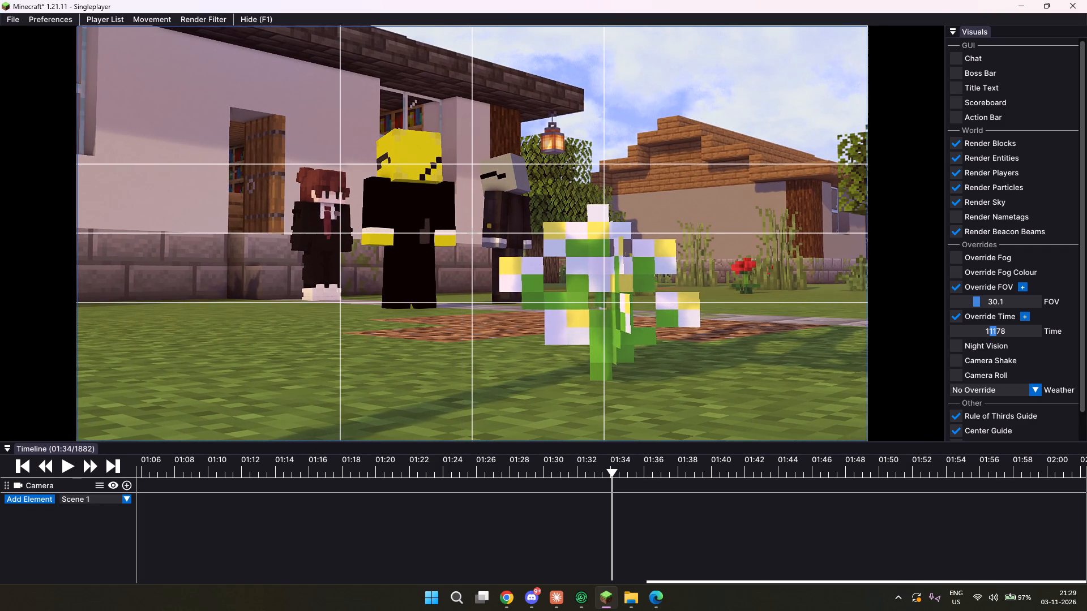
left_click_drag(544, 298, 542, 298)
key("a")
key("d")
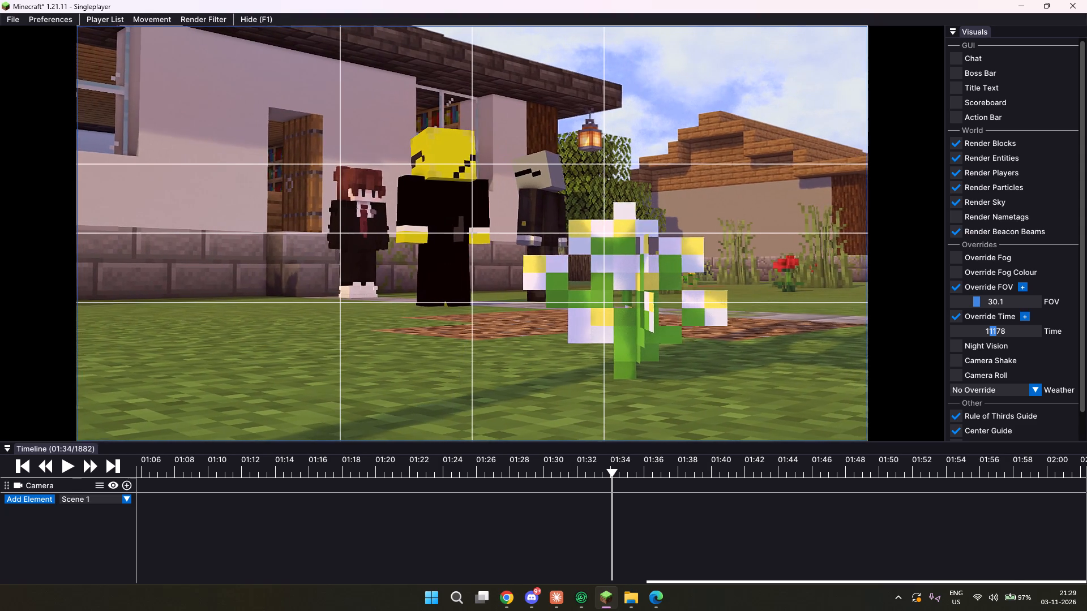
left_click_drag(542, 298, 544, 299)
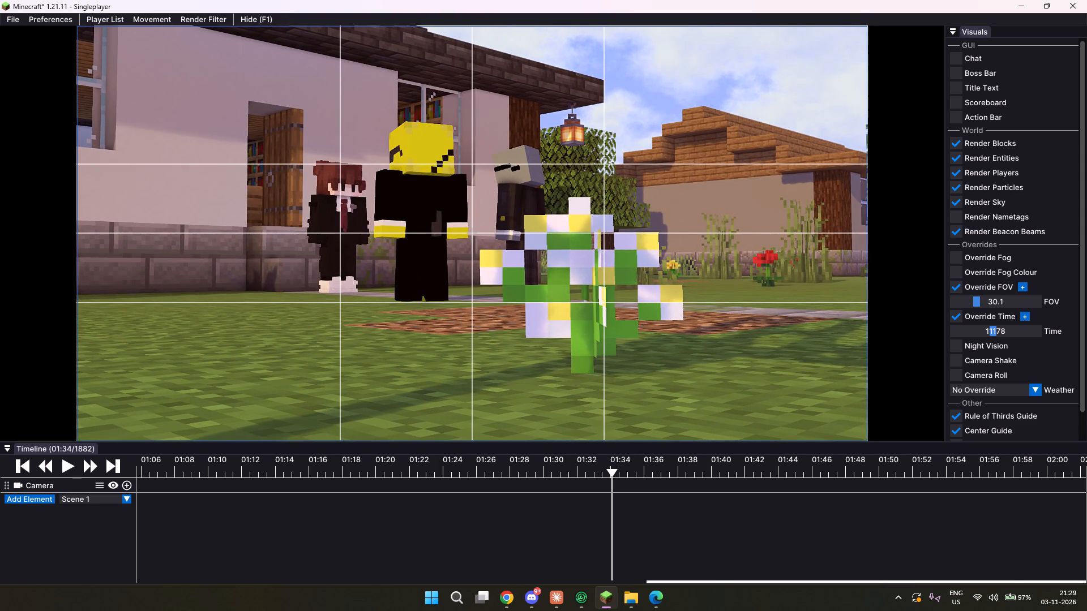
Reduce the flying speed to 0.1 and fine-tune the framing, aligning the flower with the second vertical thirds line.
left_click_drag(544, 299, 543, 298)
key("a")
scroll(472, 233, "down", 7)
left_click_drag(477, 235, 545, 298)
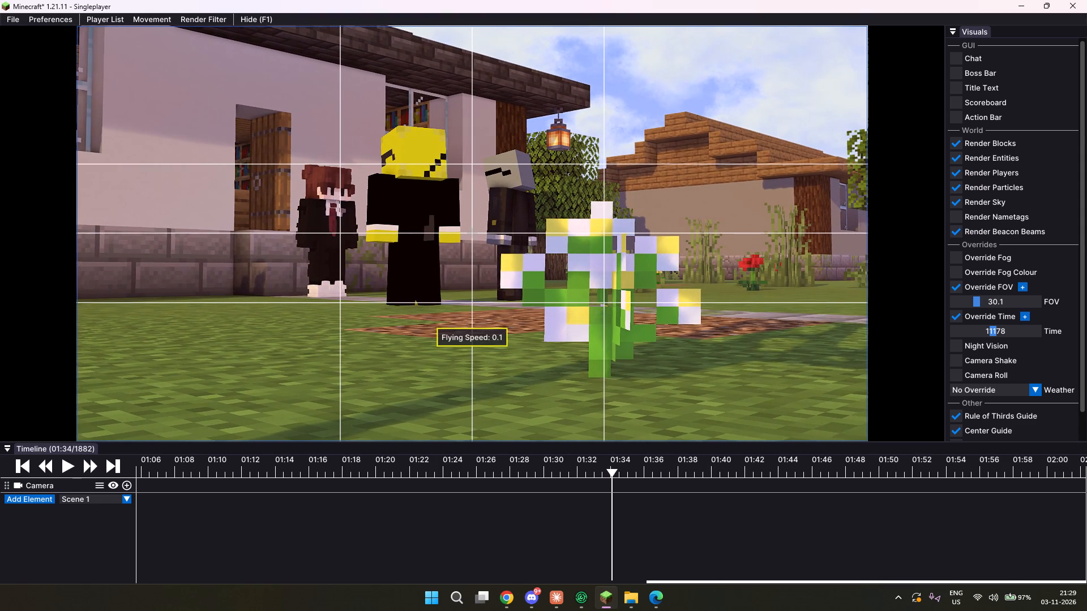
left_click_drag(545, 298, 543, 299)
key("a")
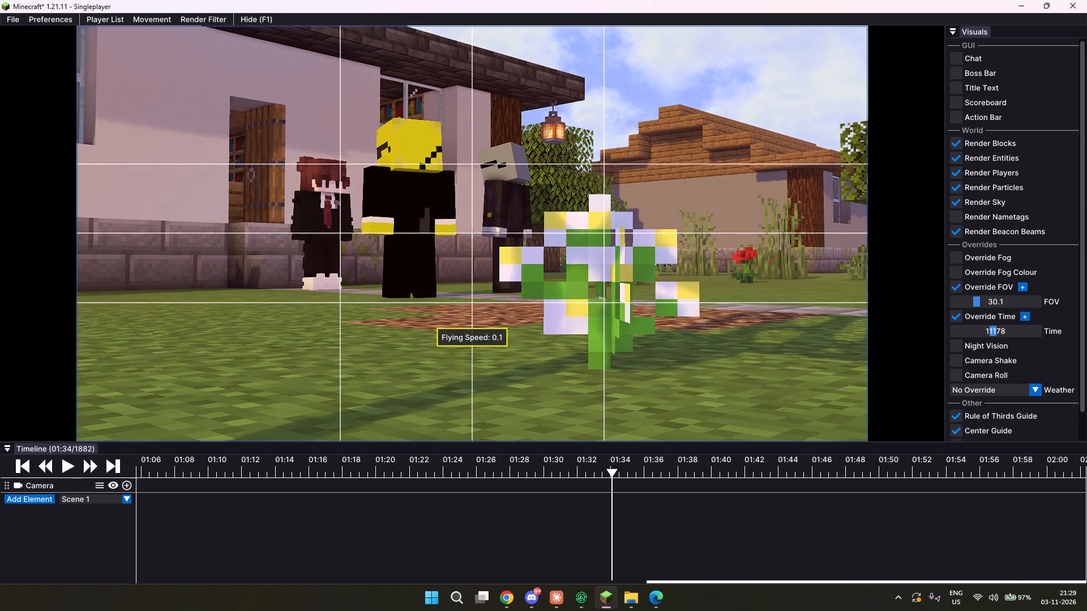
left_click_drag(543, 299, 545, 299)
key("d")
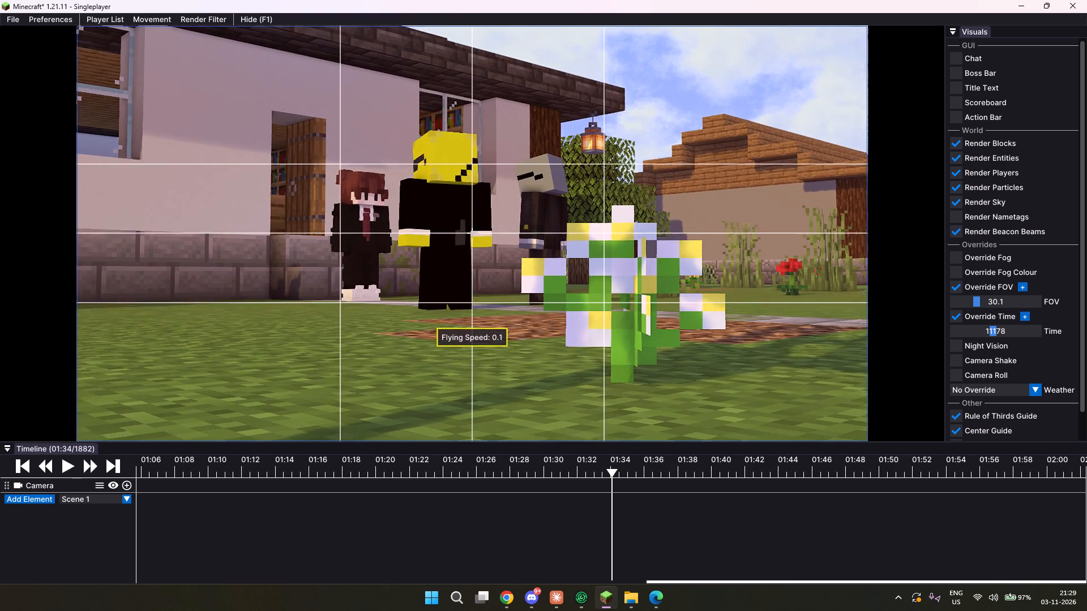
left_click_drag(545, 299, 543, 298)
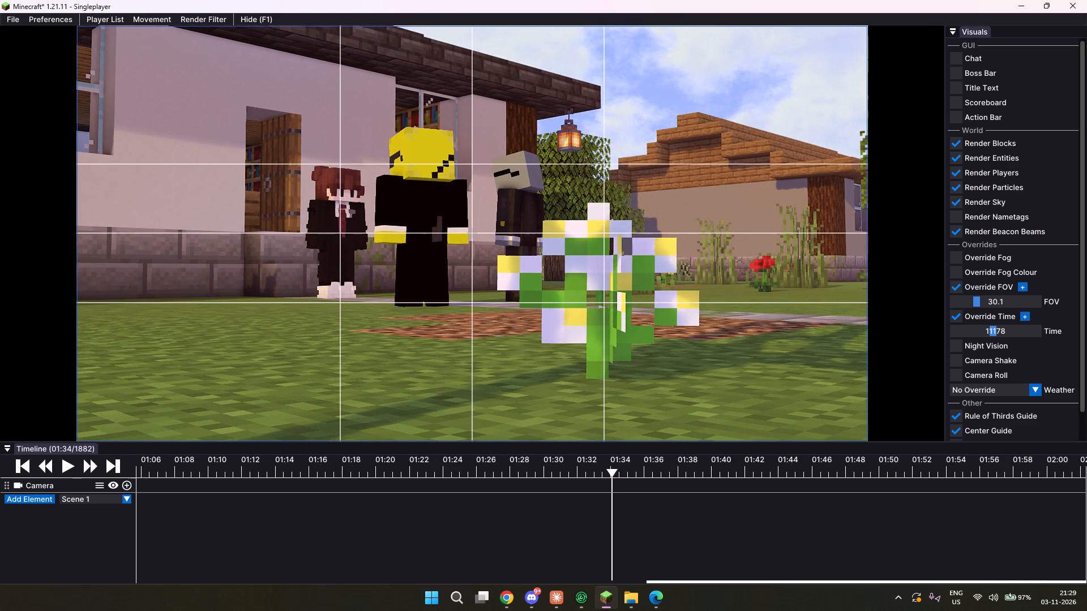
left_click_drag(543, 298, 543, 298)
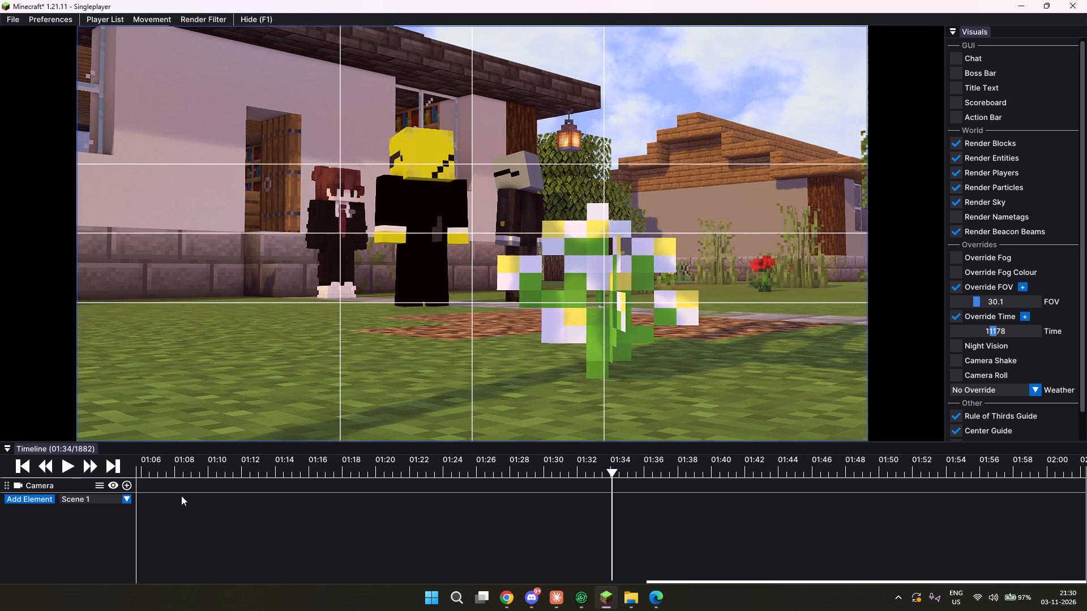
Set the export start point at tick 1883, at 01:34.
key("i")
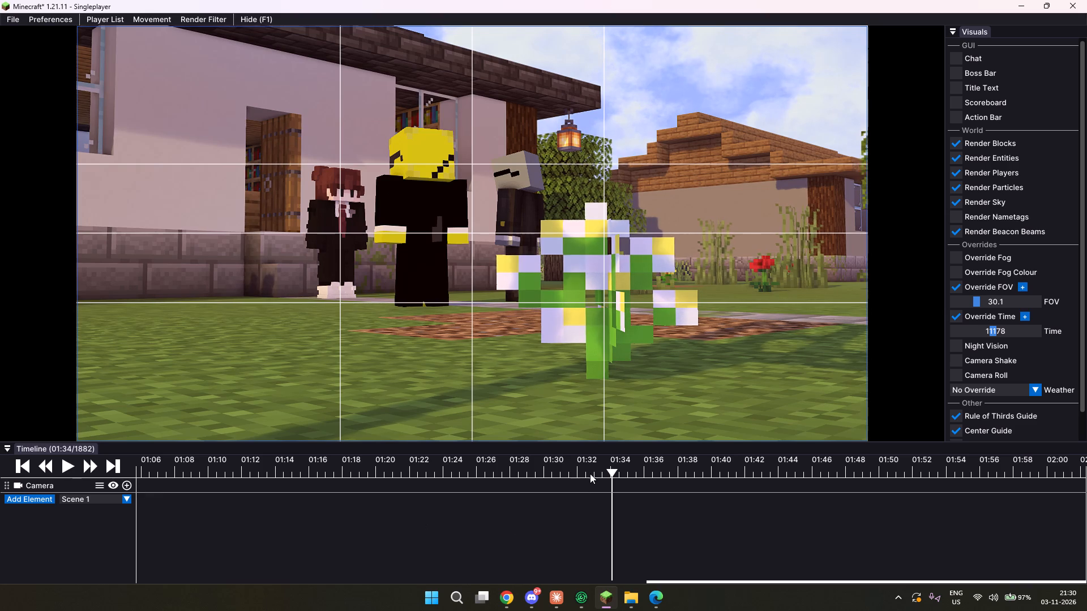
left_click(613, 461)
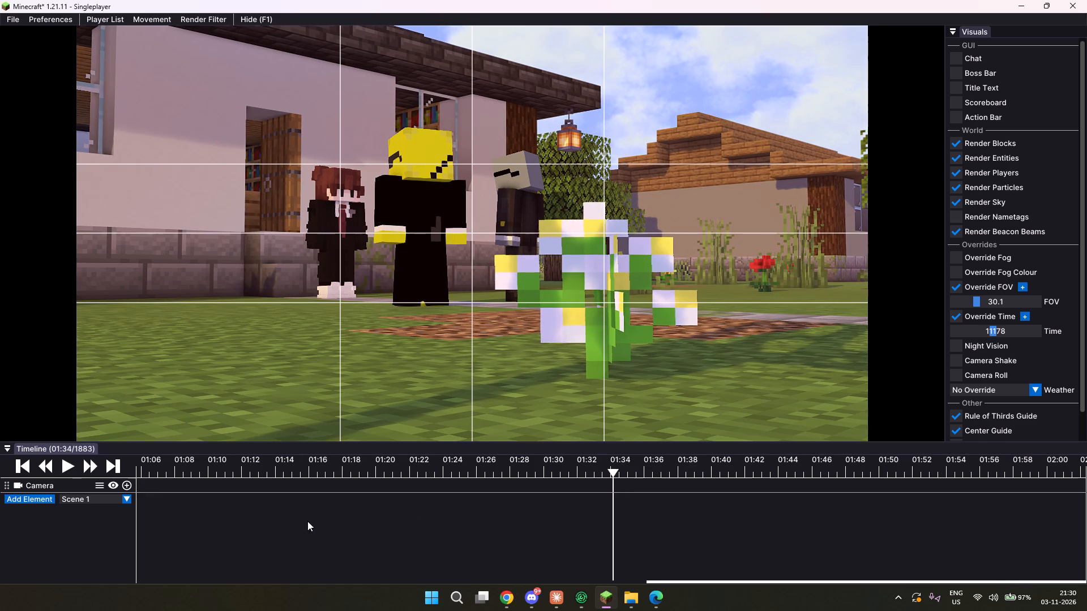
key("i")
Play the replay until the yellow- and grey-headed characters have left the shot and set the export end point at tick 1963.
left_click(66, 464)
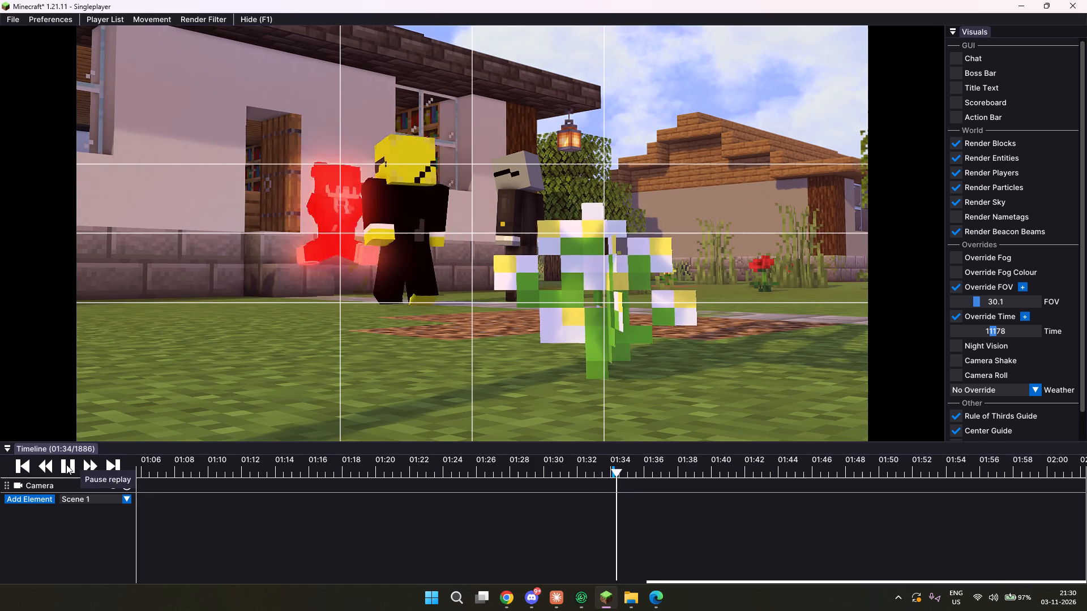
left_click(66, 464)
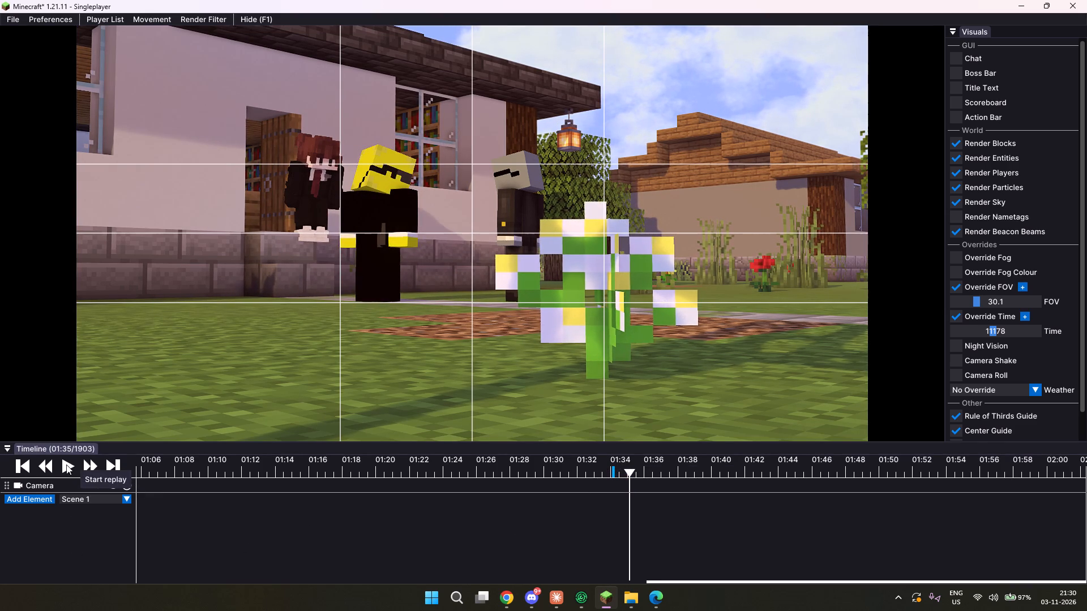
left_click(66, 464)
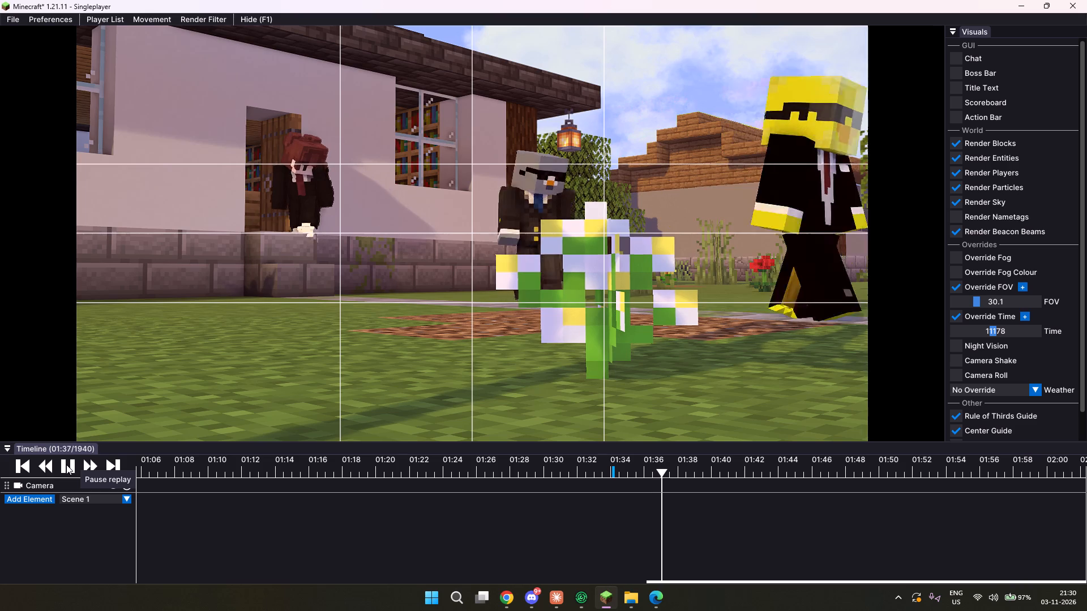
left_click(66, 464)
left_click(66, 464)
left_click(66, 464)
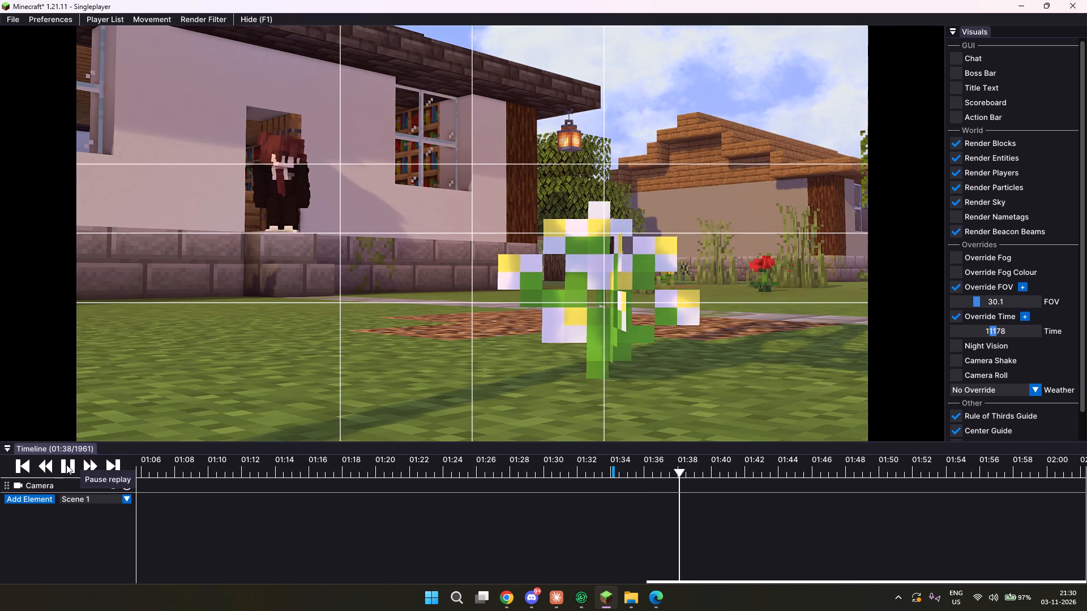
key("o")
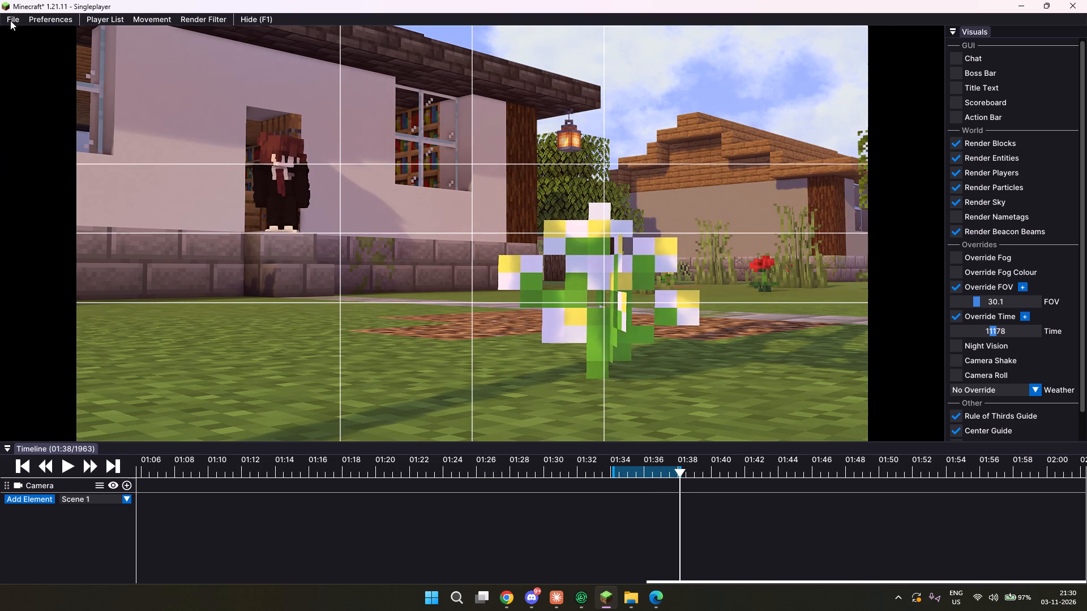
Export the marked range as an MP4 video into the ACT 1 S 1 folder, keeping the suggested file name.
left_click(12, 24)
left_click(28, 31)
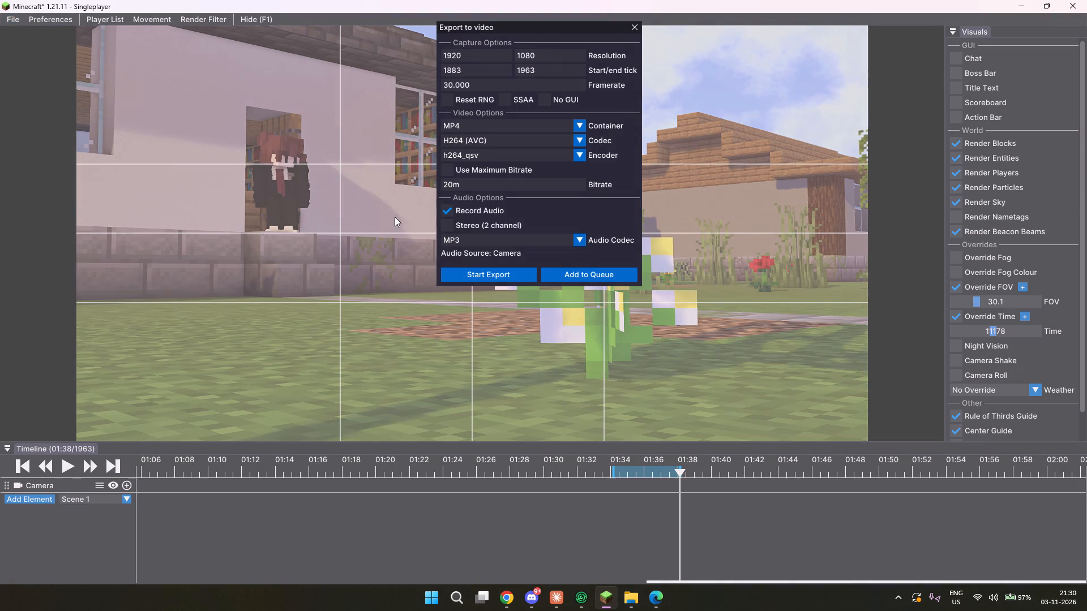
left_click(513, 282)
left_click(516, 280)
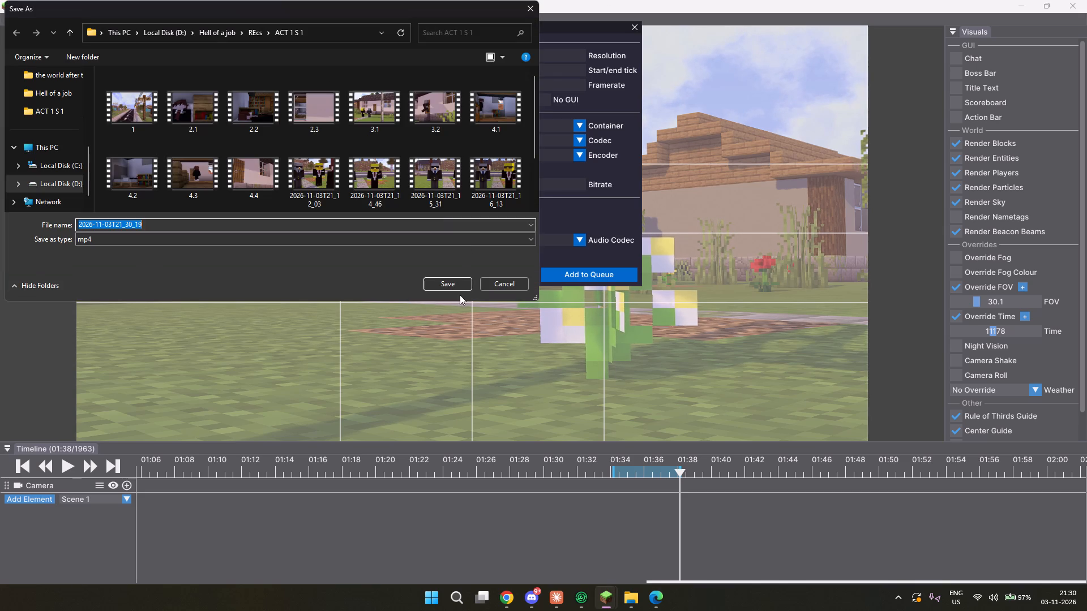
left_click(462, 281)
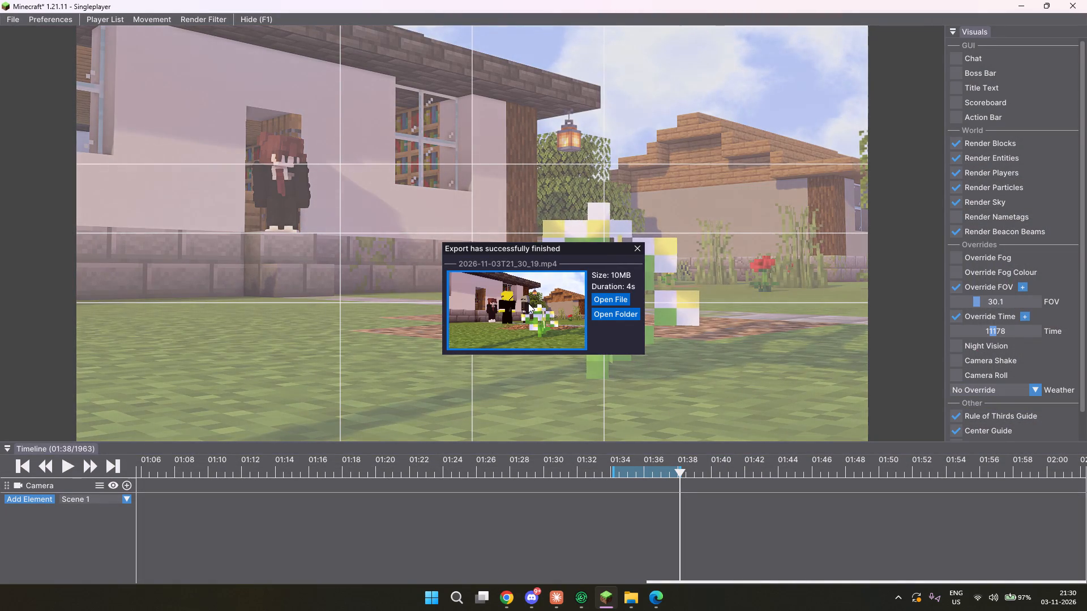
left_click(636, 249)
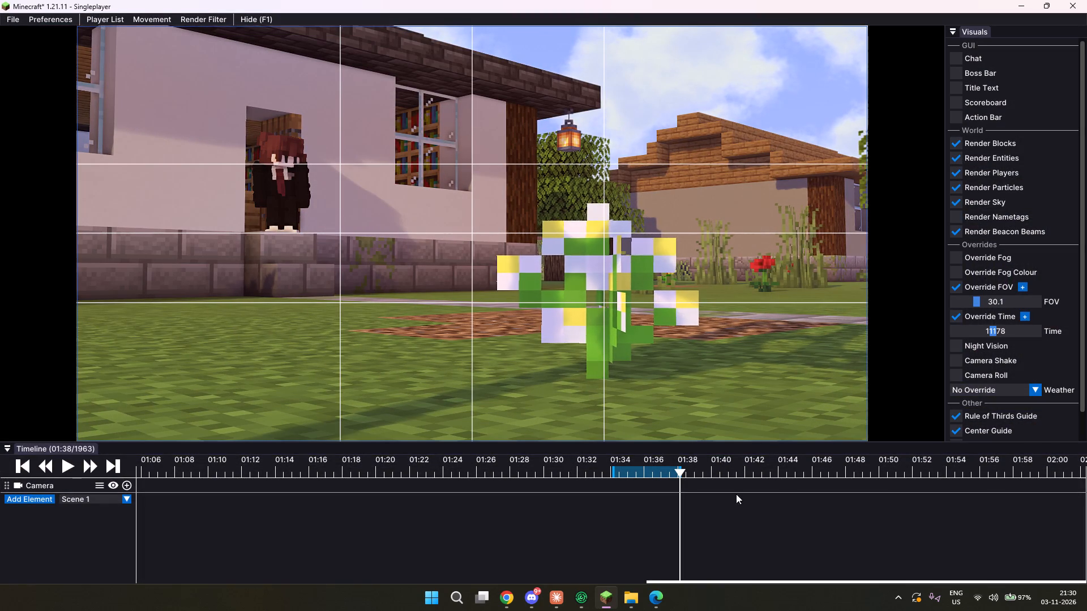
Turn the camera towards the departing yellow- and grey-headed characters and raise it above the kerb to sidewalk level.
left_click_drag(646, 358, 543, 298)
key("space")
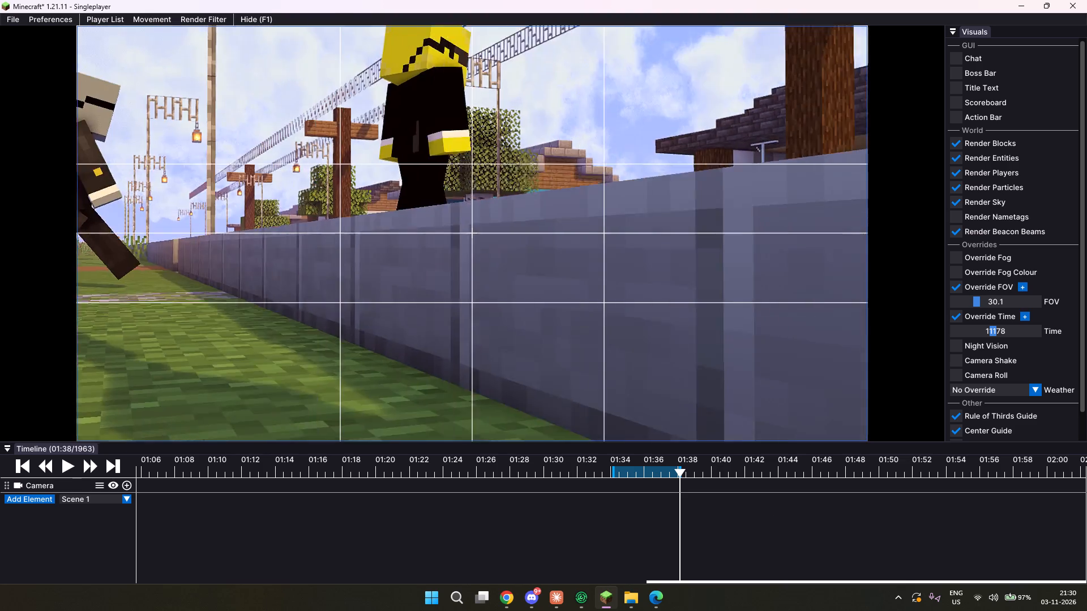
left_click_drag(543, 298, 542, 298)
key("space")
type("d")
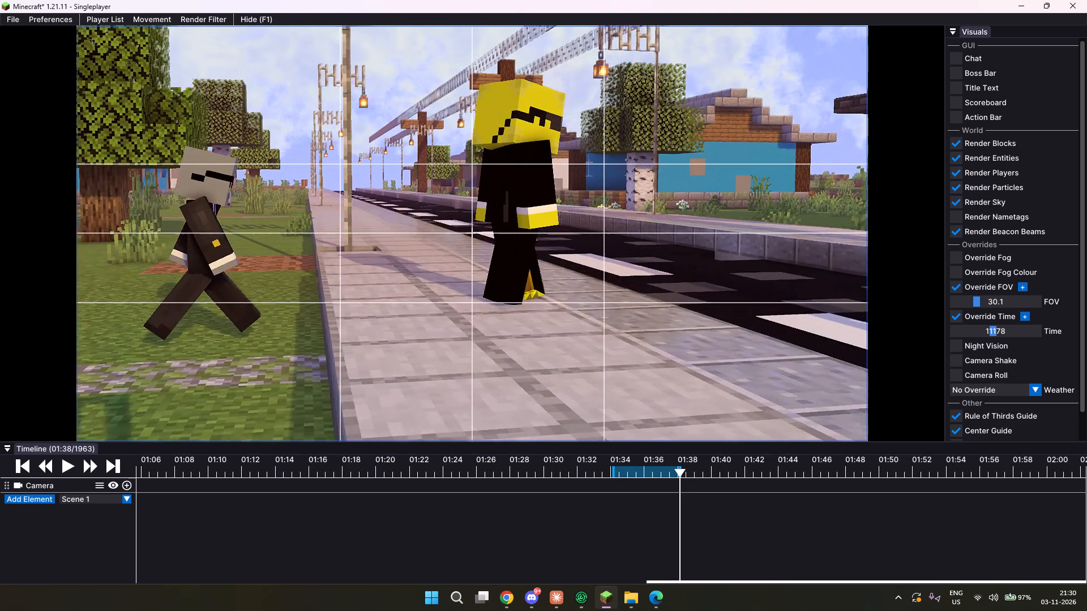
Shift the camera sideways over the road, looking down the street with the yellow-headed character on the sidewalk.
left_click_drag(542, 298, 543, 298)
key("d")
key("d")
key("d")
key("d")
key("d")
key("d")
key("d")
key("d")
key("d")
key("d")
key("d")
key("d")
key("d")
key("d")
key("d")
key("d")
key("d")
key("d")
key("d")
key("d")
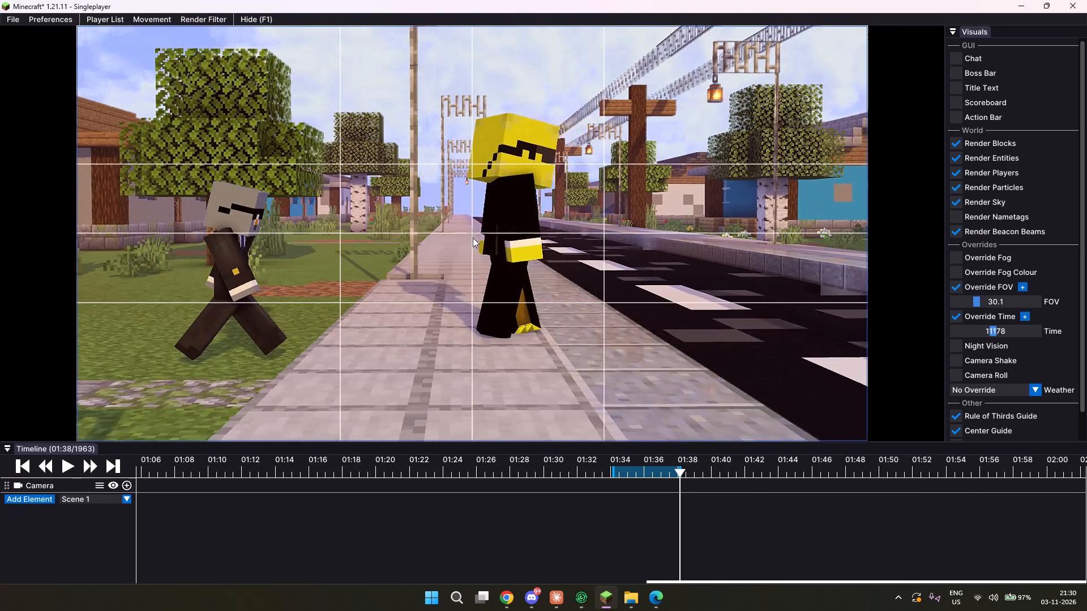
key("d")
key("w")
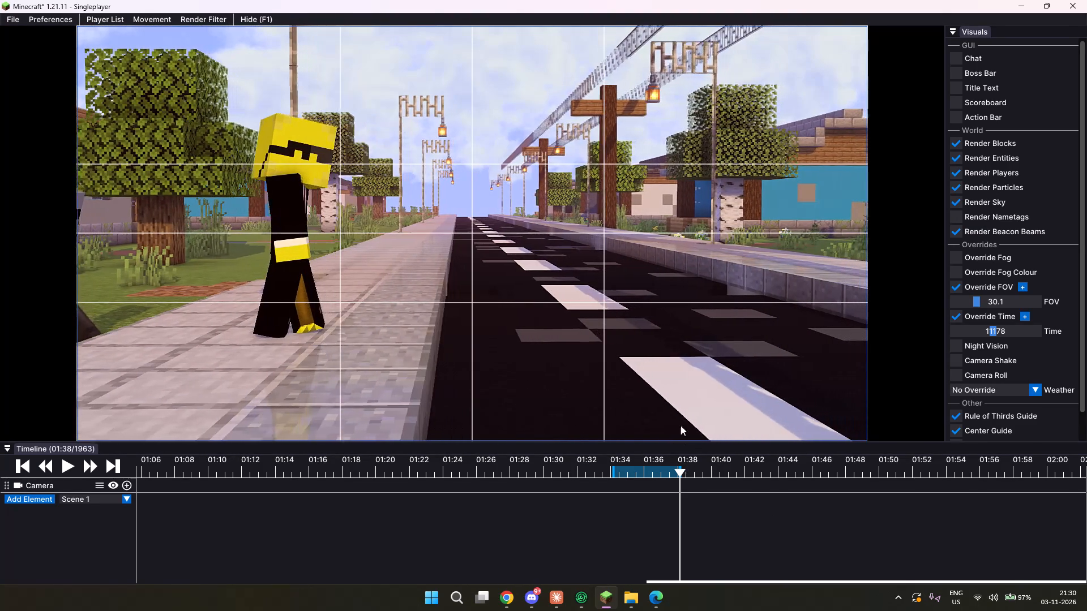
Advance the replay to tick 1979 and shift the camera sideways over the road, keeping both walking characters in frame.
left_click(692, 464)
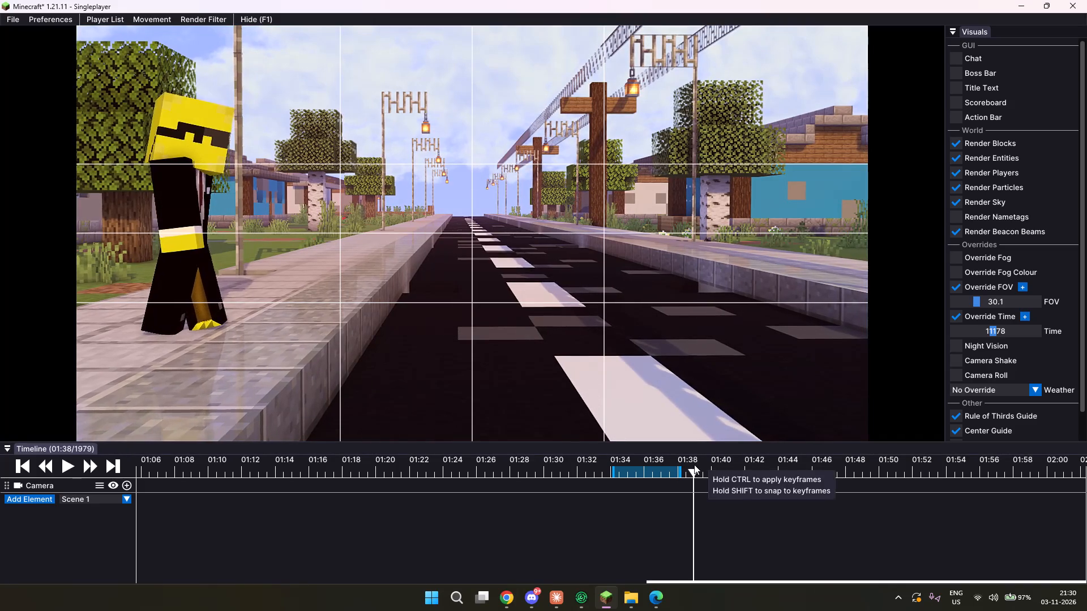
key("d")
key("w")
left_click_drag(648, 351, 543, 298, "ctrl")
key("d")
key("d")
key("d")
key("d")
key("d")
key("d")
key("d")
key("d")
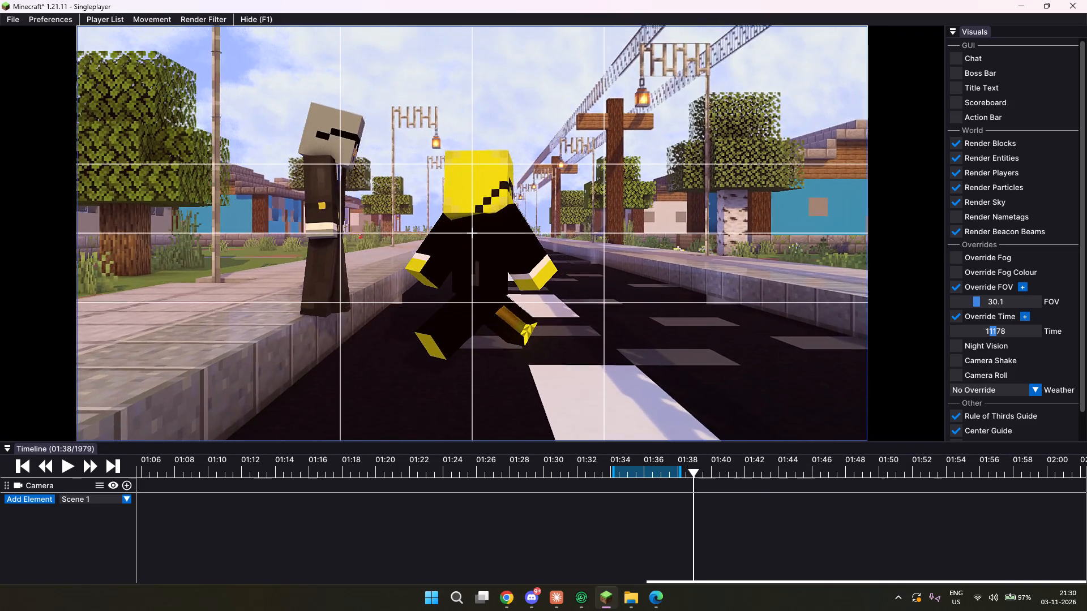
Lower the camera to just above the road surface, tilt it upwards and reduce the flying speed to 0.1.
left_click_drag(543, 298, 543, 298, "ctrl")
key("ctrl+d")
key("ctrl+d")
key("d")
scroll(462, 236, "down", 13, "ctrl")
key("a")
left_click_drag(441, 190, 543, 298)
key("a")
key("d")
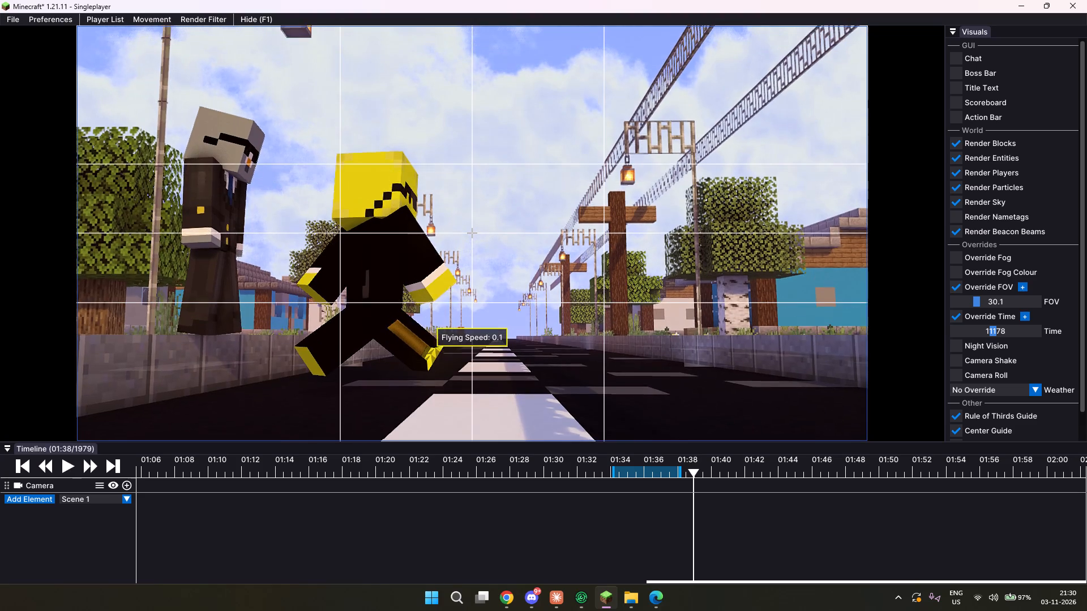
Move the low camera closer so the yellow-headed character fills the area left of the first vertical thirds line.
left_click_drag(543, 298, 543, 299)
type("dd")
key("d")
type("www")
left_click_drag(543, 299, 542, 298)
key("a")
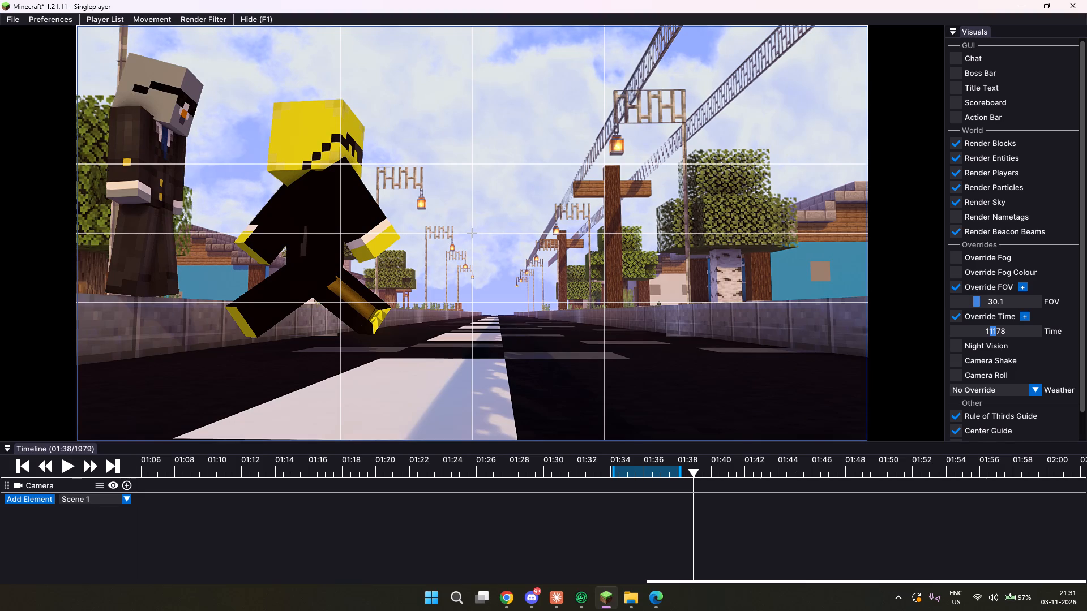
left_click_drag(542, 298, 544, 298)
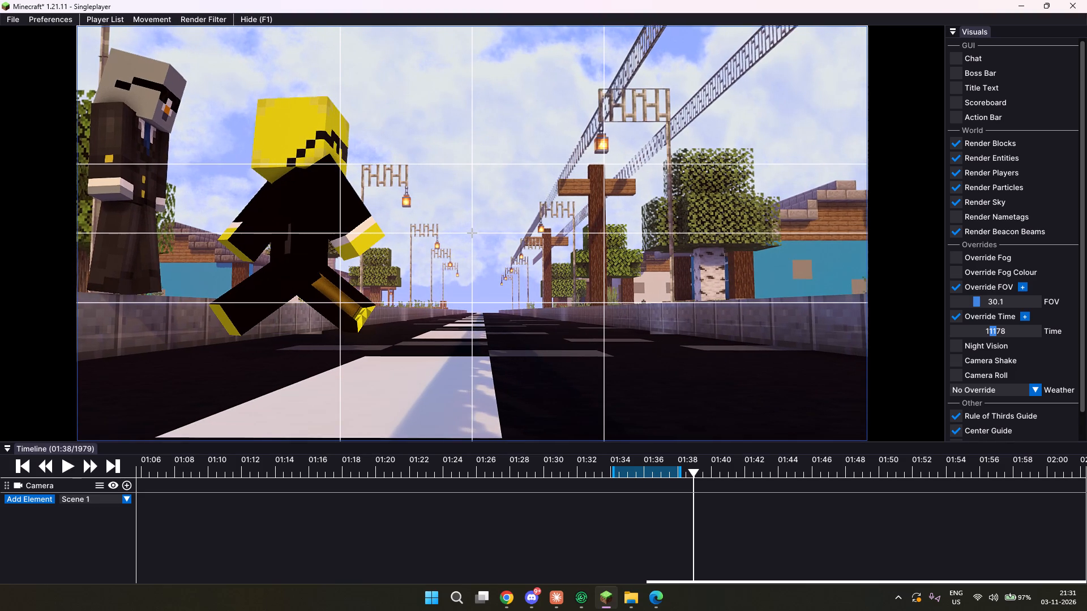
left_click_drag(544, 298, 542, 299)
key("w")
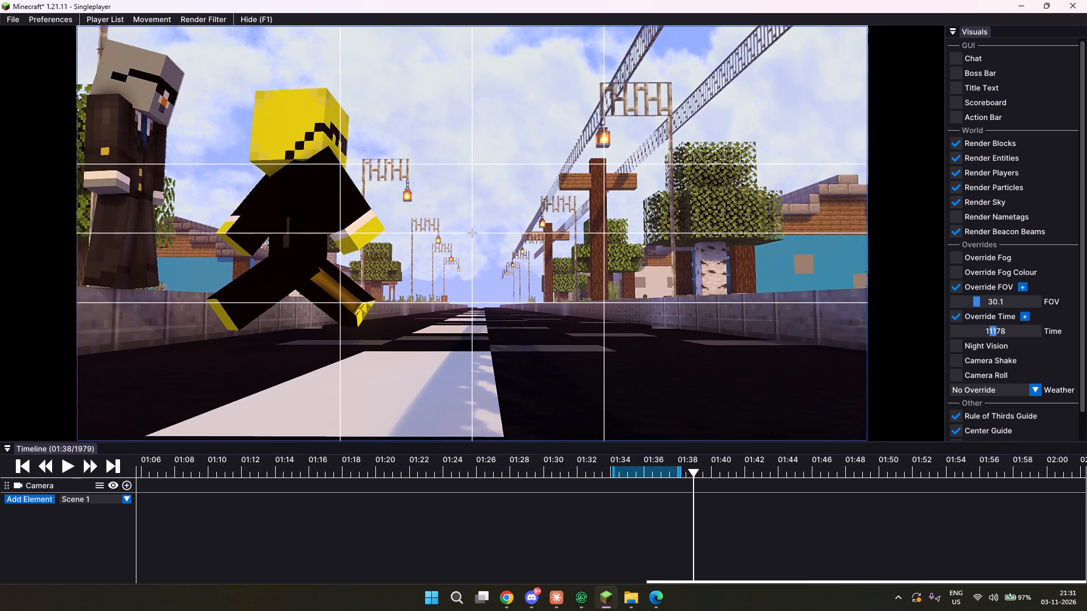
Shift the camera sideways away from the characters, keeping the road's vanishing point on the vertical centre guide.
key("d")
left_click_drag(542, 299, 544, 298)
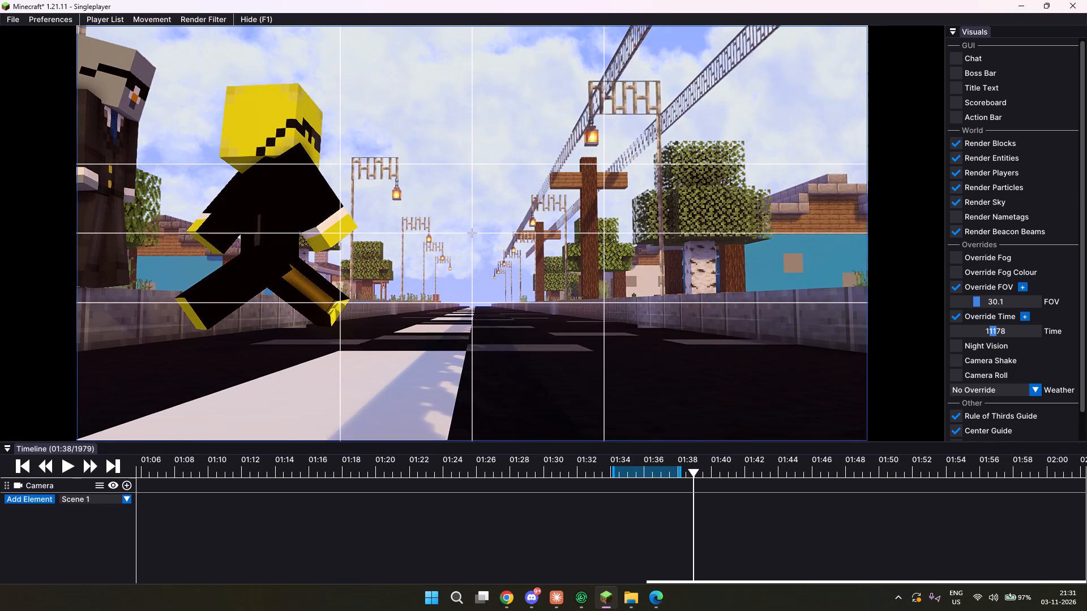
left_click_drag(544, 298, 543, 298)
key("w")
type("dd")
key("d")
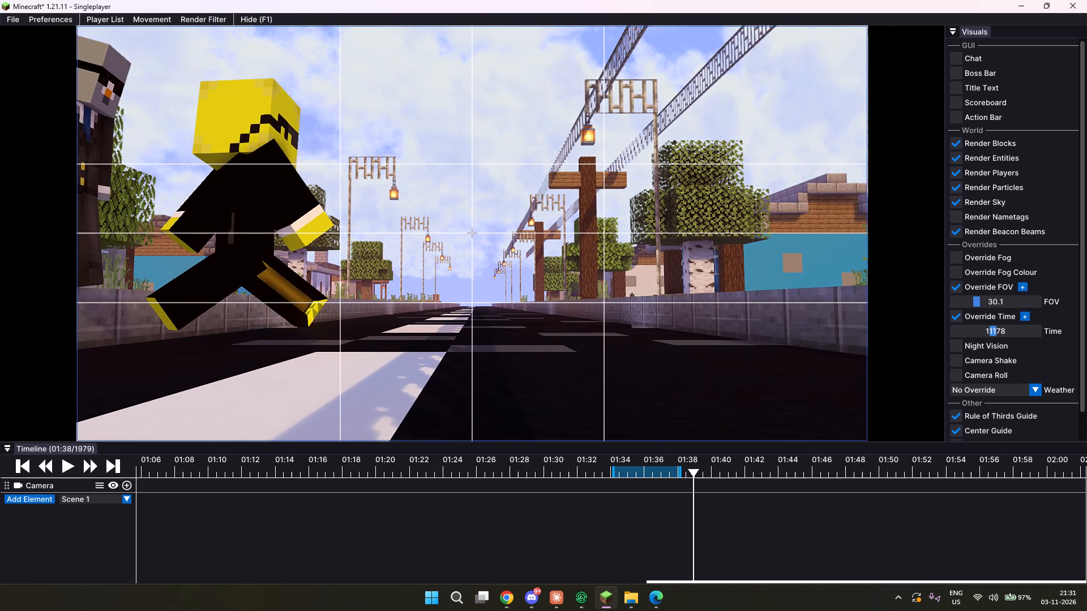
left_click_drag(543, 298, 543, 298)
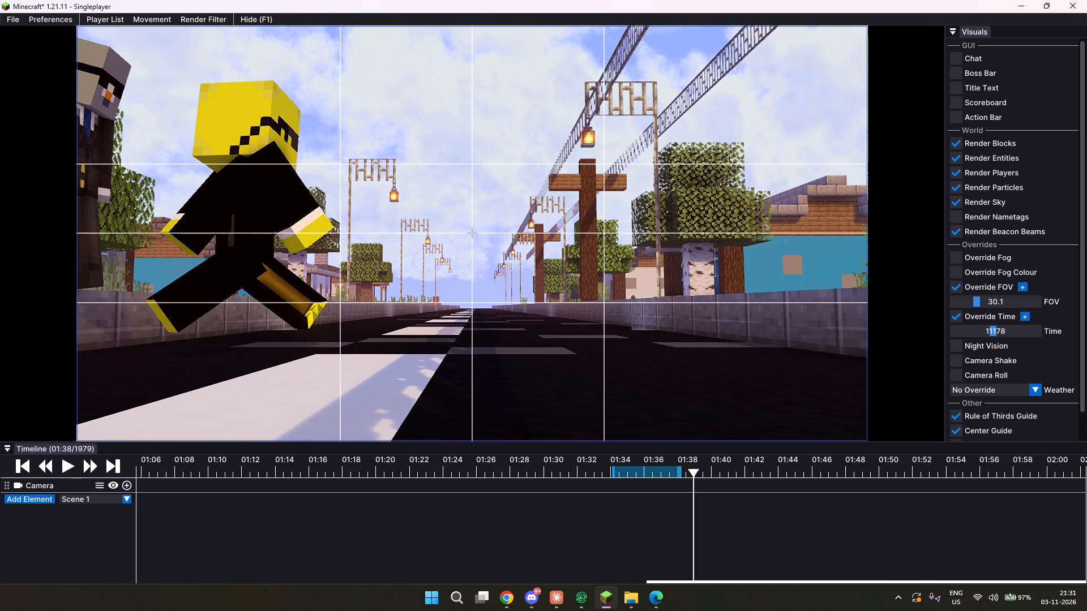
left_click_drag(543, 298, 543, 298)
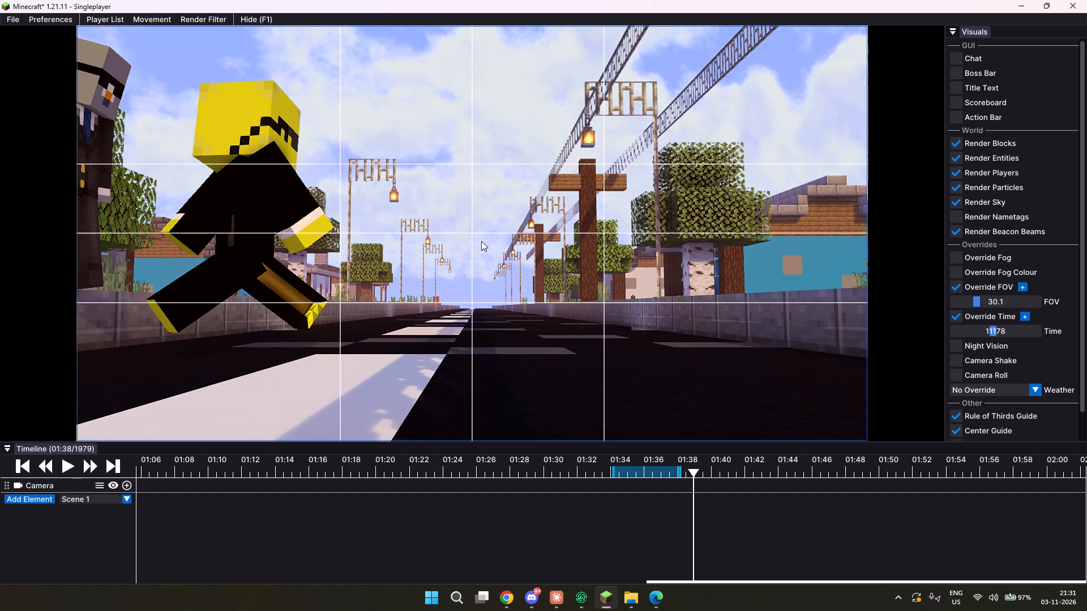
Set the export start point at tick 1990, with both characters walking onto the road.
key("i")
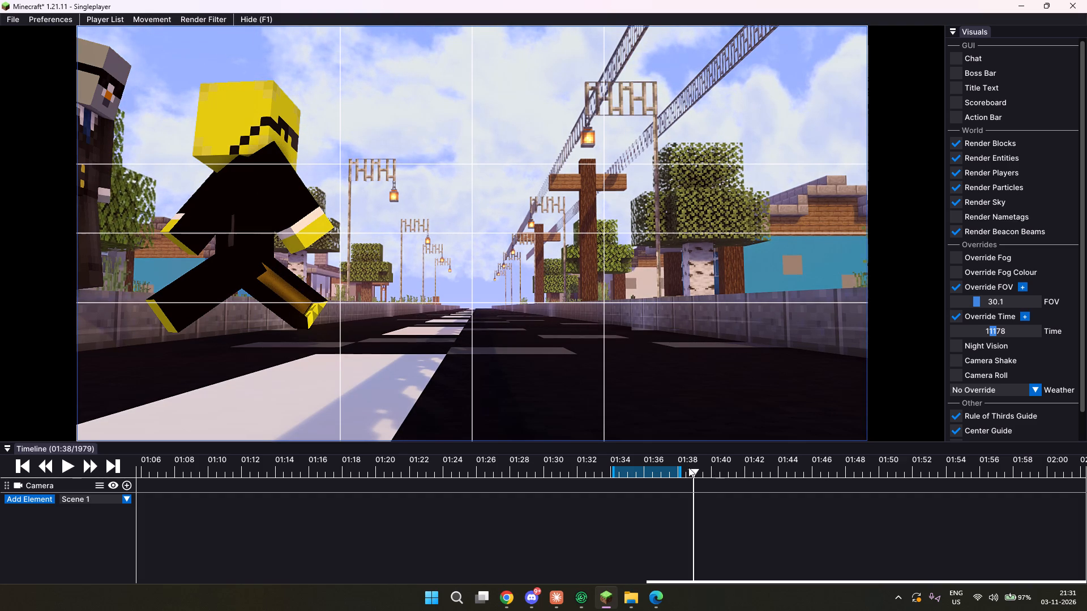
left_click(694, 467)
key("i")
left_click(697, 464)
left_click(703, 462)
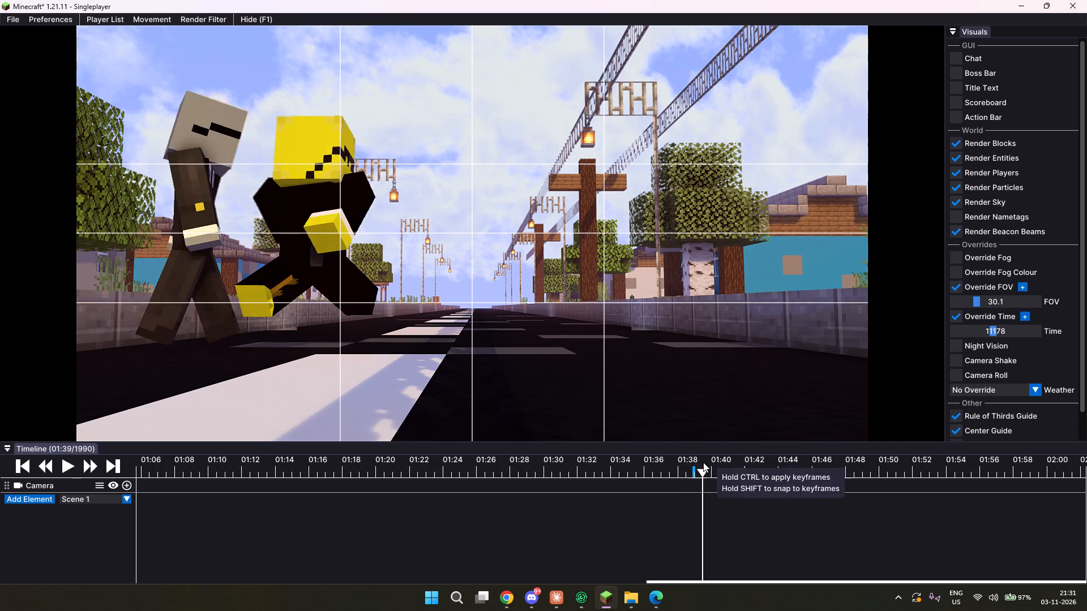
key("i")
Play the replay until the characters are far down the road and set the export end point at tick 2096.
left_click(67, 463)
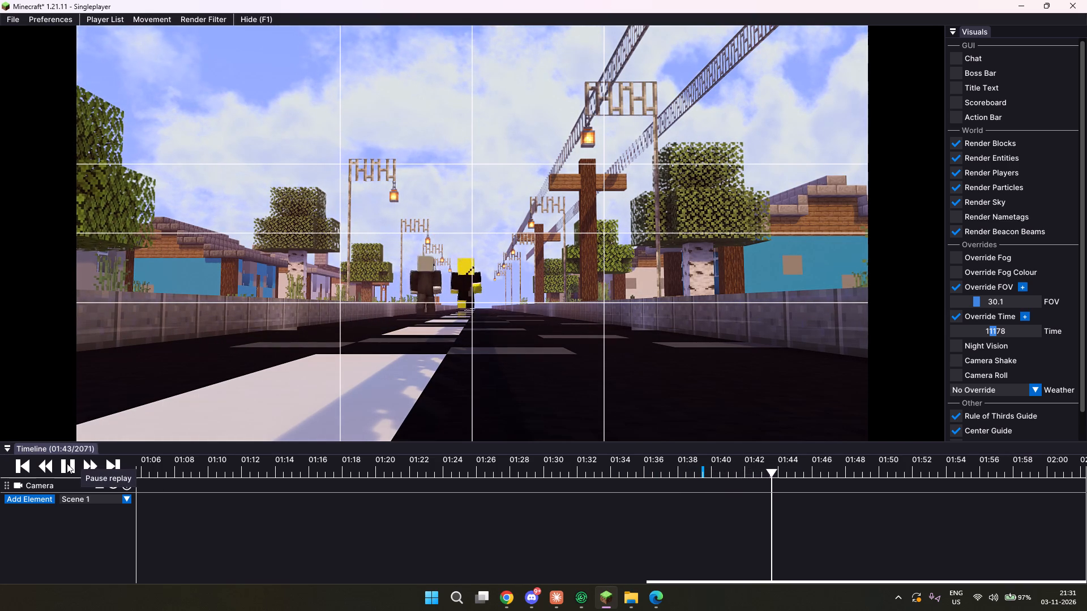
left_click(67, 463)
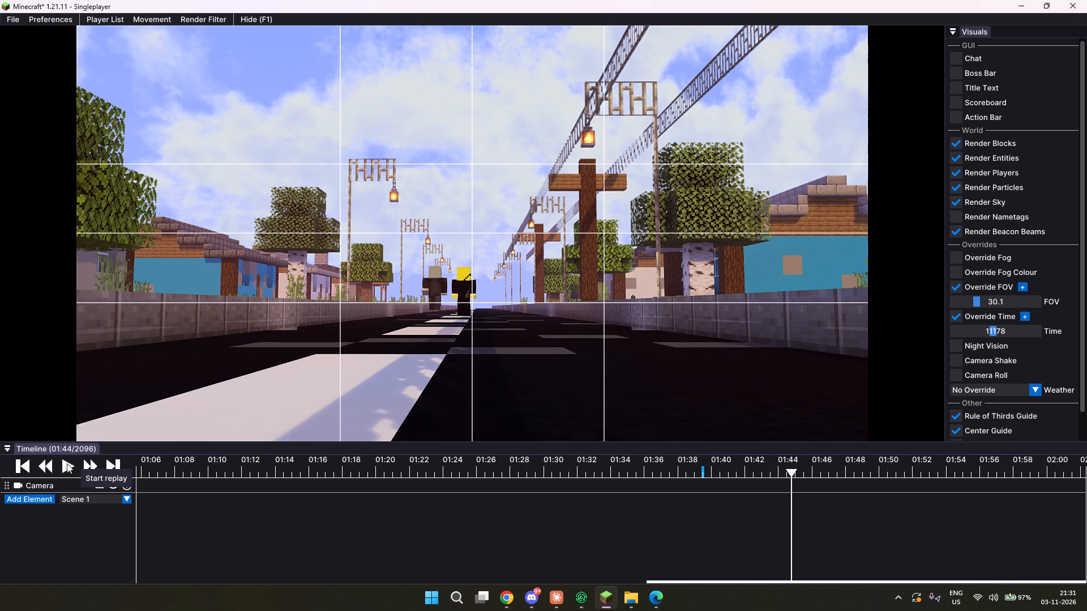
key("o")
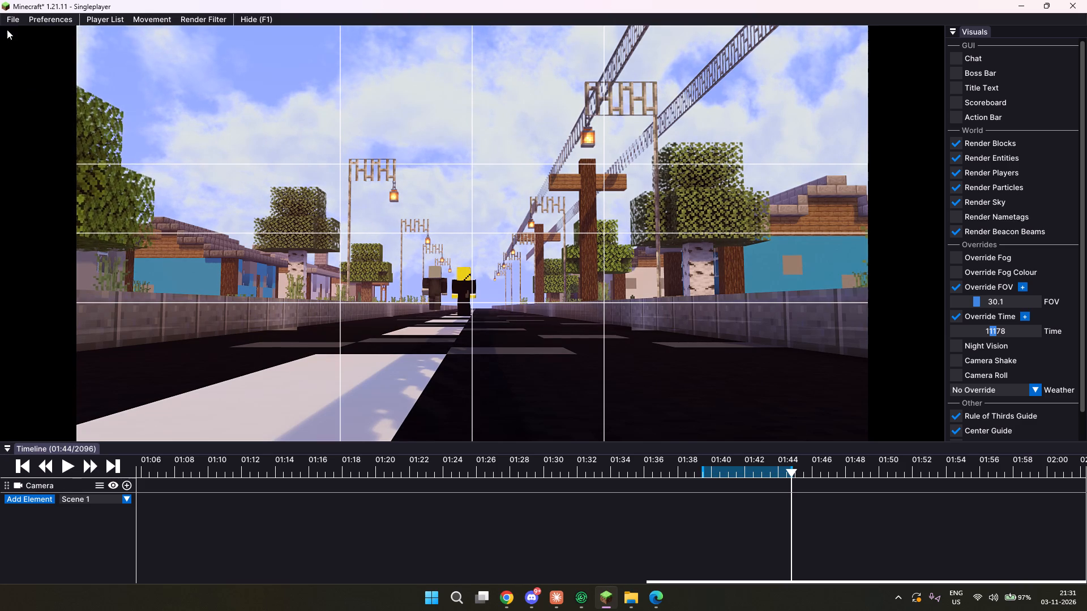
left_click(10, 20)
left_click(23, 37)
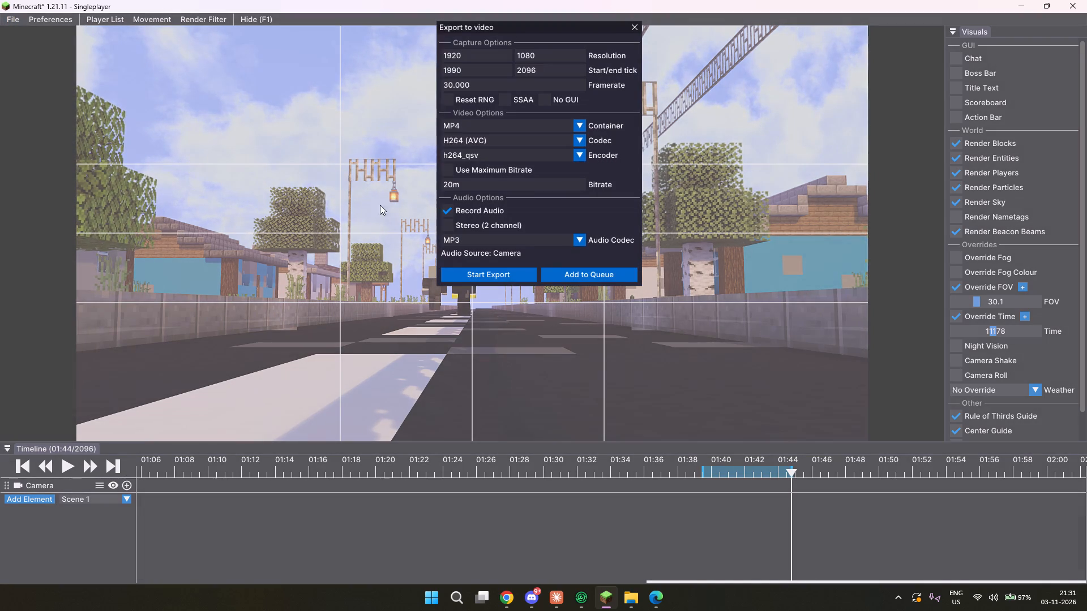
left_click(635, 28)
Shift the camera sideways back towards the characters' side, over the road's white centre line.
key("a")
key("a")
key("a")
key("a")
key("a")
key("a")
key("a")
key("a")
key("a")
key("a")
key("a")
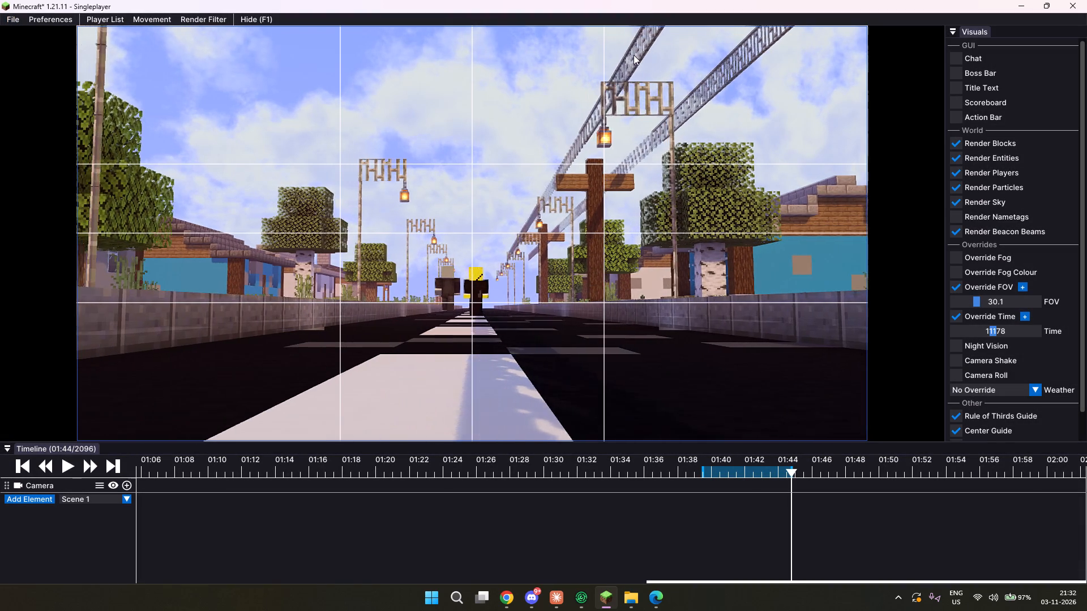
key("a")
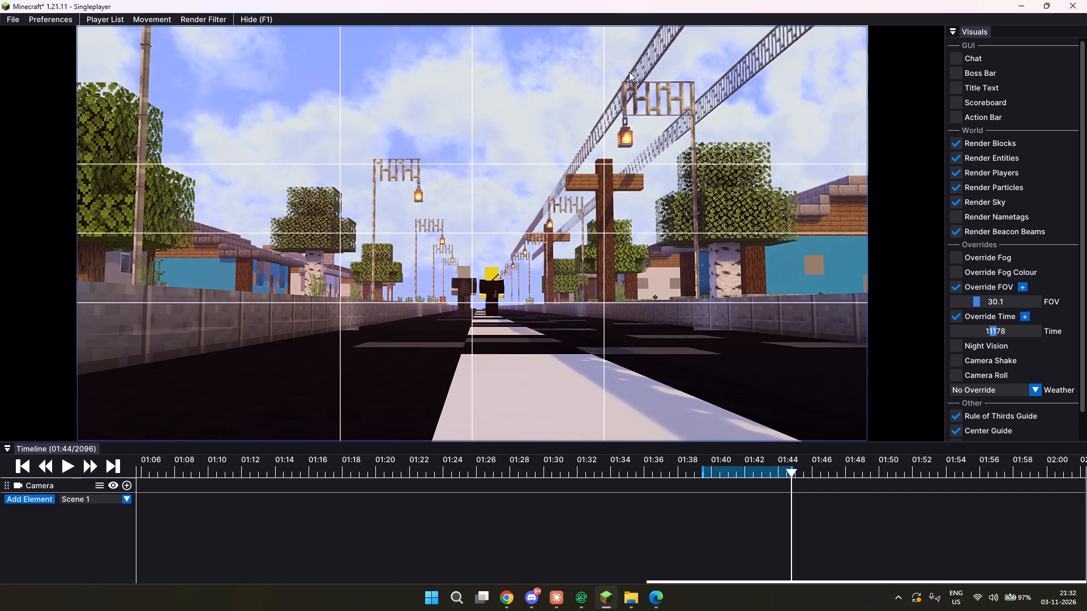
Preview the shot from tick 1967 and nudge the camera so the white centre line runs up the middle of the frame.
left_click(684, 459)
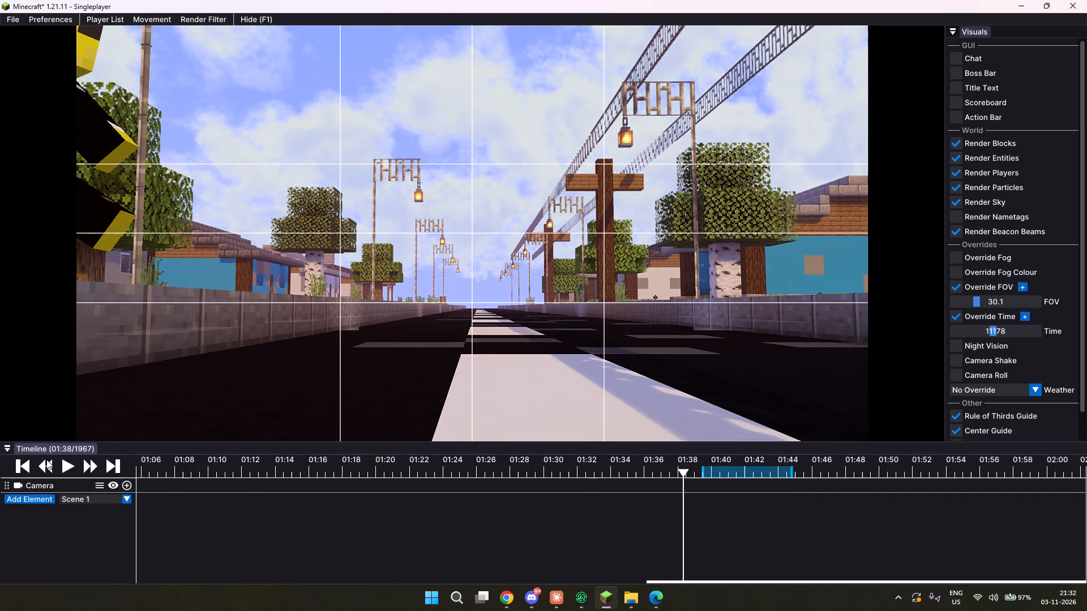
left_click(69, 461)
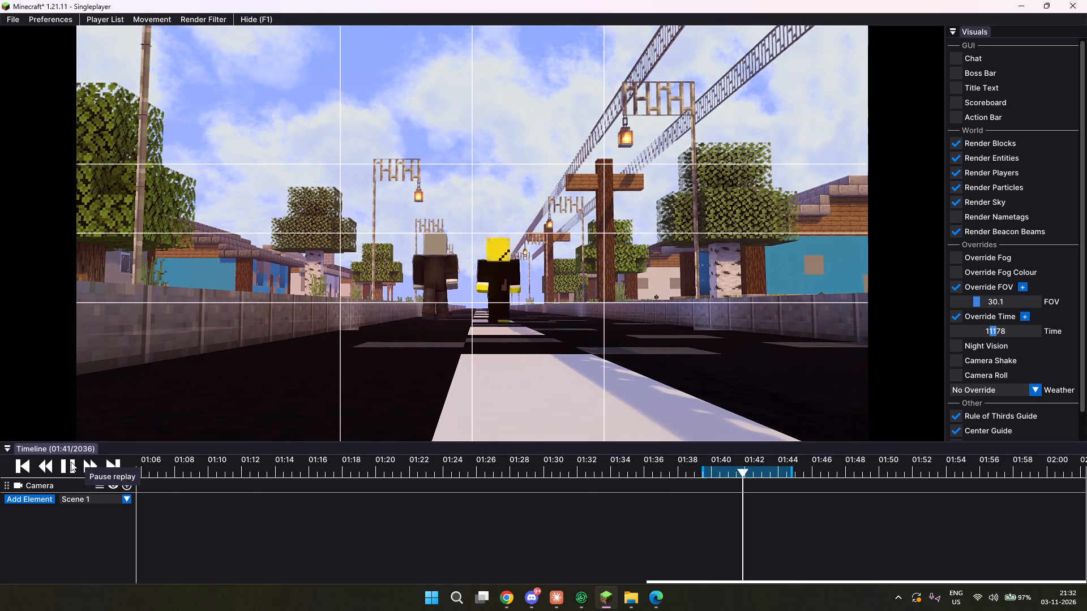
key("d")
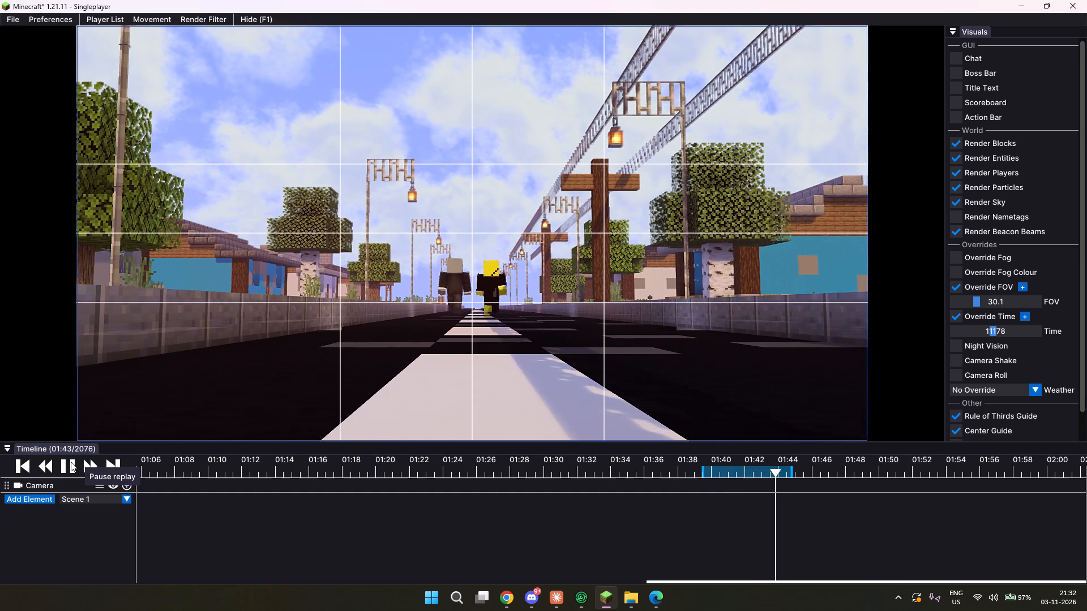
left_click(71, 462)
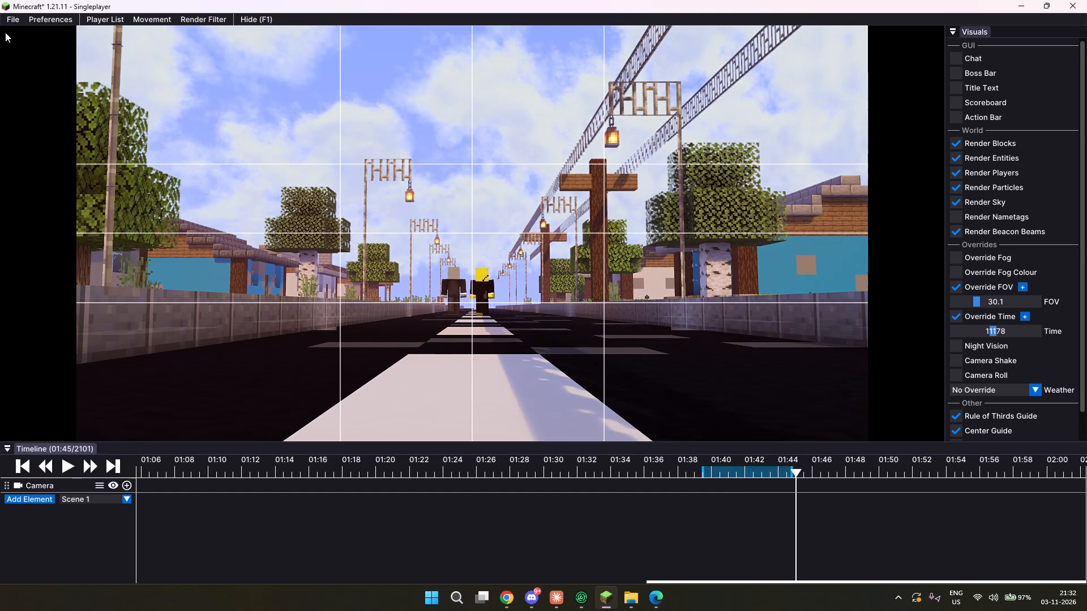
Export the marked range as an MP4 video into the ACT 1 S 1 folder, keeping the suggested file name.
left_click(19, 20)
left_click(44, 35)
left_click(490, 278)
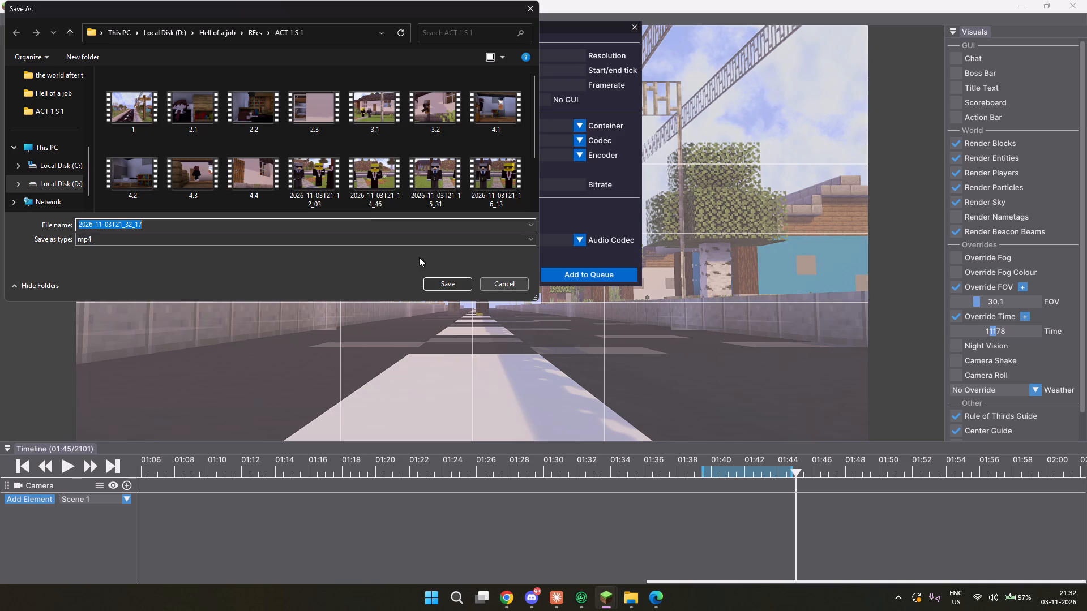
left_click(463, 284)
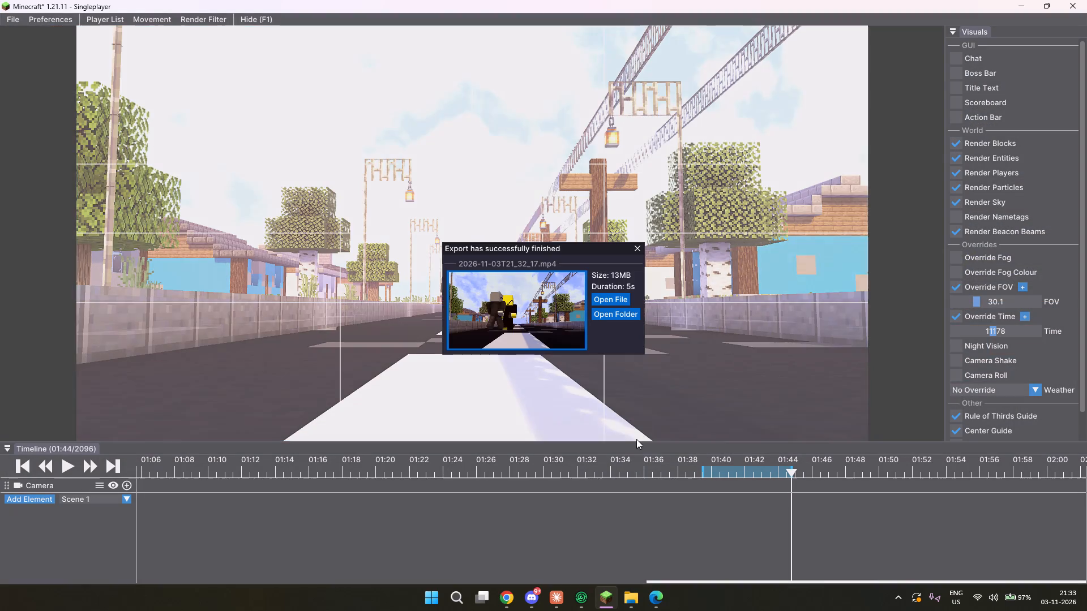
left_click(635, 252)
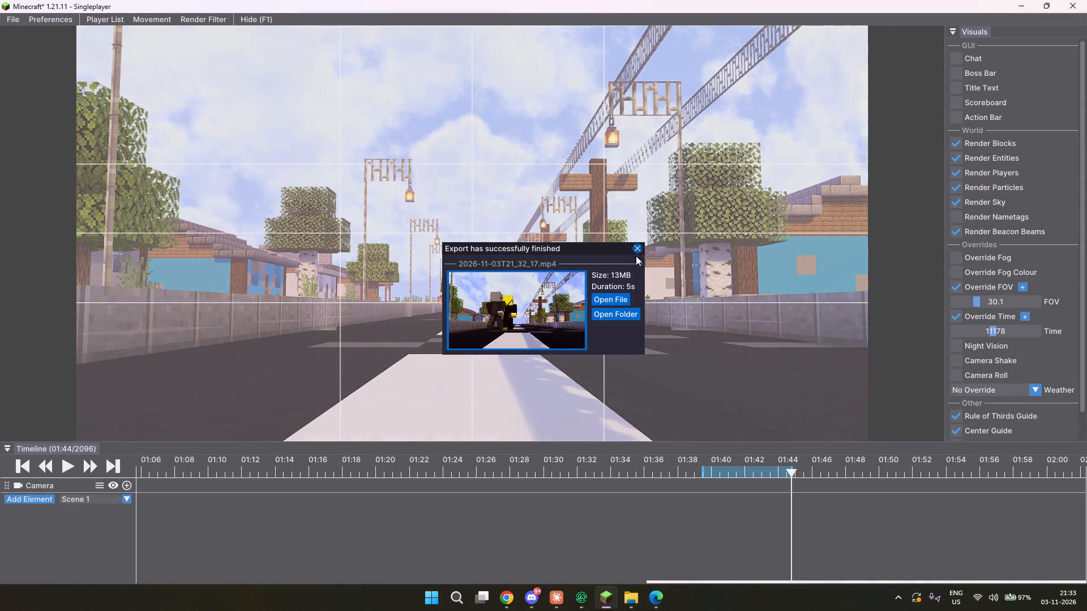
Turn the camera towards the red-haired character in the house doorway and raise it above the kerb.
left_click_drag(738, 389, 542, 298)
key("w")
key("w")
key("w")
key("w")
key("space")
key("space")
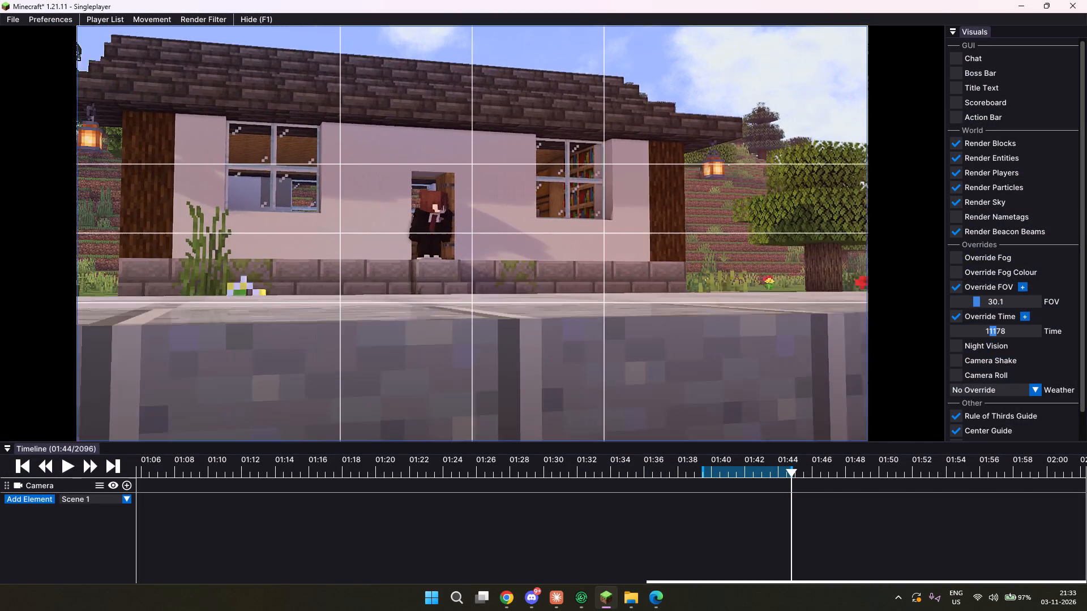
left_click_drag(542, 298, 543, 298)
Advance the replay to tick 2246 and bring the camera in front of the red-haired character standing on the path.
left_click_drag(833, 464, 918, 464)
key("d")
key("d")
key("d")
key("d")
key("d")
key("d")
key("d")
key("d")
key("d")
key("d")
key("d")
key("d")
key("d")
key("d")
key("d")
key("d")
key("d")
key("d")
key("d")
key("d")
left_click_drag(741, 363, 542, 299)
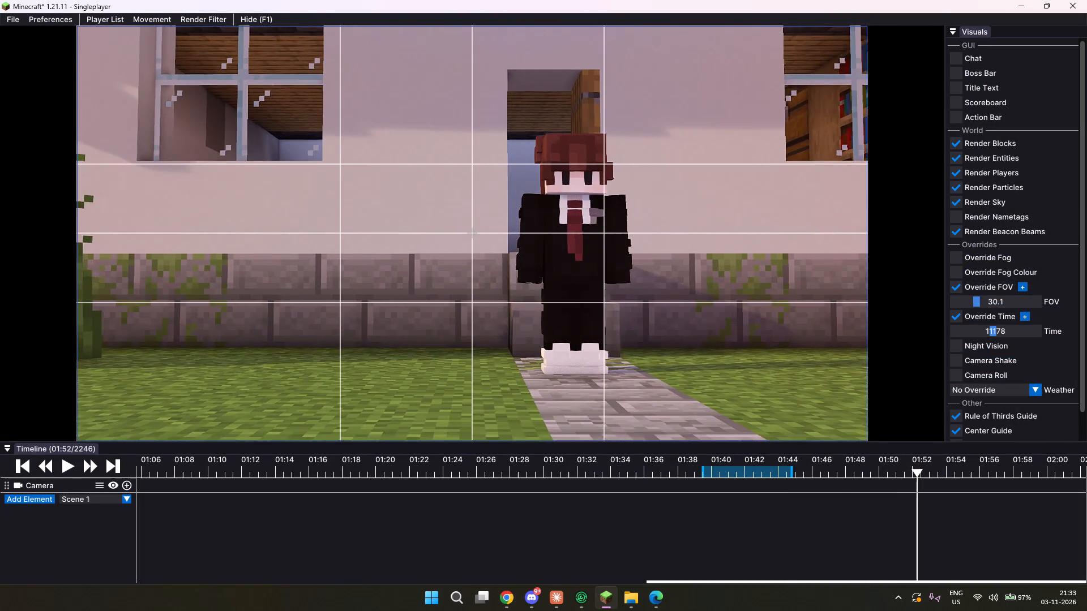
left_click_drag(542, 299, 543, 298)
Set the export start point at tick 2247.
key("i")
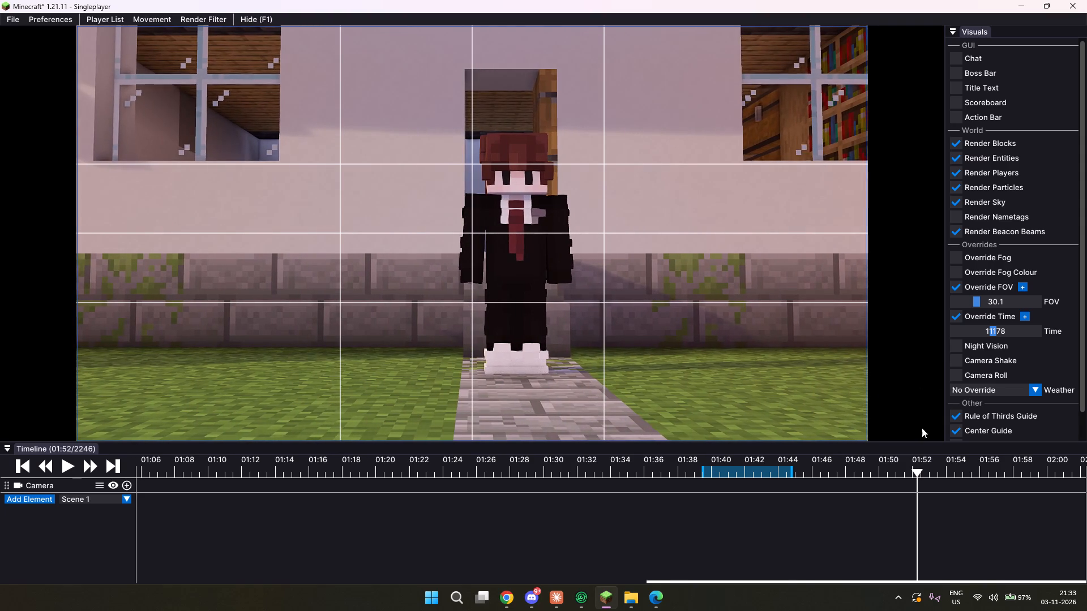
left_click(919, 464)
key("i")
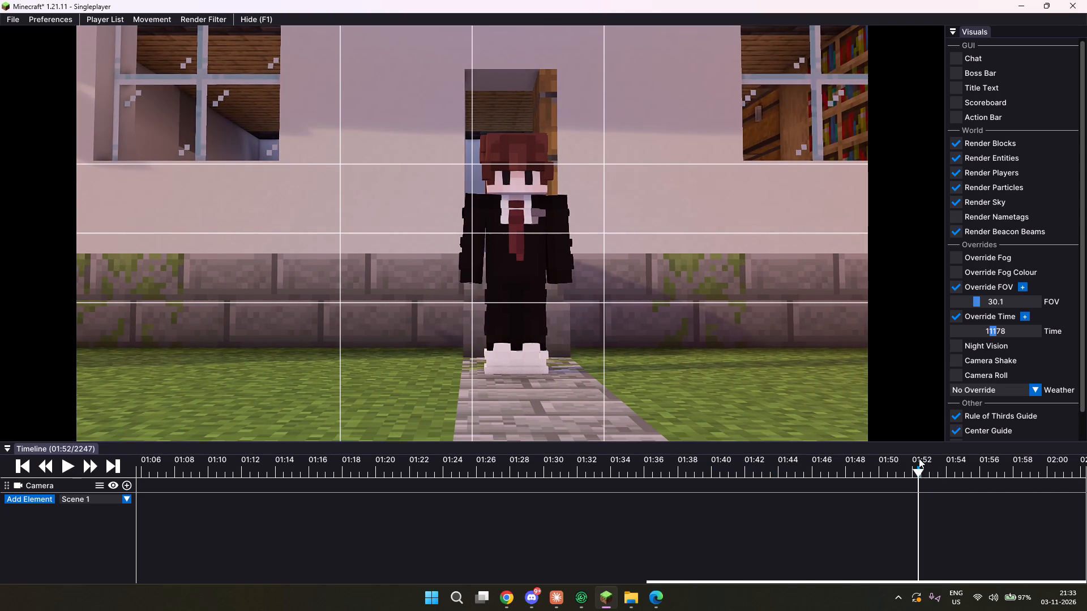
Move the camera closer and higher to a frontal medium shot of the red-haired character before the doorway.
type("wd")
key("space")
left_click_drag(737, 371, 543, 299)
key("d")
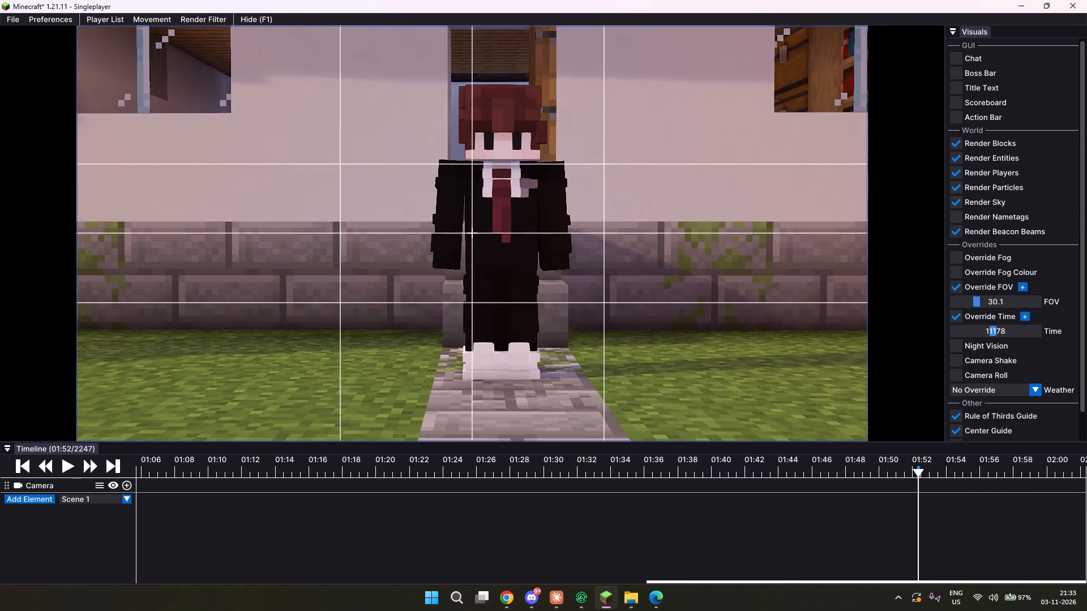
left_click_drag(543, 299, 544, 297)
key("space")
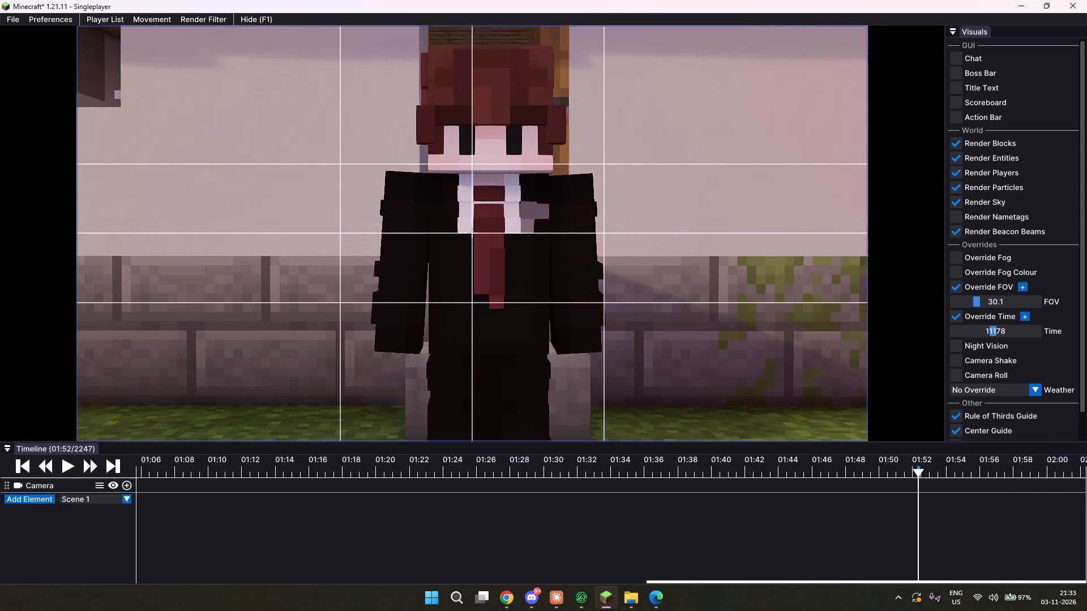
Fine-tune the close frontal shot, placing the red-haired character near the vertical centre guide with the eyes on the upper thirds line.
left_click_drag(544, 297, 543, 298)
key("s")
key("space")
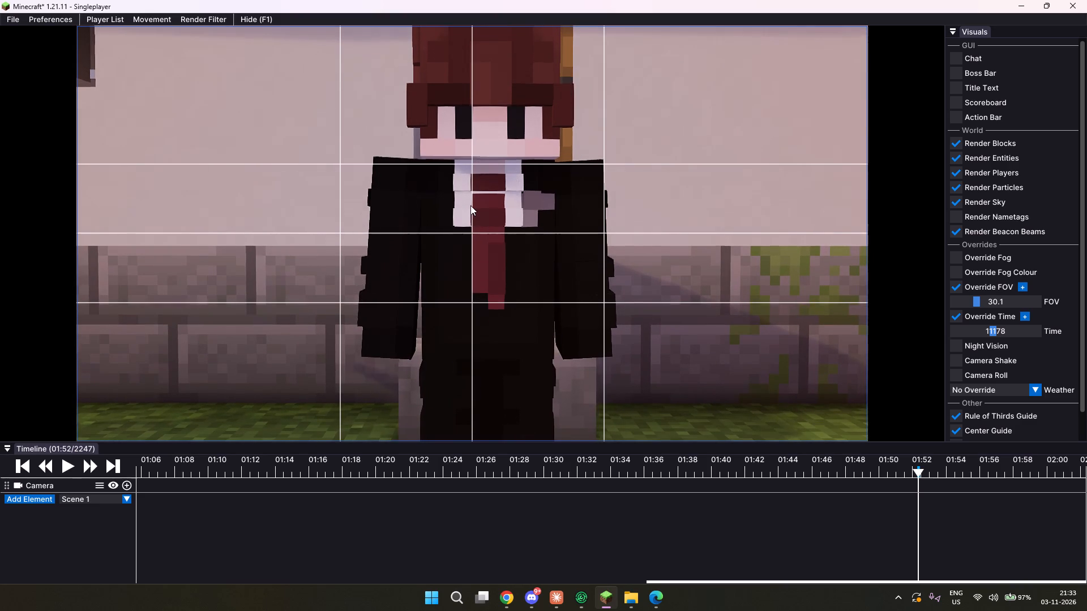
type("s")
key("space")
left_click_drag(472, 208, 543, 299)
key("w")
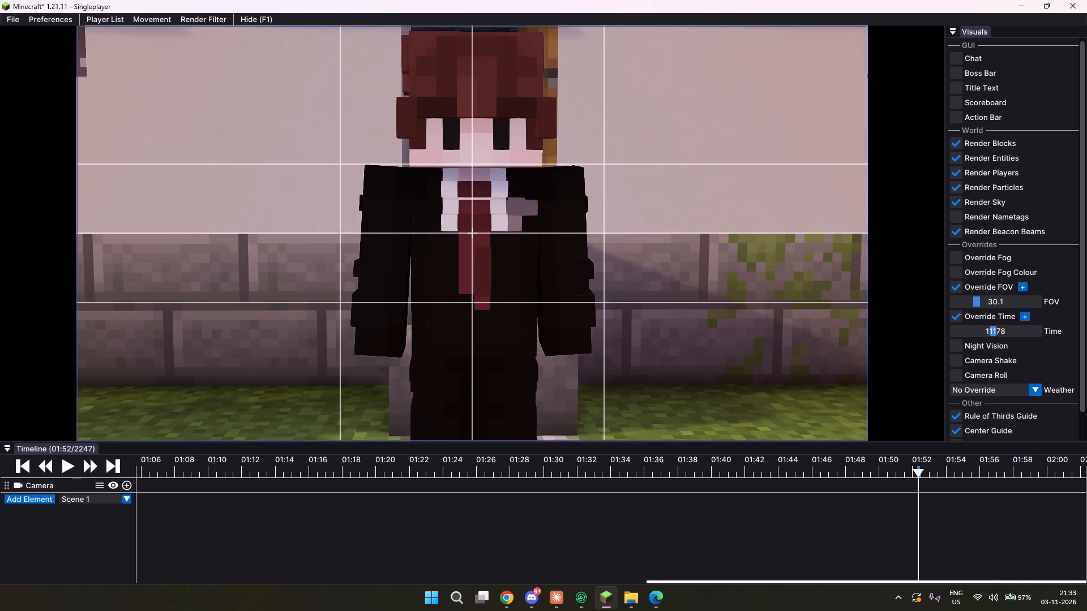
left_click_drag(543, 299, 543, 297)
type("ww")
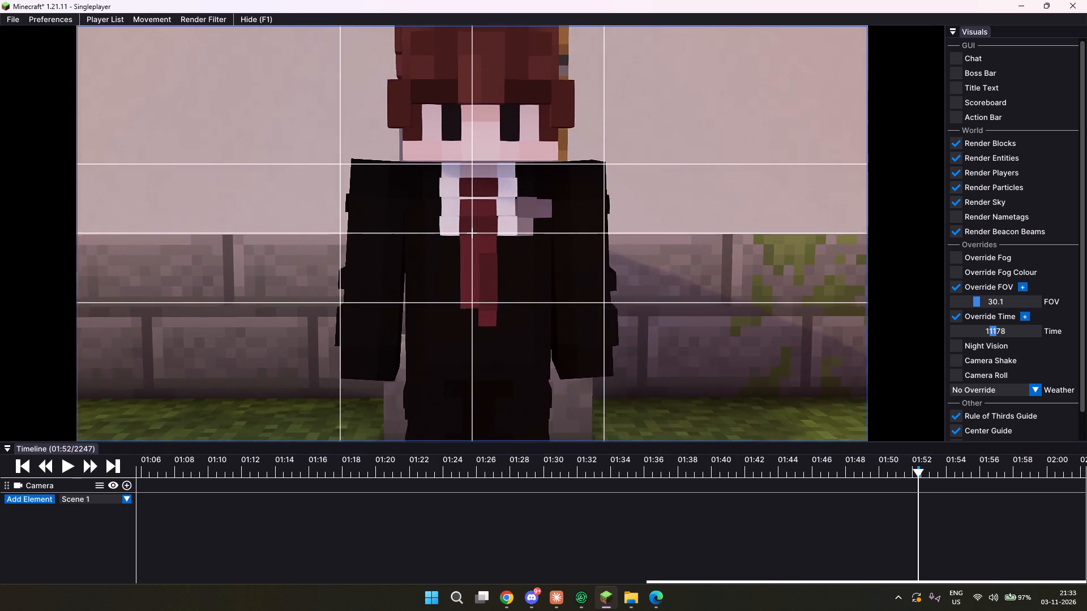
left_click_drag(543, 297, 543, 298)
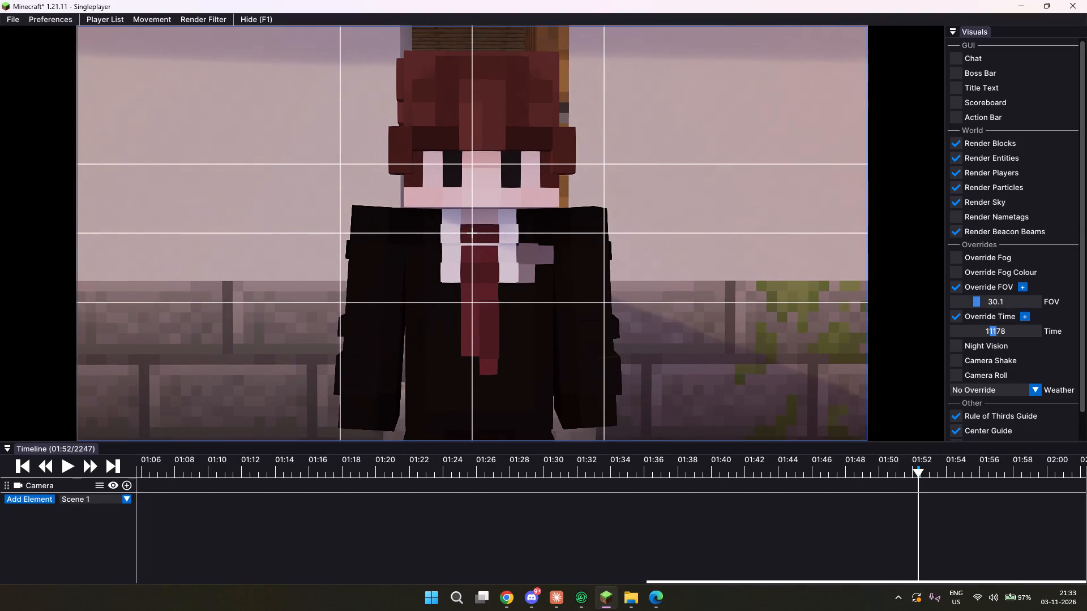
Adjust the camera's distance and height to give the red-haired character more headroom in the frontal medium shot.
left_click_drag(543, 298, 543, 299)
key("s")
key("s")
key("s")
key("s")
key("s")
key("s")
key("s")
key("s")
key("s")
key("s")
key("s")
key("s")
key("w")
key("w")
key("w")
key("w")
key("space")
type("w")
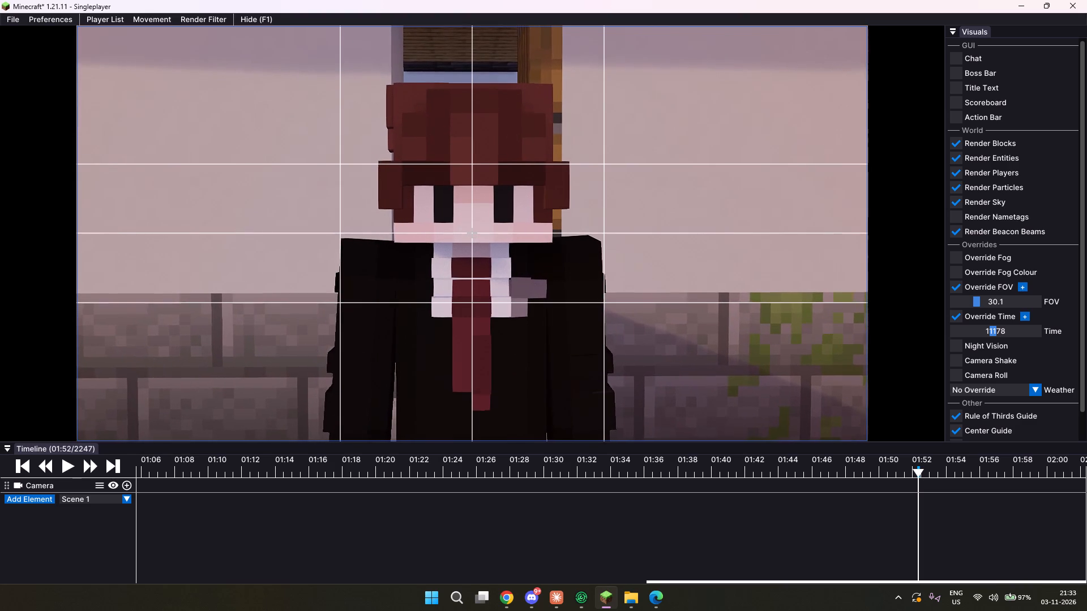
Fine-tune the camera aim to centre the red-haired character's face on the vertical guide, with the chin at the horizontal centre guide.
left_click_drag(543, 299, 543, 298)
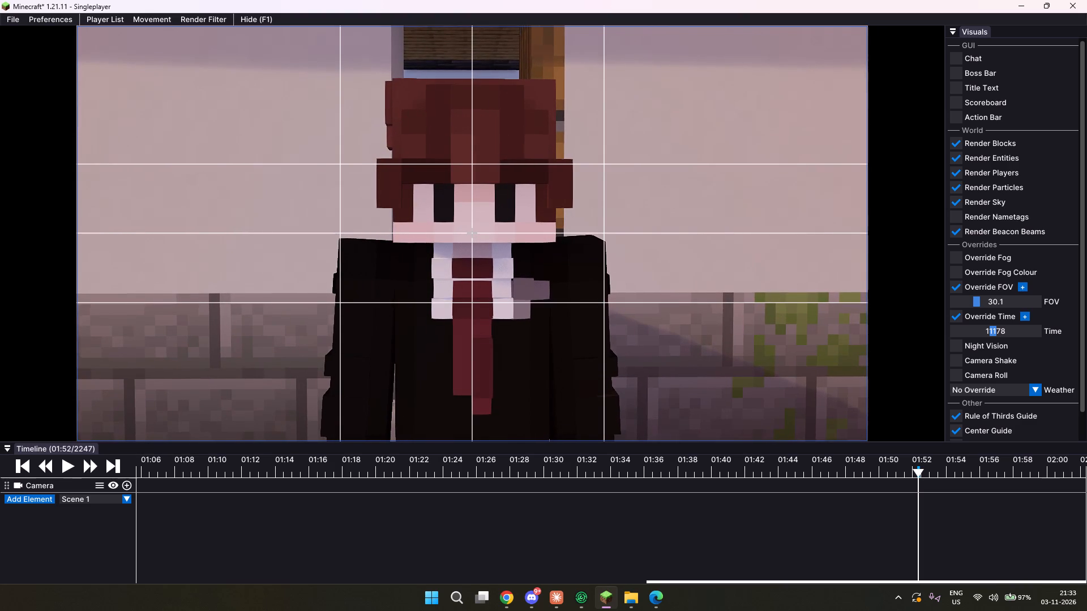
left_click_drag(543, 298, 544, 298)
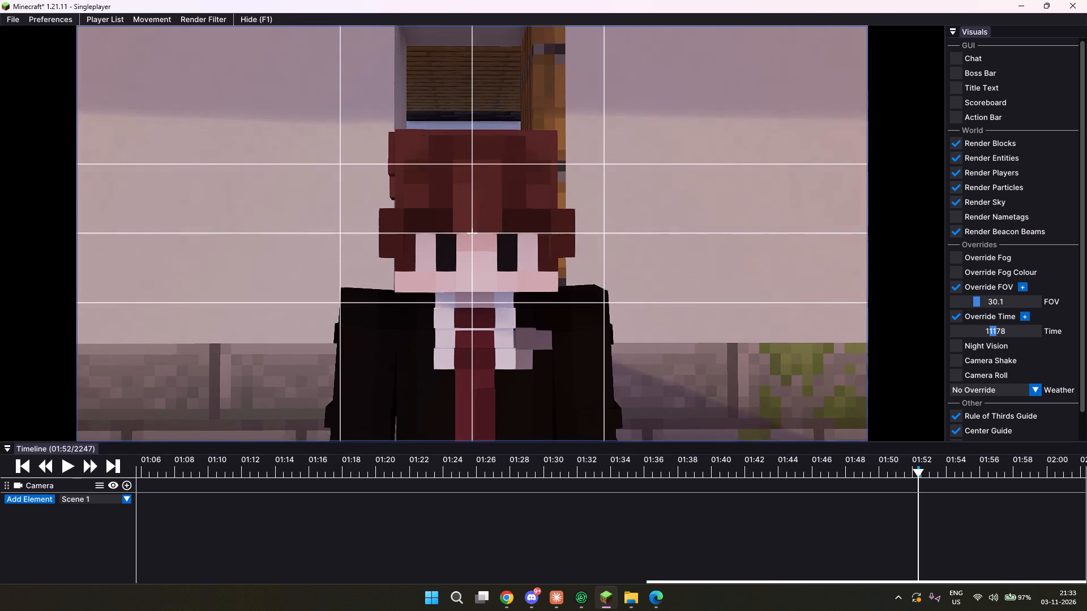
left_click_drag(544, 298, 543, 299)
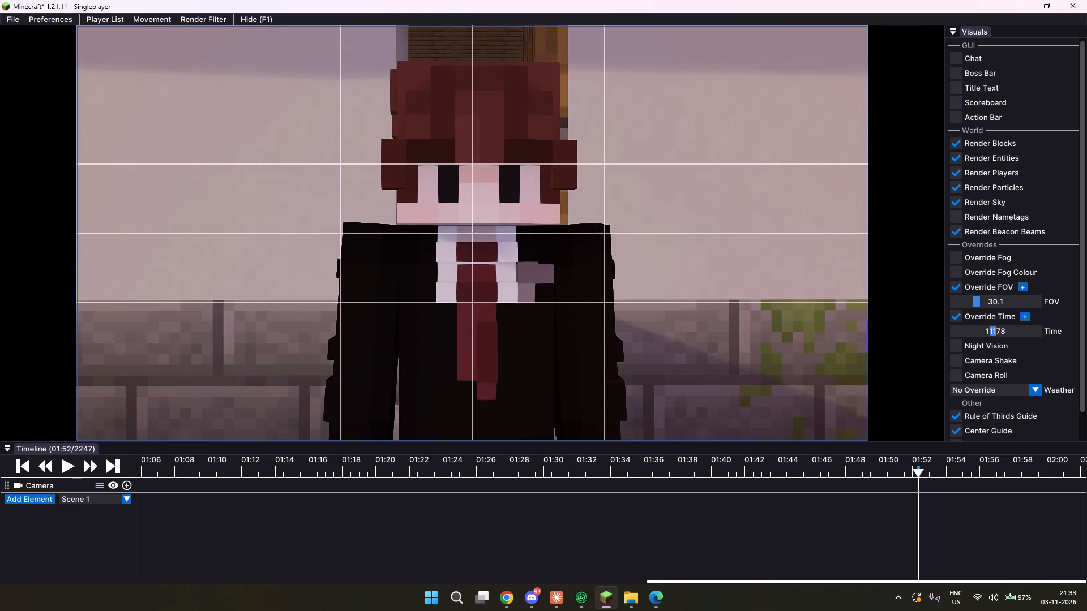
left_click_drag(543, 299, 544, 299)
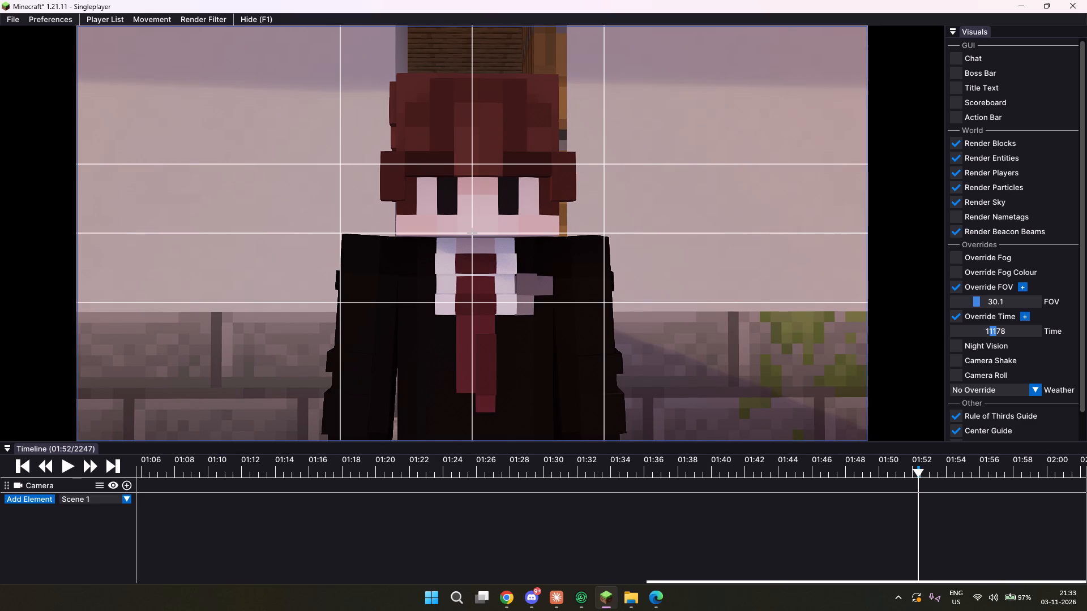
left_click_drag(544, 299, 544, 298)
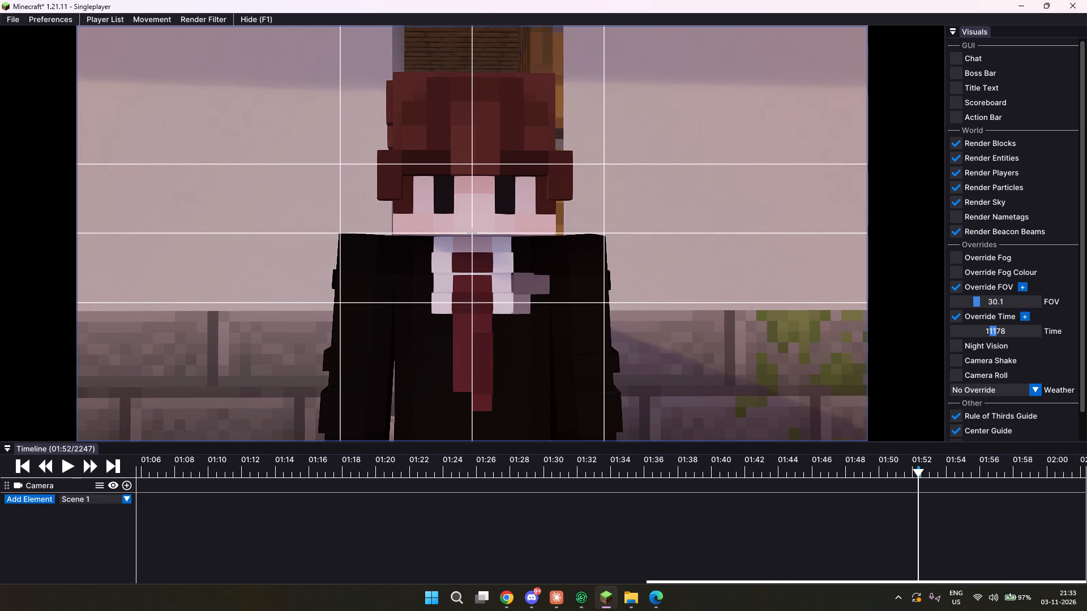
left_click_drag(544, 298, 543, 298)
left_click_drag(472, 233, 542, 298)
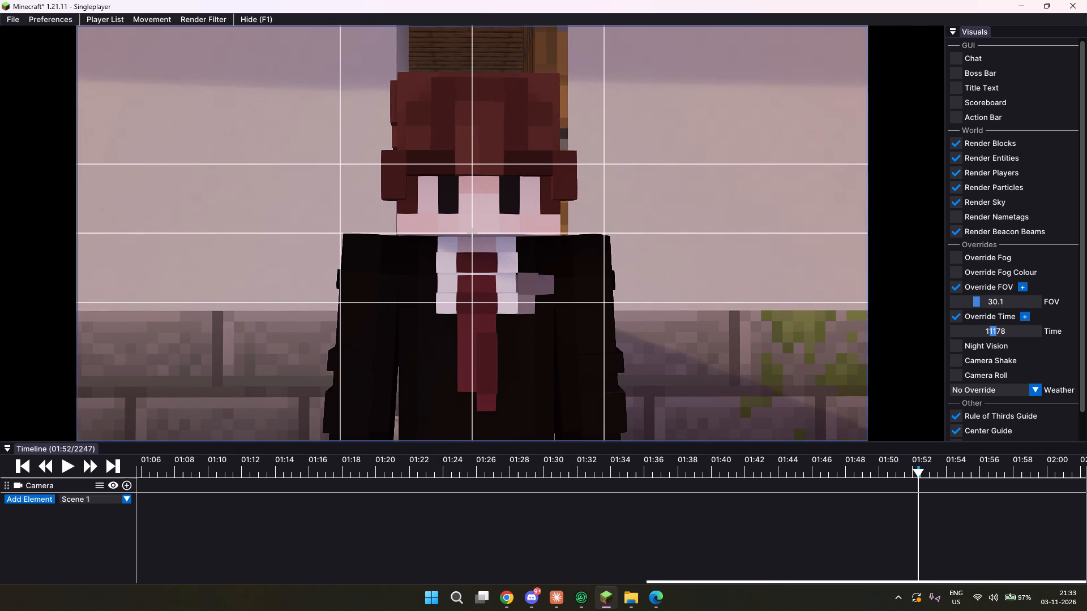
left_click_drag(542, 298, 543, 298)
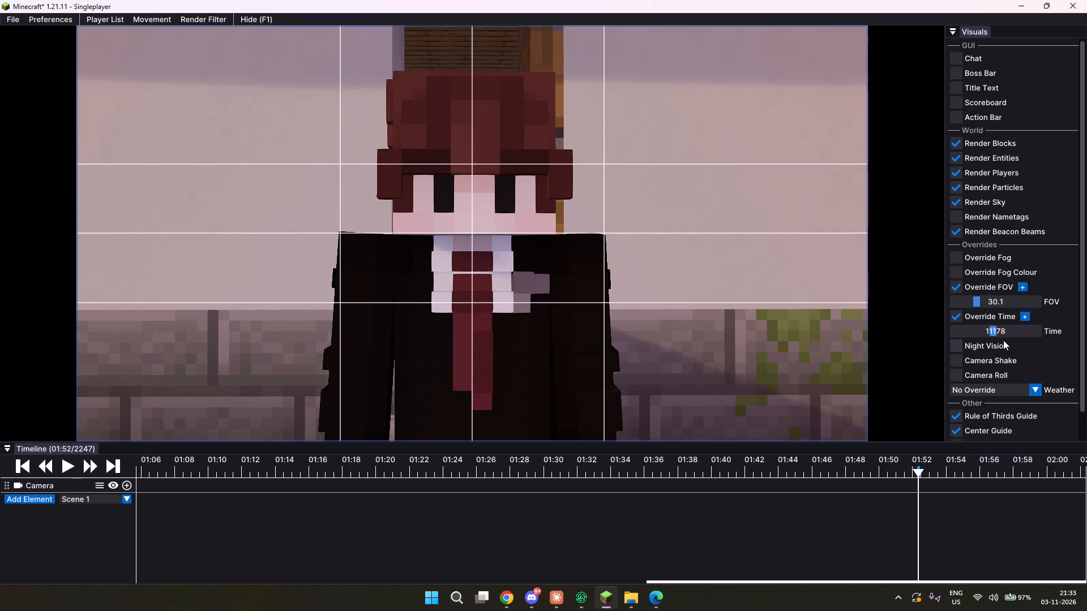
key("Escape")
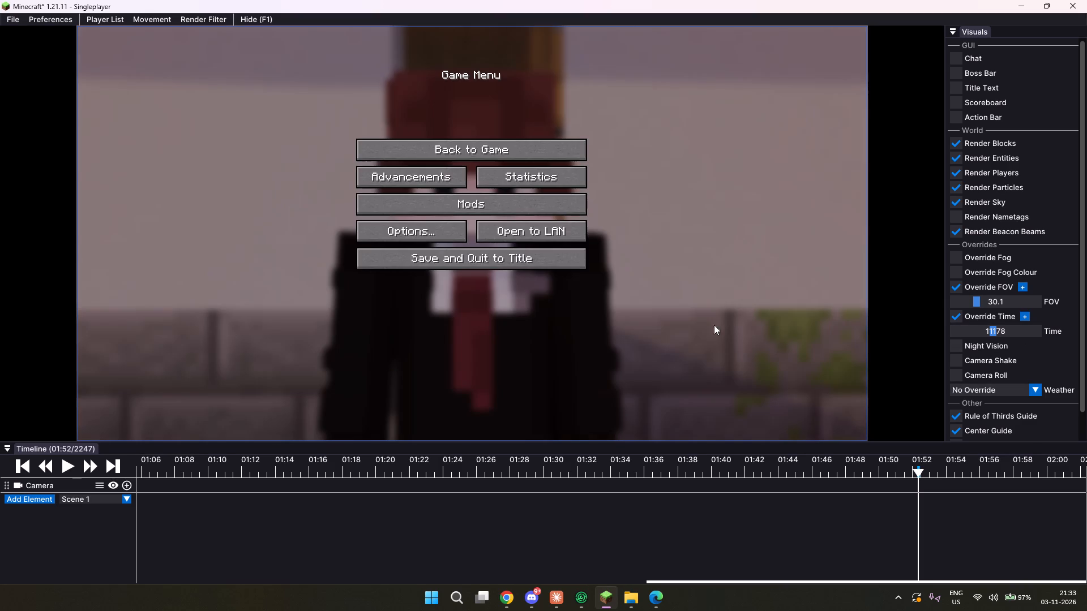
key("Escape")
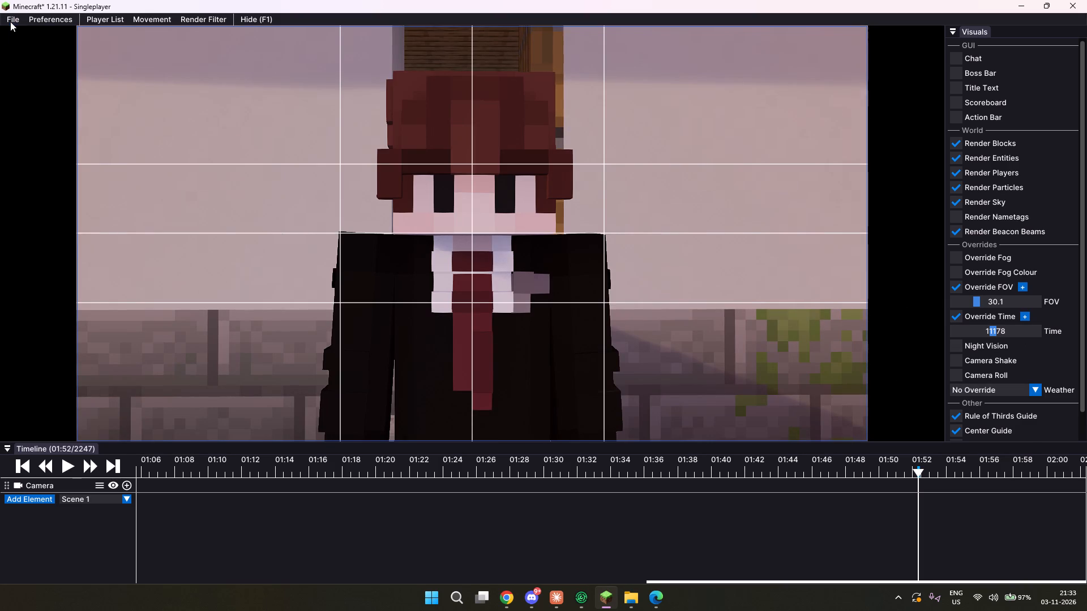
Mark the export range on the timeline from tick 2247 to tick 2330.
left_click(10, 21)
left_click(921, 464)
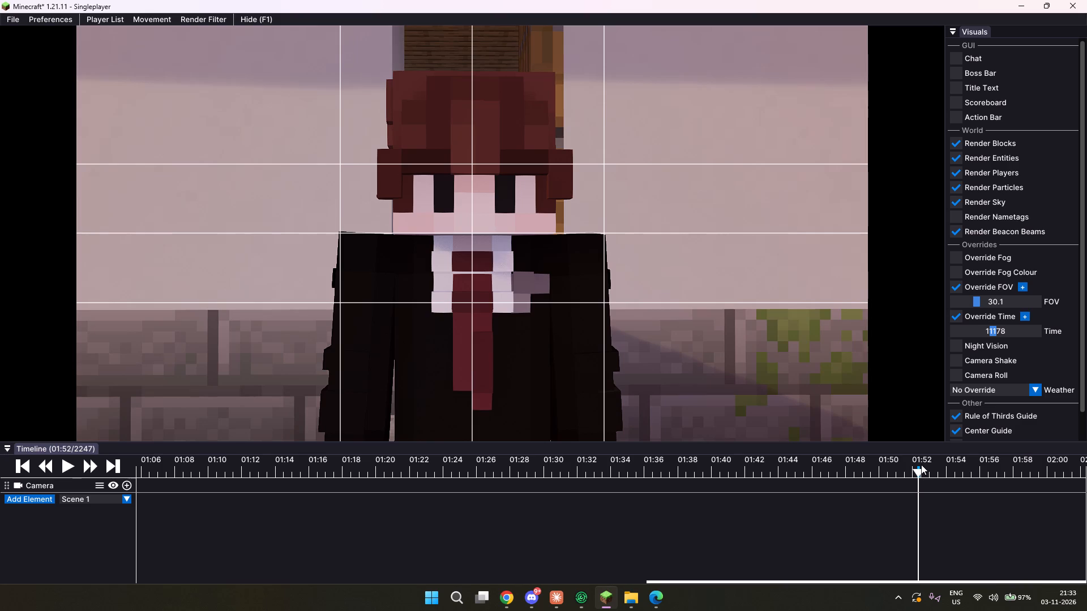
key("i")
left_click_drag(983, 464, 964, 468)
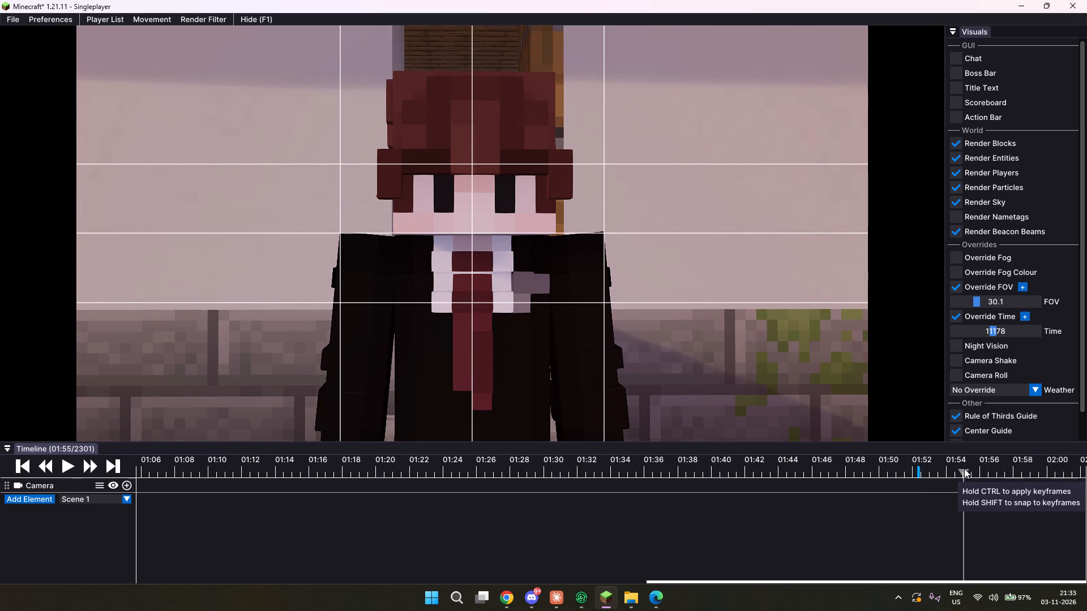
left_click_drag(964, 468, 583, 348)
key("o")
key("o")
key("o")
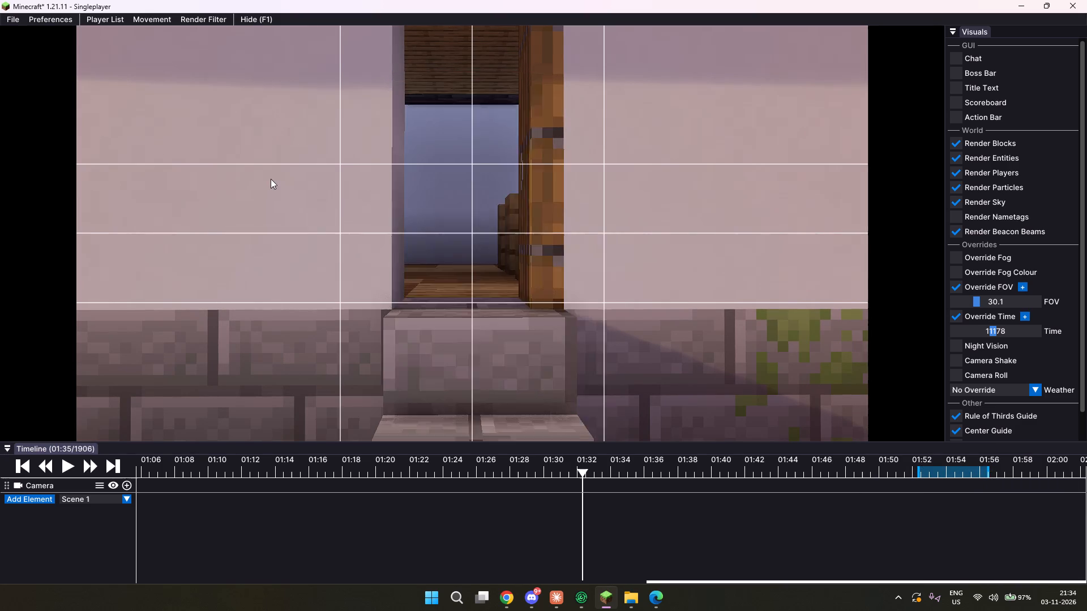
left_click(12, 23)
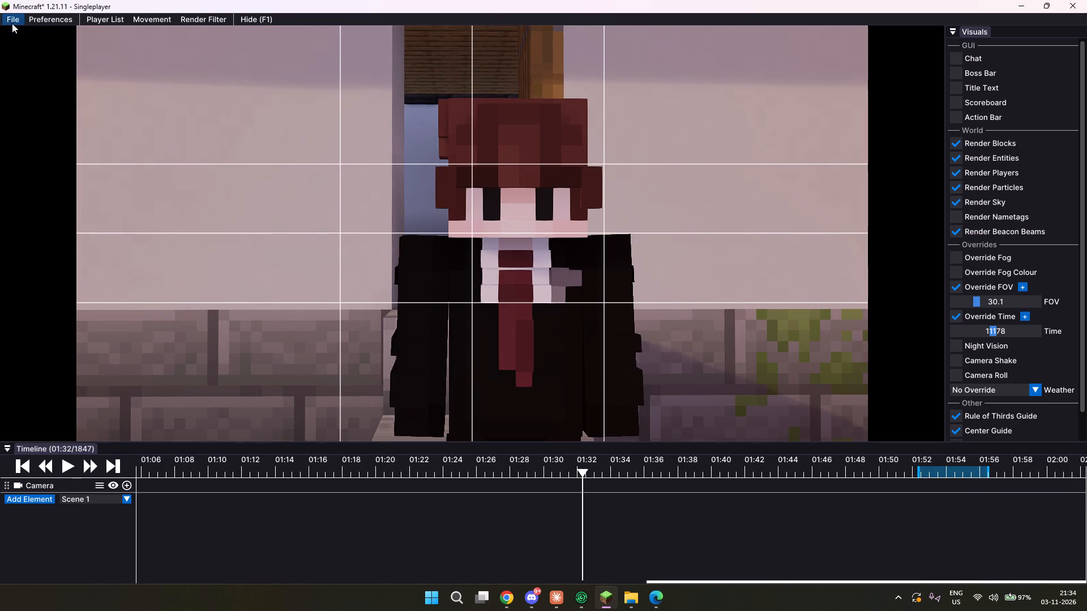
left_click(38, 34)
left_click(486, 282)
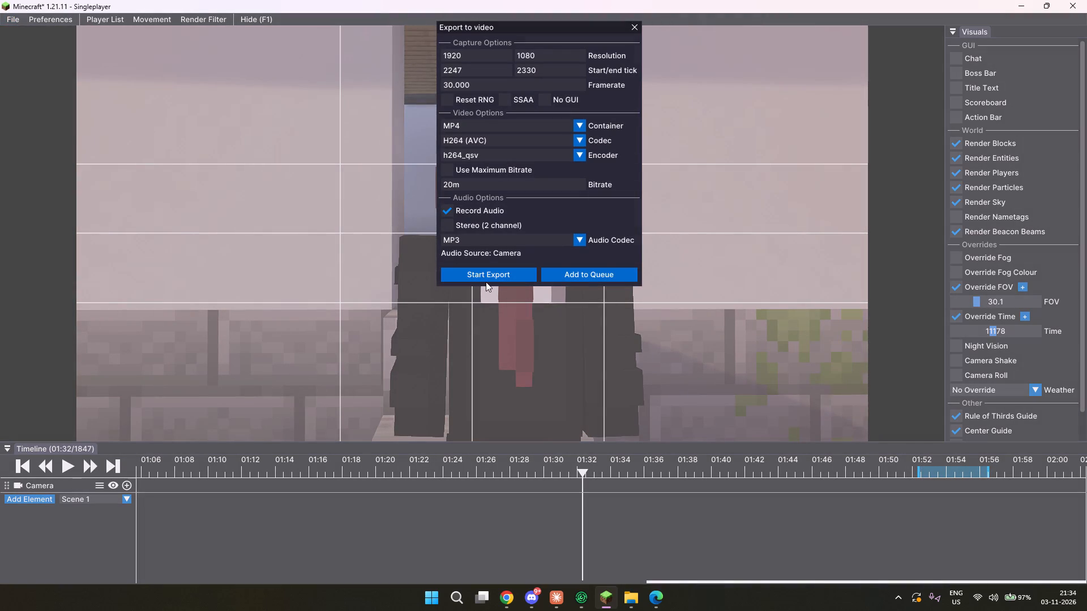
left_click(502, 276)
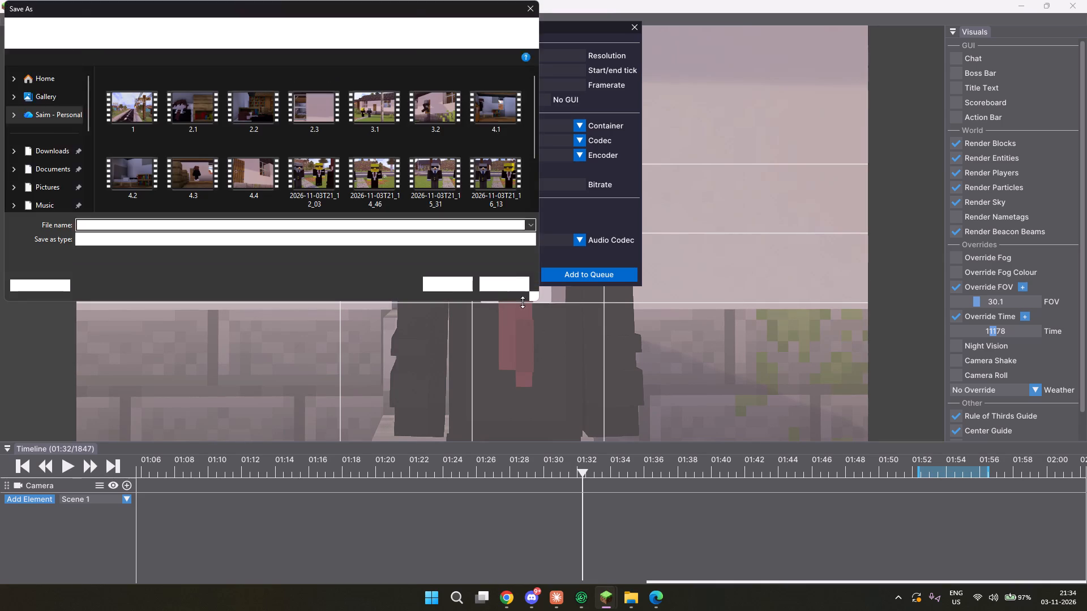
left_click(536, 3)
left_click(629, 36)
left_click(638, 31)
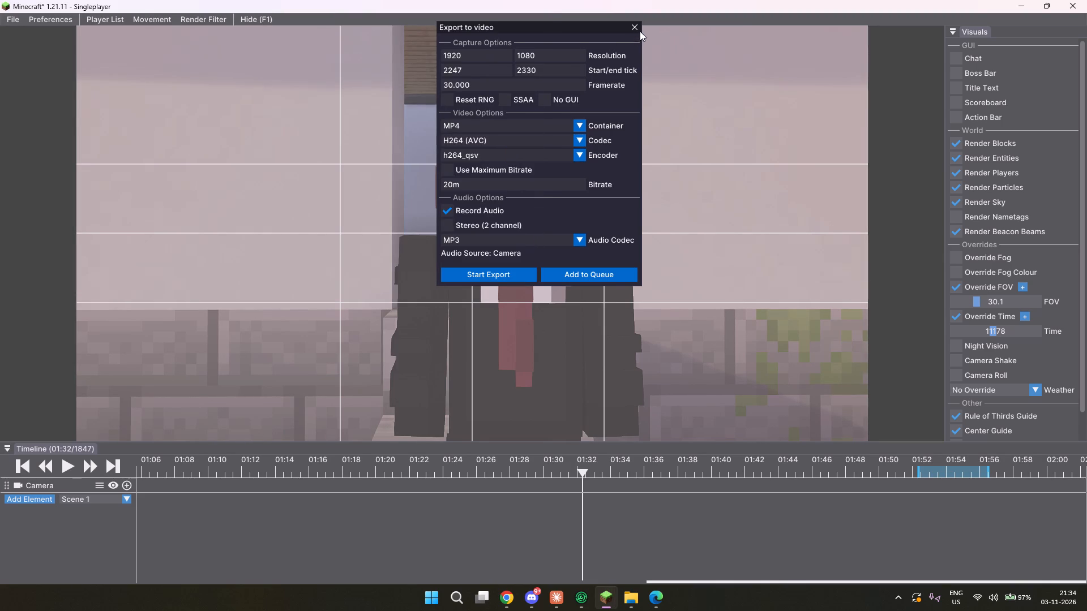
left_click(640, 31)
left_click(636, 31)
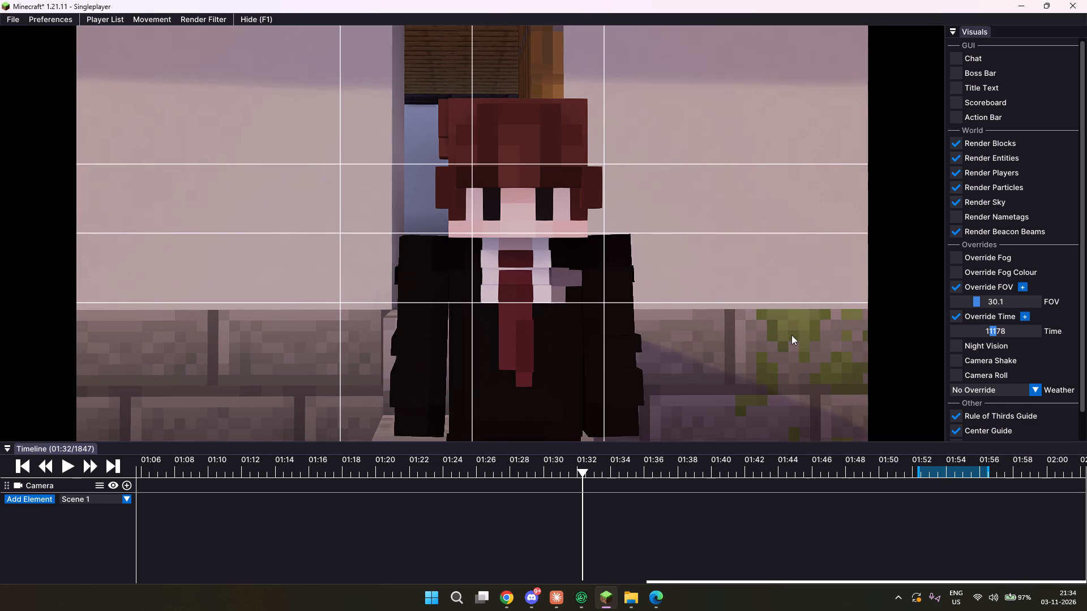
Shift the camera sideways and closer to recentre the red-haired character on the vertical guide, keeping the chin near the horizontal centre guide.
key("d")
key("d")
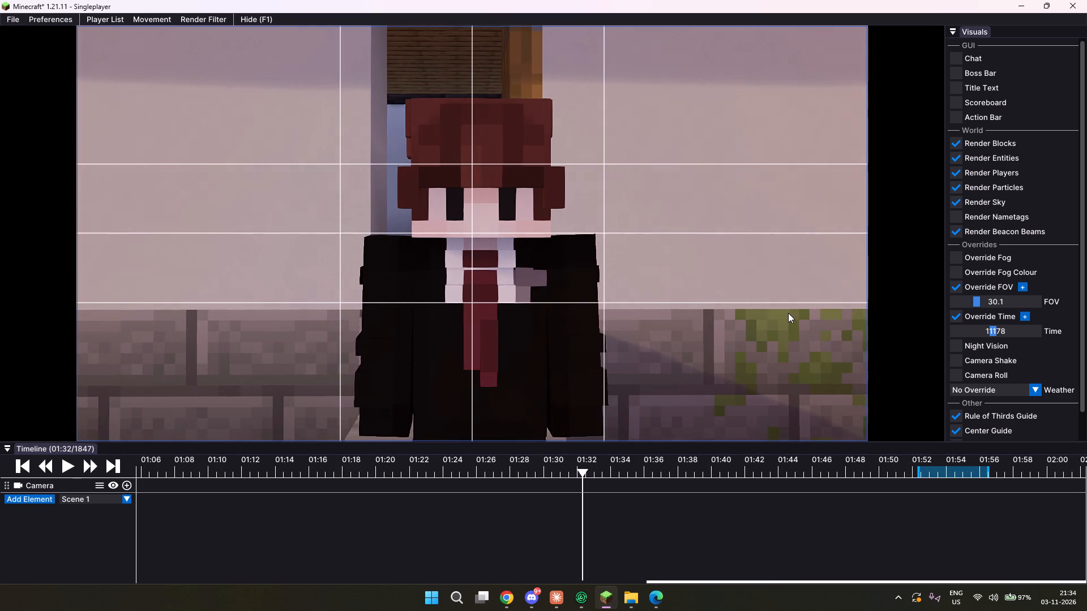
key("w")
left_click_drag(699, 343, 542, 298)
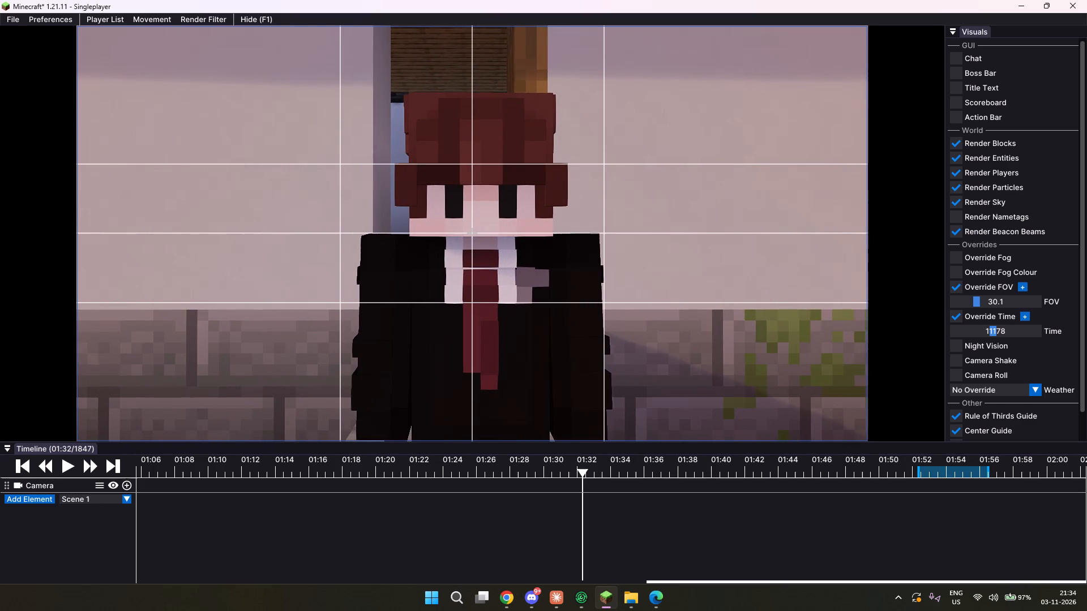
left_click_drag(542, 298, 542, 298)
key("w")
key("w")
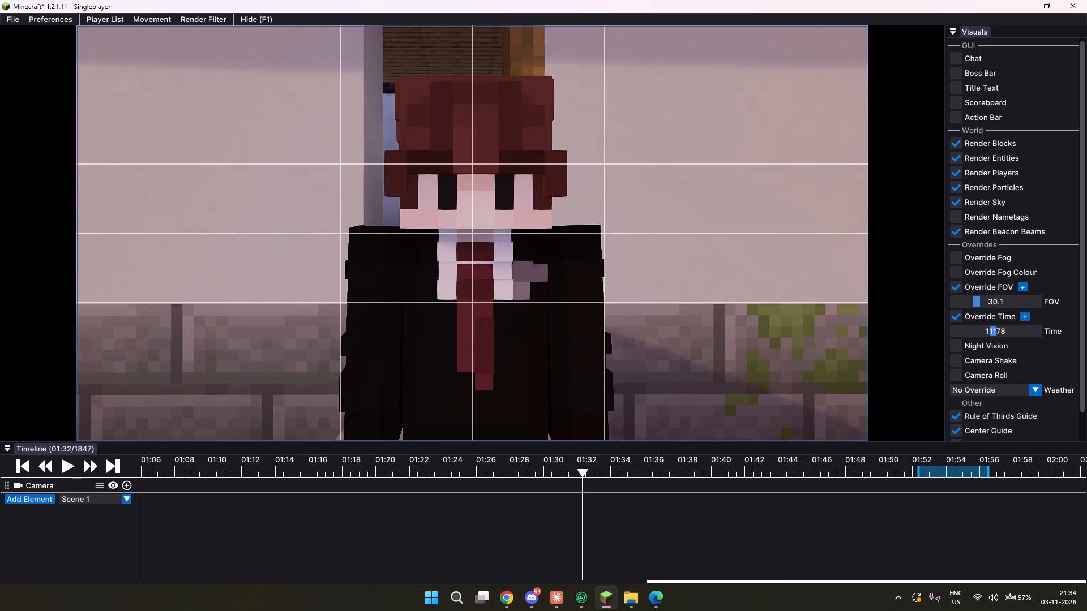
key("w")
left_click_drag(542, 298, 542, 297)
key("s")
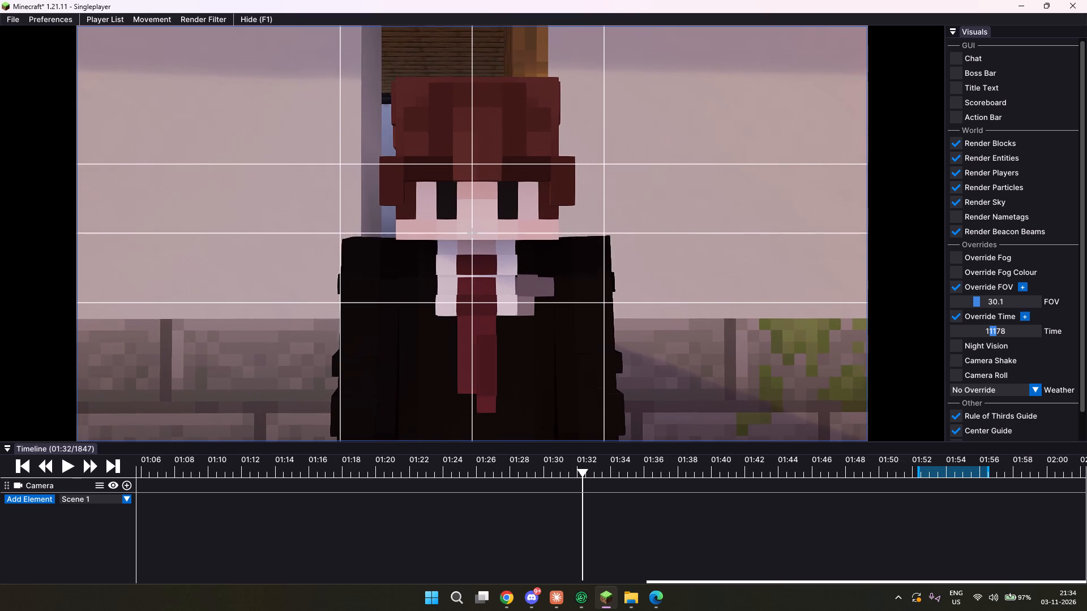
left_click_drag(542, 297, 543, 298)
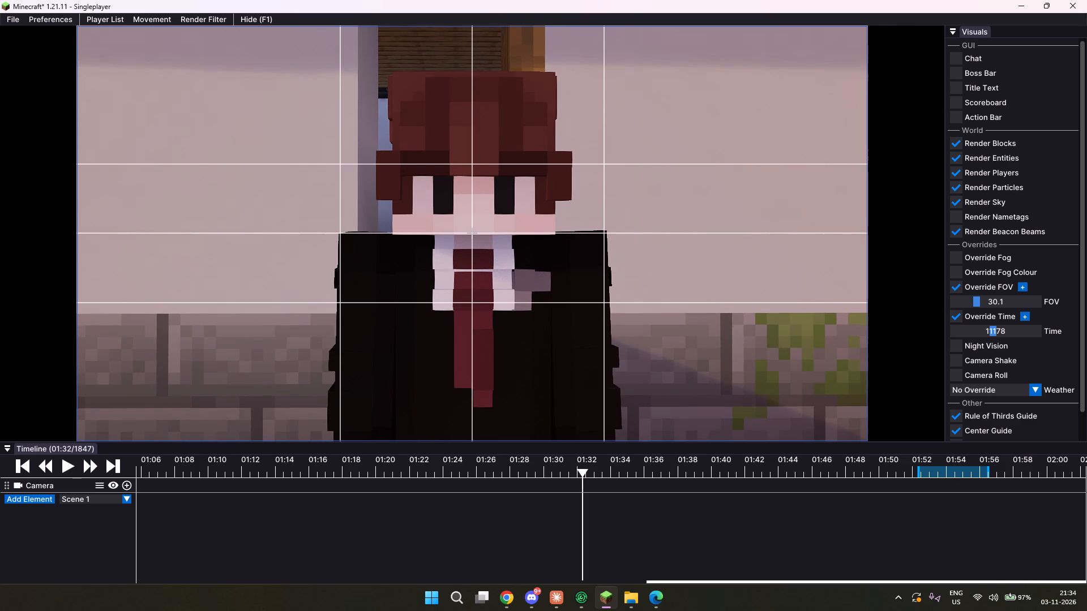
left_click_drag(543, 298, 543, 298)
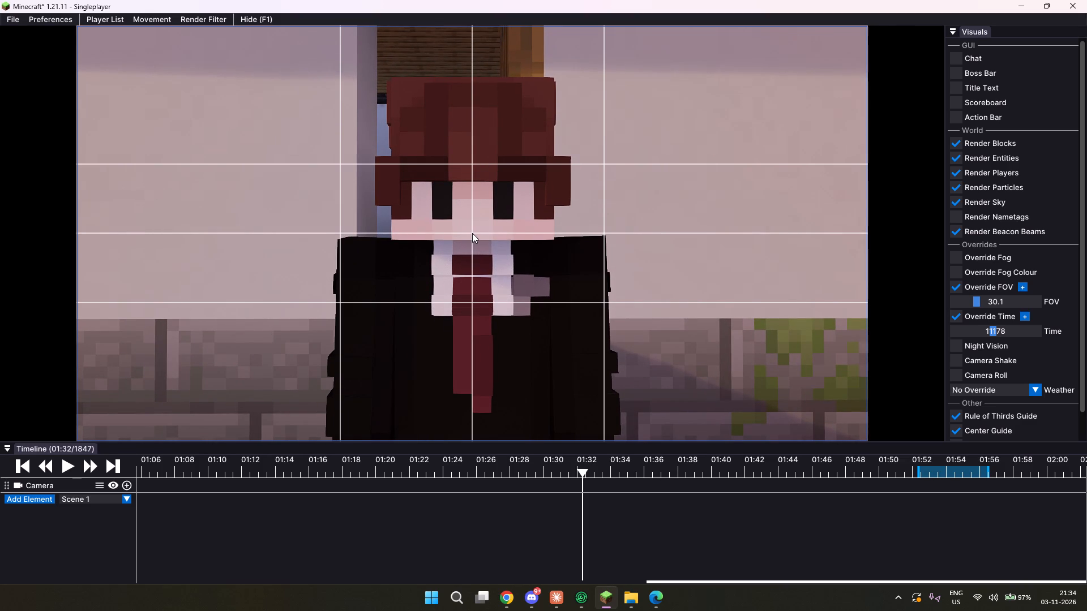
key("Escape")
key("Escape")
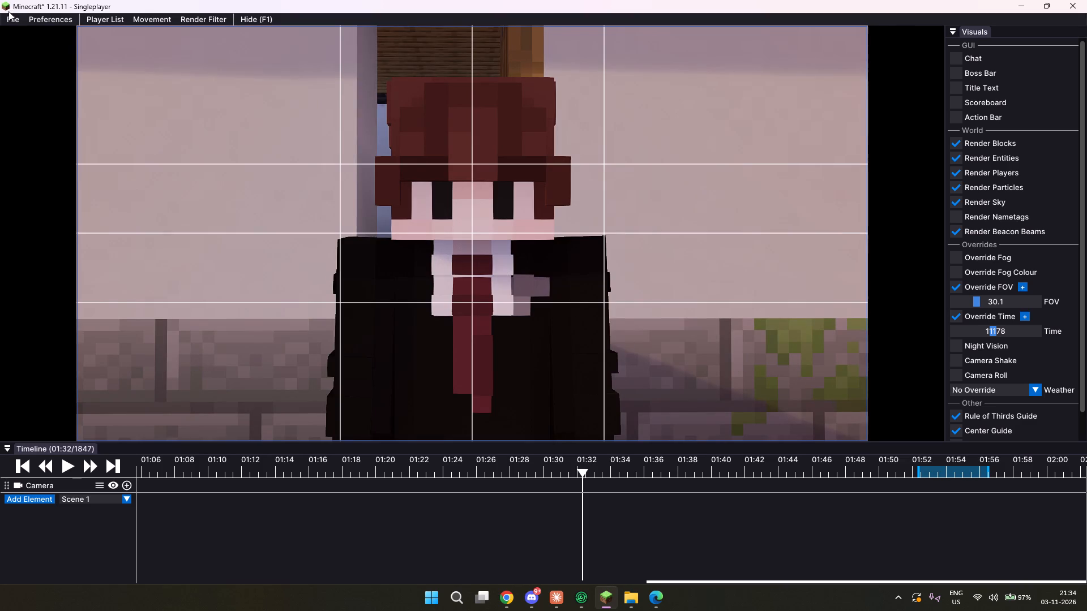
Start the video export of ticks 2247 to 2330 as a 1920 x 1080 MP4 at 30 fps.
left_click(13, 18)
left_click(45, 33)
left_click(453, 276)
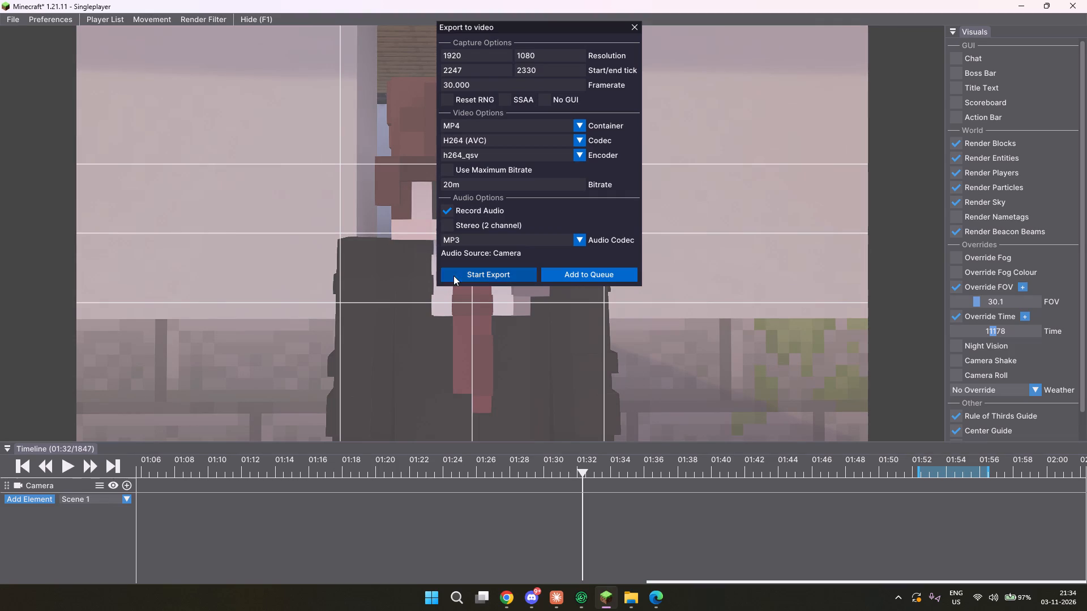
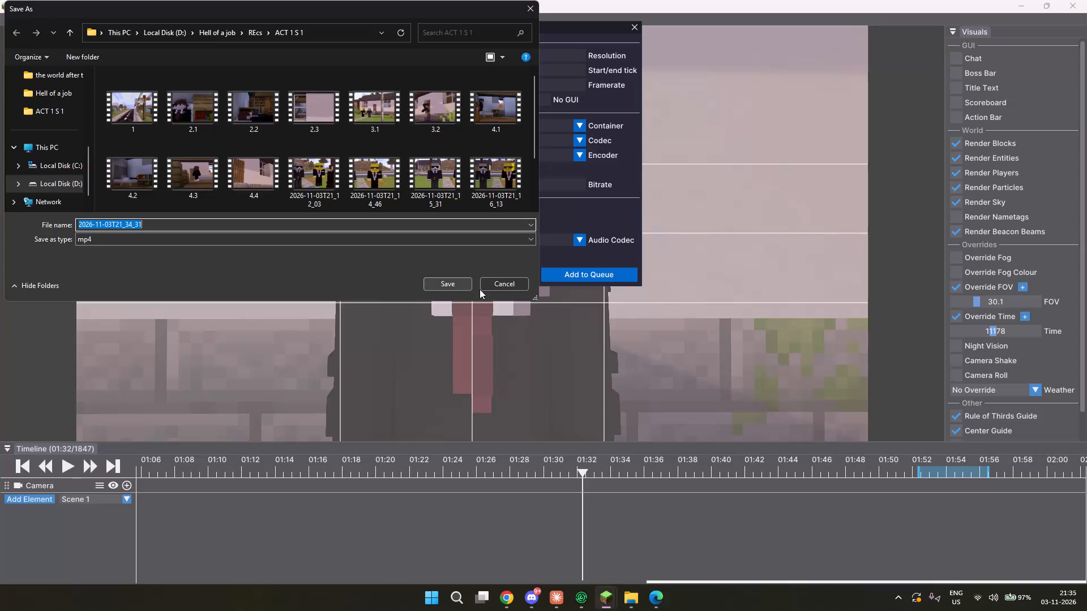
Save the exported video as 2026-11-03T21_34_31 in the ACT 1 S 1 folder and dismiss the export summary.
left_click(469, 283)
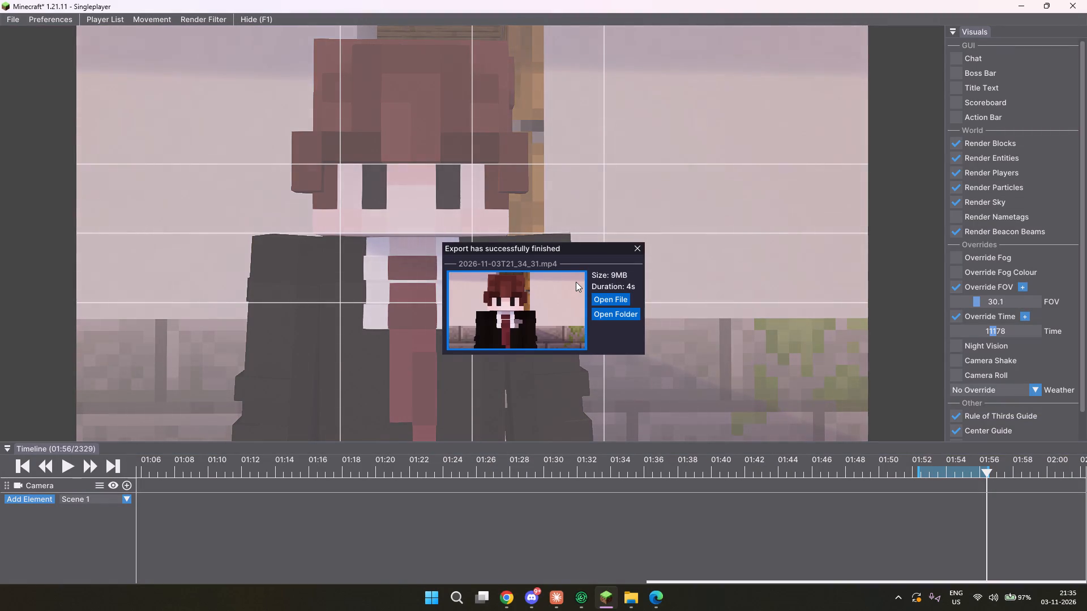
left_click(638, 248)
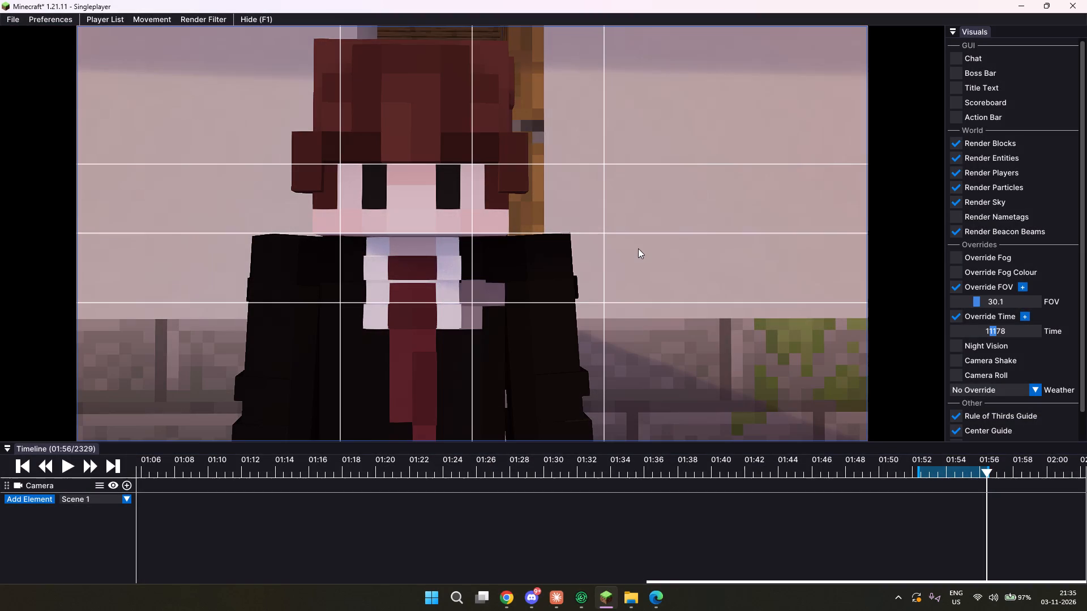
Move the playhead to tick 2334 and shift the camera sideways and back to recentre the red-haired character on the vertical guide.
left_click(1022, 468)
left_click(991, 461)
key("a")
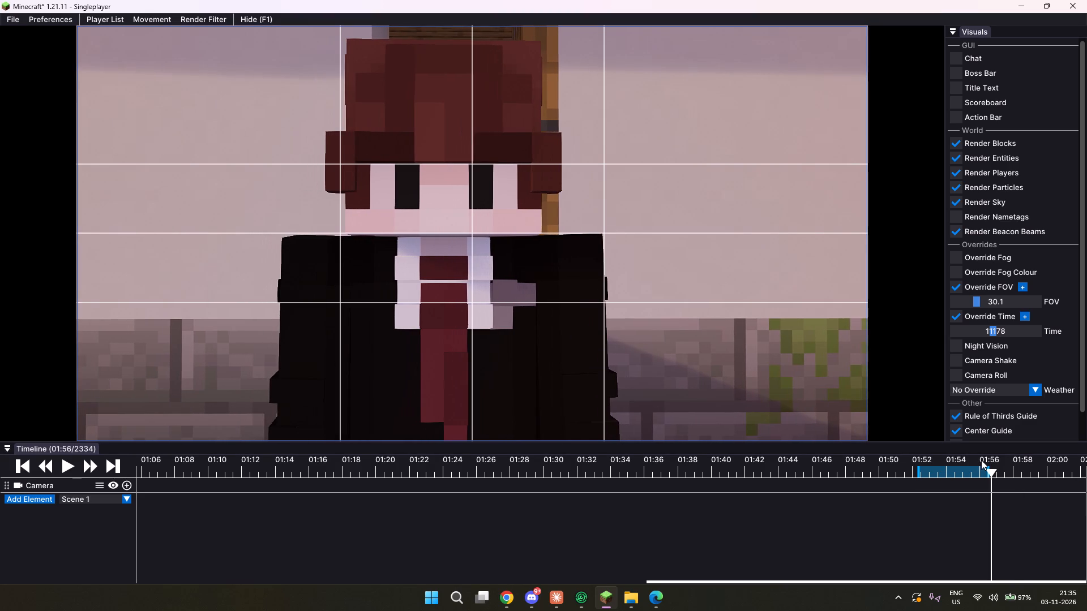
key("a")
key("a")
type("ss")
key("s")
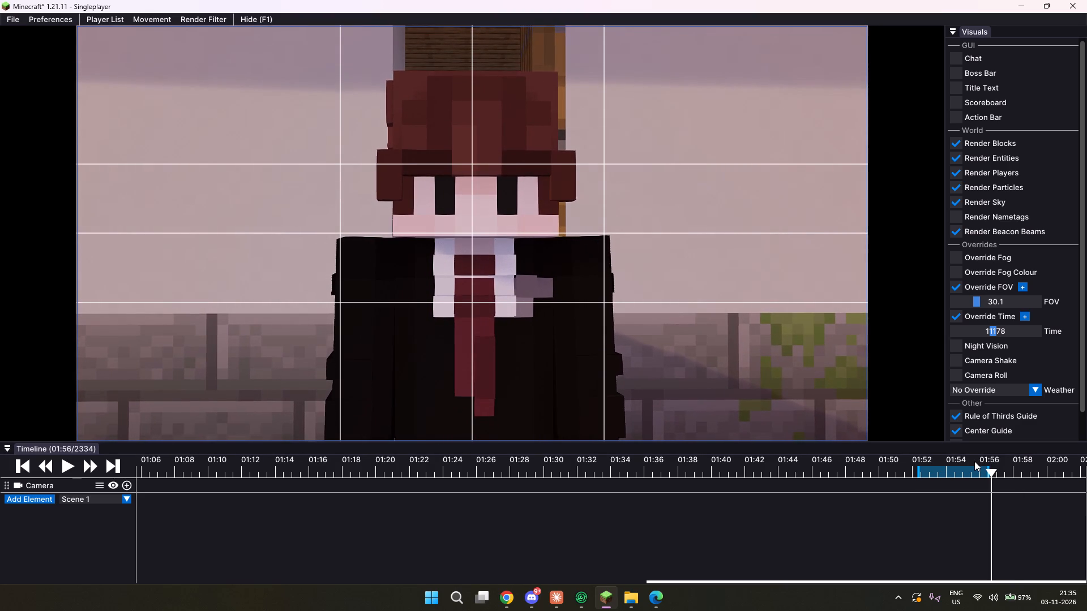
key("s")
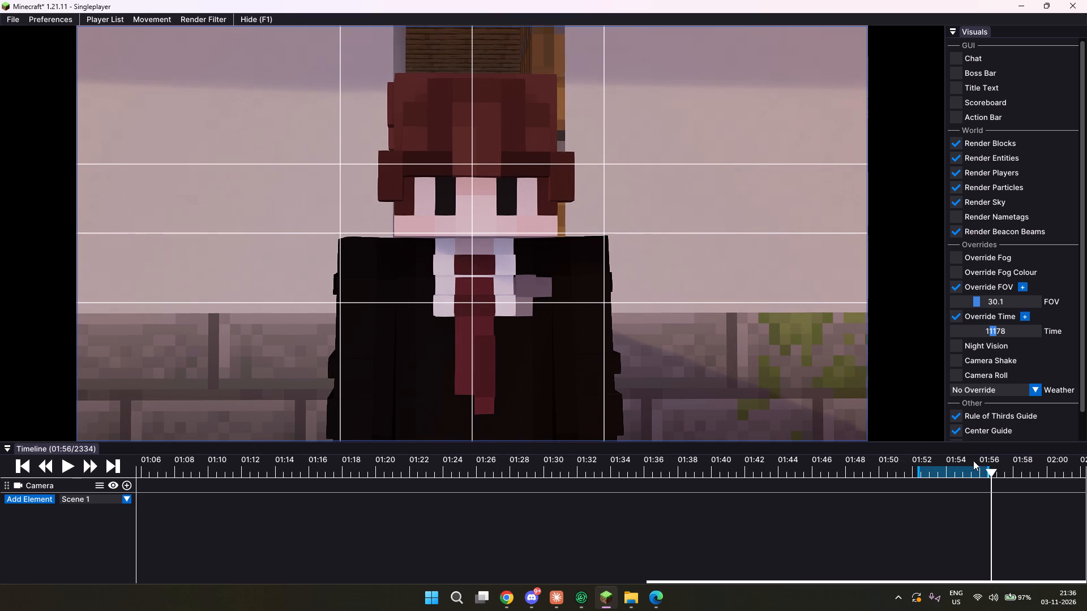
Export the reframed shot as MP4 video 2026-11-03T21_36_05 in the ACT 1 S 1 folder and dismiss the export summary.
left_click(9, 24)
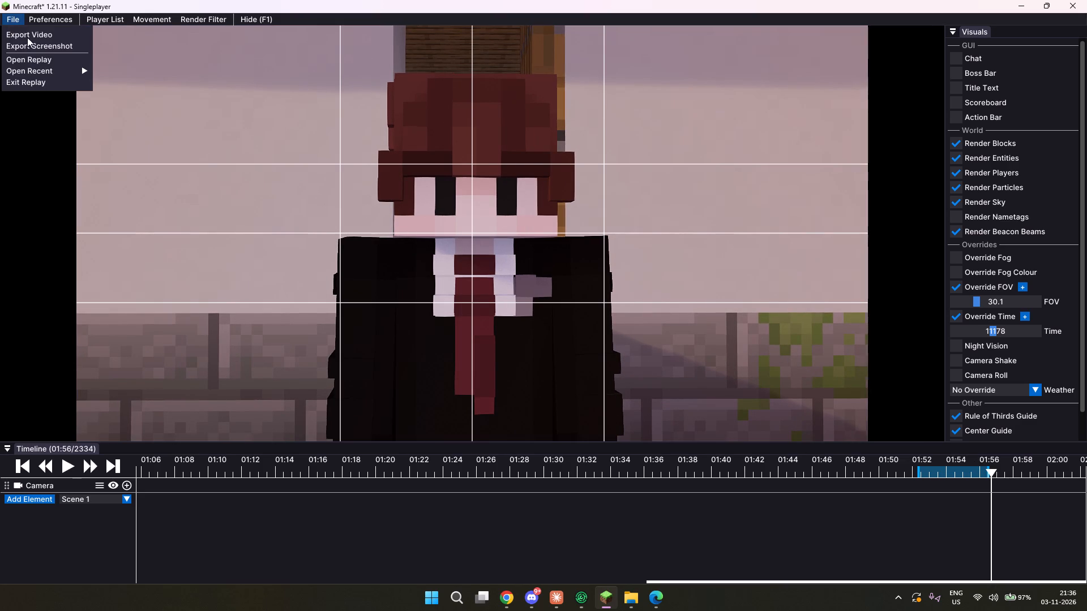
left_click(42, 40)
left_click(498, 278)
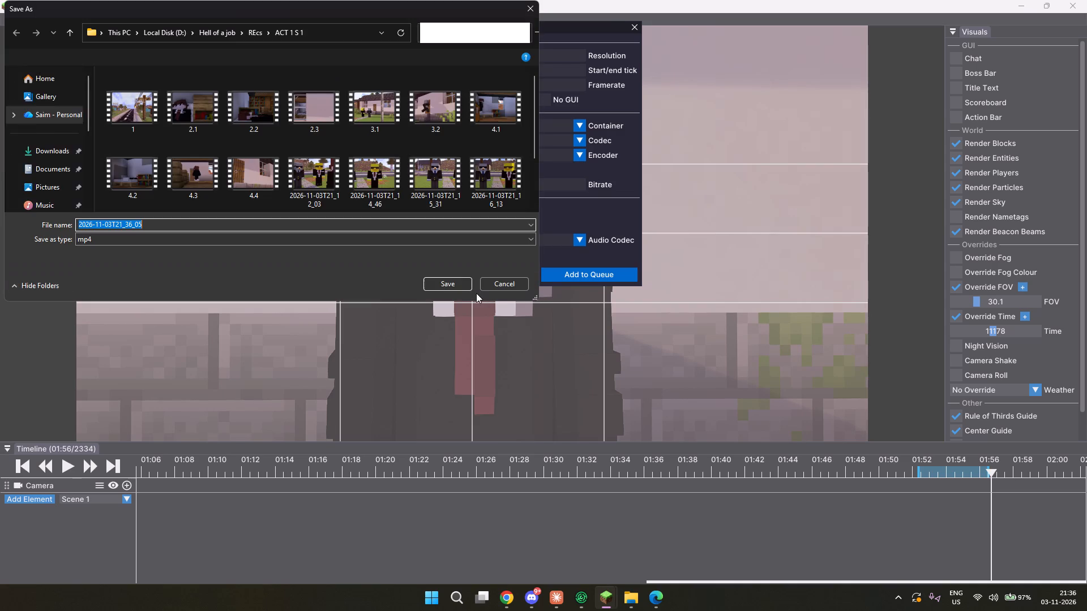
scroll(428, 155, "down", 7)
left_click(461, 285)
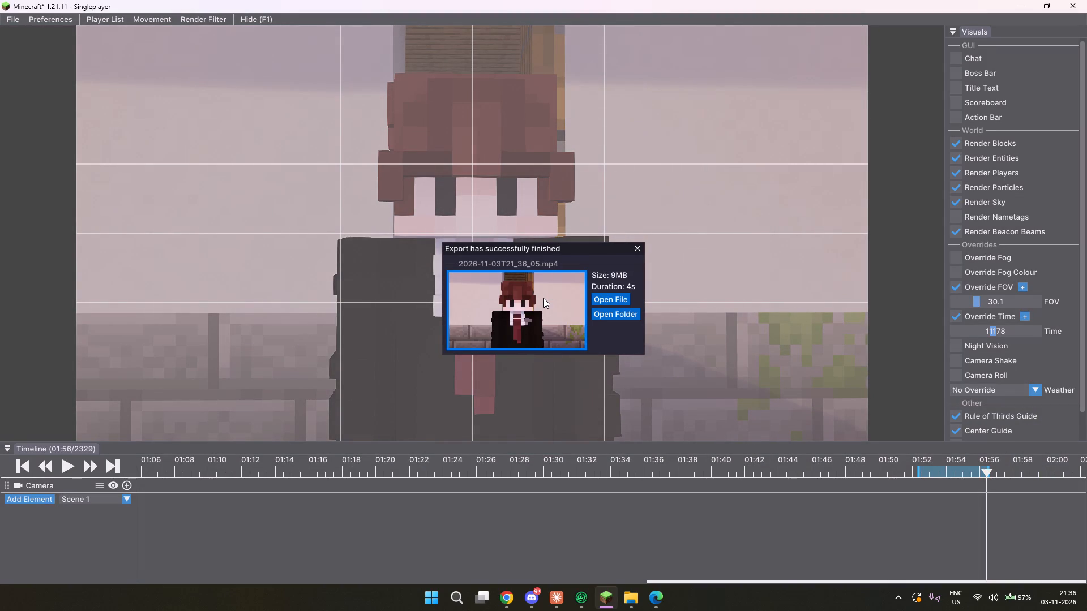
left_click(637, 249)
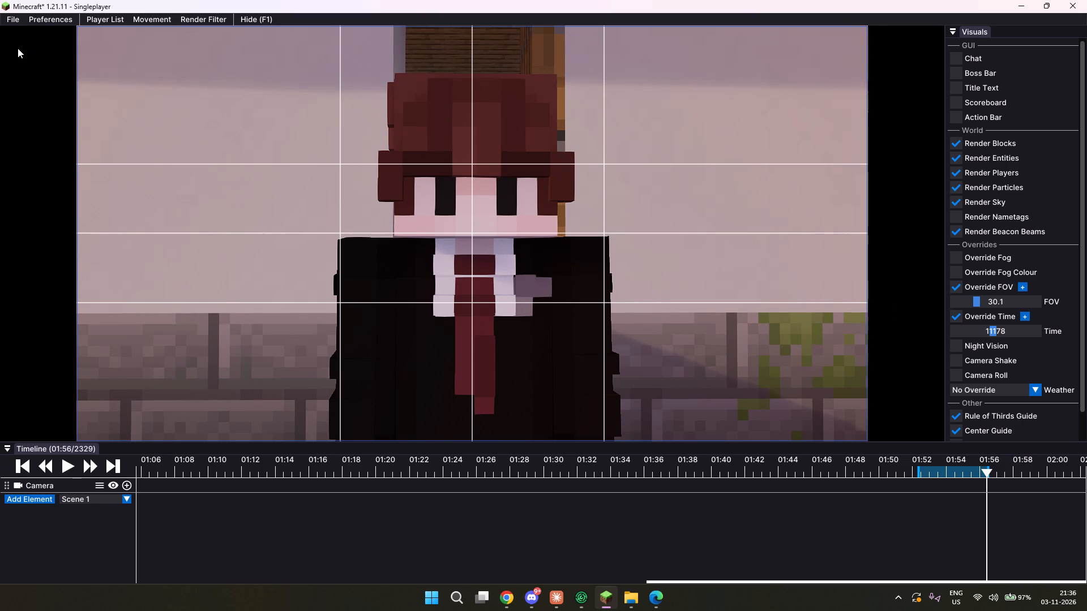
Quit the current replay to the title screen and open the Act 2 scene 2 replay.
key("Escape")
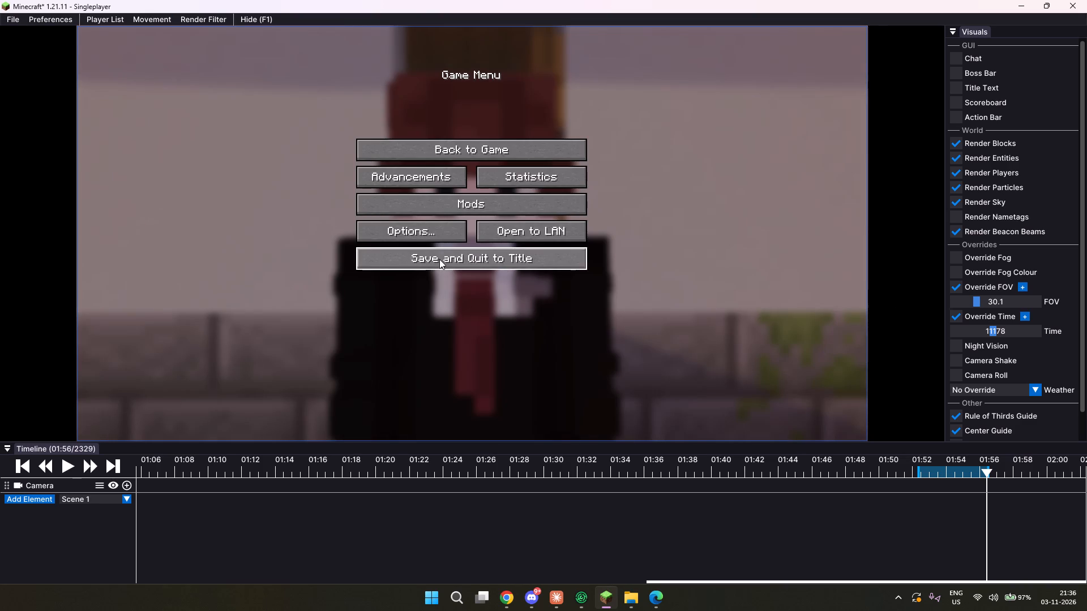
left_click(439, 259)
left_click(604, 239)
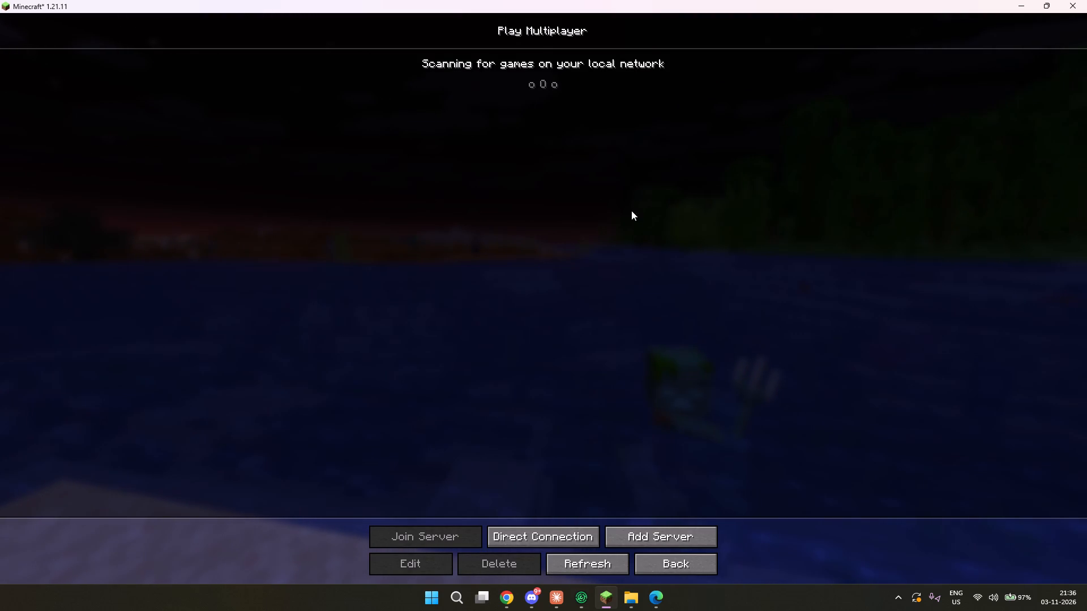
left_click(619, 559)
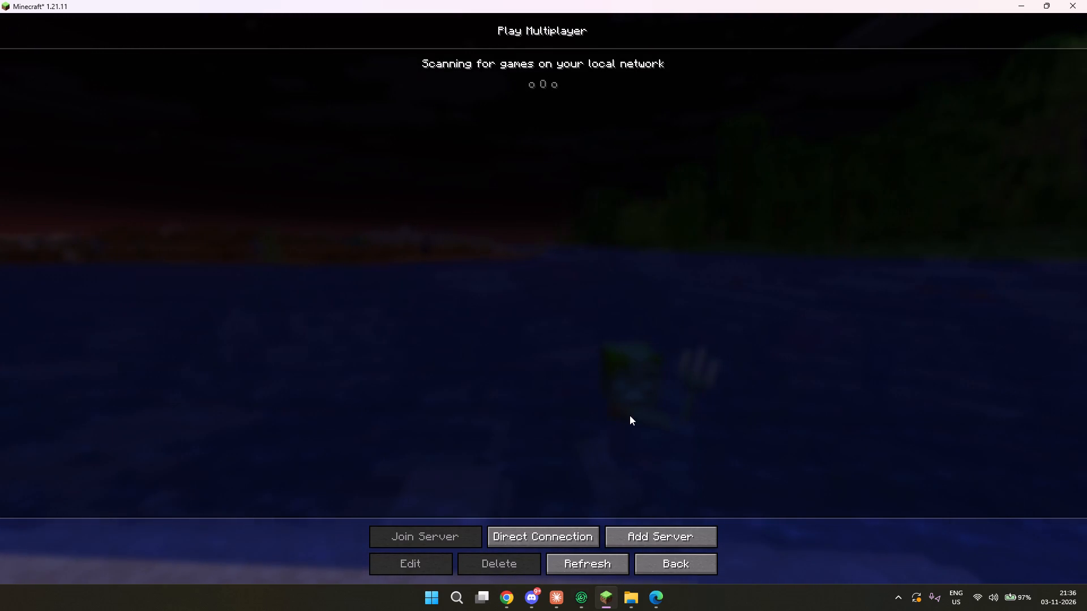
left_click(684, 572)
left_click(681, 289)
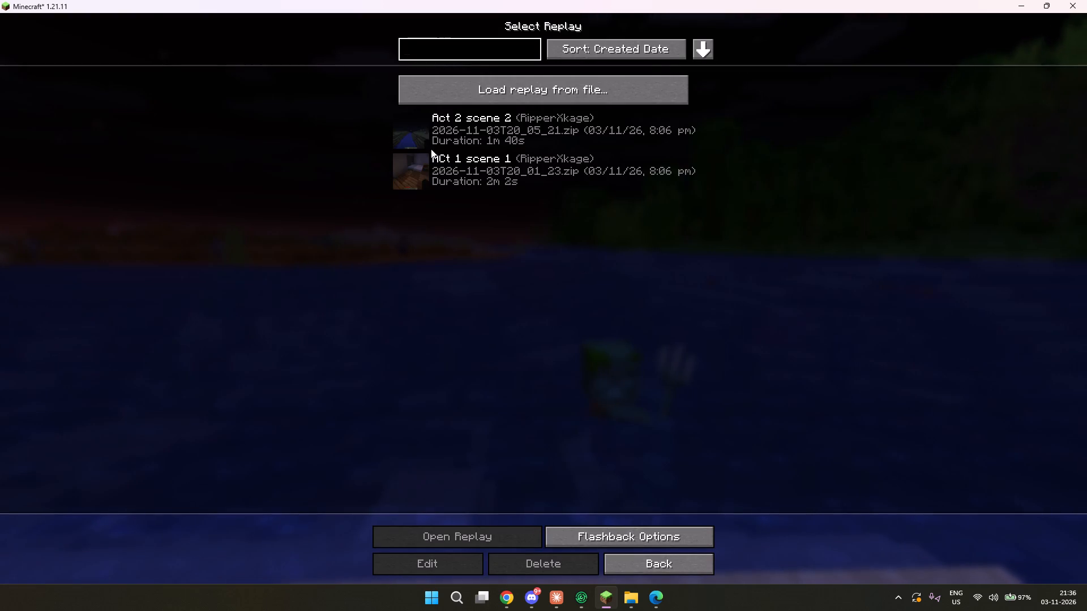
left_click(412, 127)
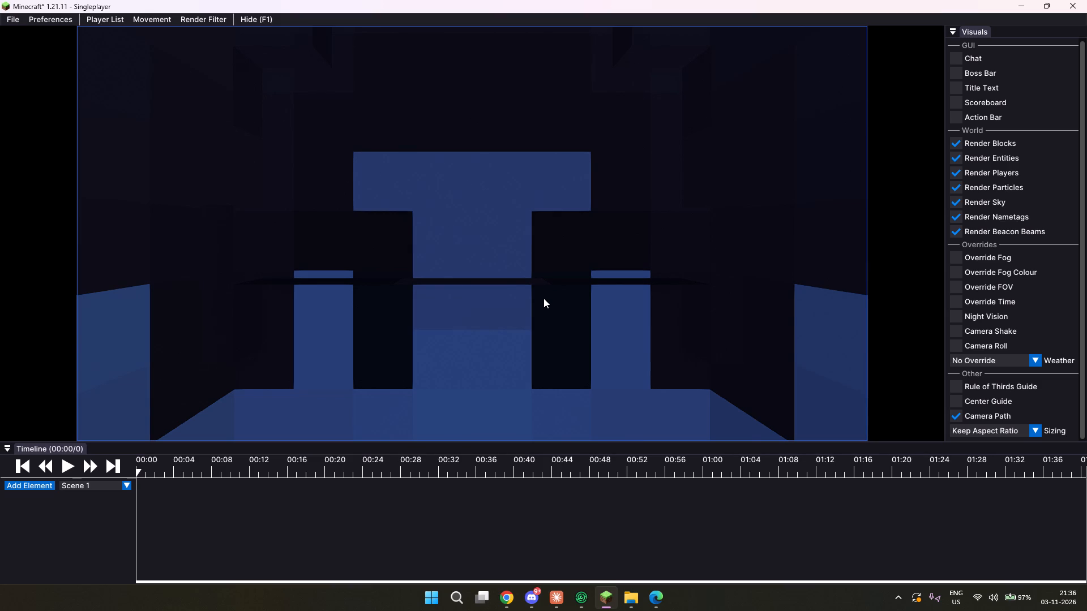
Fly the camera out to face the dark-suited character standing on the stone ledge, with nametag rendering turned off.
key("w")
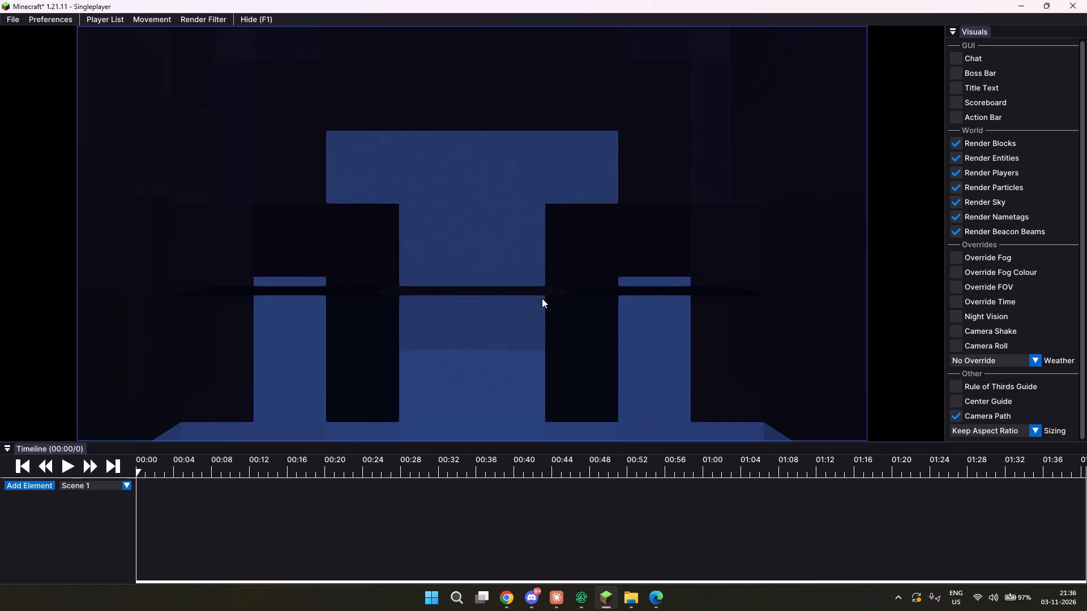
left_click_drag(535, 275, 543, 298)
left_click_drag(436, 221, 543, 298)
left_click(955, 220)
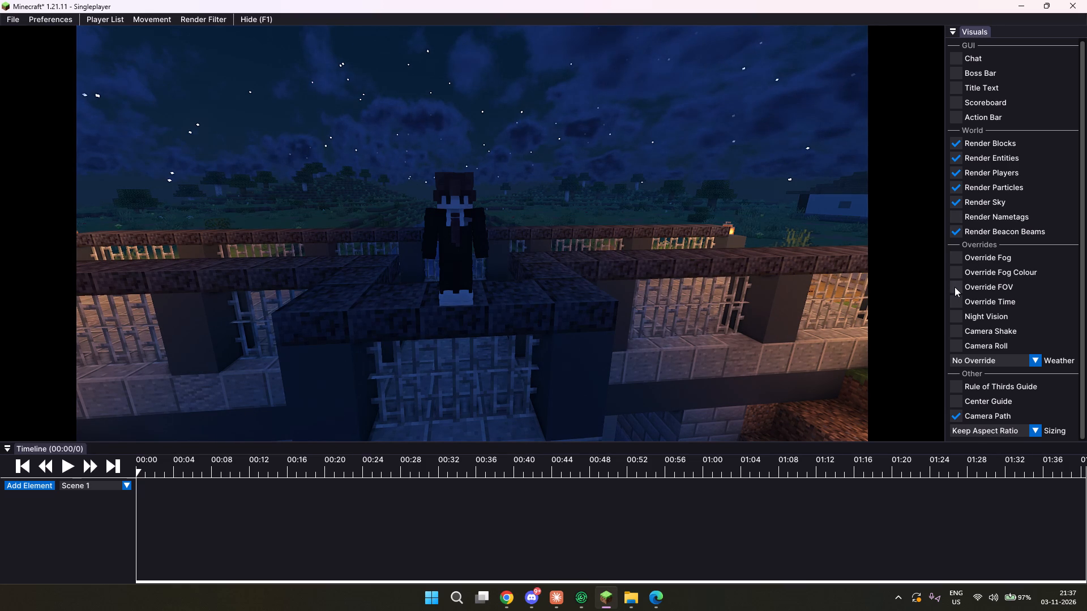
left_click_drag(655, 291, 543, 298)
key("s")
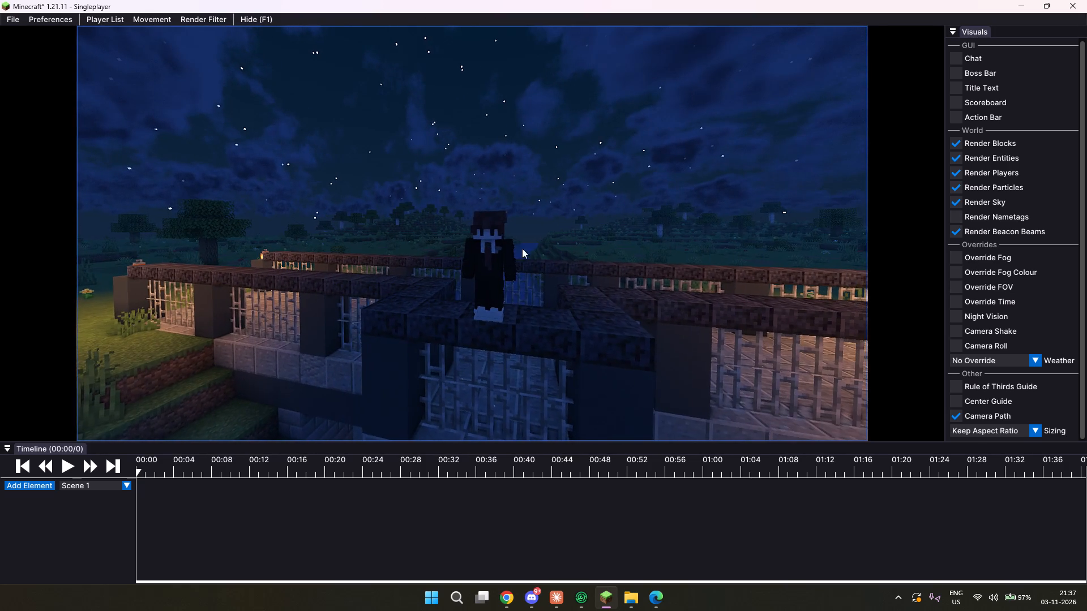
key("w")
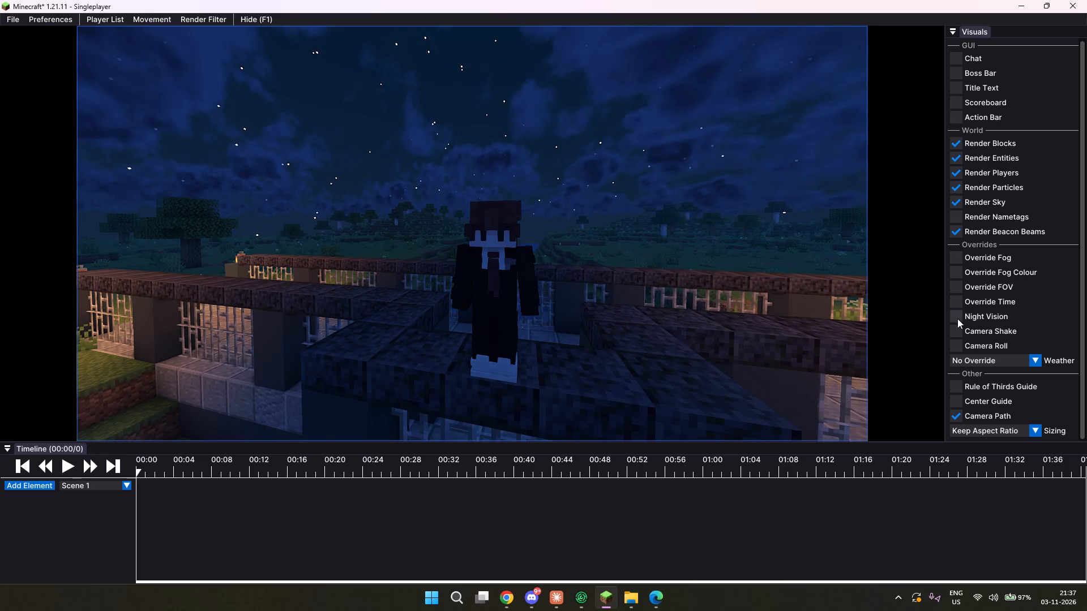
Override the camera's field of view and set it to 30.1.
left_click(958, 286)
left_click_drag(987, 303, 977, 301)
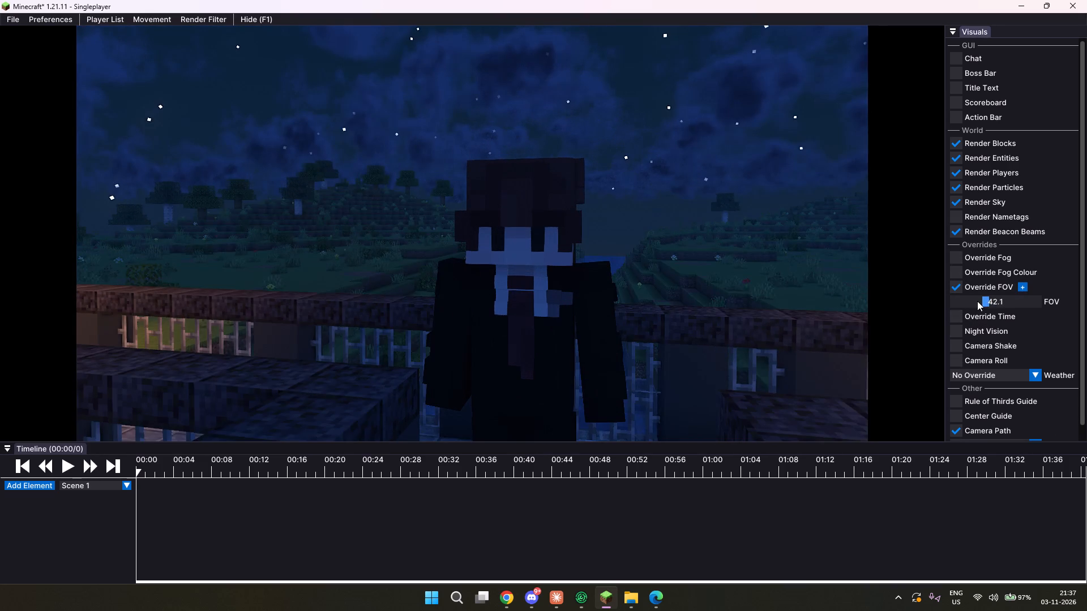
left_click_drag(977, 301, 977, 305)
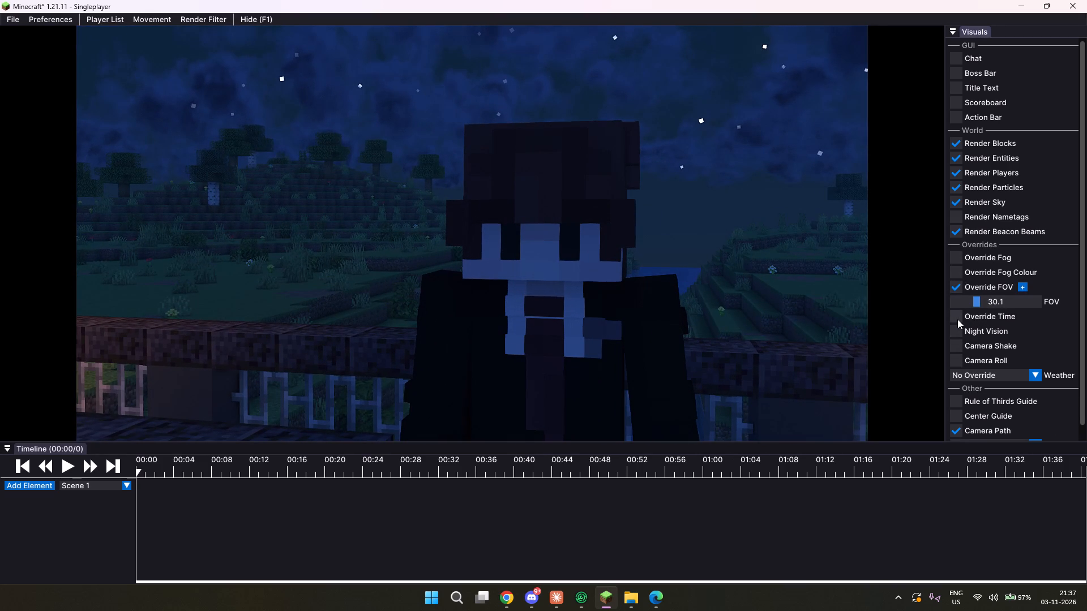
Override the time of day and set it to 13644 for a dark dusk sky.
left_click(958, 320)
left_click_drag(995, 329, 1016, 336)
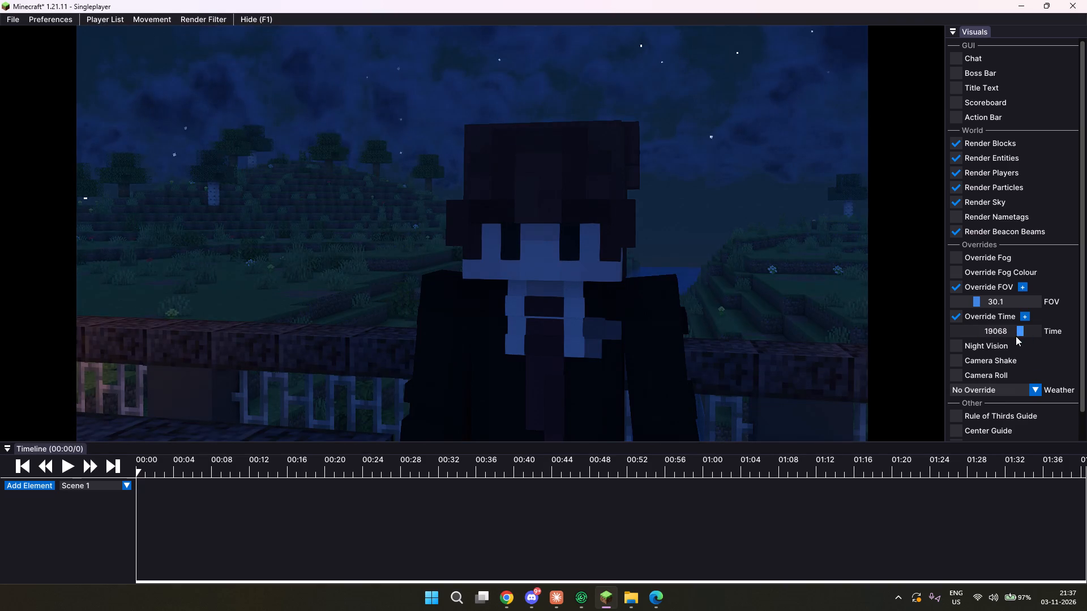
left_click_drag(1016, 336, 1008, 347)
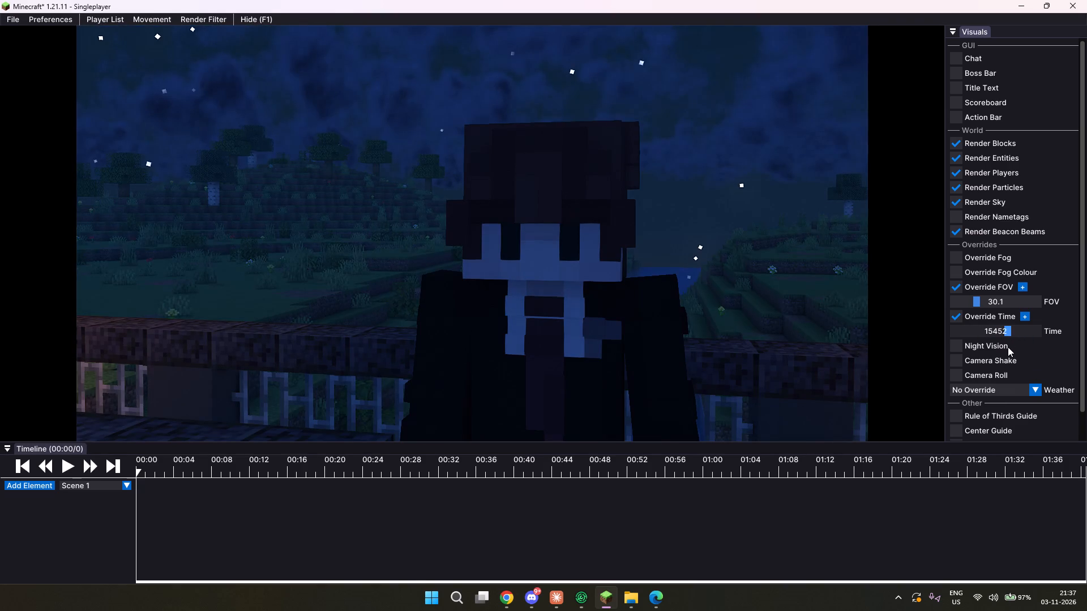
left_click_drag(1008, 347, 1001, 357)
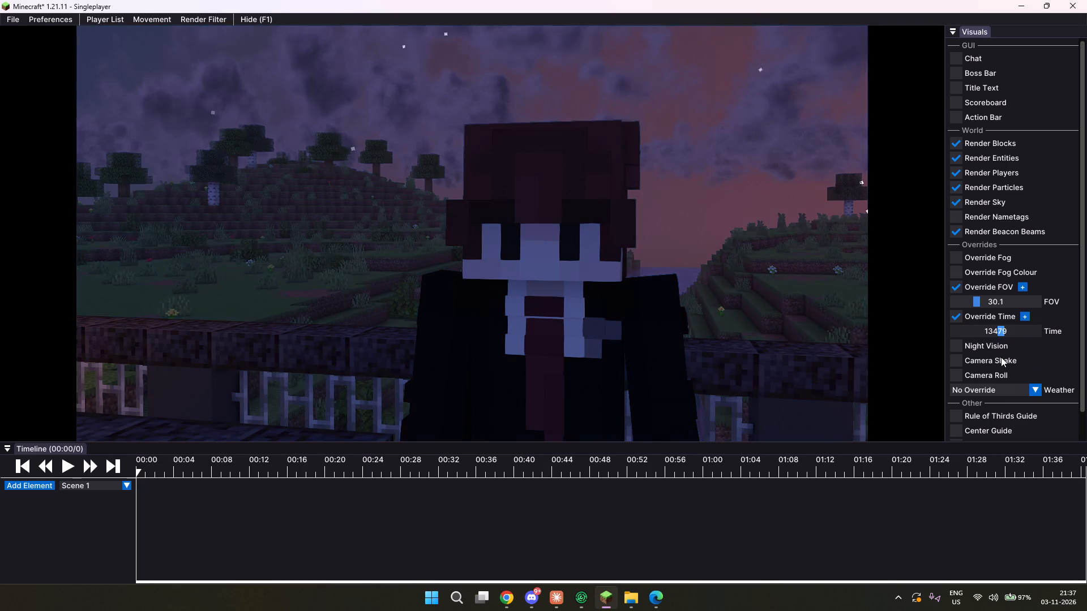
left_click_drag(1001, 357, 1000, 360)
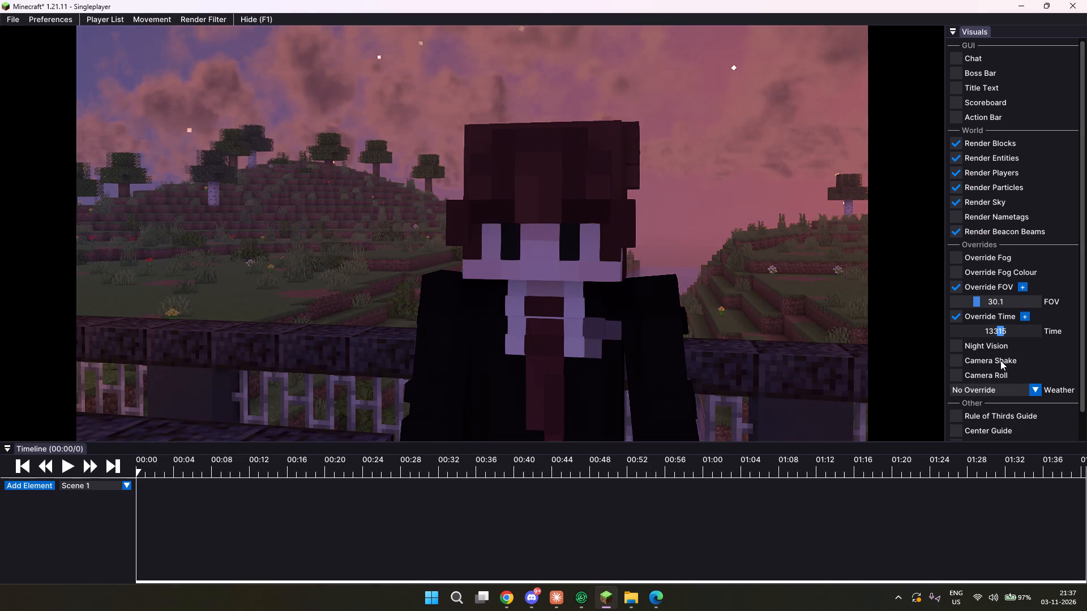
left_click_drag(1000, 360, 1003, 362)
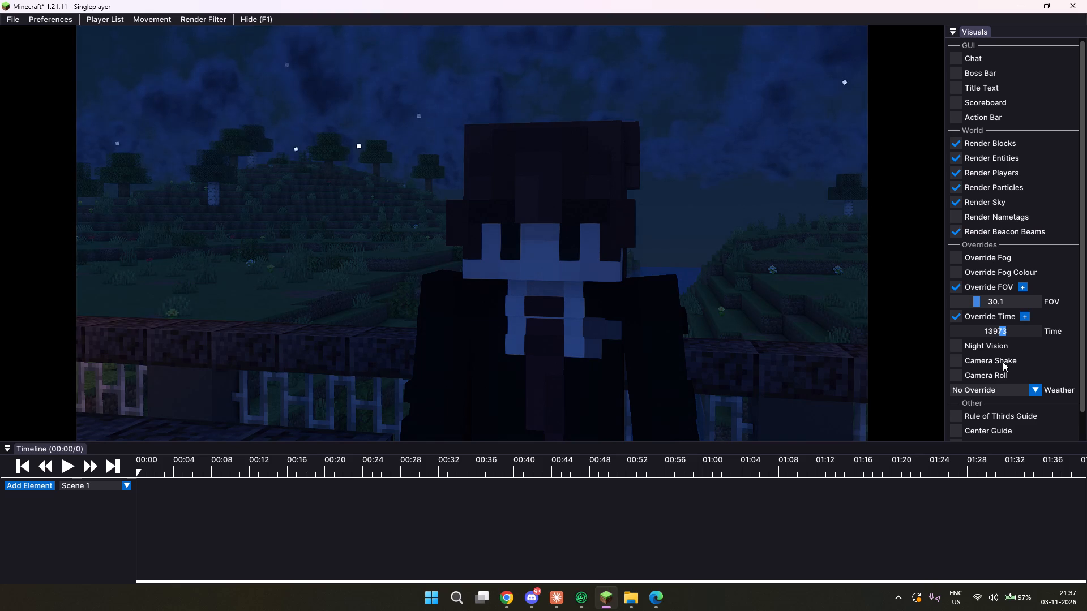
left_click_drag(1003, 362, 1002, 363)
left_click_drag(1002, 363, 1000, 365)
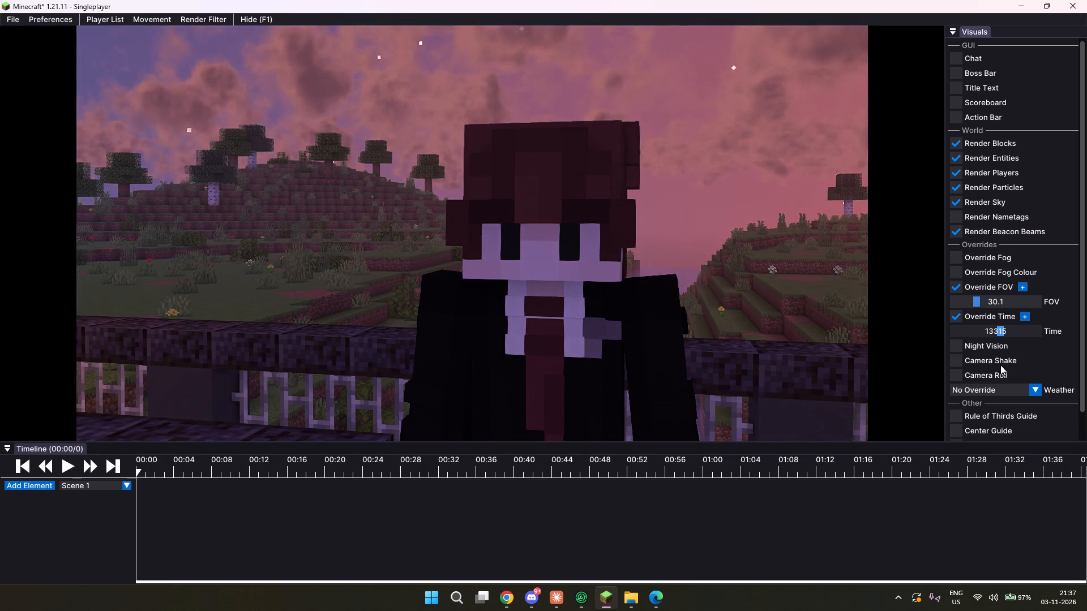
left_click_drag(1000, 365, 1003, 364)
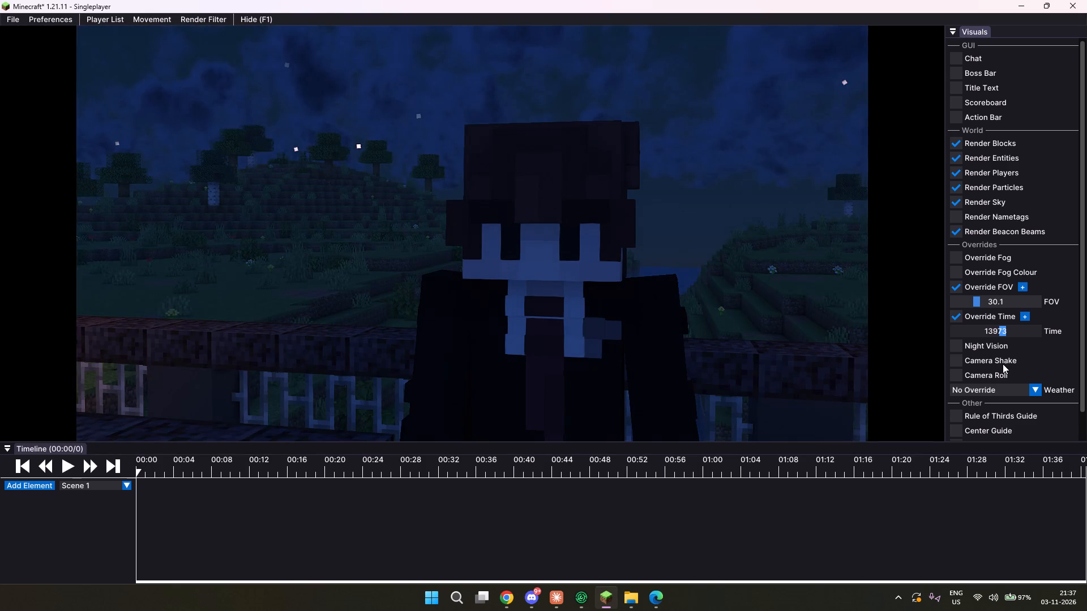
left_click_drag(1003, 364, 1002, 365)
Move the camera back and sideways to frame the character frontally, from head to feet, near the centre of the shot.
left_click_drag(726, 296, 545, 298)
key("s")
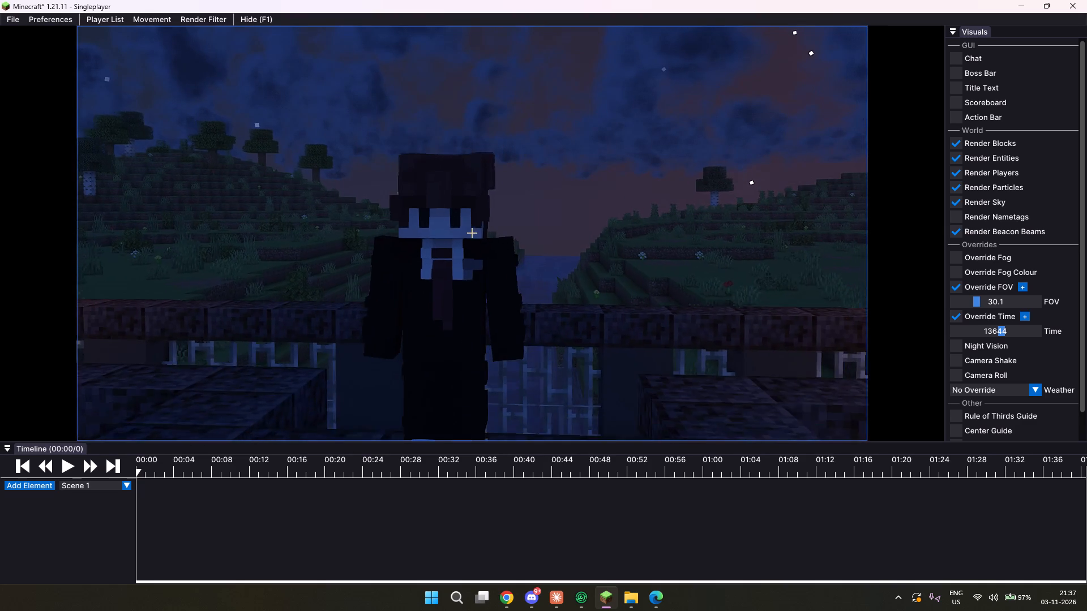
left_click_drag(545, 298, 542, 296)
key("a")
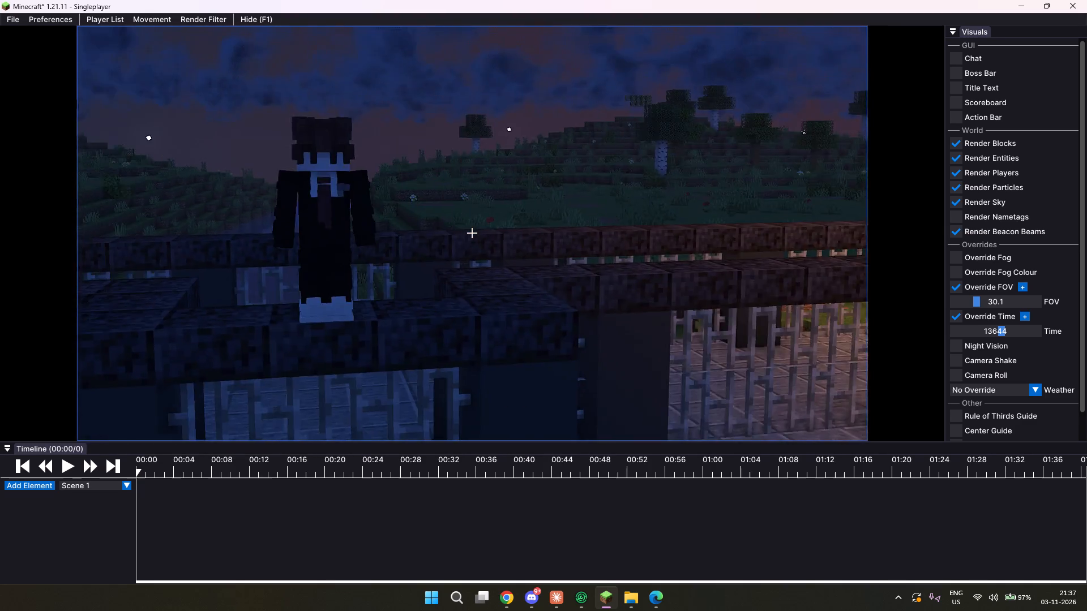
left_click_drag(542, 296, 543, 298)
key("w")
key("s")
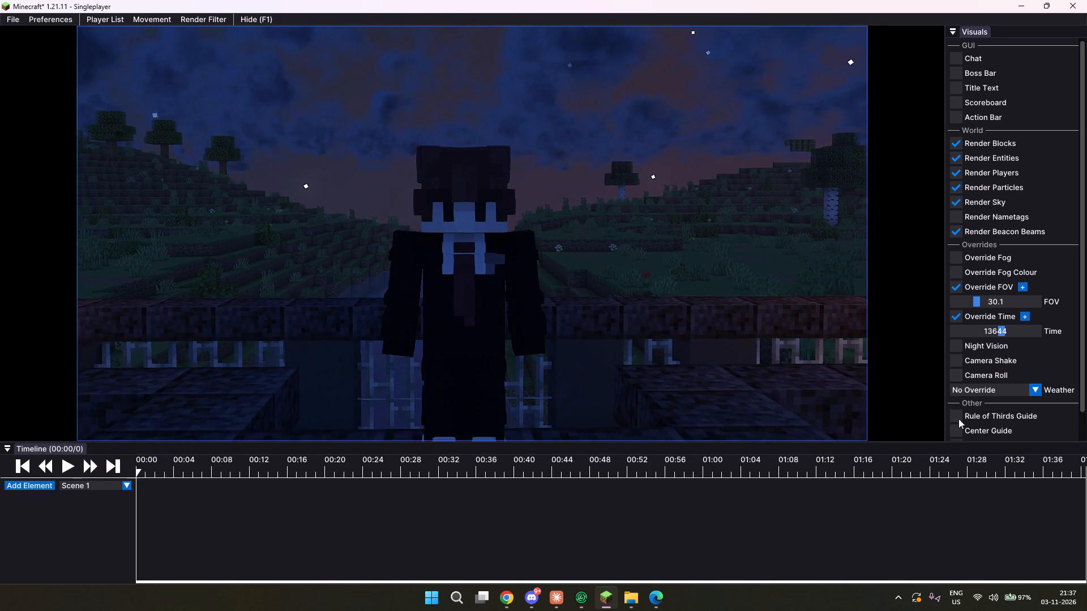
Enable the rule of thirds guide and the center guide.
left_click(958, 411)
left_click(956, 429)
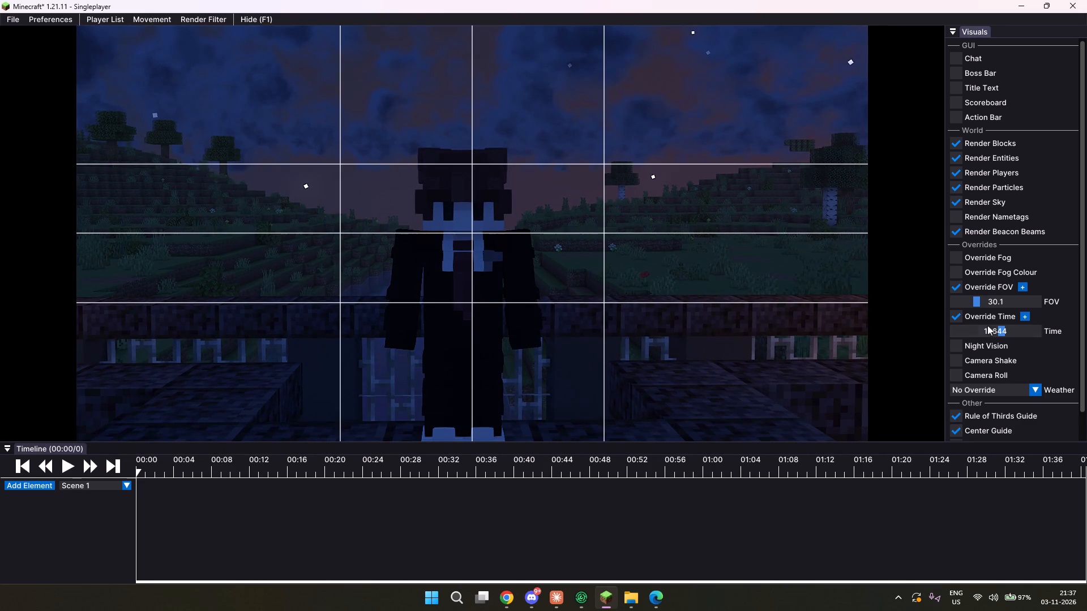
Move the camera closer to the character, raise it, and lower the flying speed to 0.1 for fine positioning.
left_click_drag(448, 256, 544, 298)
key("w")
key("d")
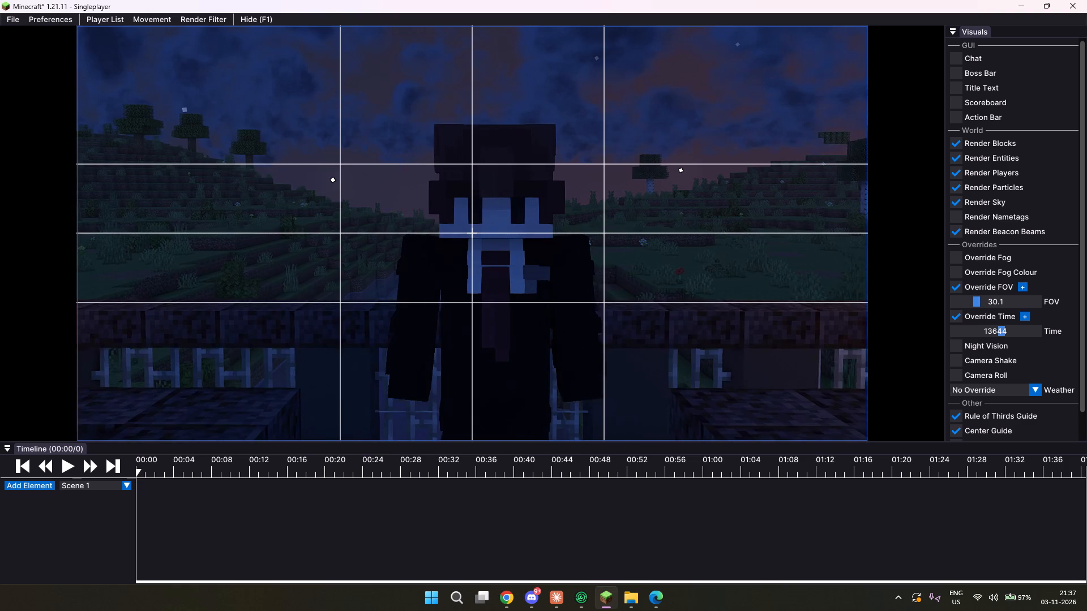
left_click_drag(544, 298, 543, 298)
key("a")
scroll(472, 233, "down", 15)
key("space")
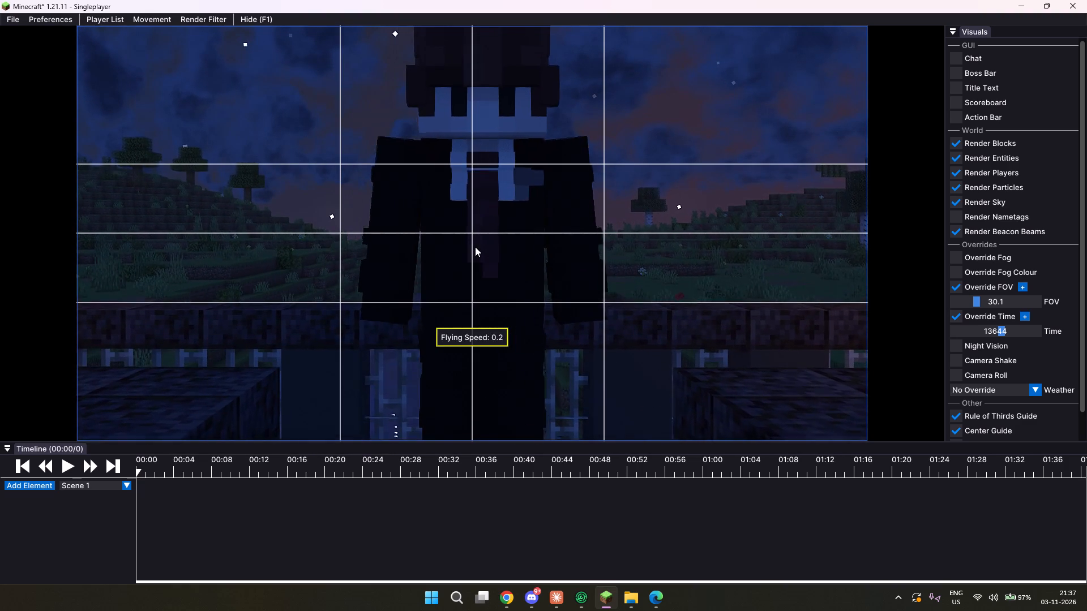
key("space")
scroll(475, 247, "down", 16)
Fine-tune the camera into a frontal medium shot, with the character's head and torso centred between the vertical thirds lines.
left_click_drag(474, 261, 543, 299)
key("space")
key("w")
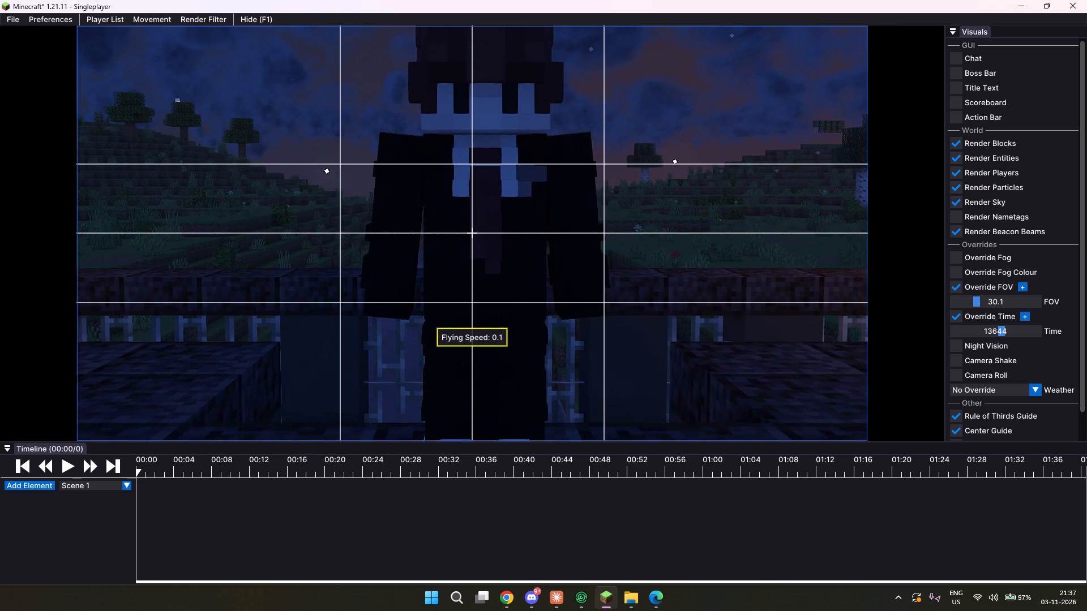
left_click_drag(543, 299, 543, 299)
key("space")
type("w")
key("space")
key("w")
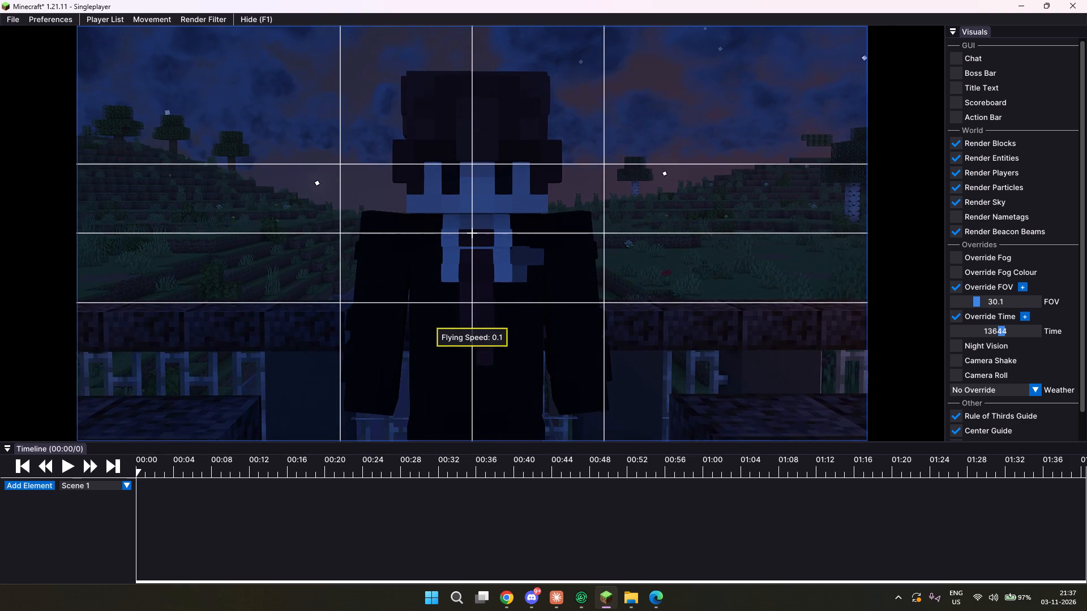
left_click_drag(543, 299, 545, 298)
key("w")
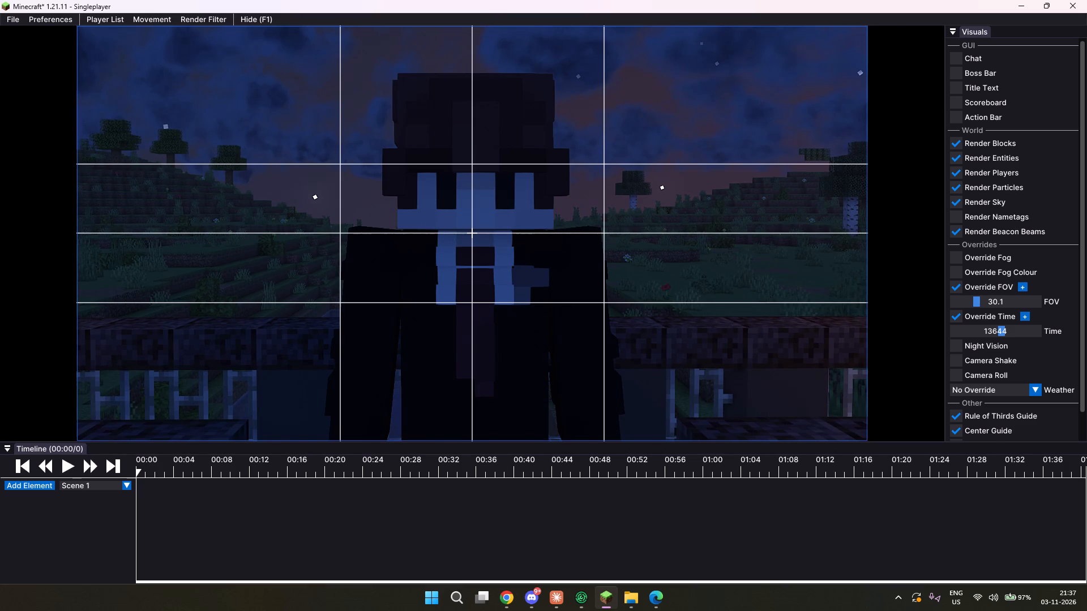
left_click_drag(545, 298, 544, 298)
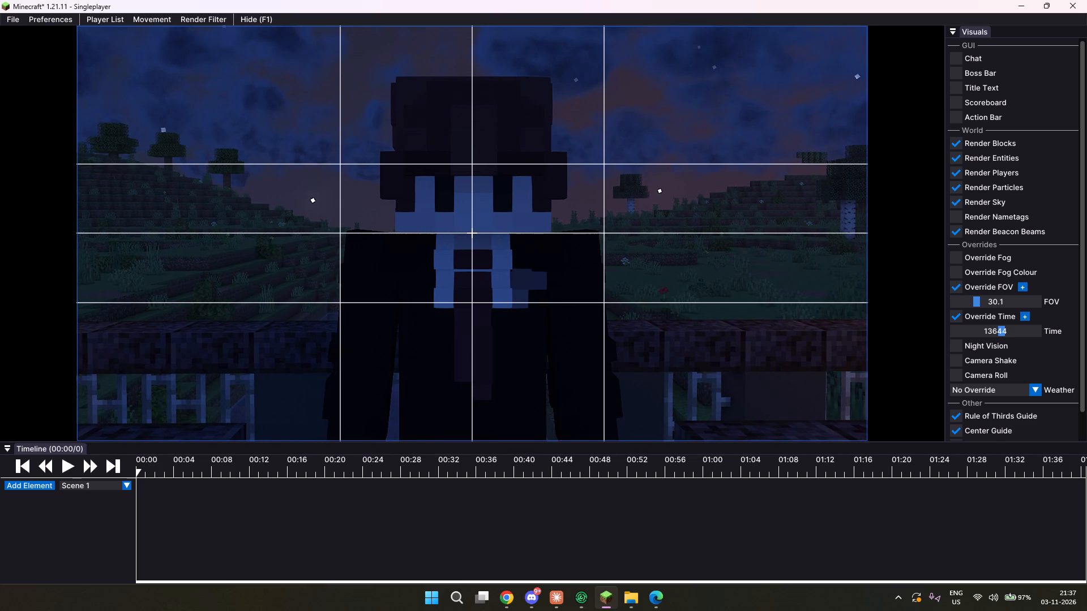
left_click_drag(544, 298, 543, 298)
key("Escape")
key("Escape")
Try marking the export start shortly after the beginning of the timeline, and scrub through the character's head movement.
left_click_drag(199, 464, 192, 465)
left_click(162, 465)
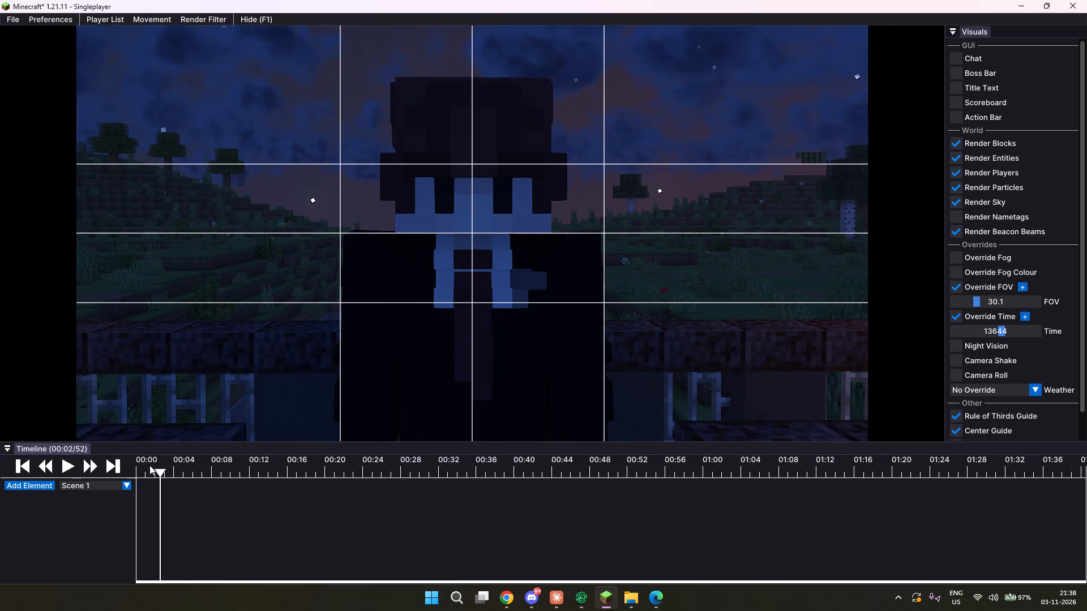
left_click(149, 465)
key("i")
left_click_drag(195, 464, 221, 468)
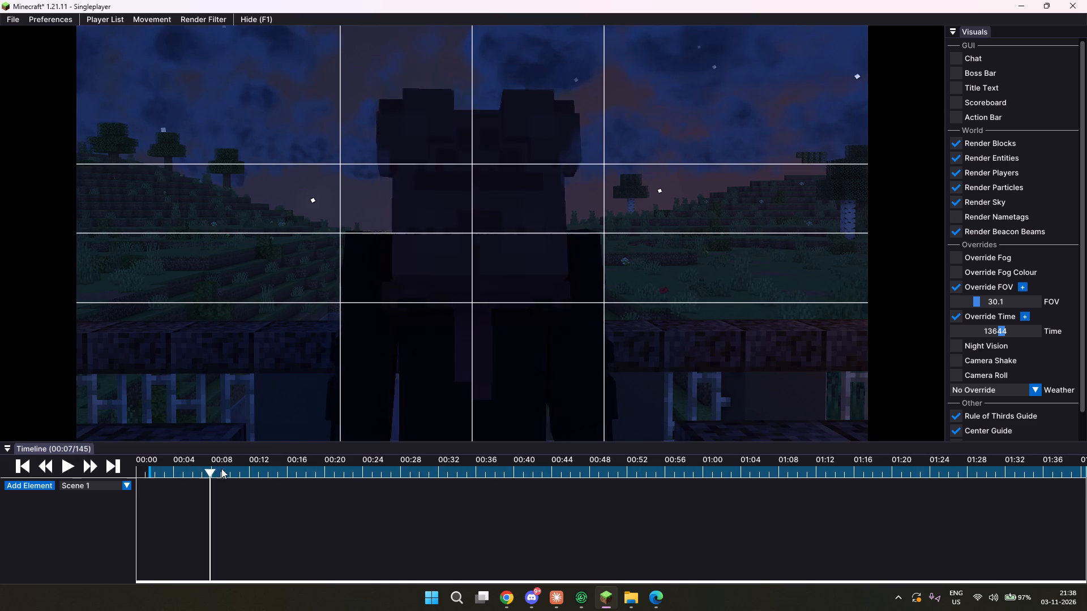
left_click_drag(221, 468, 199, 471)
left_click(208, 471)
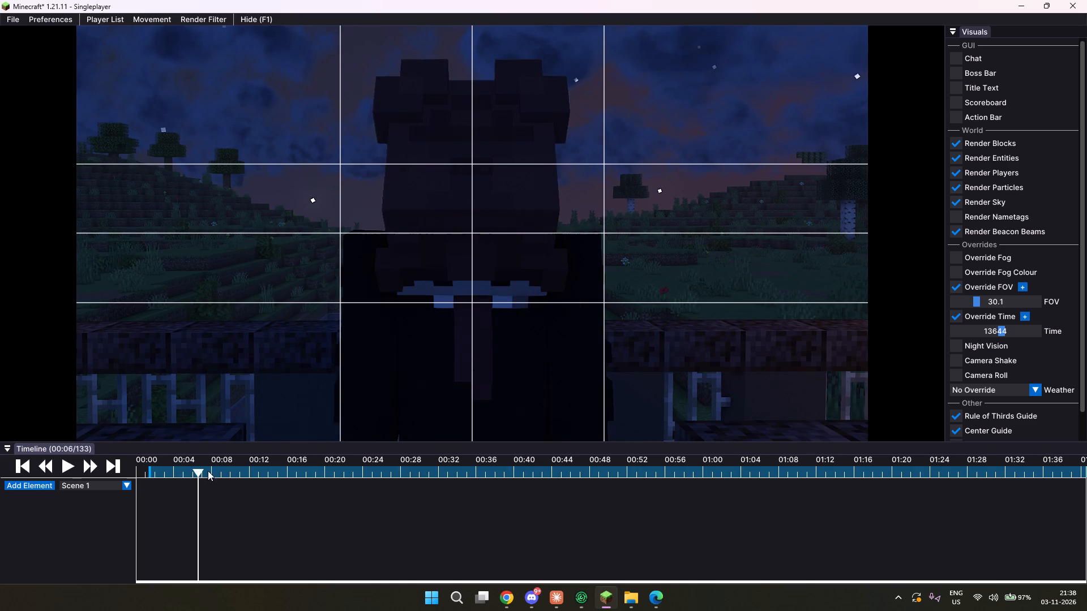
Return the playhead to tick 0 and reset the export start to the beginning of the replay.
left_click(134, 457)
left_click(140, 457)
left_click_drag(140, 457, 113, 466)
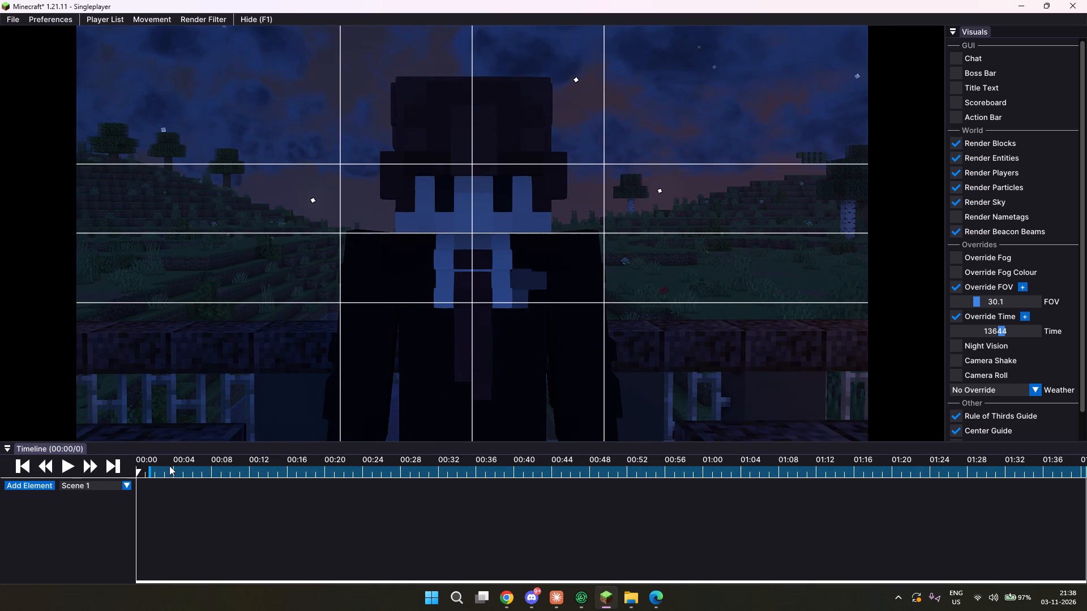
key("i")
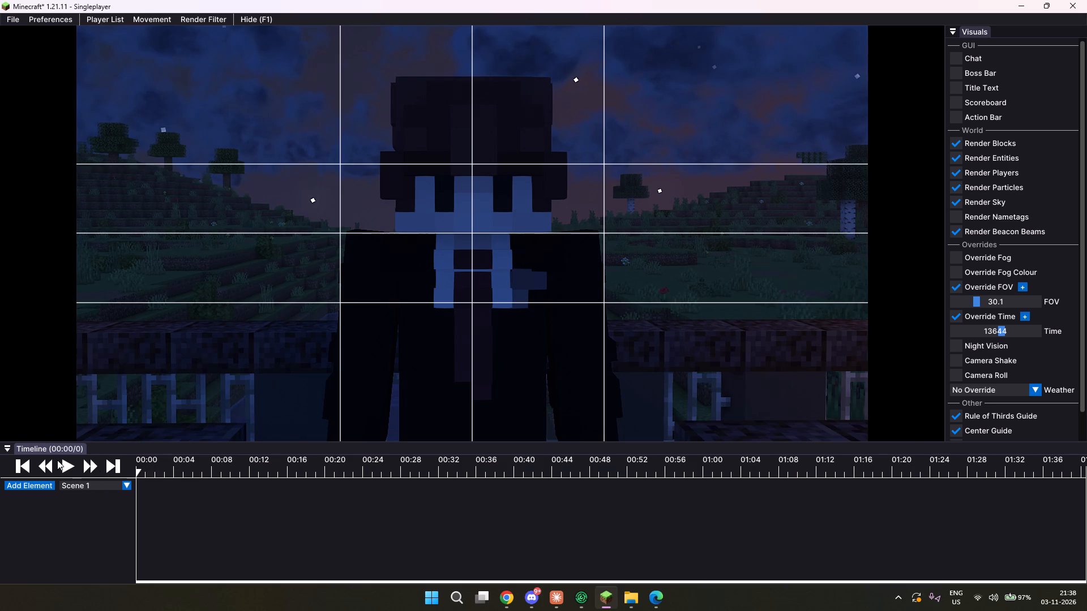
key("i")
Play and scrub the replay forward, and mark the export end at tick 180.
left_click(63, 466)
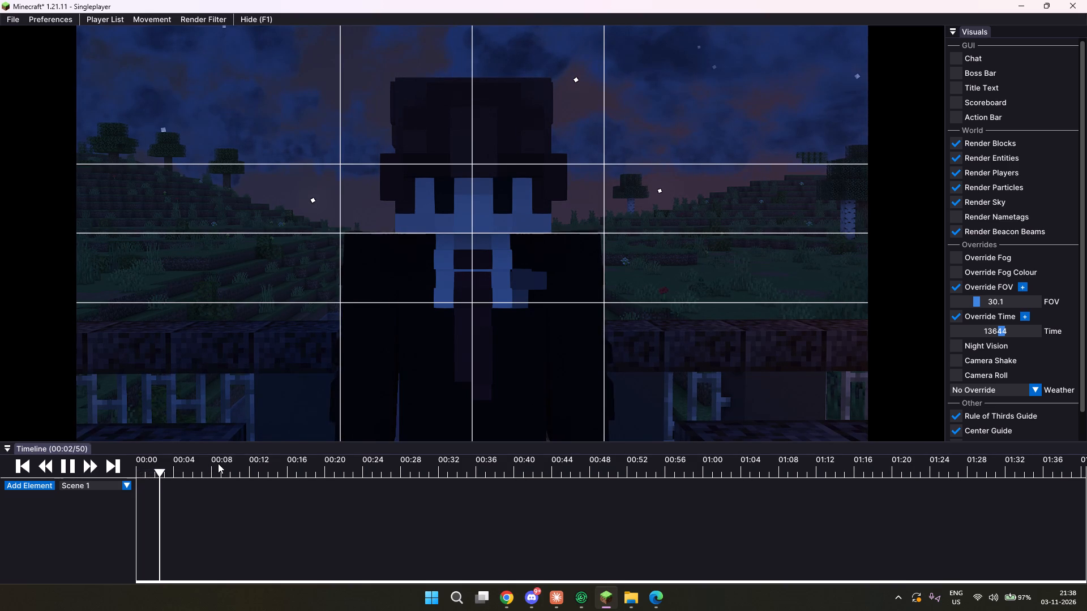
left_click_drag(198, 467, 202, 467)
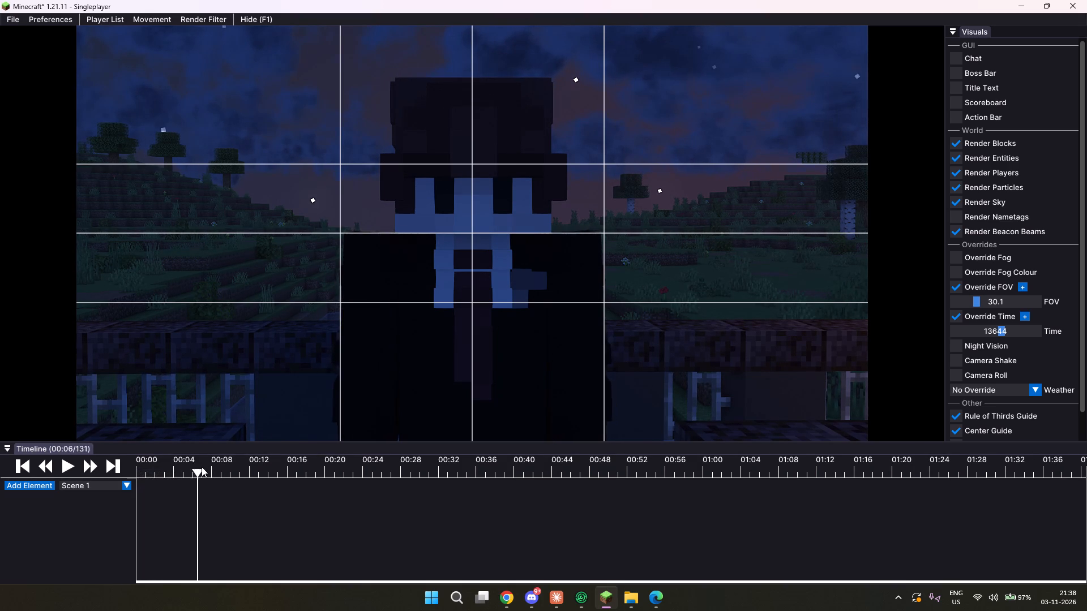
left_click_drag(202, 467, 221, 467)
key("o")
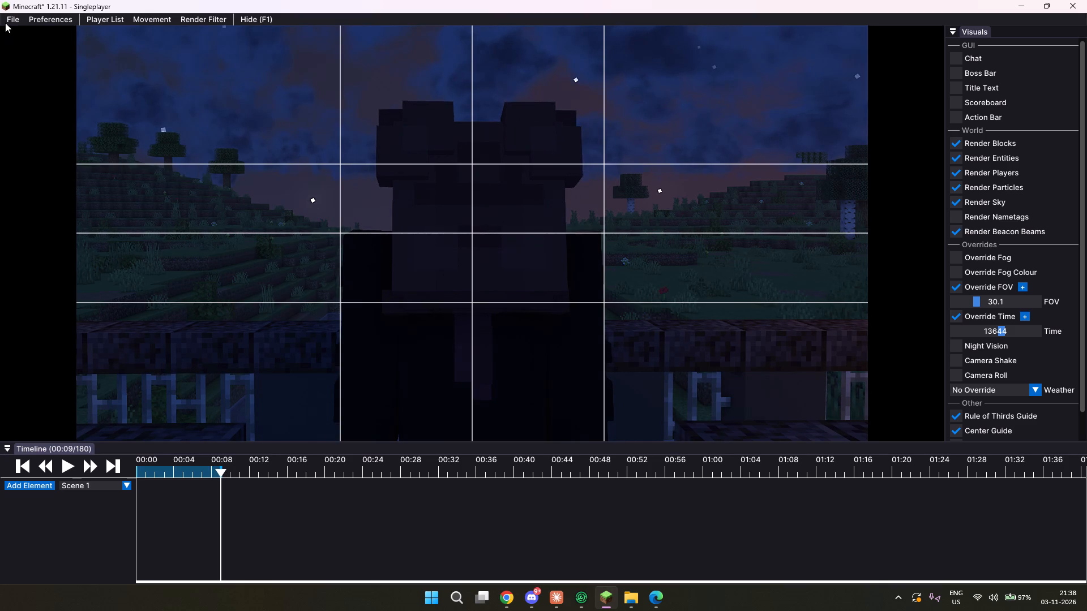
Export ticks 0 to 180 as a 1920×1080, 30 fps MP4, saved in the ACT 1 S 1 folder under the suggested name.
left_click(5, 23)
left_click(23, 38)
left_click(506, 276)
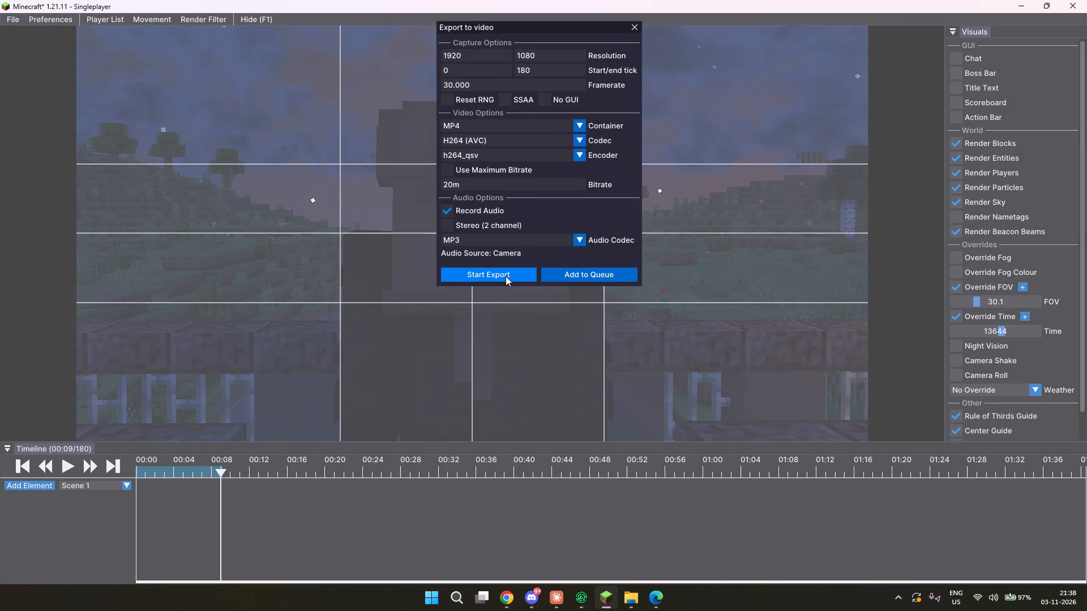
left_click(457, 282)
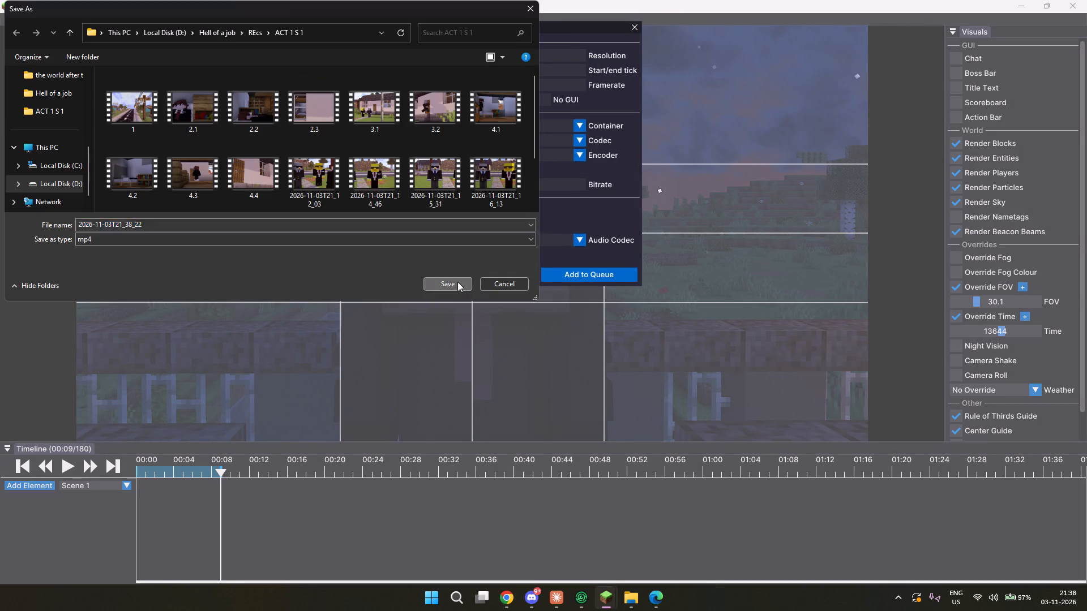
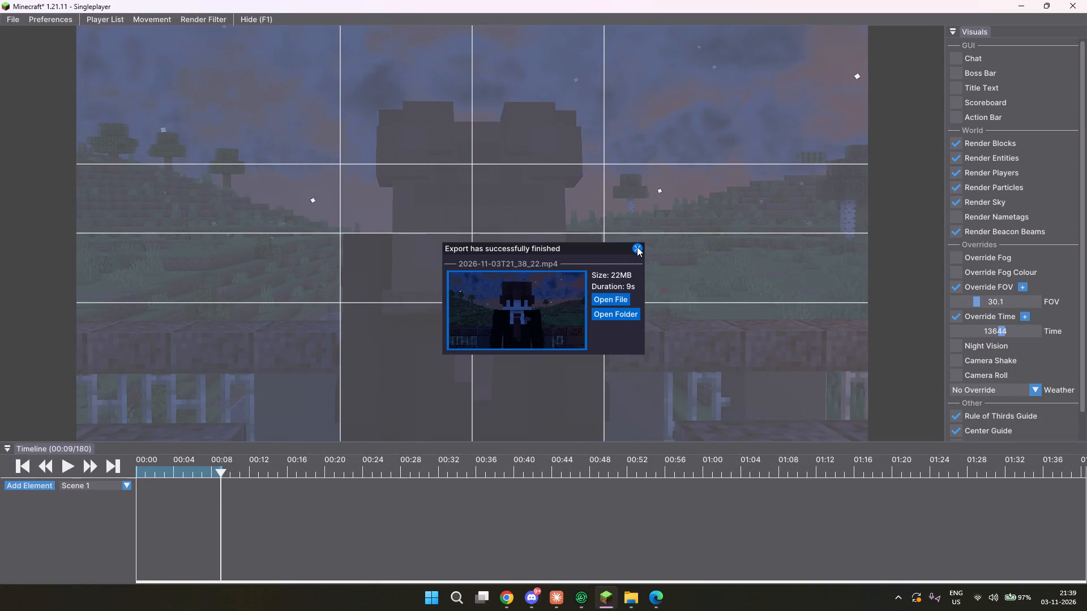
Dismiss the finished export and fly the camera up into a high-angle shot looking down on the character near the right-hand thirds line.
left_click(637, 247)
left_click_drag(593, 315, 534, 296)
key("d")
key("d")
key("d")
key("d")
key("d")
key("d")
key("d")
key("d")
key("d")
key("d")
key("d")
key("d")
key("d")
key("d")
key("d")
key("s")
key("space")
key("space")
key("space")
key("space")
key("space")
key("space")
key("space")
key("space")
key("space")
key("space")
key("space")
key("space")
key("space")
key("space")
key("space")
key("space")
key("space")
key("space")
key("space")
key("space")
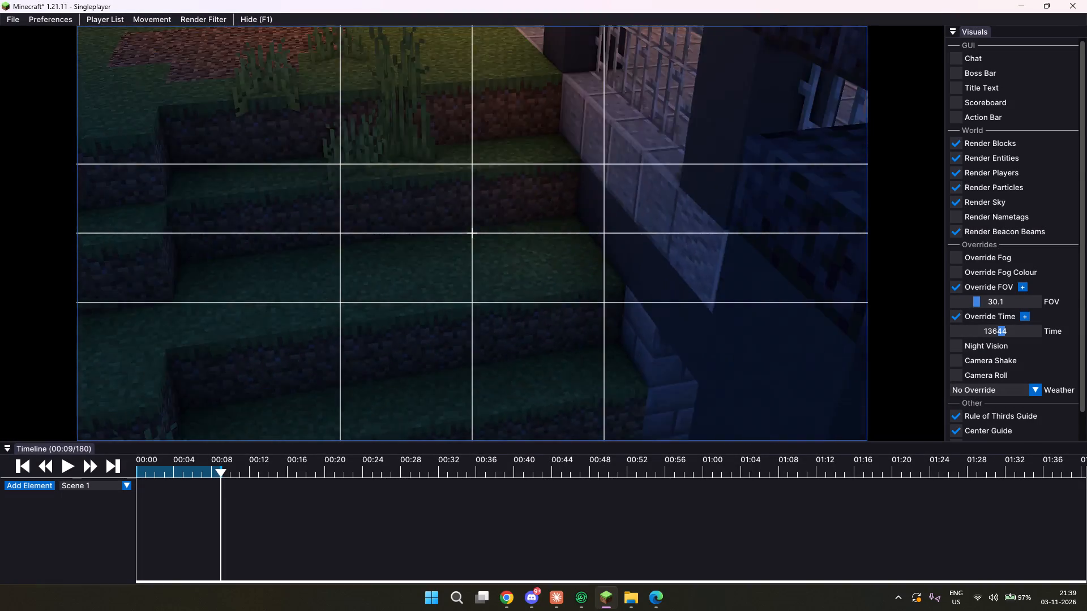
left_click_drag(534, 296, 543, 298)
key("space")
key("space")
key("space")
key("space")
key("space")
key("space")
key("space")
key("space")
key("space")
key("space")
key("space")
key("space")
key("space")
key("space")
key("space")
key("space")
key("space")
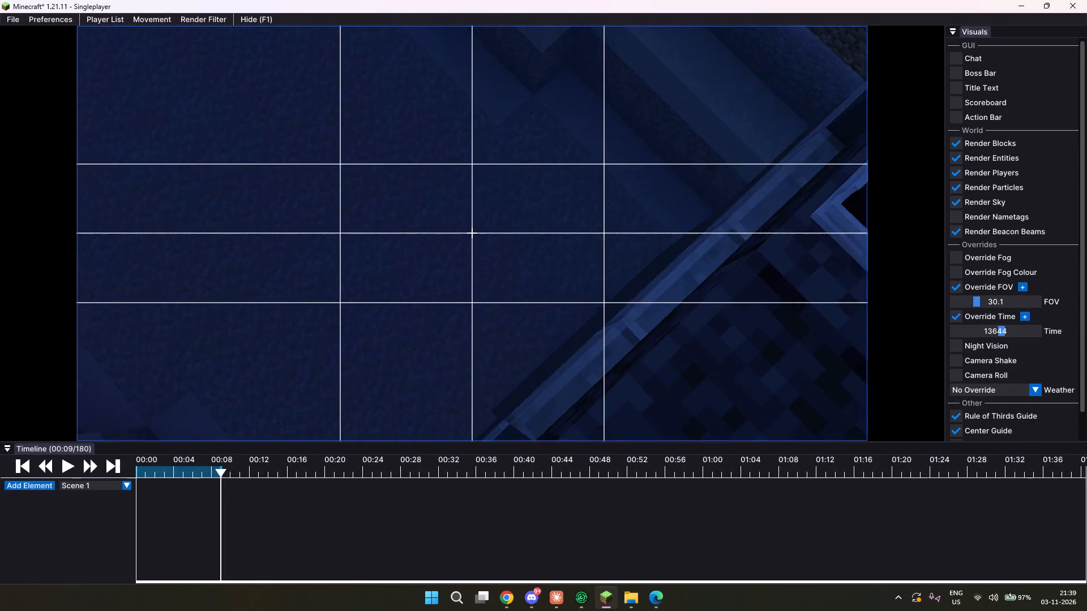
left_click_drag(543, 298, 543, 299)
key("space")
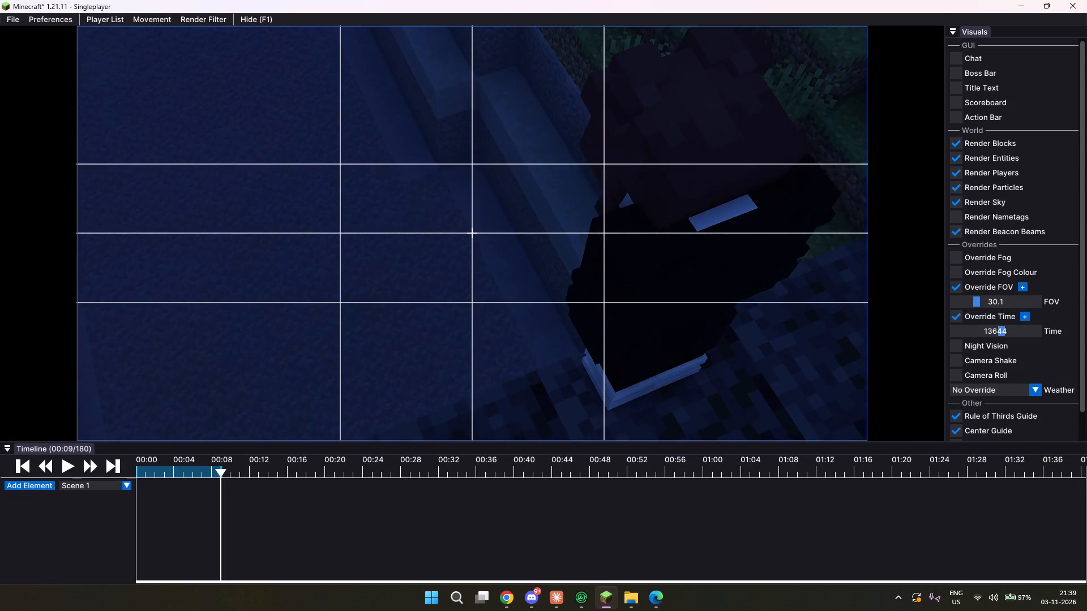
left_click_drag(543, 299, 543, 298)
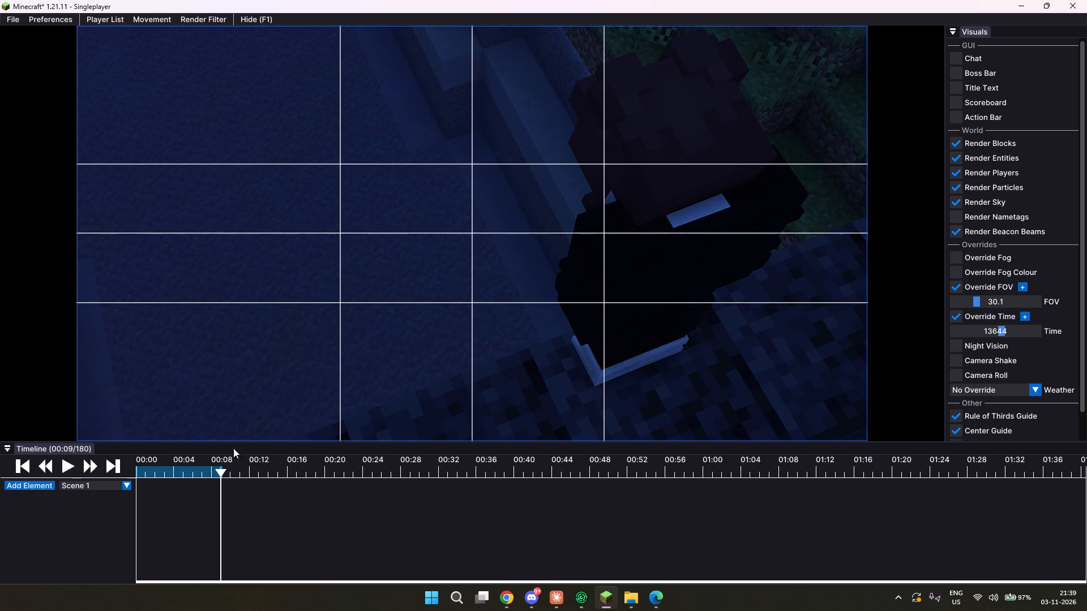
Scrub the replay back through the character's head movement and mark the export start at tick 121.
left_click(208, 466)
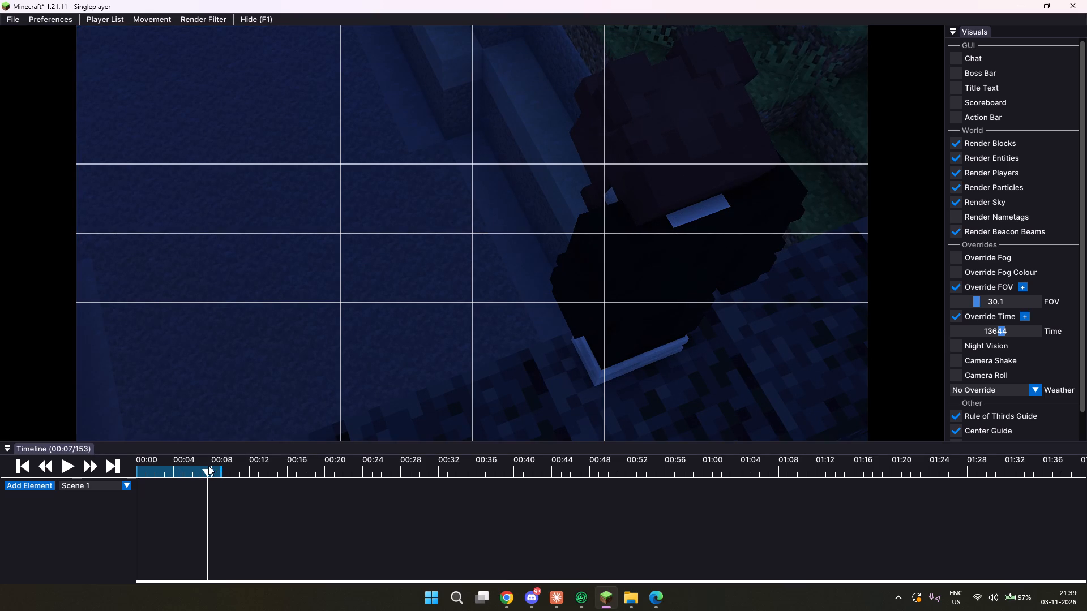
double_click(205, 463)
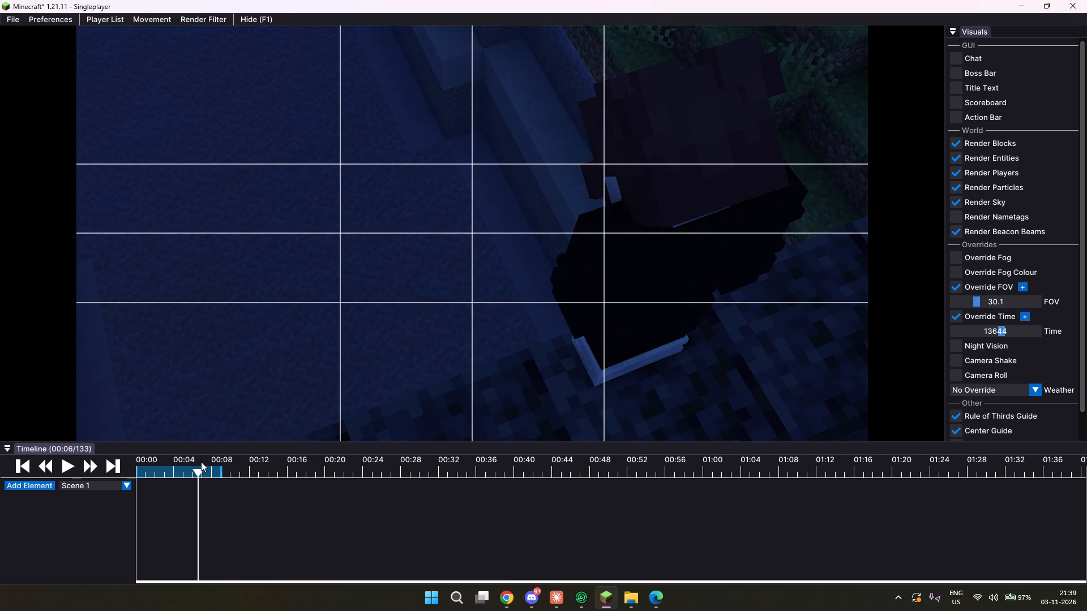
left_click(197, 462)
left_click(193, 462)
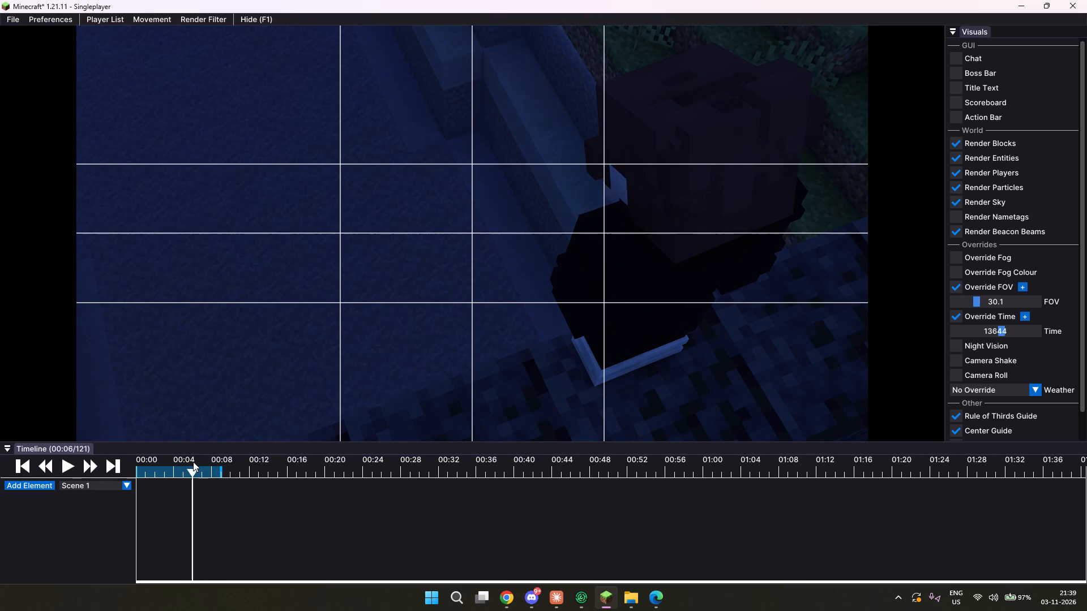
key("i")
Fine-tune the high-angle framing, raising the camera slightly and shifting the character closer to the centre, checking it further along the replay.
left_click_drag(507, 401, 542, 299)
key("space")
key("space")
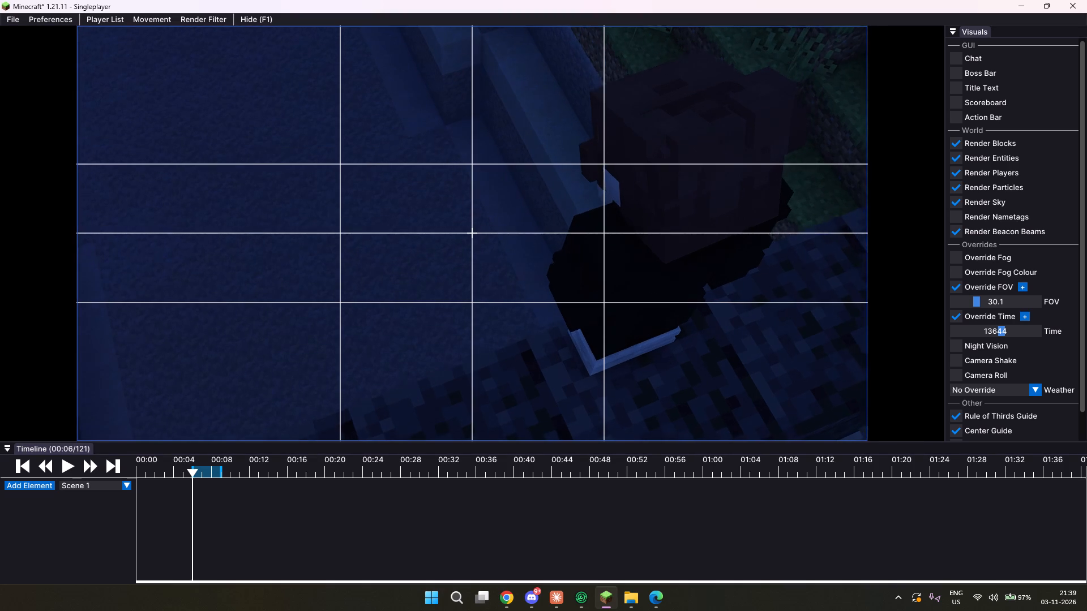
left_click_drag(542, 299, 543, 298)
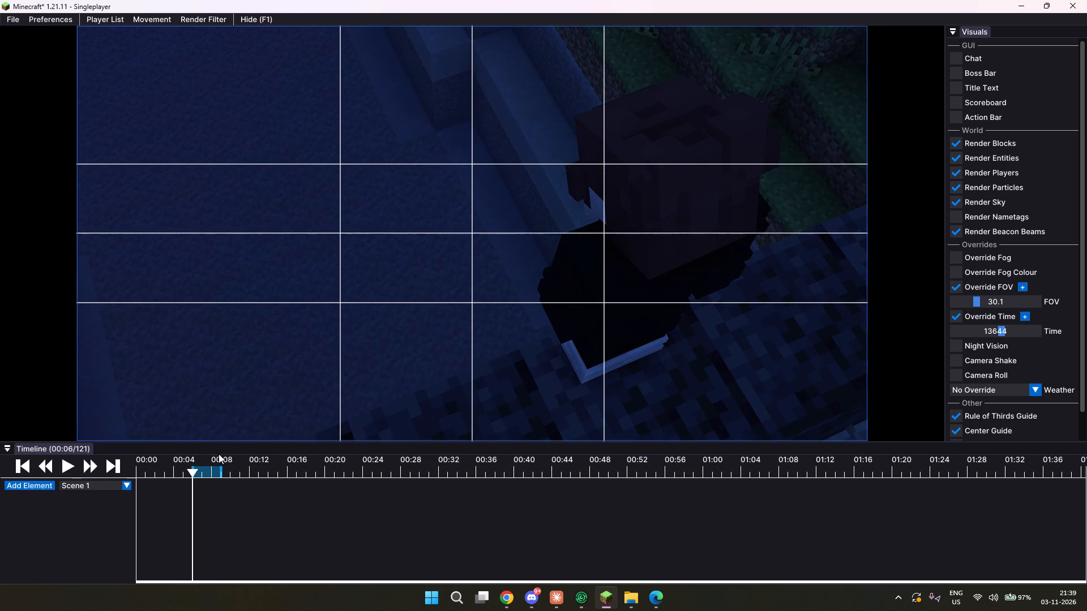
left_click_drag(216, 456, 263, 457)
key("w")
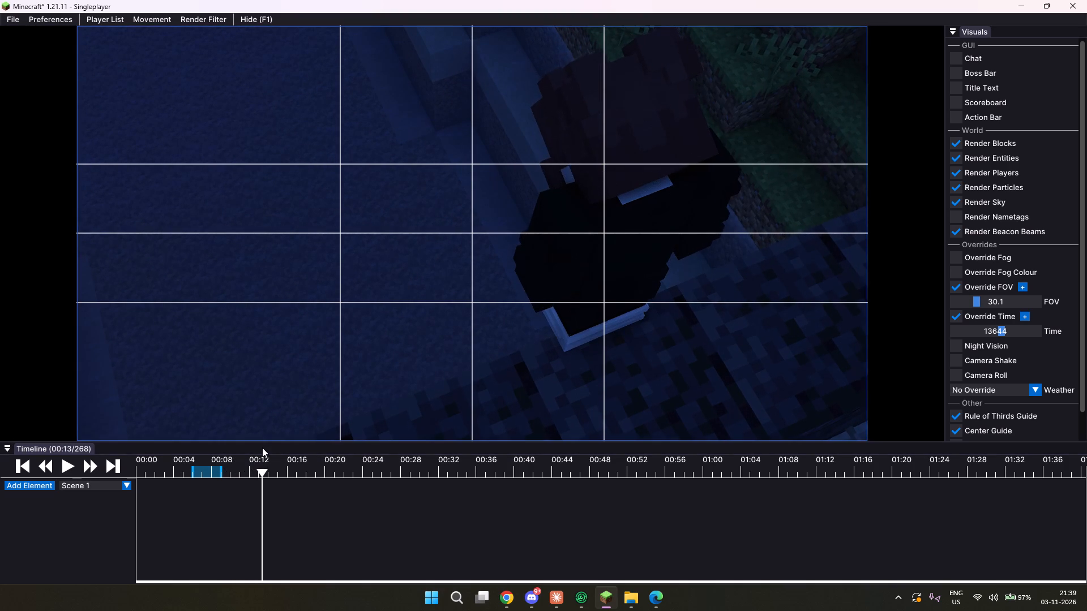
key("w")
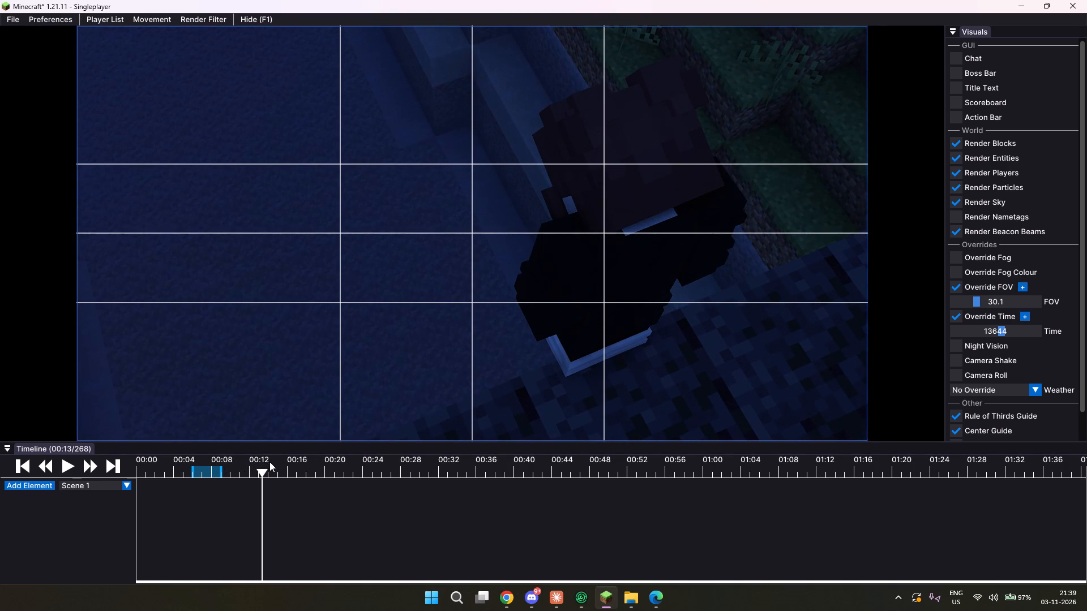
Move the playhead to tick 306 and mark the export end there.
left_click_drag(269, 462, 280, 462)
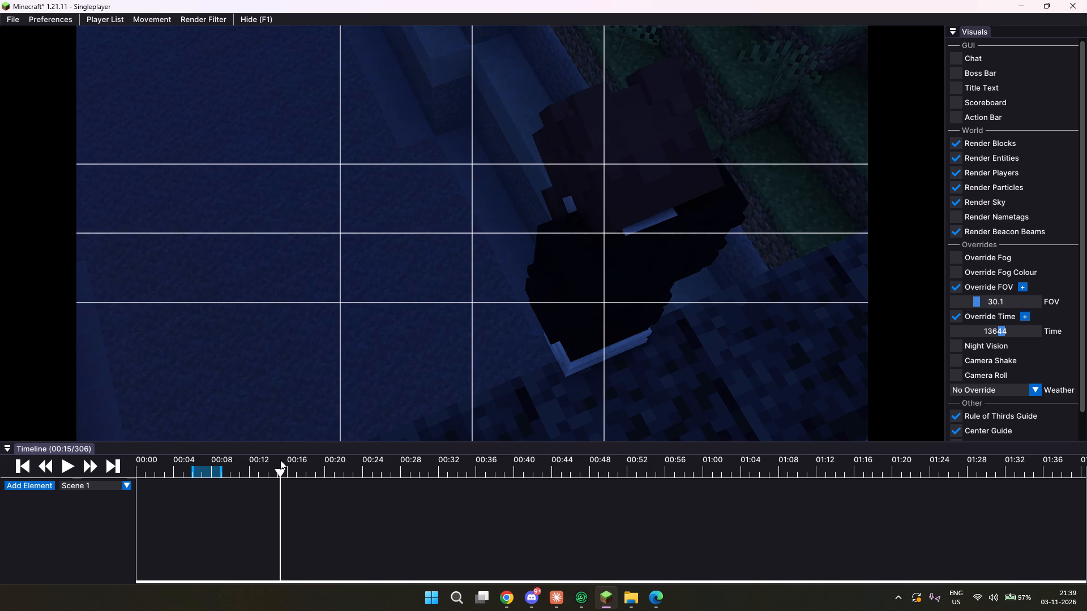
key("o")
Start exporting ticks 121 to 306 as a 1920×1080, 30 fps MP4 with H264 video and recorded audio.
left_click(12, 20)
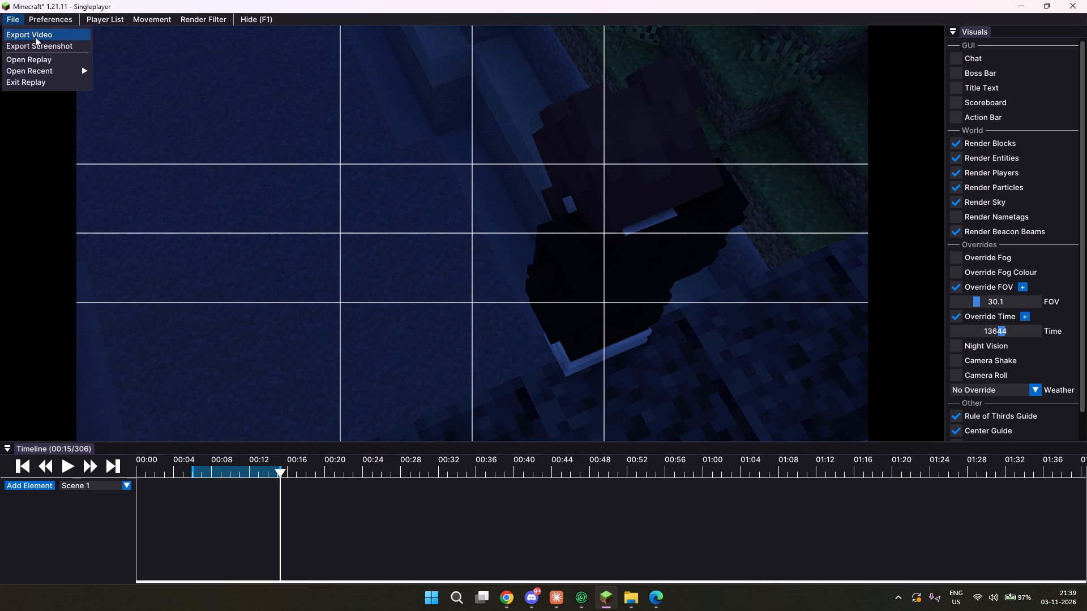
left_click(35, 37)
left_click(491, 279)
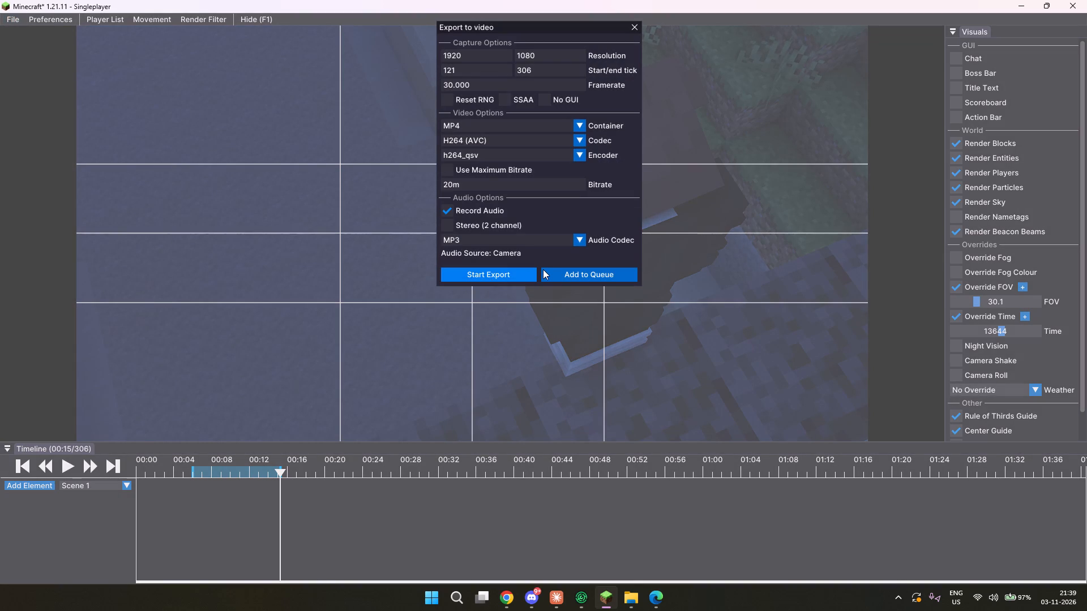
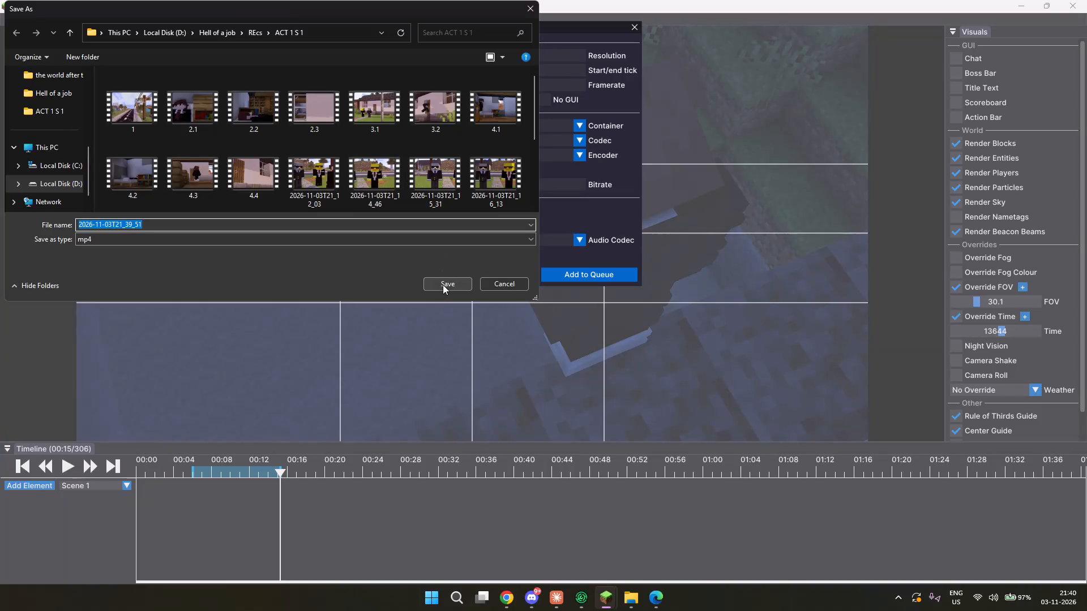
Save the high-angle export in the ACT 1 S 1 folder as 2026-11-03T21_39_51 and dismiss the finished-export notice.
left_click(443, 285)
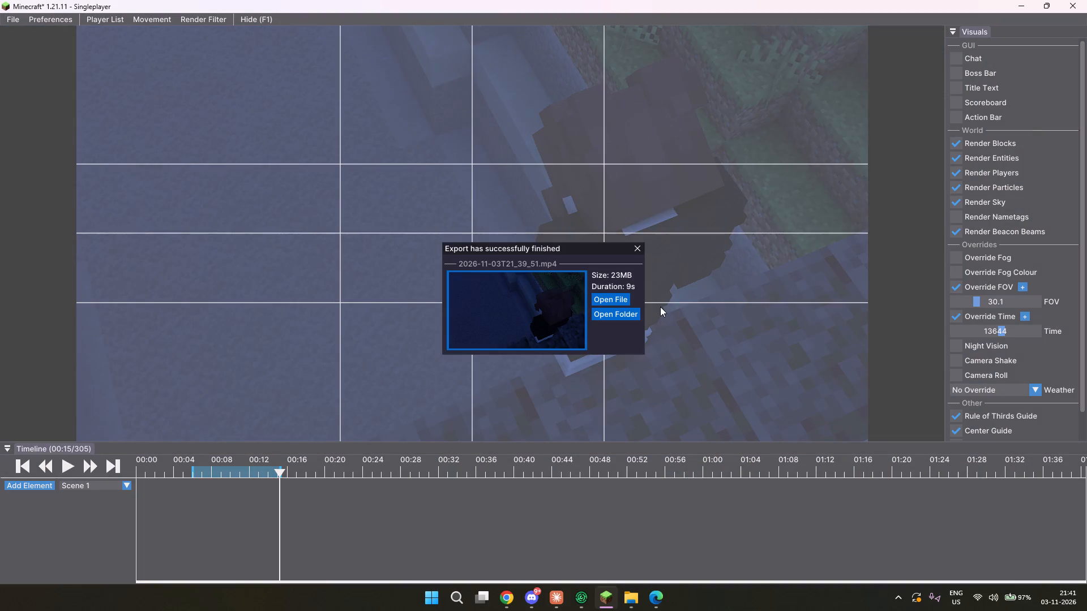
left_click(639, 250)
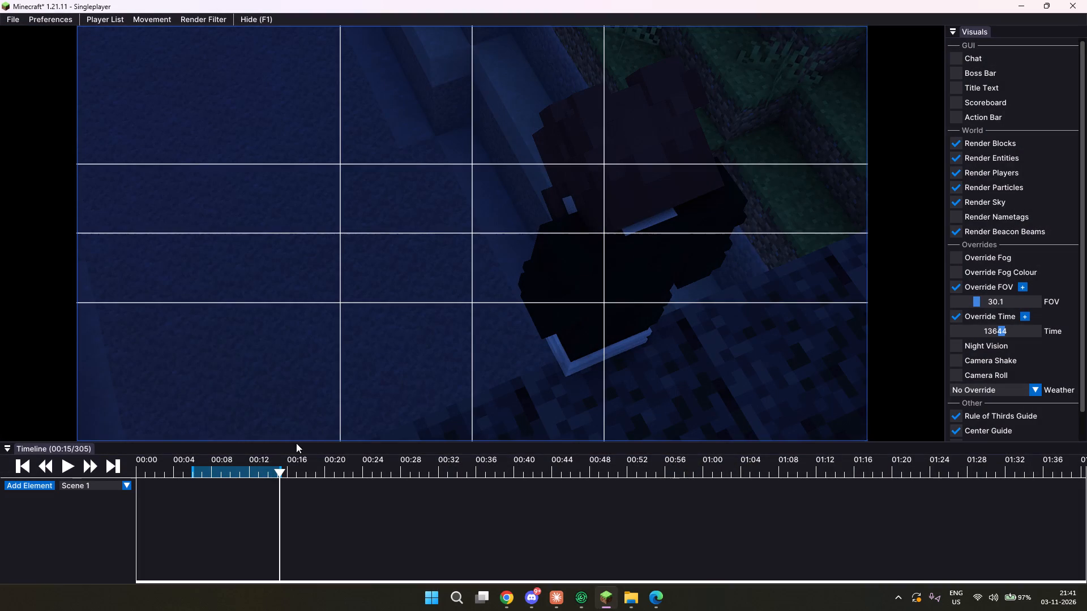
Mark a new export range on the replay timeline, starting at tick 236 and ending at tick 339.
left_click(242, 464)
left_click(246, 461)
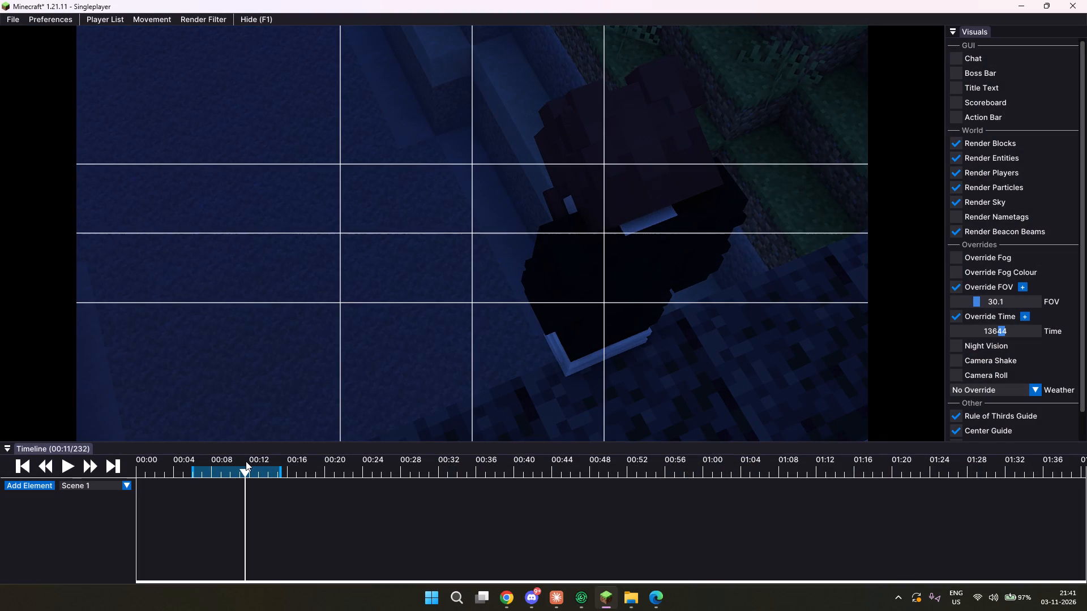
key("i")
left_click_drag(303, 466, 309, 465)
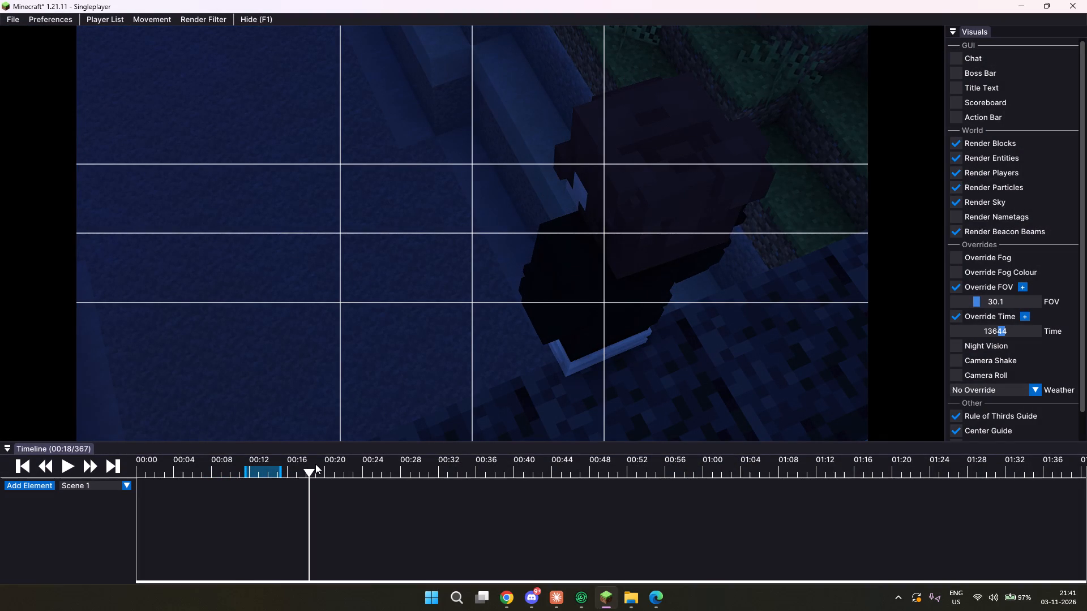
left_click(296, 463)
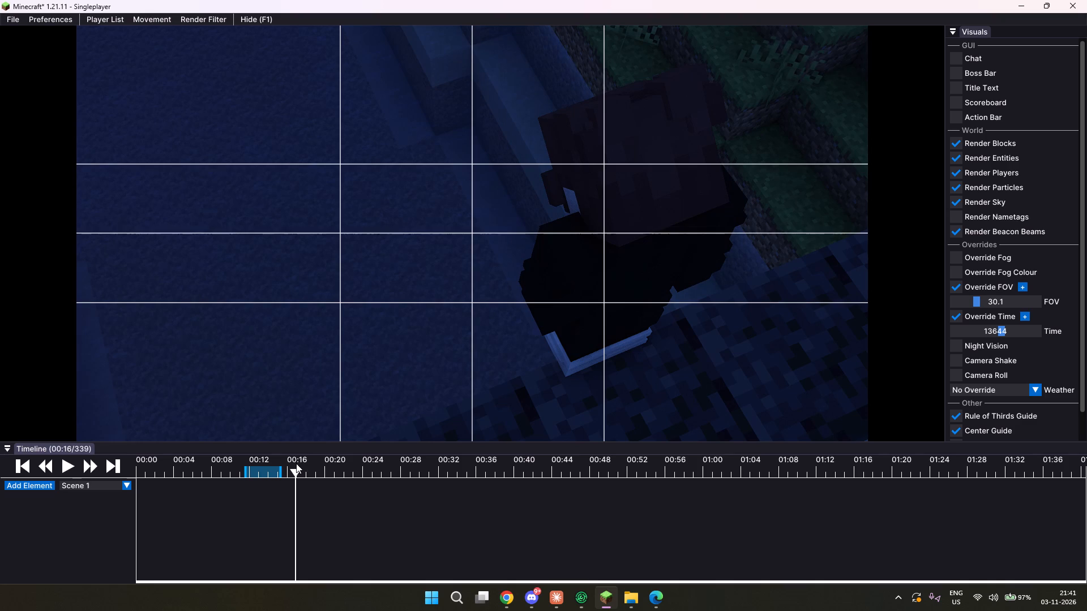
key("i")
key("o")
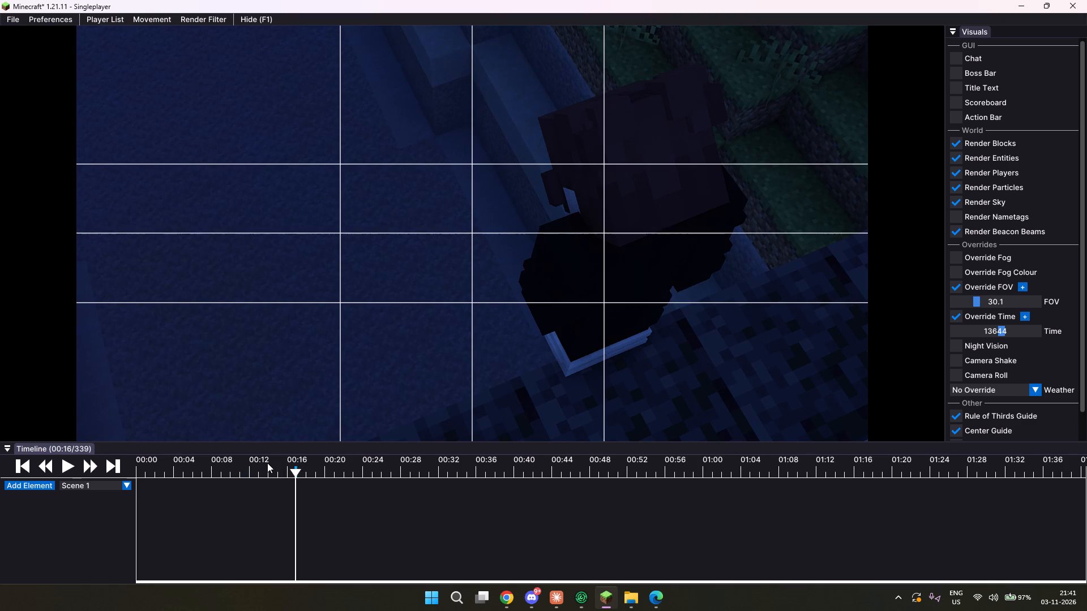
left_click(259, 463)
left_click(254, 463)
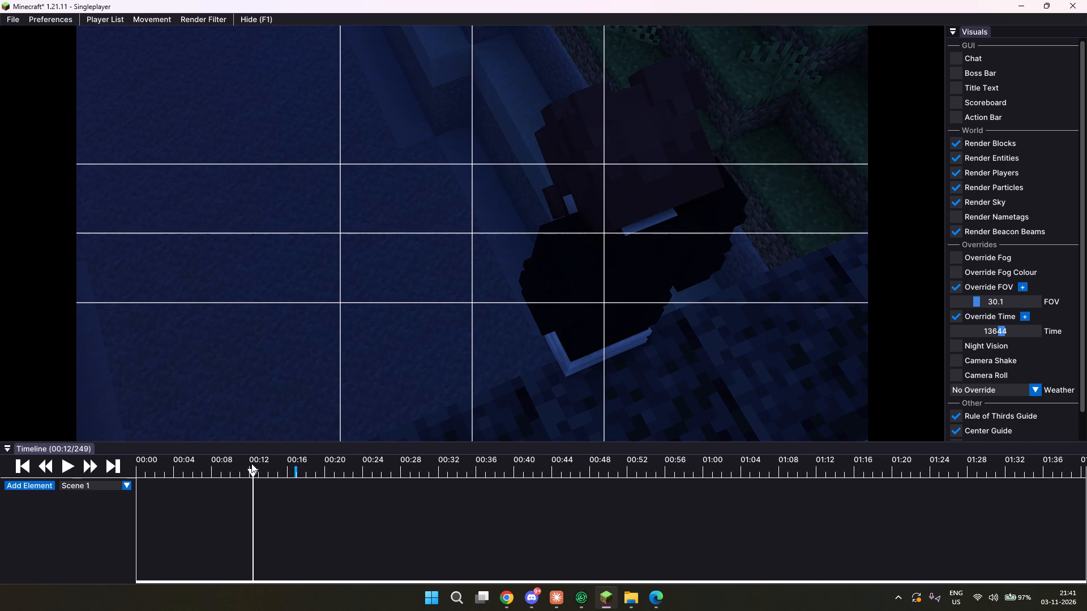
left_click(251, 463)
left_click(247, 463)
key("i")
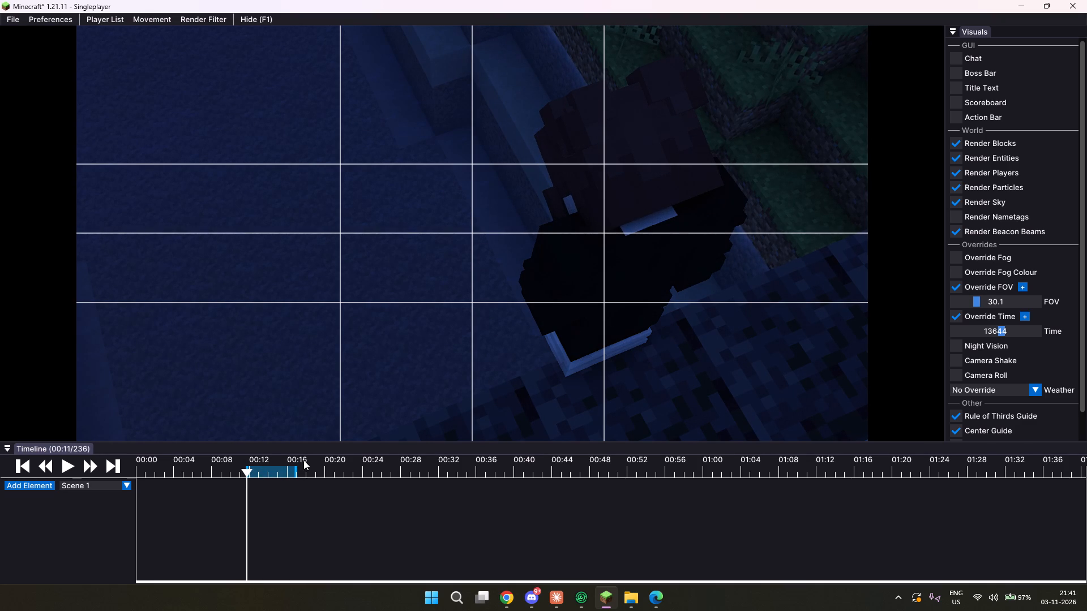
Fly the camera down from the high angle to a low position in front of the character, looking up against the night sky.
key("w")
key("w")
left_click_drag(323, 445, 763, 330)
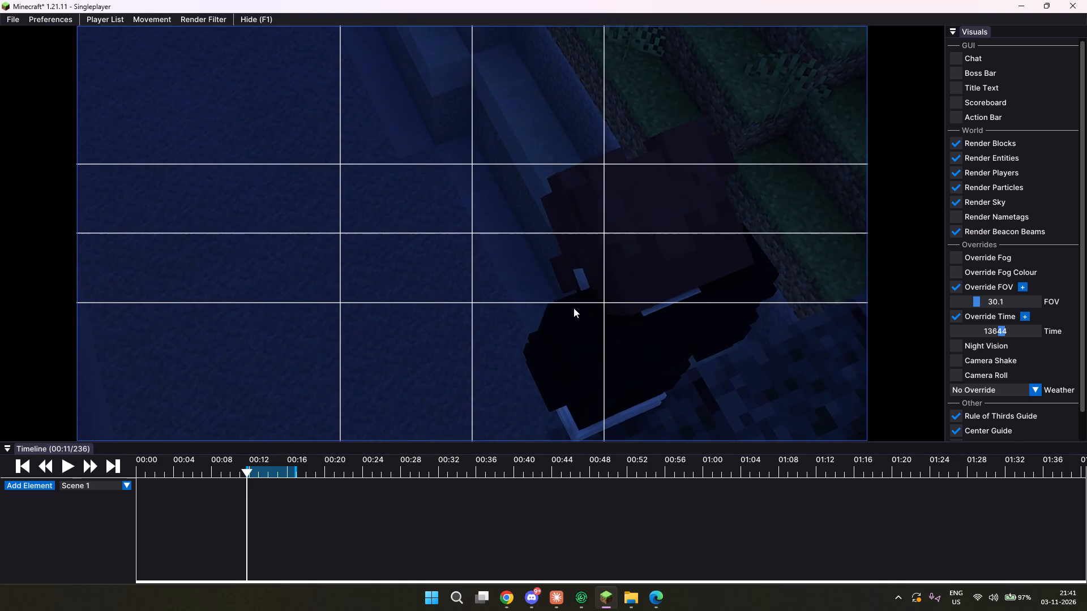
left_click_drag(430, 319, 560, 296)
key("w")
scroll(480, 308, "up", 5)
key("a")
left_click_drag(496, 303, 546, 295)
key("ctrl+a")
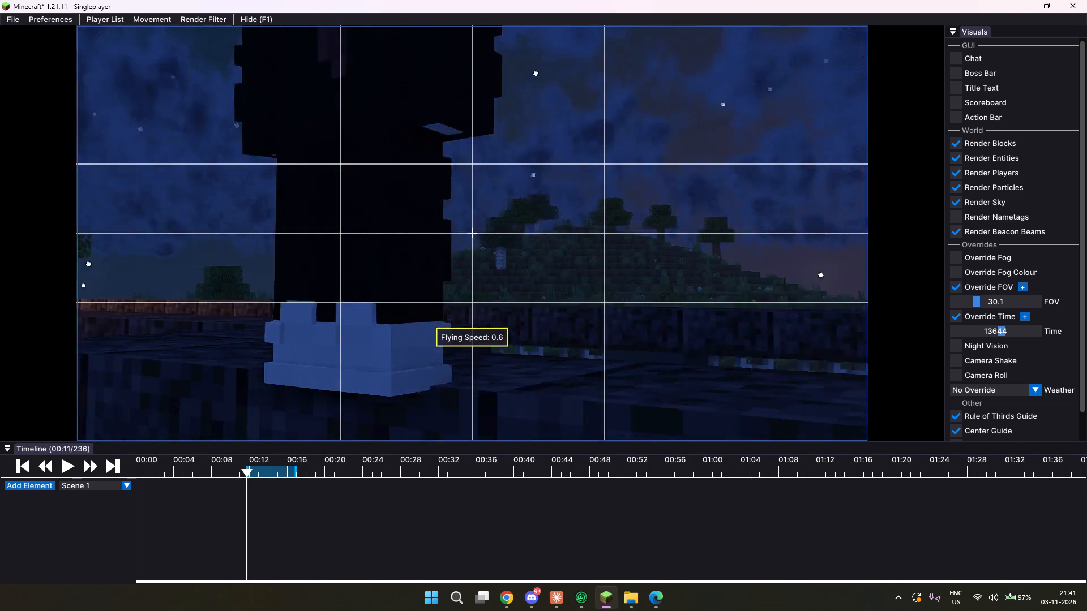
left_click_drag(546, 295, 544, 299)
key("a")
key("s")
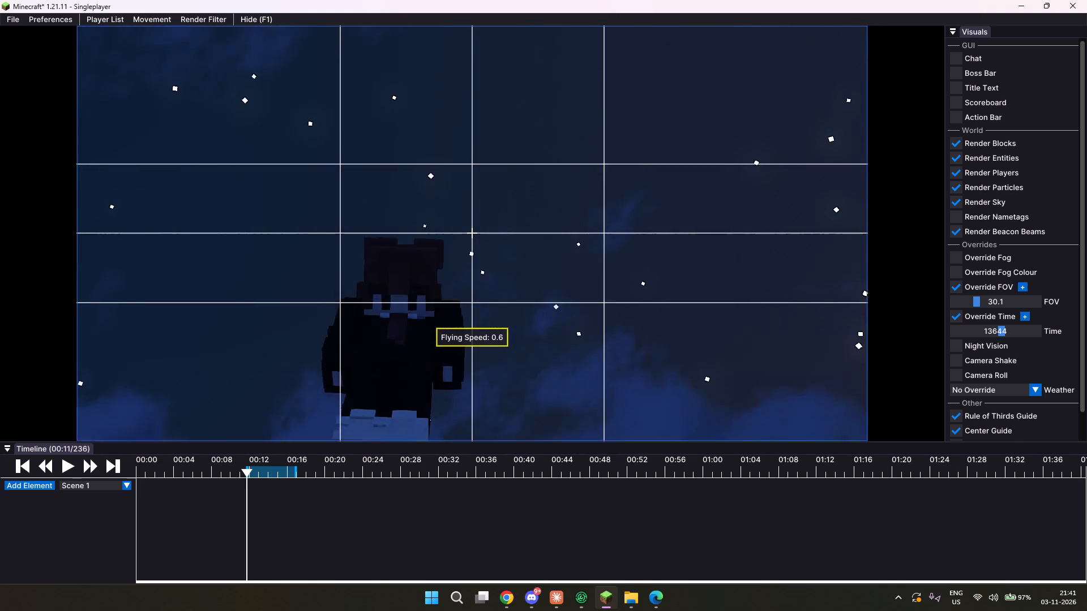
Pull the camera back and tilt it to frame the character standing above the barred gate from a low angle.
left_click_drag(544, 299, 543, 297)
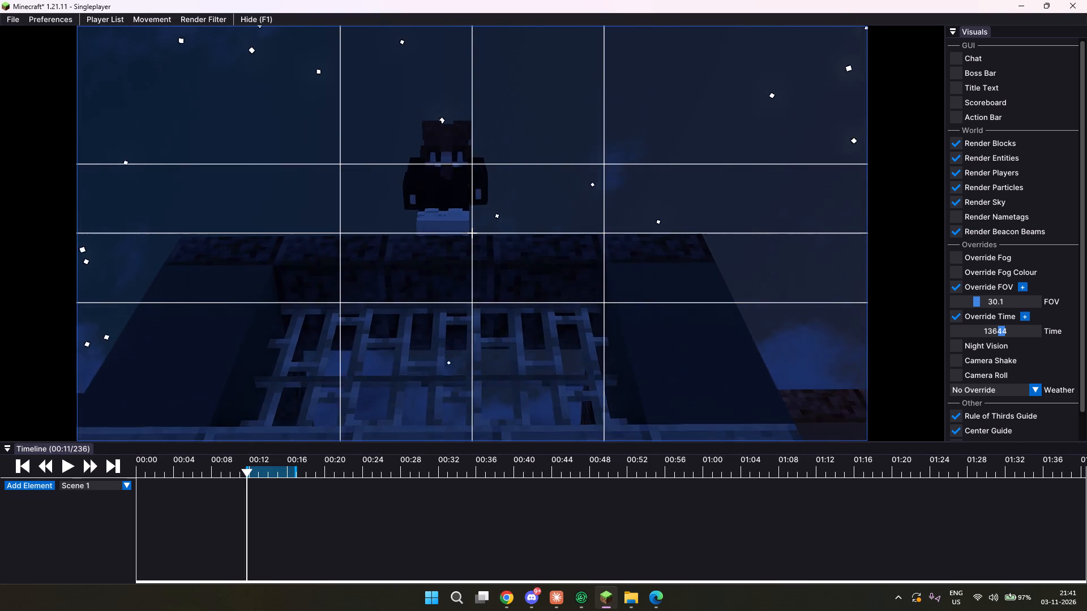
left_click_drag(543, 297, 543, 300)
key("ctrl+s")
key("space")
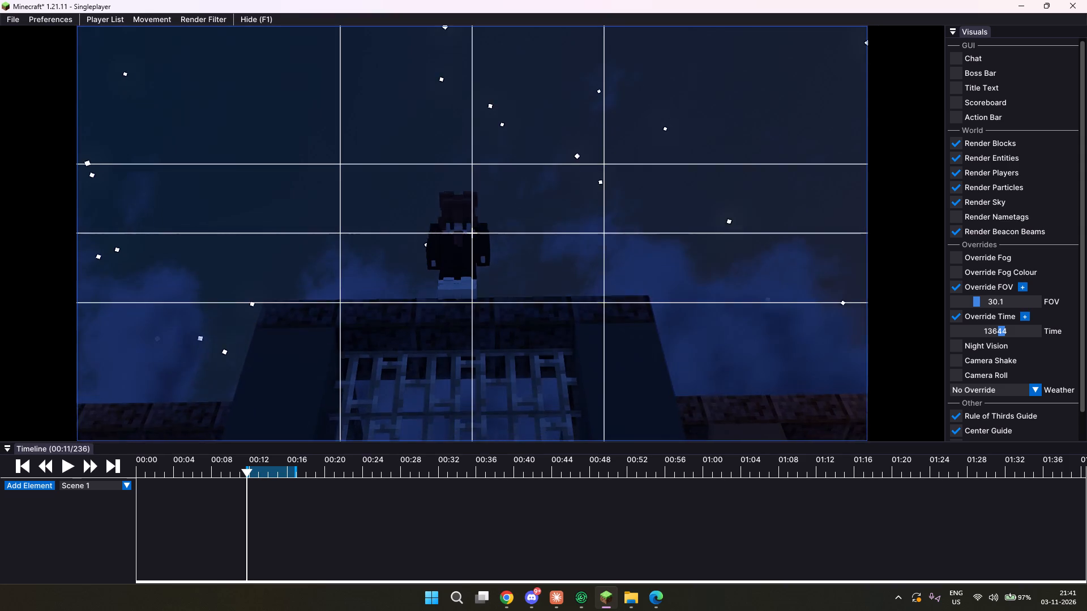
left_click_drag(543, 300, 544, 298)
key("a")
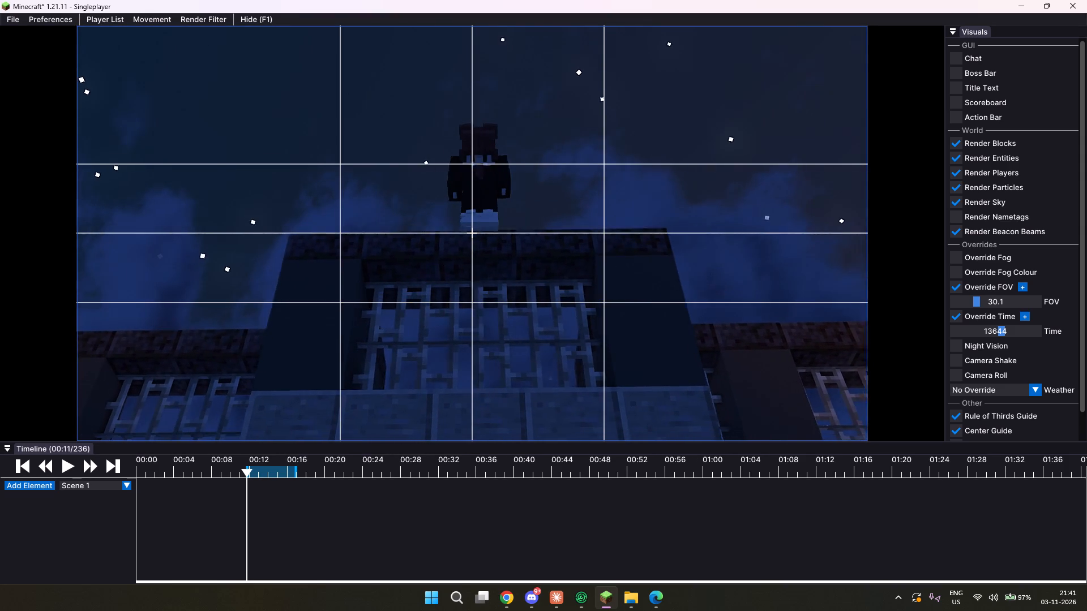
Reduce the flying speed to 0.1 and nudge the camera sideways to centre the character on the vertical guide.
left_click_drag(544, 298, 543, 298)
scroll(472, 233, "down", 6)
key("d")
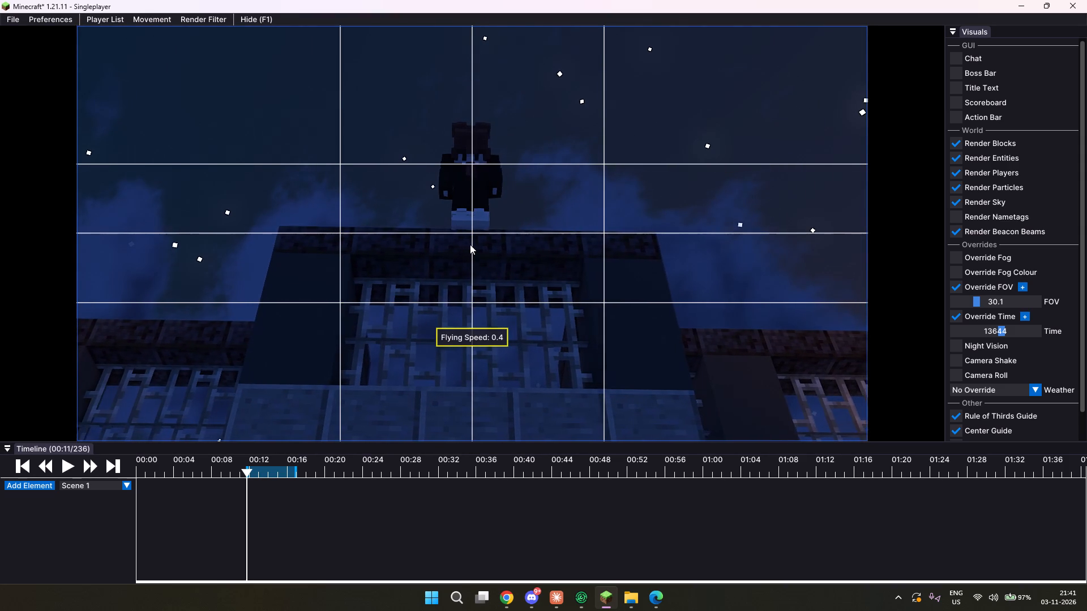
scroll(470, 244, "down", 7)
key("a")
key("d")
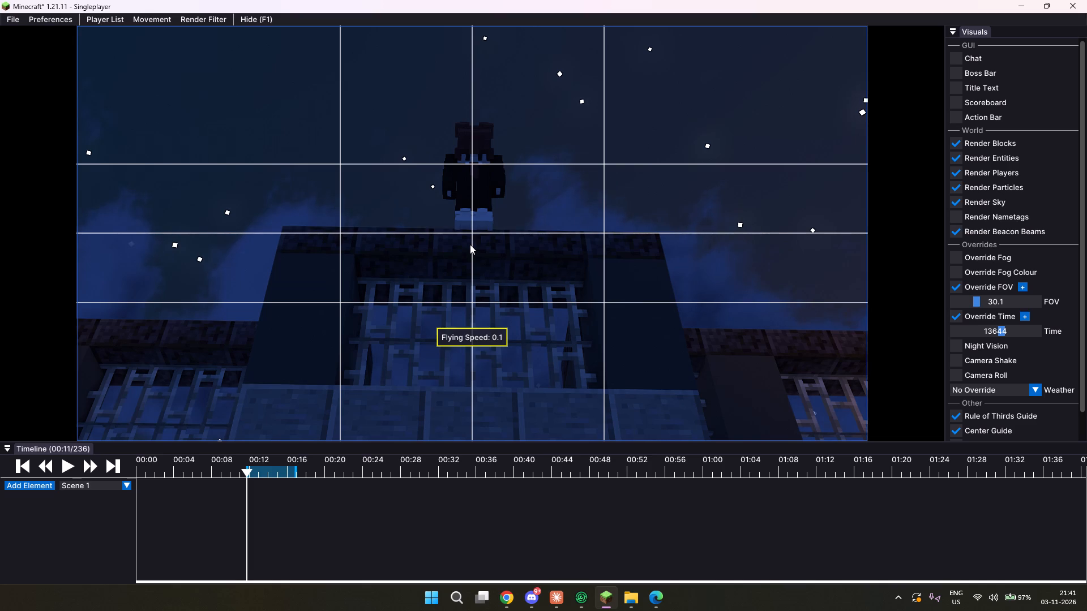
key("d")
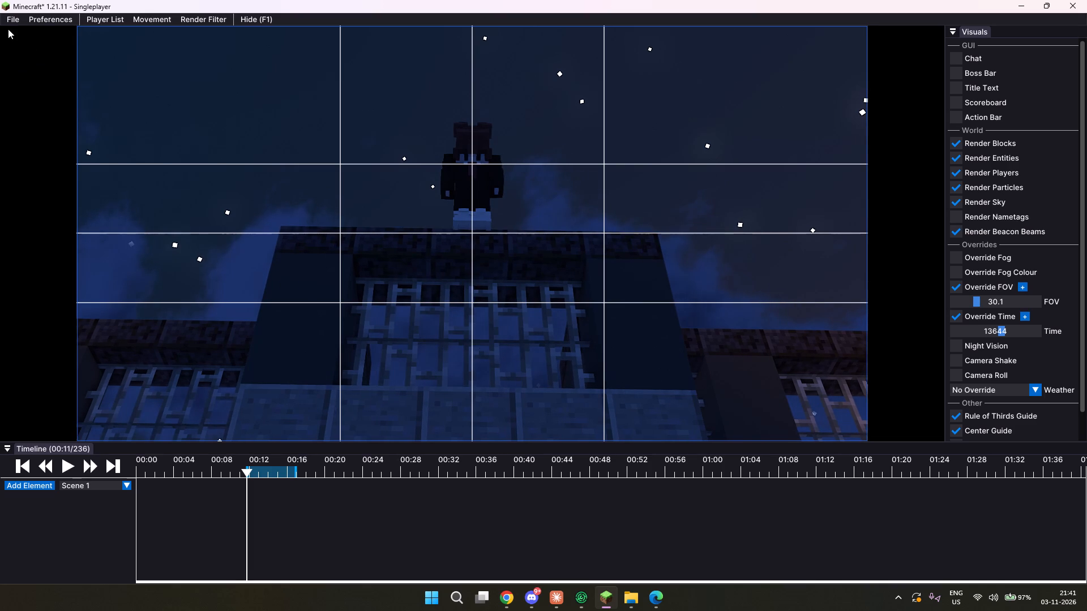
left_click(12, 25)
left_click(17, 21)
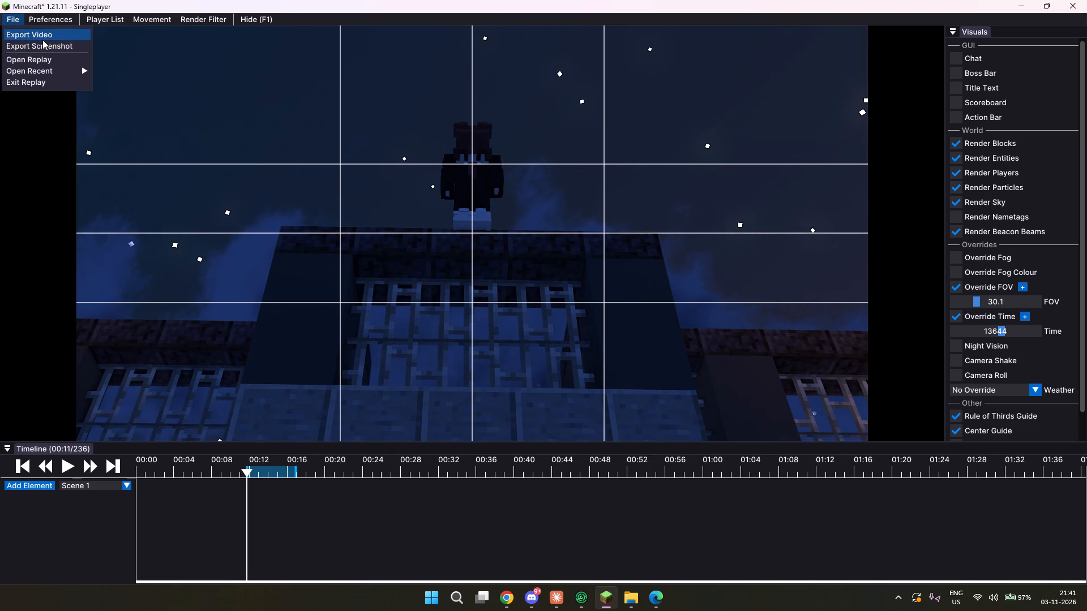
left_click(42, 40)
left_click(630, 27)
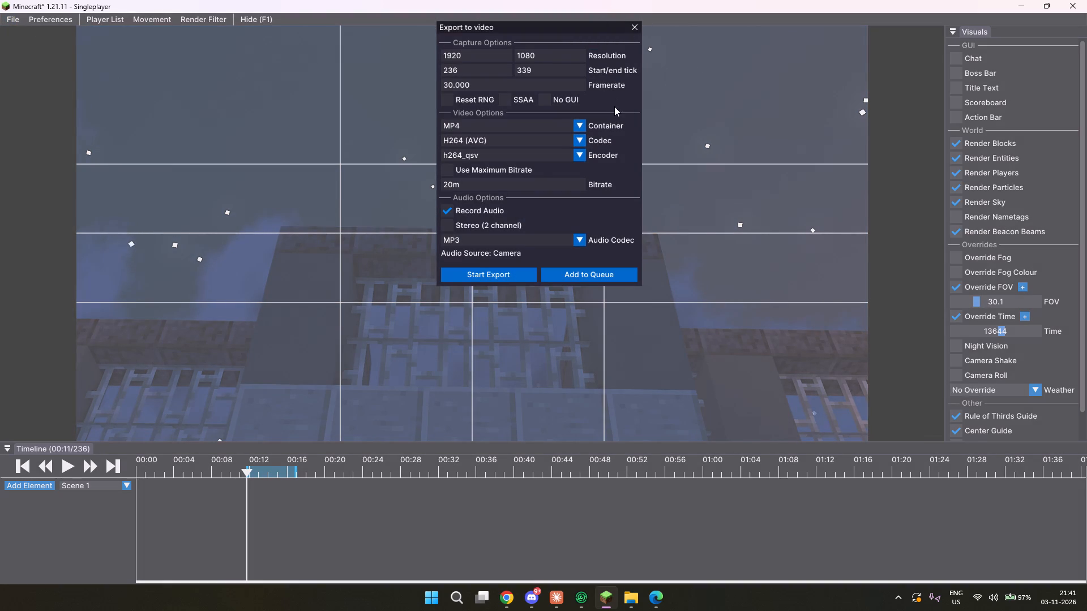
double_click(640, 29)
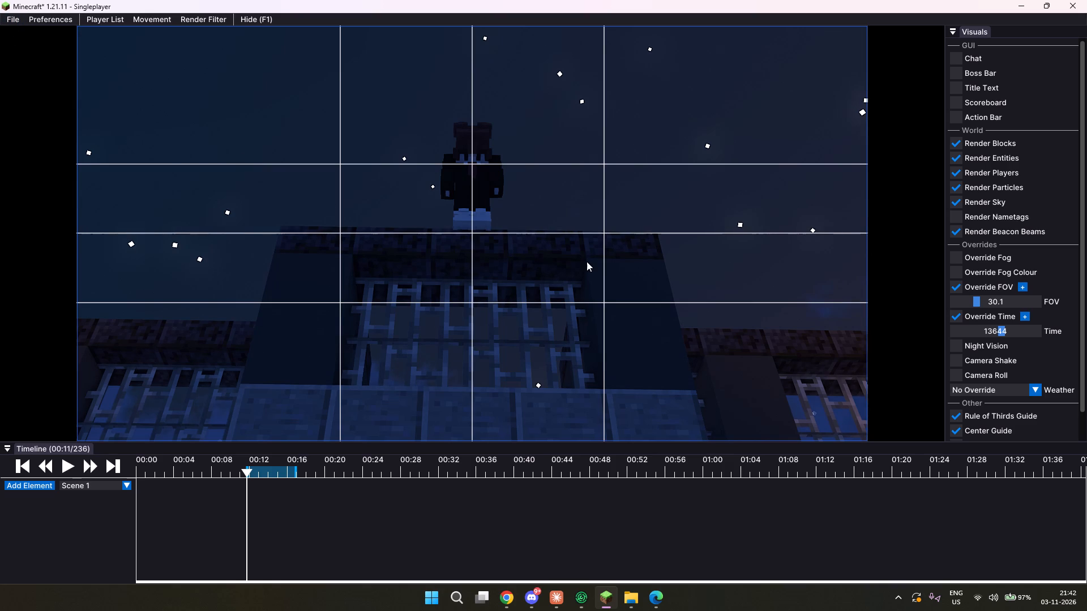
Re-aim the low-angle camera slightly and shift it sideways at flying speed 0.1 to align the character with the centre guide.
left_click_drag(595, 258, 542, 298)
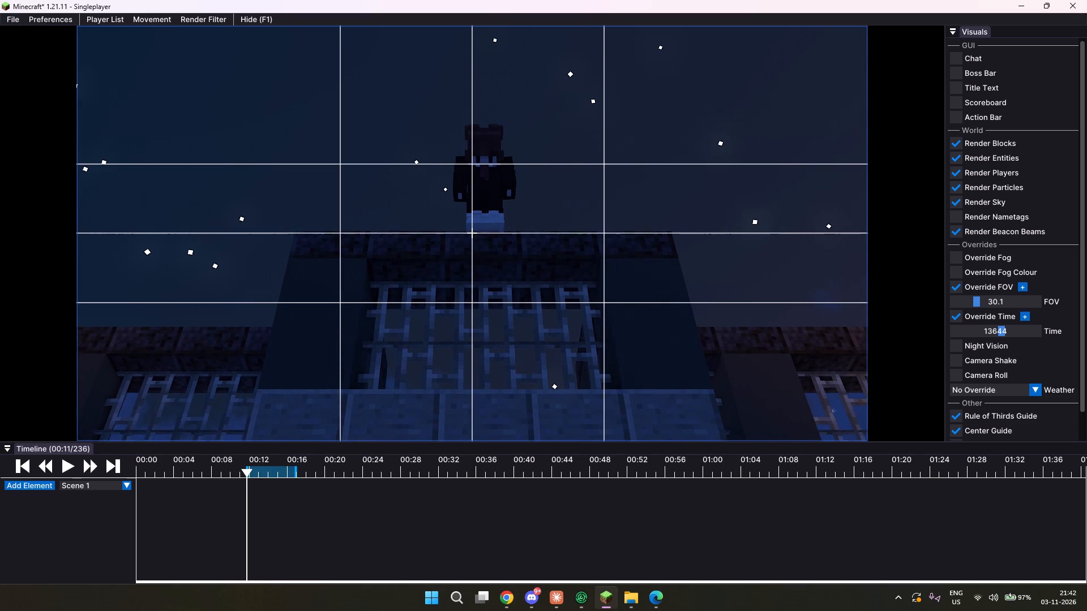
left_click_drag(542, 298, 543, 298)
key("d")
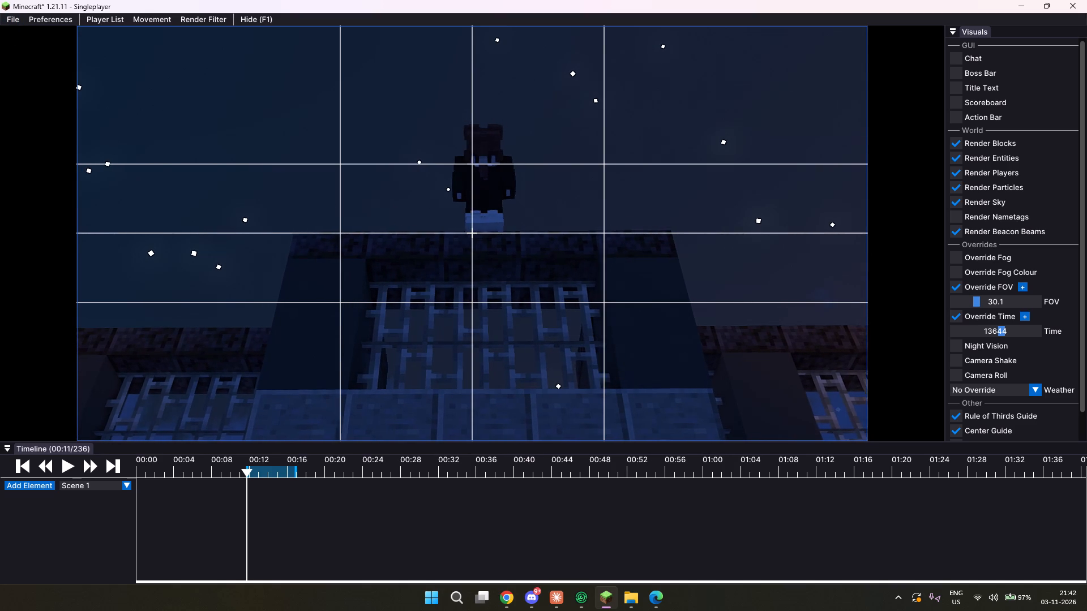
left_click_drag(543, 298, 543, 298)
key("d")
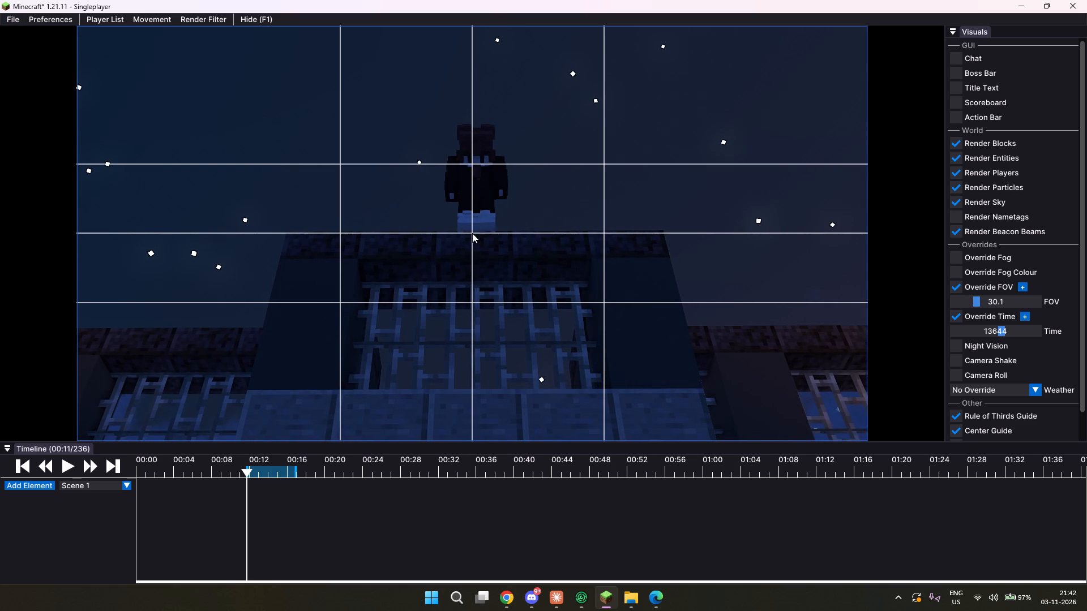
scroll(472, 233, "down", 5)
key("d")
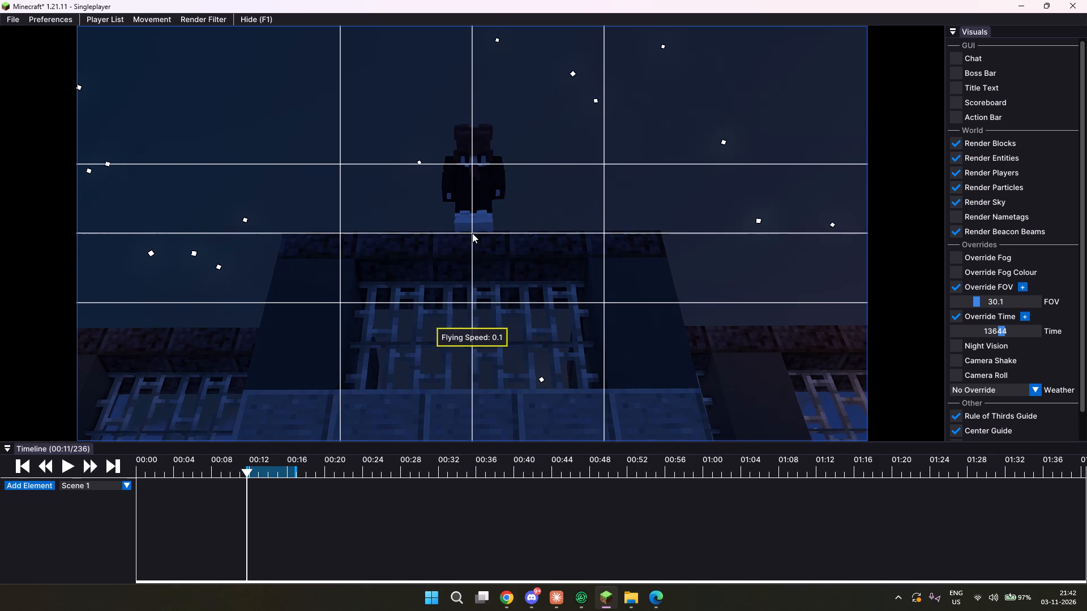
Export ticks 236 to 339 as a 1920×1080, 30 fps H264 MP4 with audio, saved in ACT 1 S 1 as 2026-11-03T21_42_42.
left_click(22, 23)
left_click(36, 38)
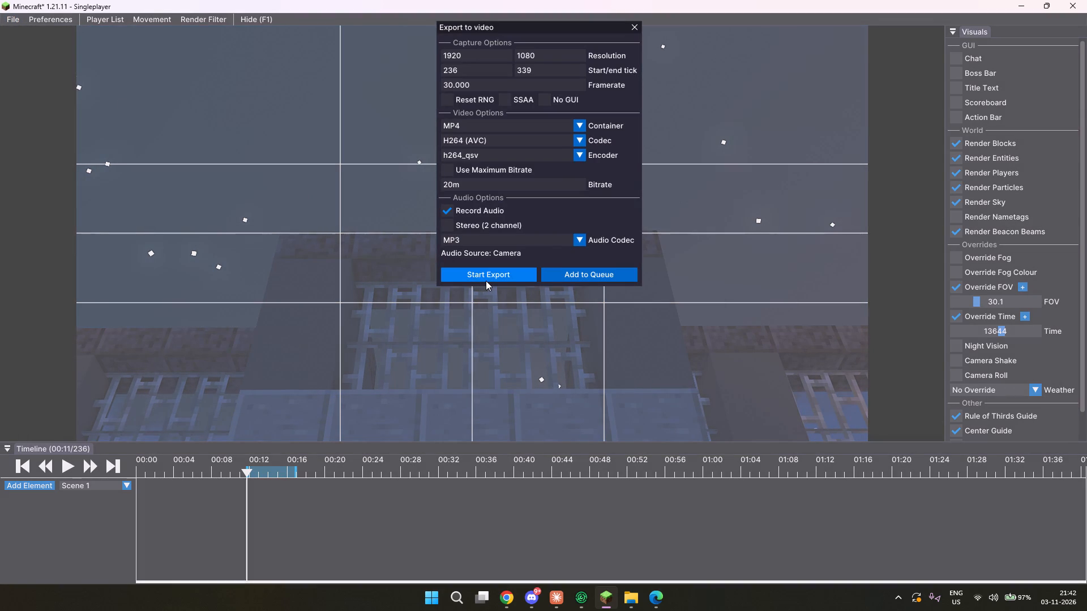
left_click(486, 281)
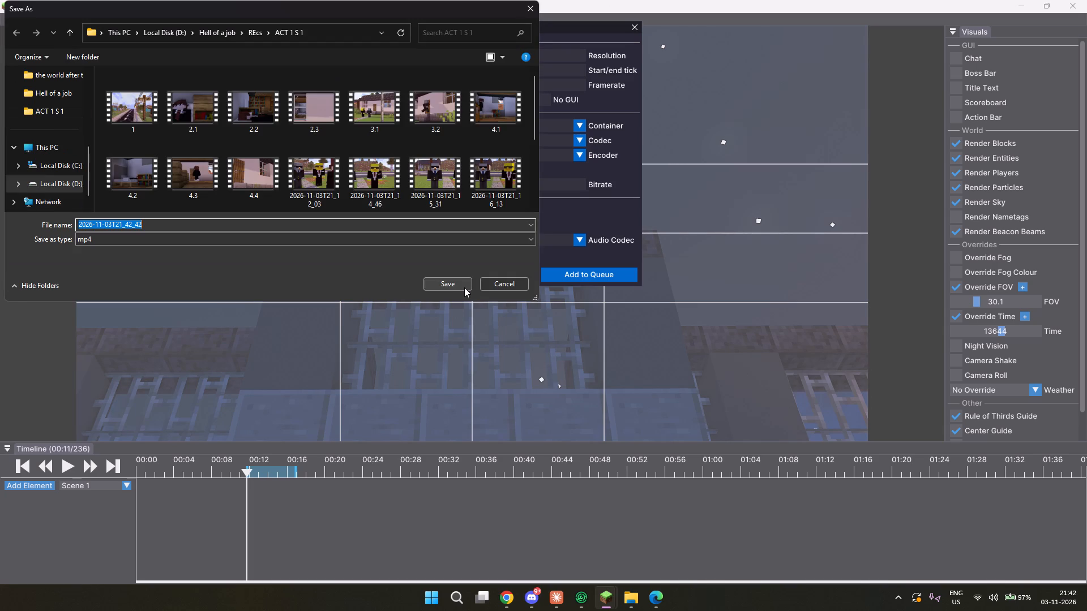
left_click(453, 286)
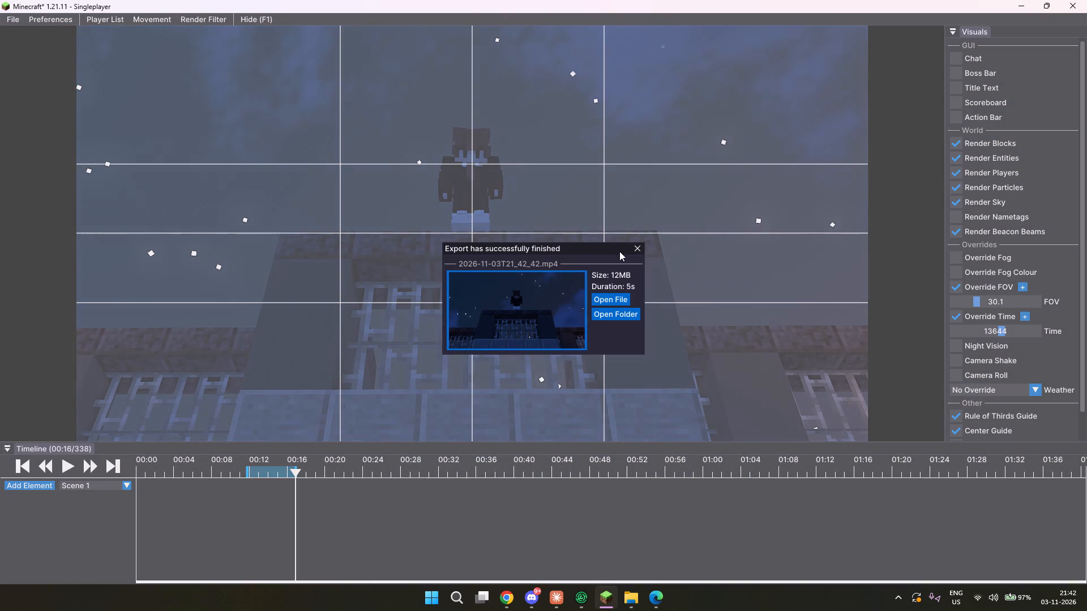
left_click(637, 247)
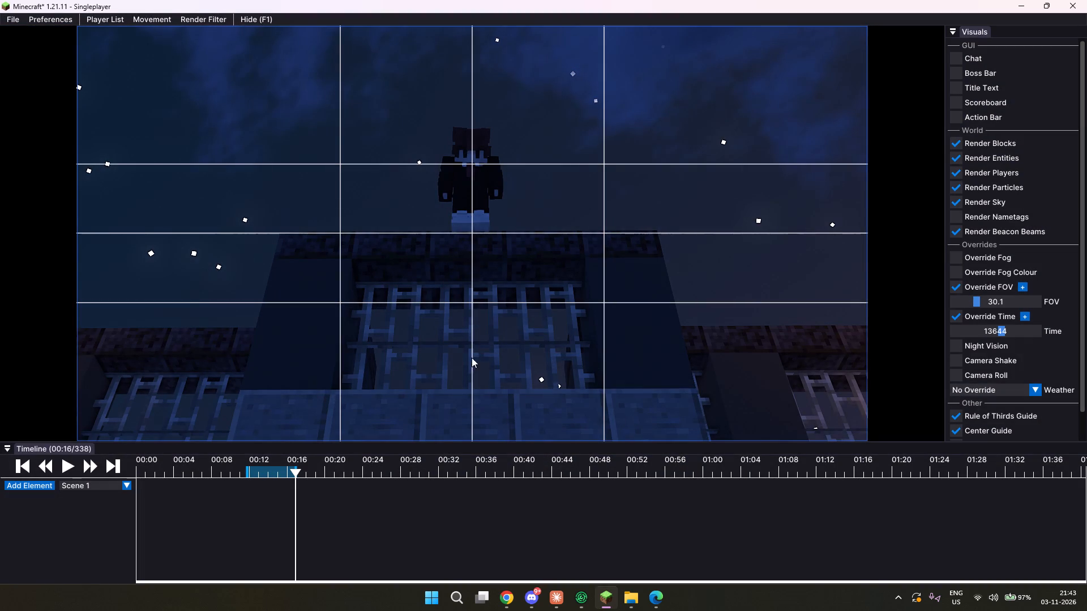
Scrub the replay from the marked start to tick 349 to review the character in the low-angle view.
left_click(249, 461)
left_click_drag(249, 461, 285, 457)
left_click(300, 457)
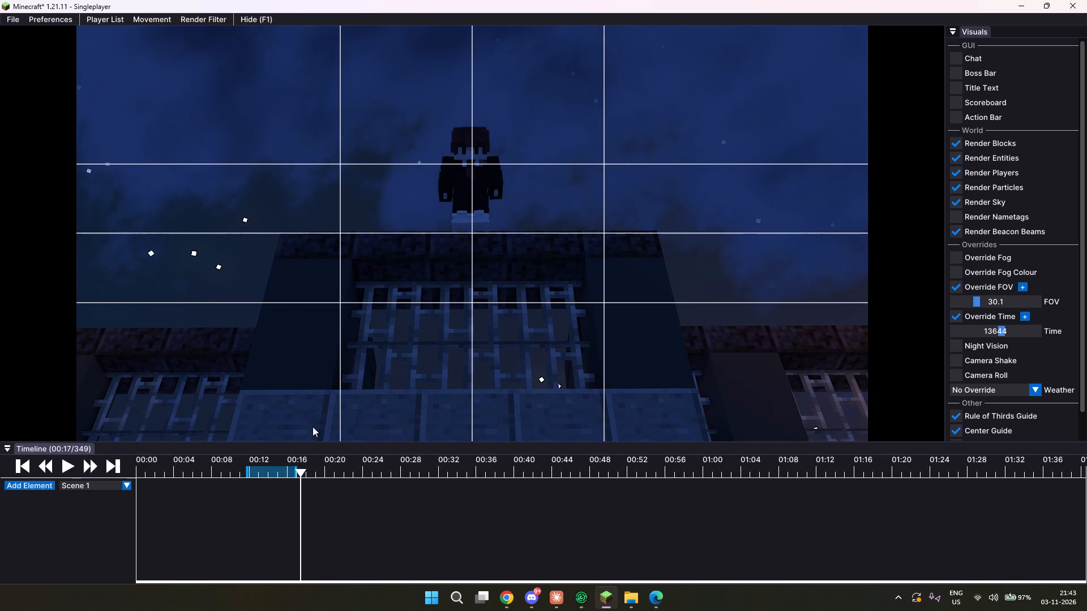
Switch to File Explorer to look at the recently exported recordings.
left_click(644, 601)
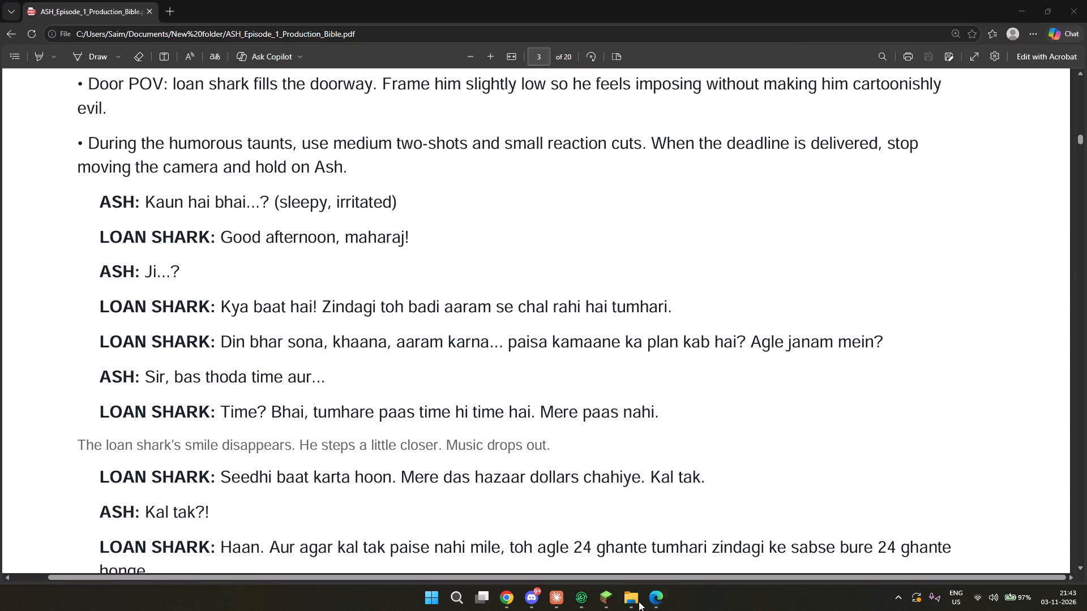
left_click(638, 601)
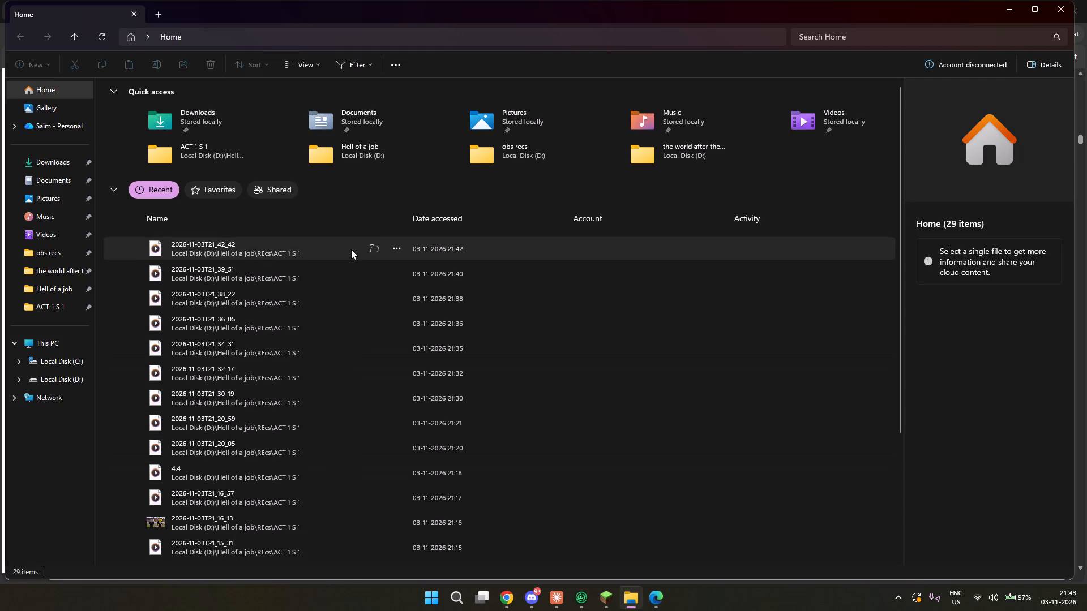
left_click(600, 610)
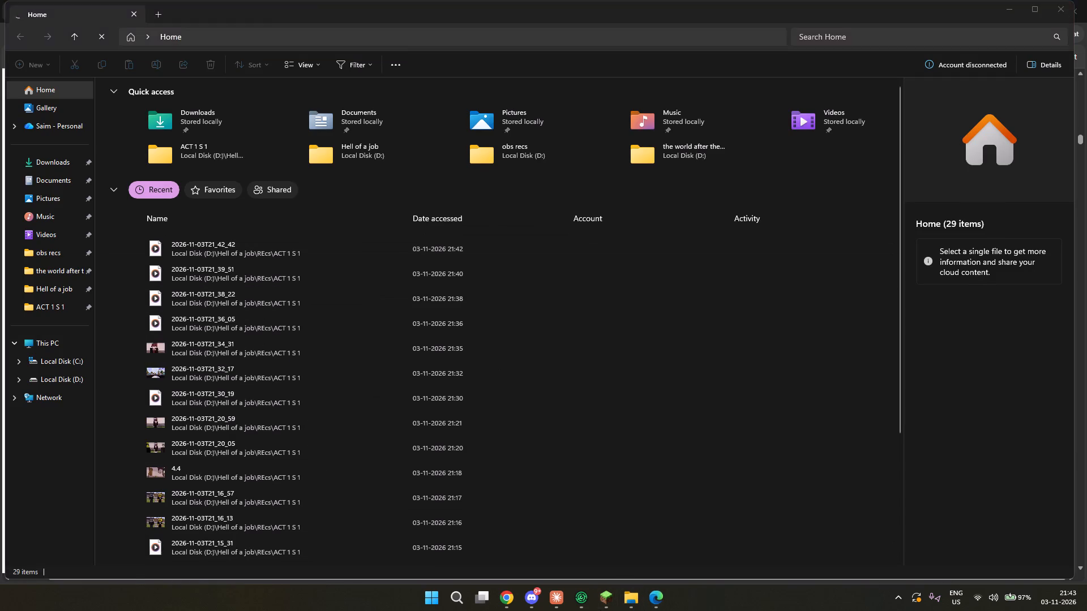
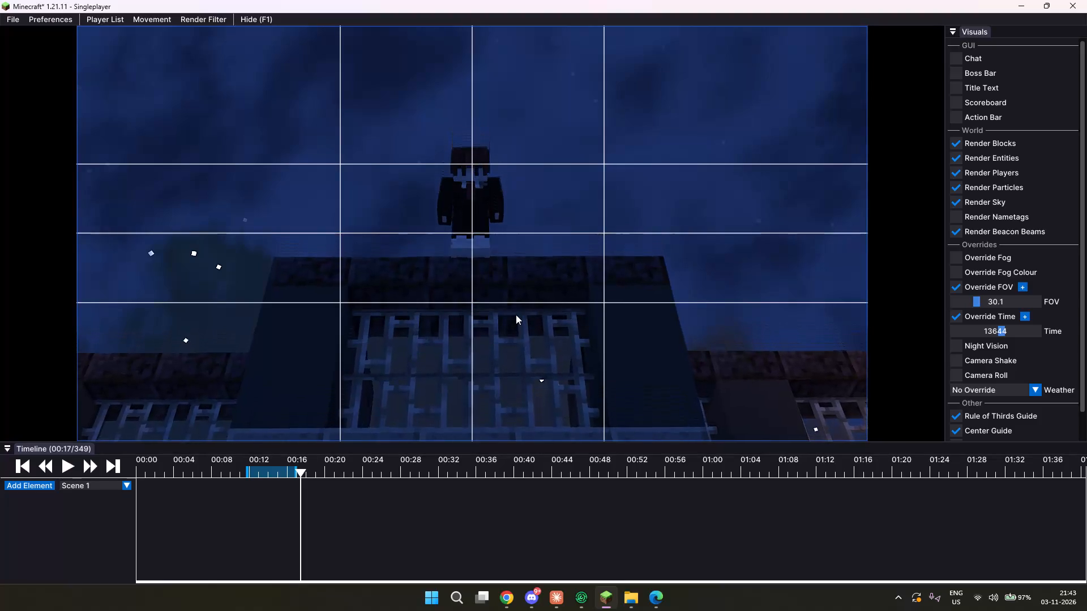
Fly the low-angle camera forward and upward, re-aiming it so the character stands larger on the centre guide above the ledge.
key("w")
key("w")
key("w")
key("w")
key("w")
key("w")
key("w")
key("w")
key("w")
key("w")
key("w")
key("w")
key("w")
key("w")
key("w")
key("w")
key("w")
key("w")
key("w")
key("w")
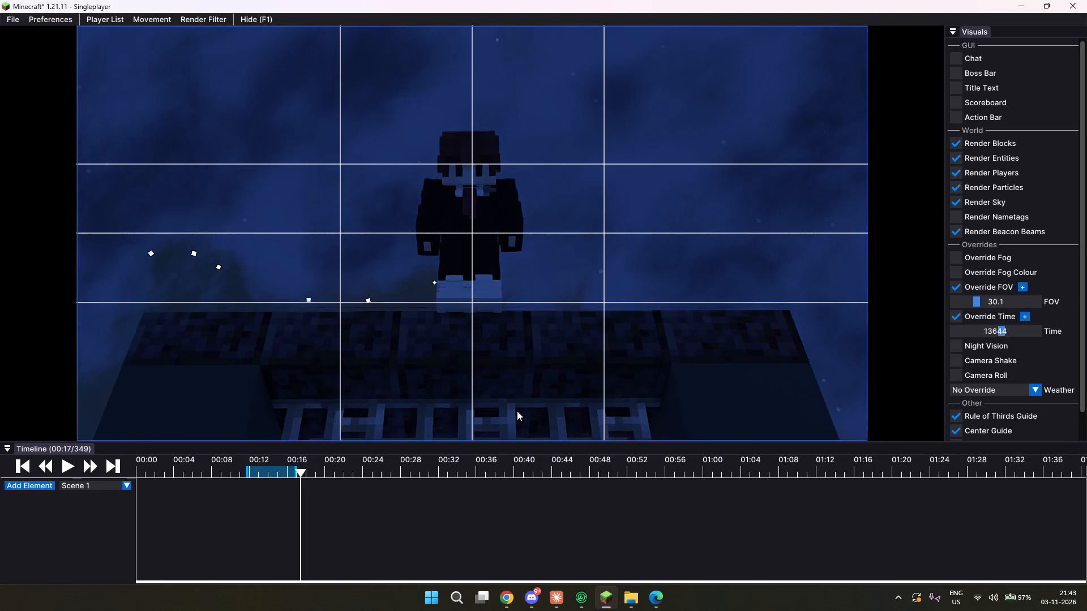
key("w")
key("ctrl+w")
key("space")
left_click_drag(547, 334, 543, 296)
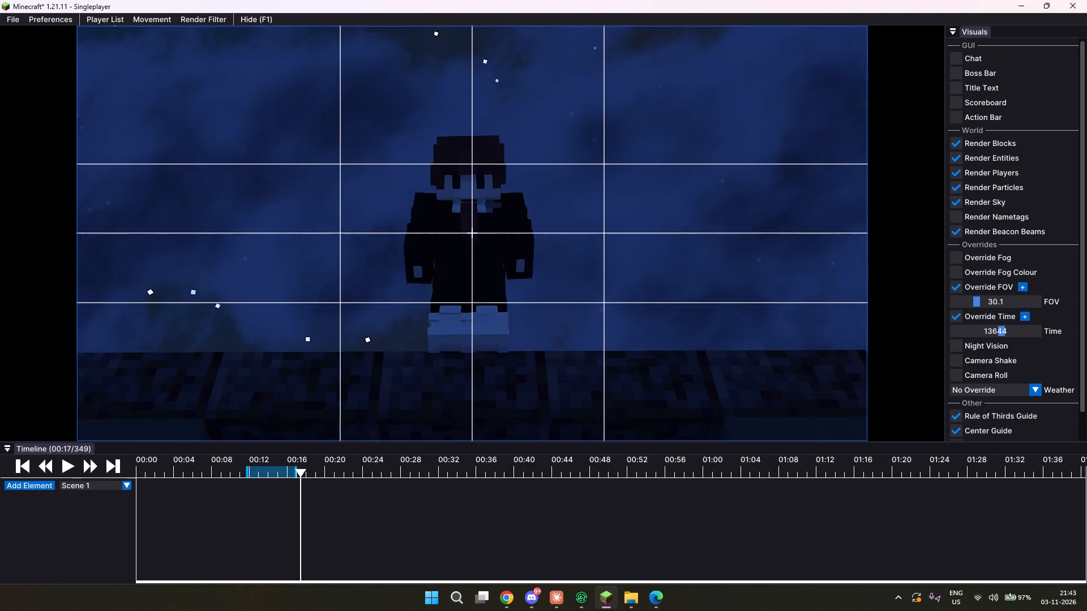
left_click_drag(543, 296, 543, 298)
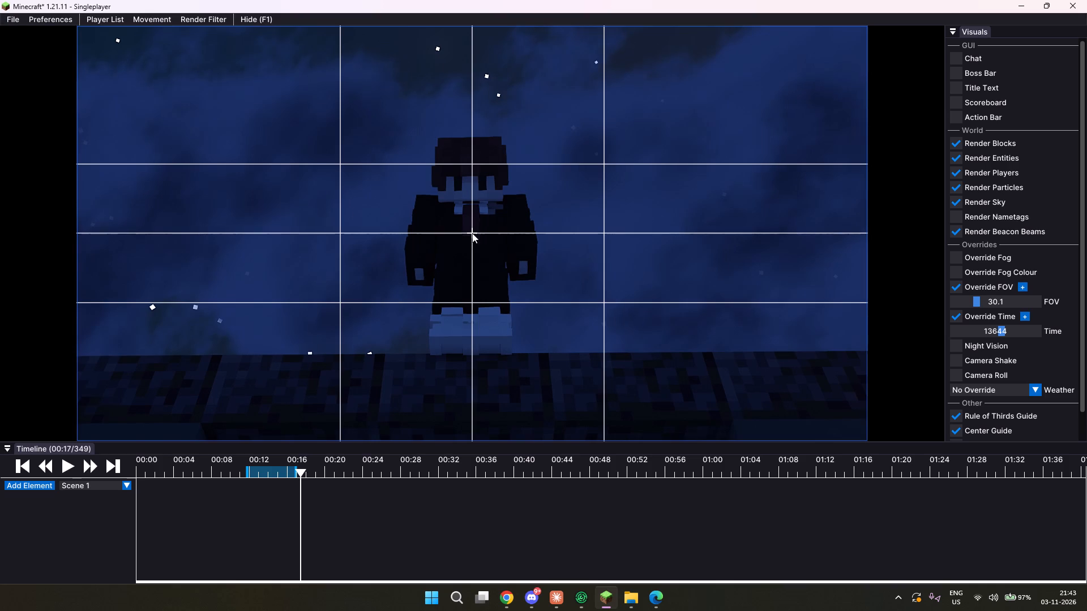
Export ticks 236 to 339 as a 1920×1080, 30 fps H264 MP4 with audio, saved in ACT 1 S 1 as 2026-11-03T21_43_37.
left_click(14, 16)
left_click(27, 32)
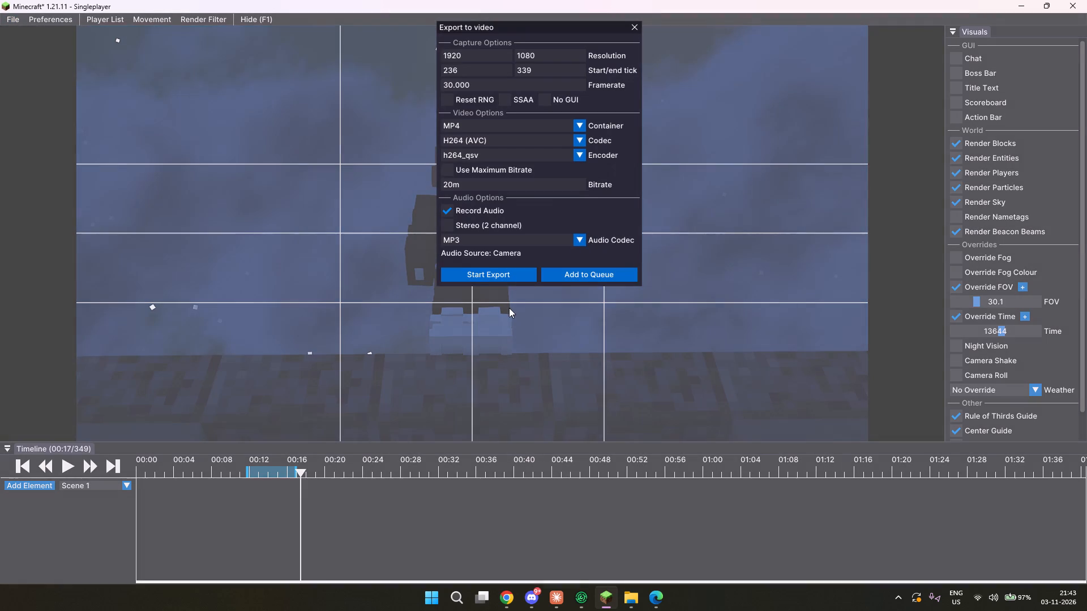
left_click(511, 277)
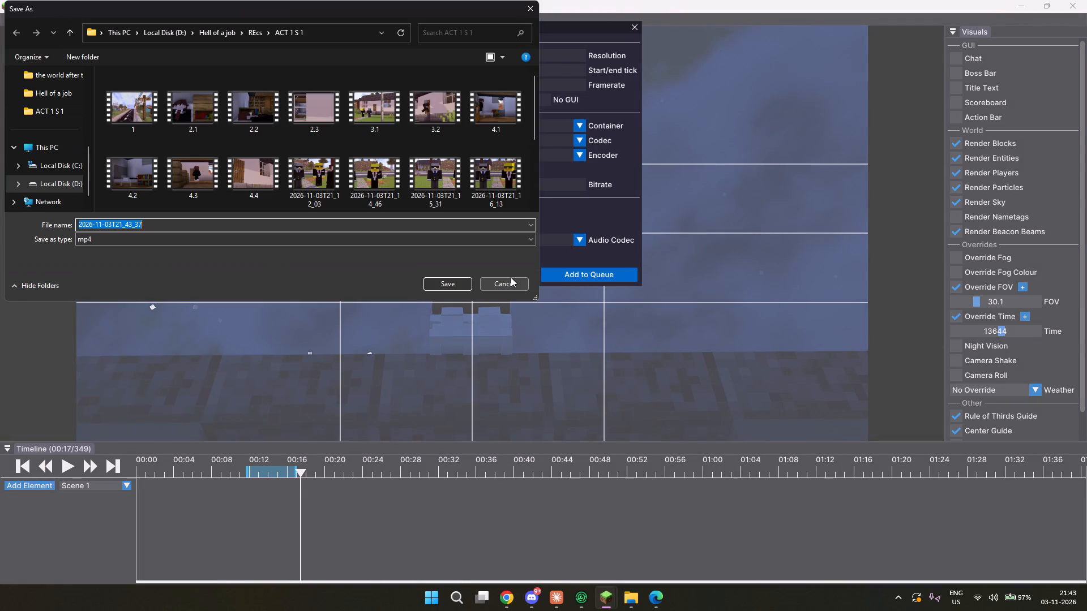
scroll(442, 187, "down", 7)
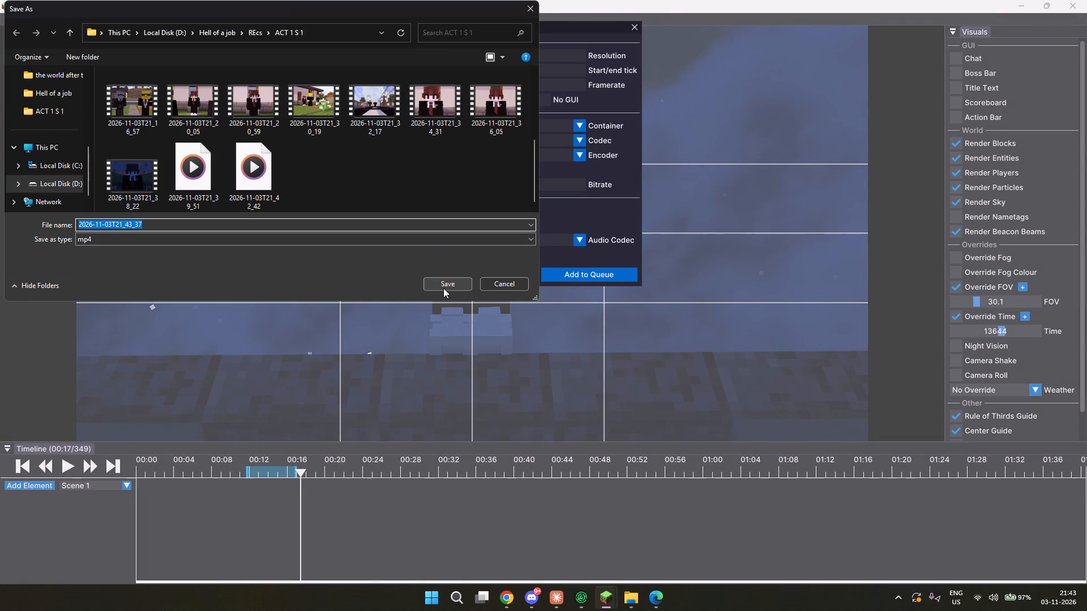
left_click(451, 285)
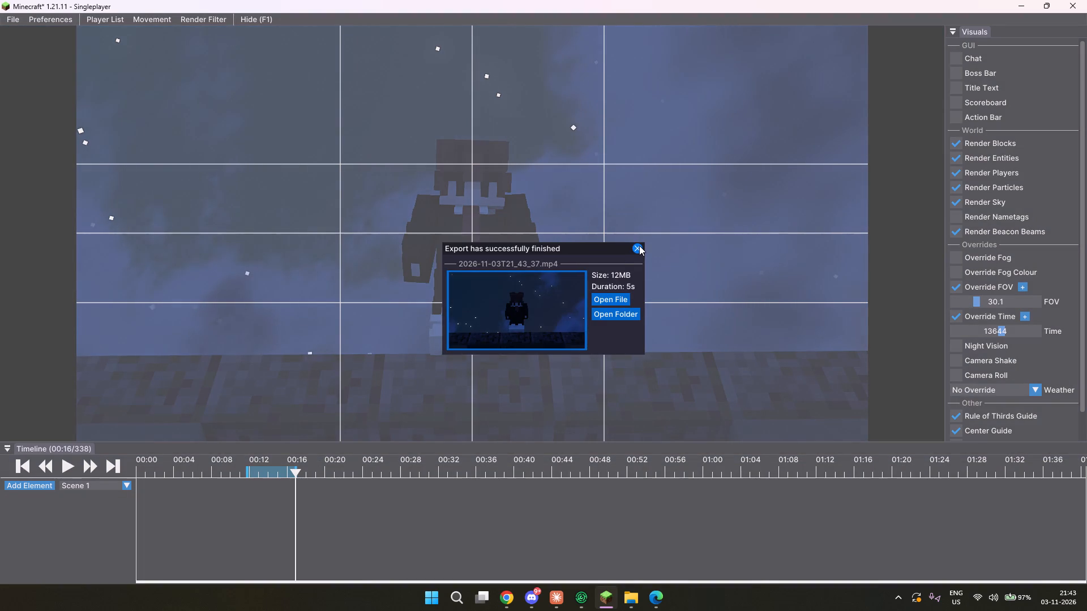
left_click(639, 246)
Raise the camera and re-aim it to keep the full character on the centre guide with a shallower low angle.
left_click_drag(562, 309, 543, 299)
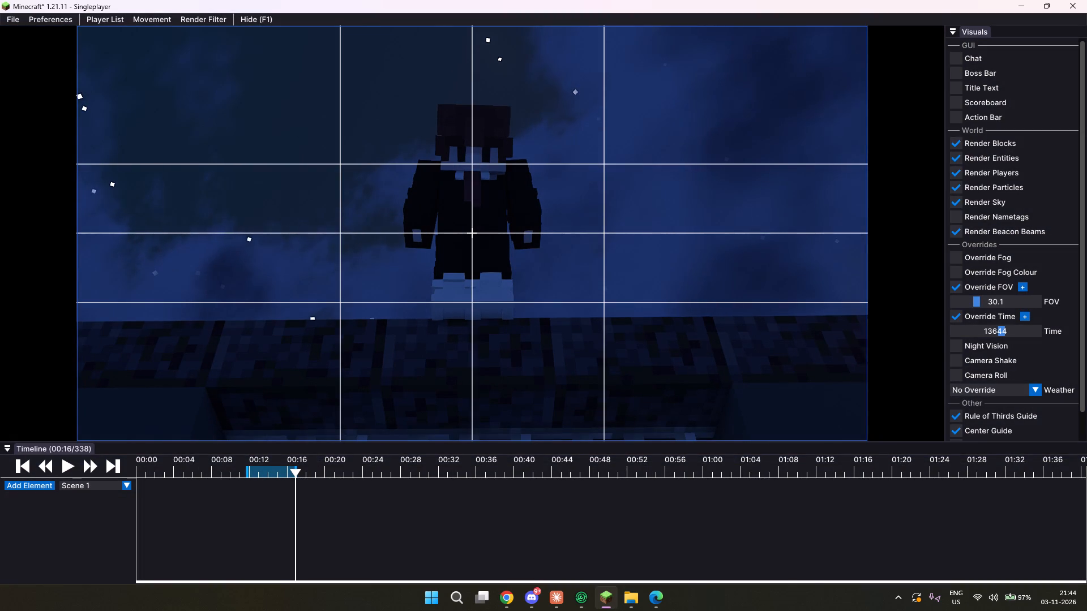
left_click_drag(543, 299, 543, 298)
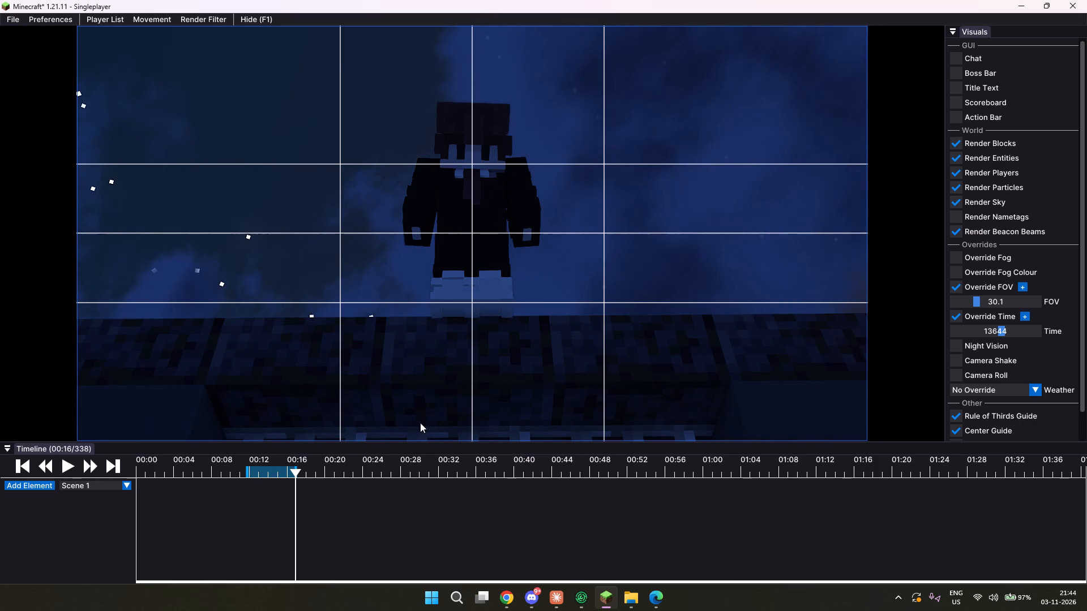
key("space")
key("space")
key("space")
key("space")
key("space")
key("space")
key("space")
key("space")
key("space")
key("space")
key("space")
key("space")
key("space")
key("space")
key("space")
key("space")
key("space")
key("space")
key("space")
key("space")
left_click_drag(492, 363, 542, 299)
Scrub back to tick 327 and raise the camera to about ledge height, keeping the character on the centre guide.
left_click(314, 466)
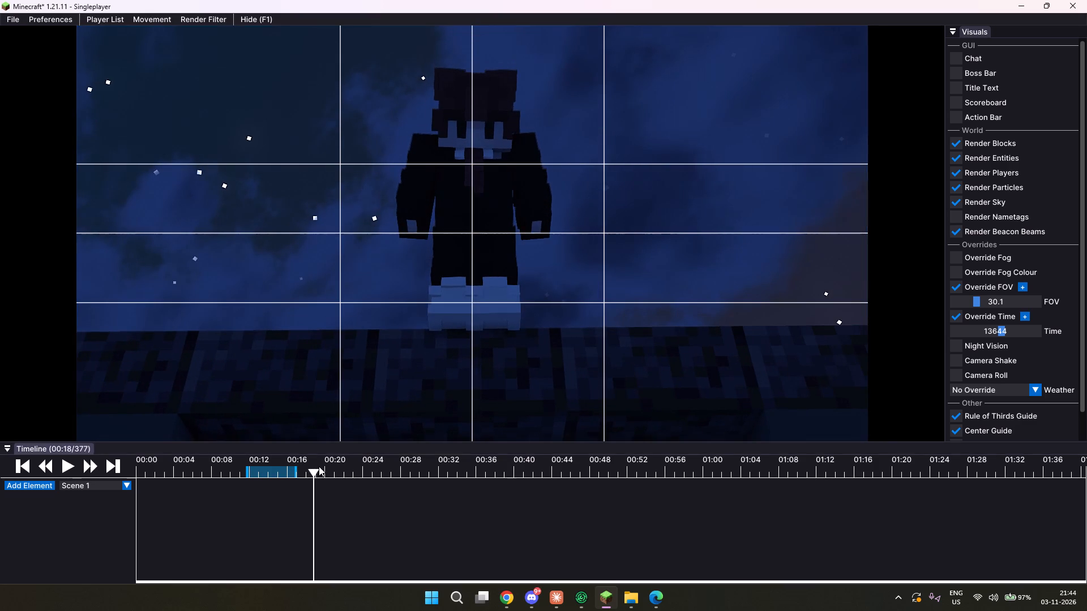
left_click(305, 470)
left_click(299, 471)
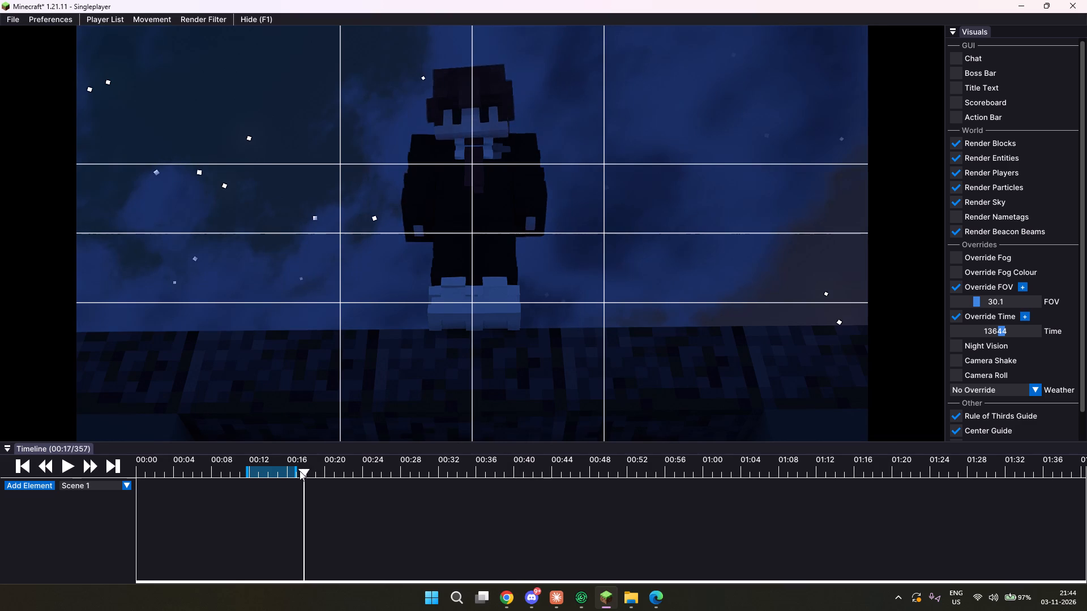
left_click(294, 468)
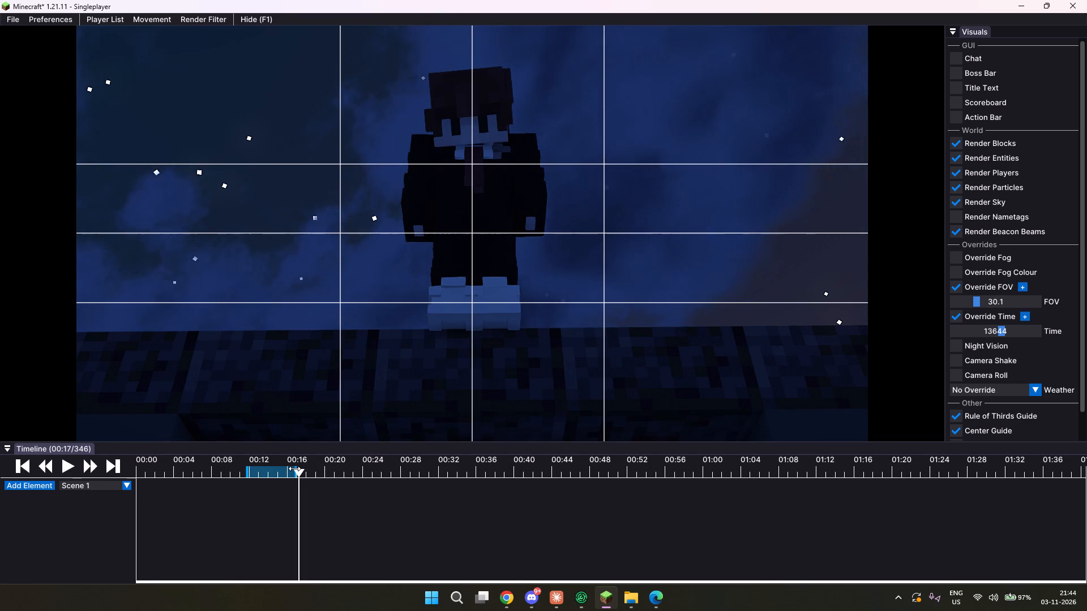
left_click(290, 464)
key("space")
key("space")
key("space")
key("space")
key("space")
key("space")
key("space")
key("space")
key("space")
key("space")
key("space")
key("space")
key("space")
key("space")
key("space")
key("space")
key("space")
key("space")
key("space")
key("space")
left_click_drag(468, 304, 543, 300)
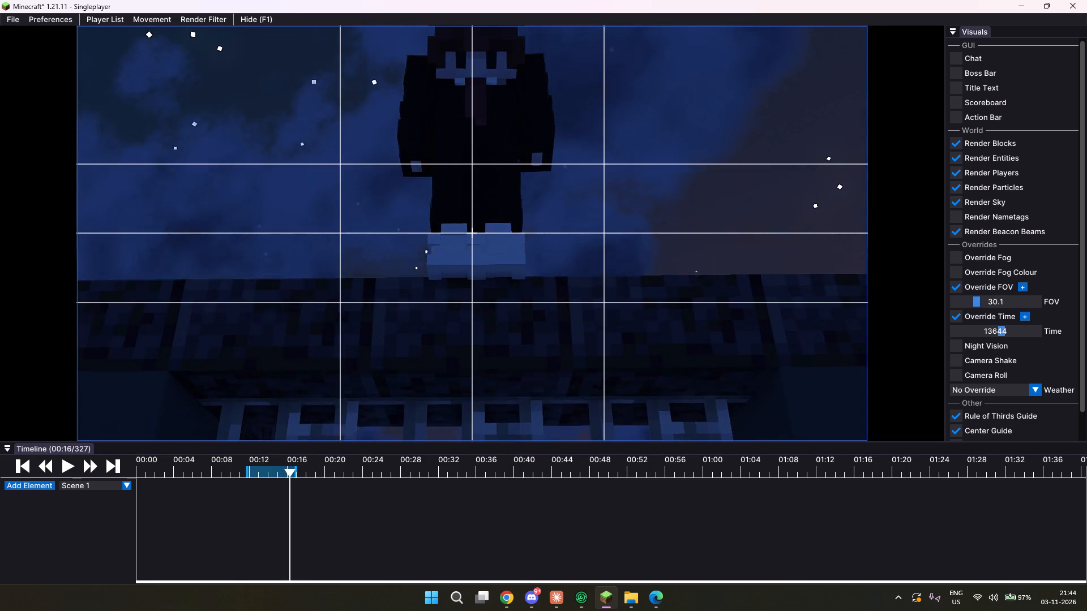
left_click_drag(543, 300, 543, 298)
left_click_drag(472, 243, 543, 299)
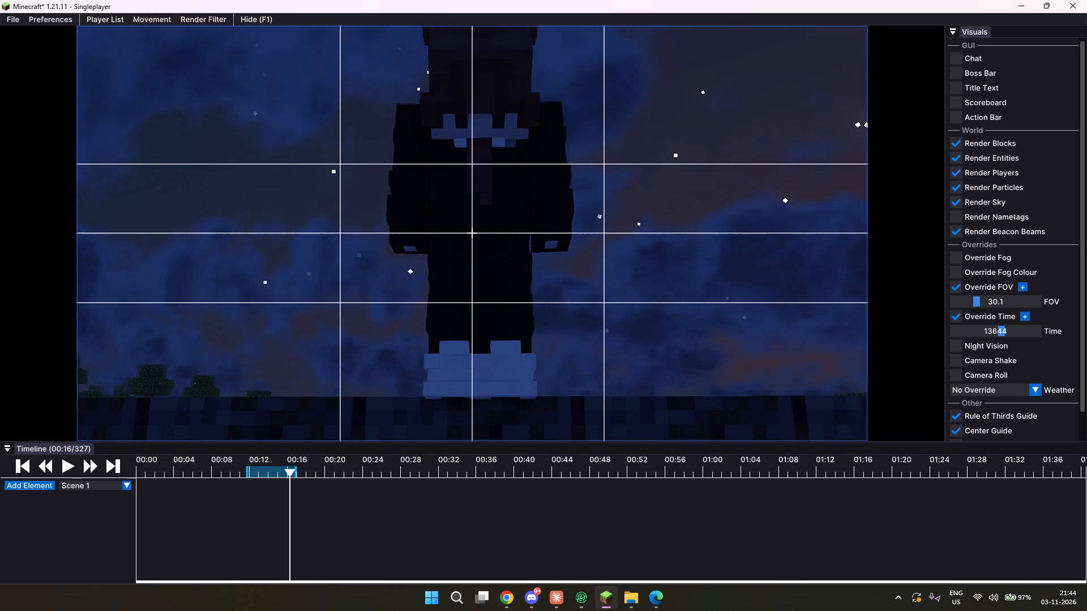
left_click_drag(543, 299, 543, 299)
Pull the camera back from the character and shift it sideways so the character stands left of the centre guide.
key("s")
key("s")
key("s")
key("s")
key("s")
key("s")
key("s")
key("s")
key("s")
key("s")
key("s")
key("s")
key("s")
key("s")
key("s")
key("s")
key("s")
key("s")
key("s")
key("s")
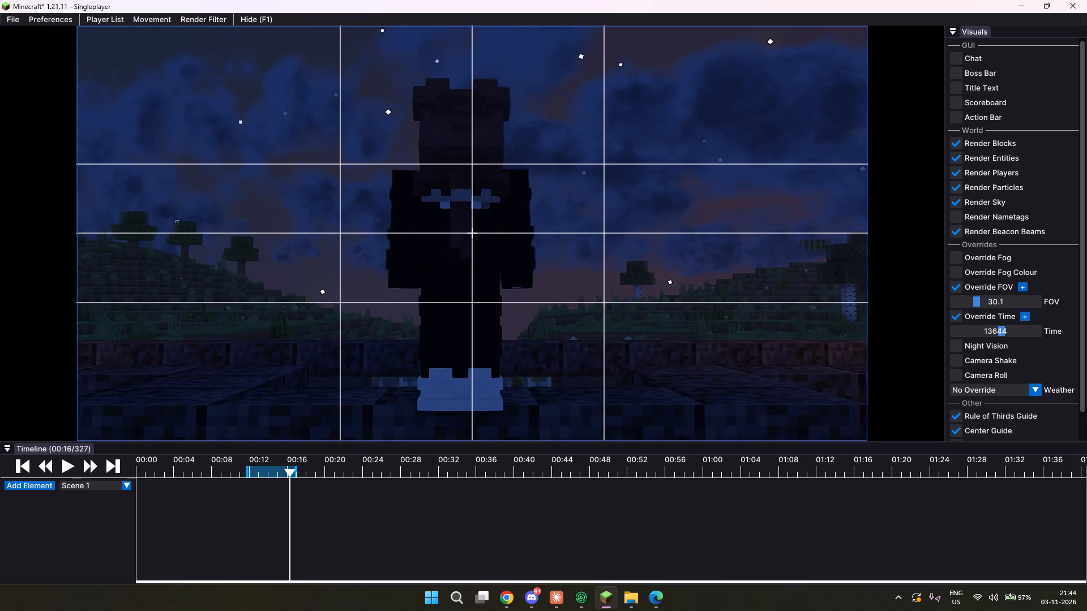
left_click_drag(543, 299, 543, 299)
key("space")
type("w")
key("s")
key("s")
key("s")
key("d")
key("d")
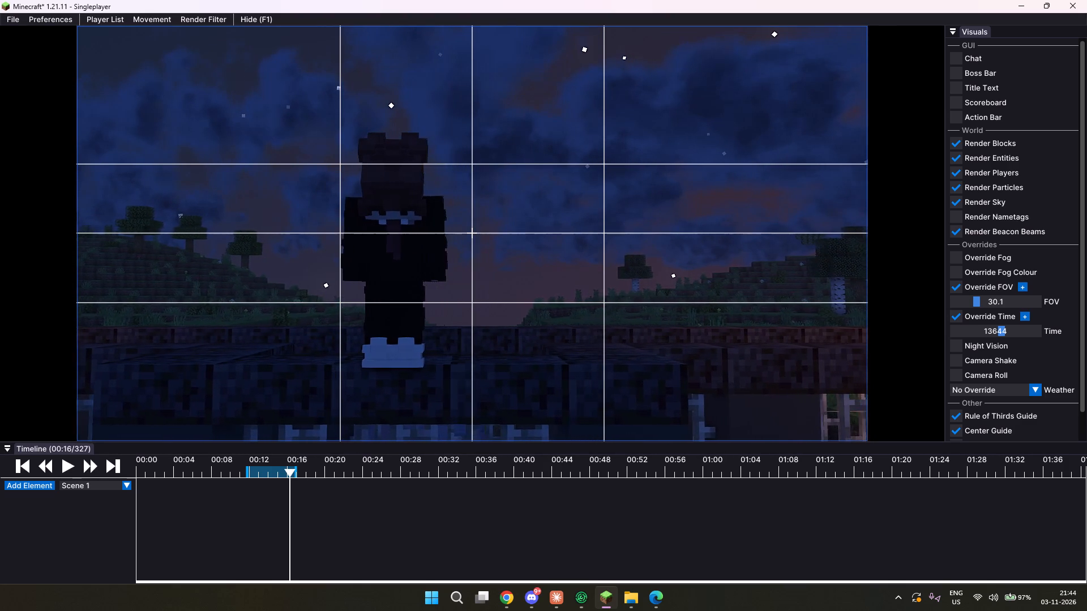
Move the camera closer and around the character, aiming it to place the character on the left rule-of-thirds line.
left_click_drag(543, 299, 545, 298)
type("wwdw")
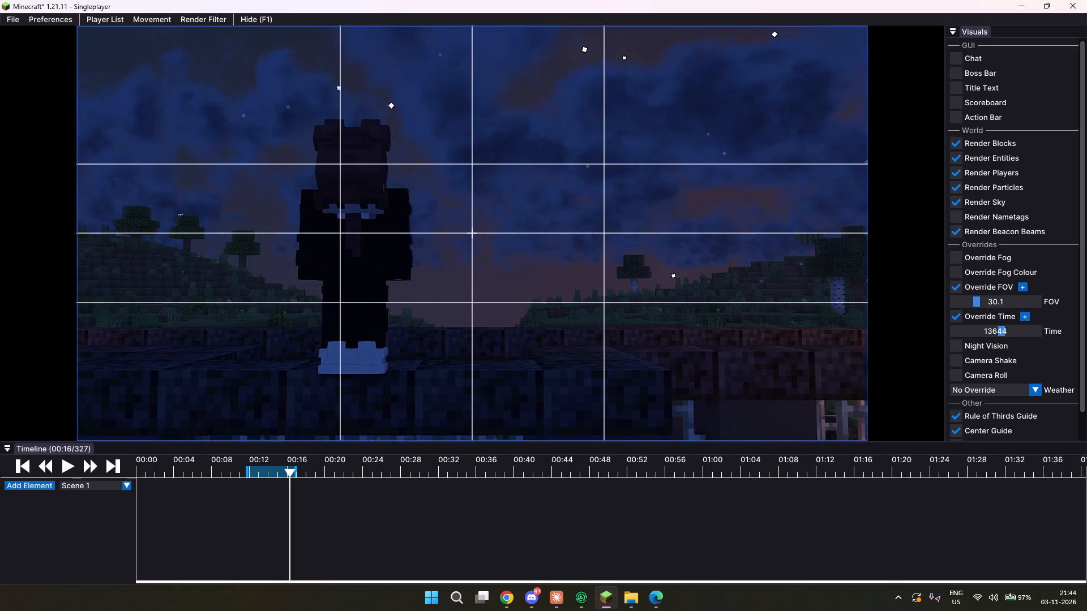
key("d")
left_click_drag(545, 298, 542, 298)
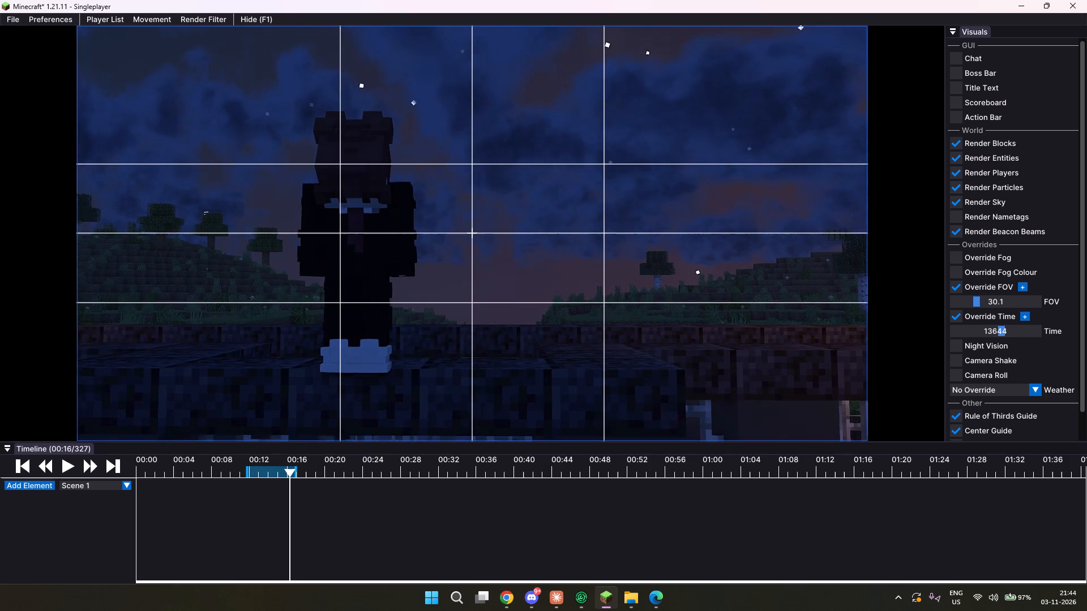
left_click_drag(542, 298, 545, 298)
key("d")
key("d")
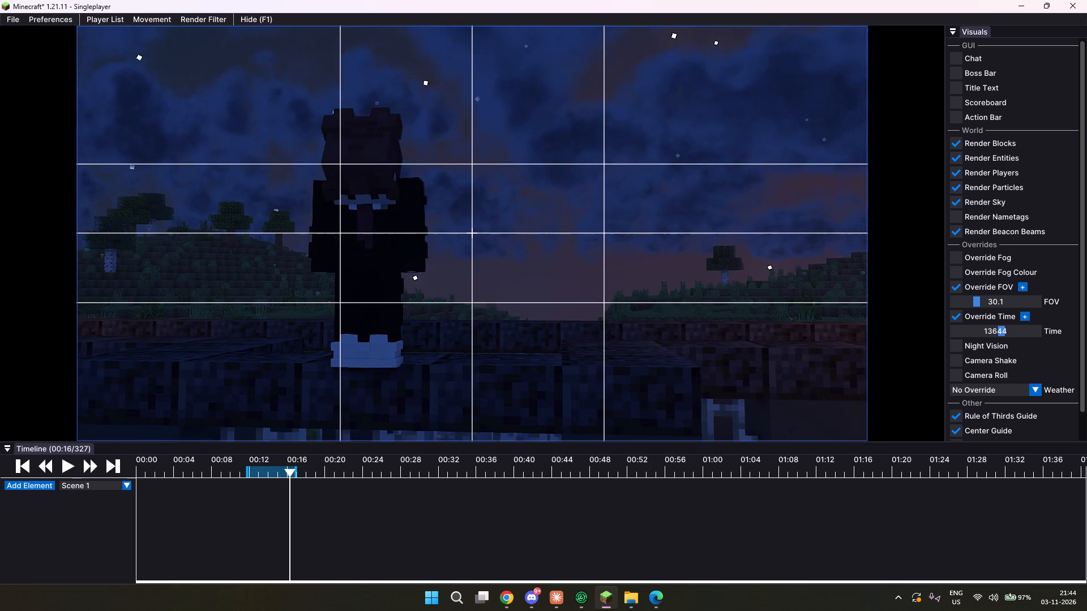
left_click_drag(545, 298, 544, 301)
key("a")
key("d")
key("s")
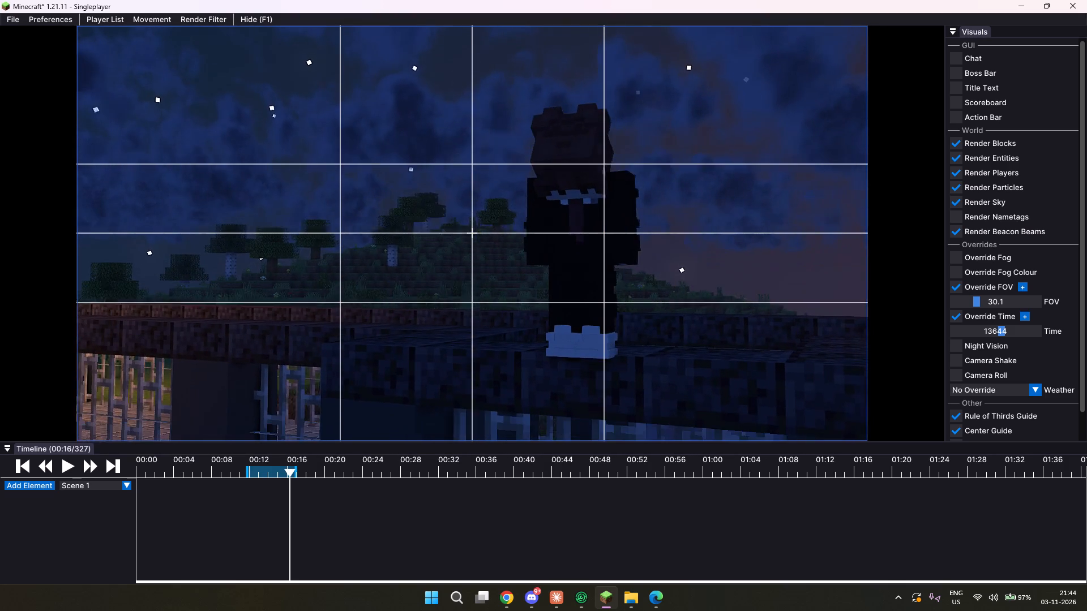
left_click_drag(544, 301, 543, 298)
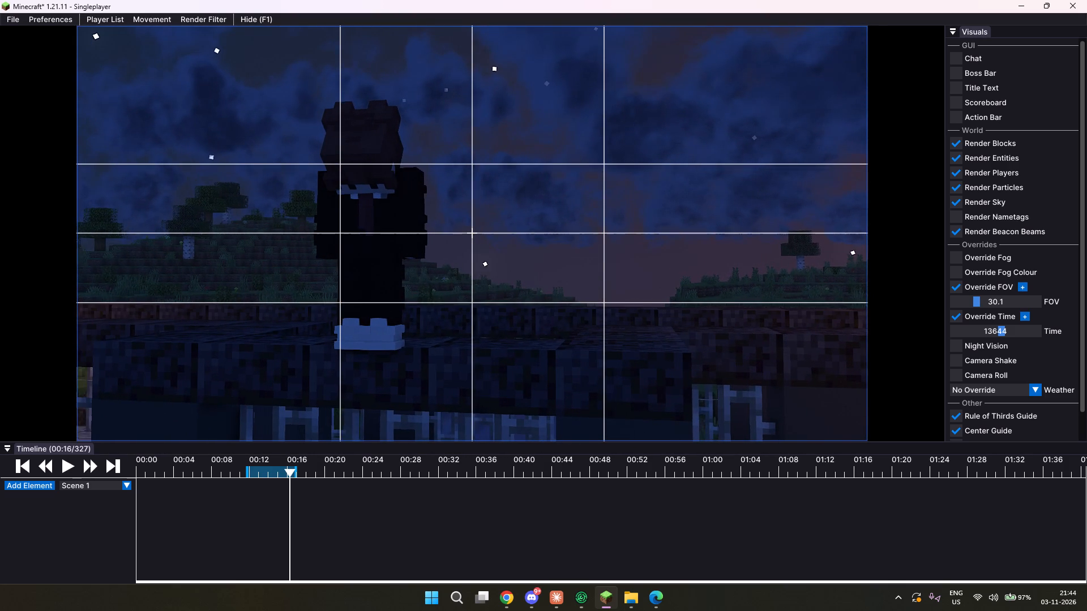
left_click_drag(543, 298, 544, 298)
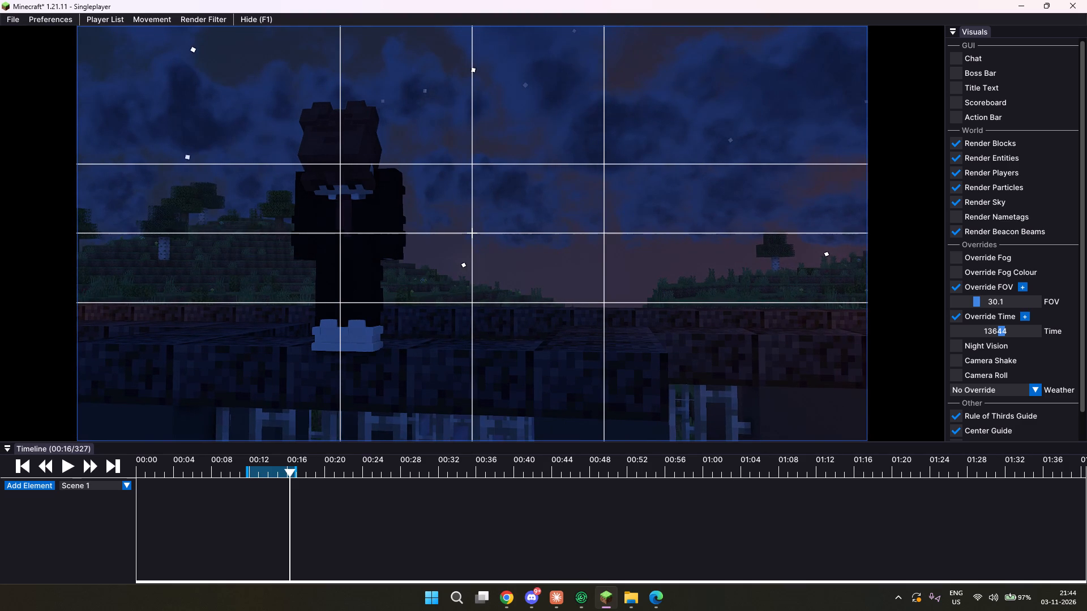
left_click_drag(544, 298, 543, 298)
Scrub to where the character has its head lowered and mark the export start at tick 330.
left_click_drag(297, 463, 295, 463)
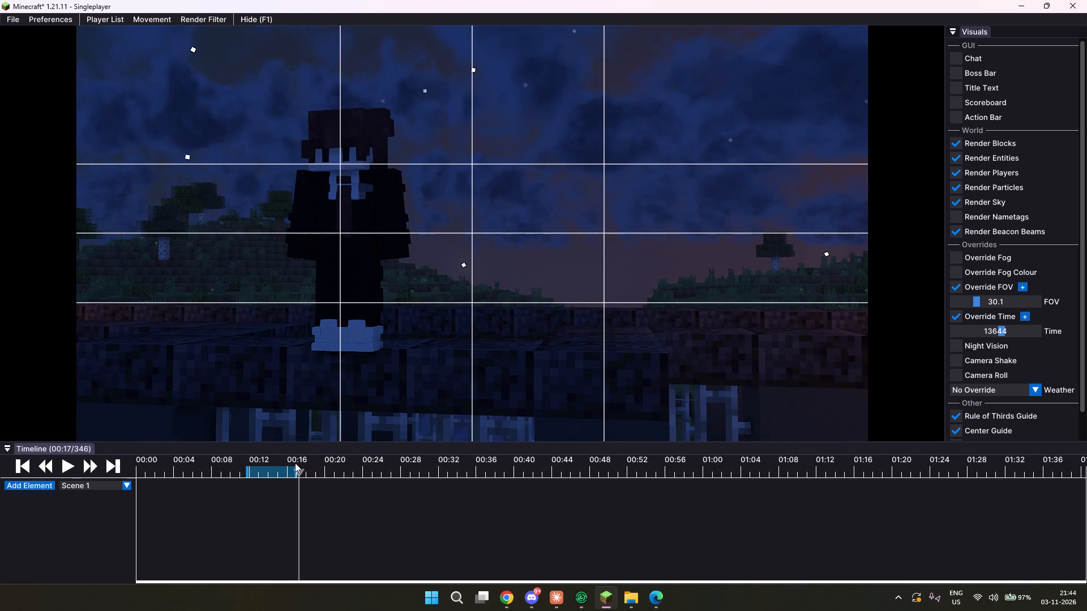
left_click_drag(295, 463, 286, 465)
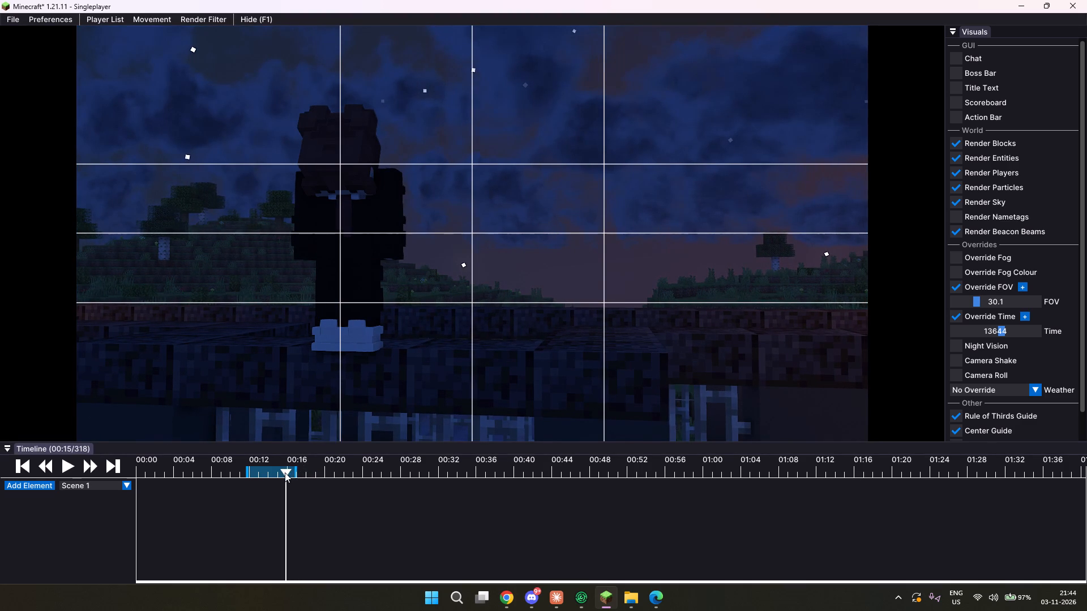
left_click(301, 469)
left_click(292, 460)
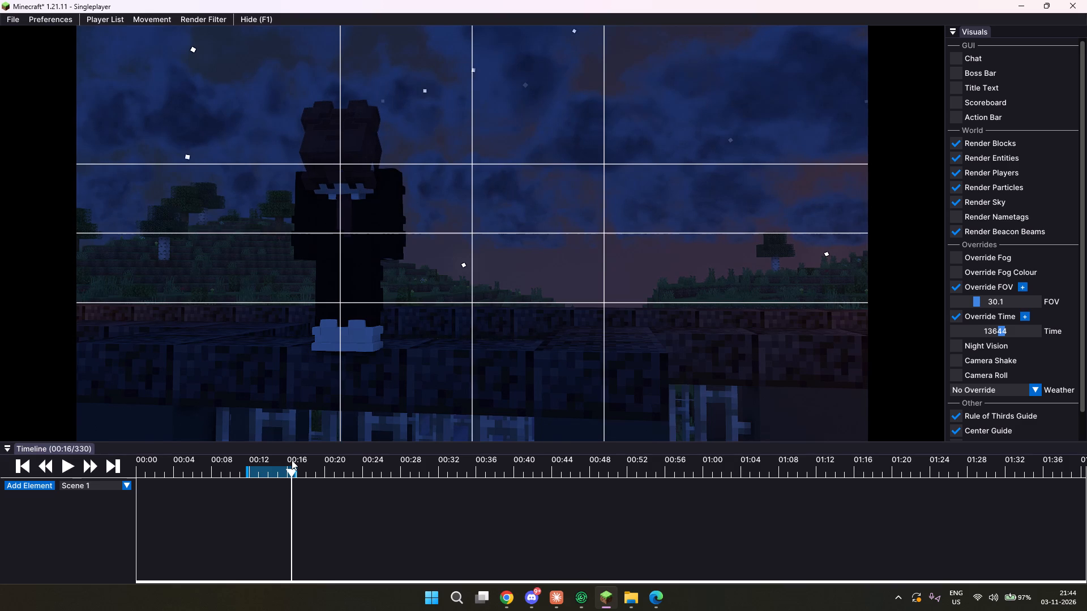
key("i")
Scrub through the character's movement after the start mark and set the export end at tick 474.
left_click(313, 461)
left_click(324, 463)
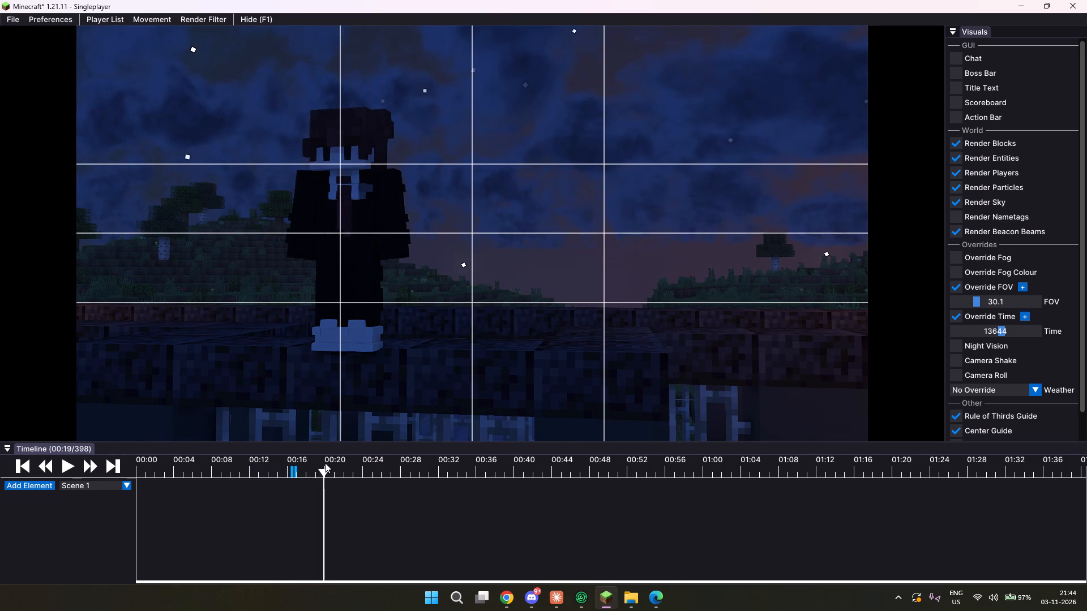
left_click(327, 463)
left_click(331, 464)
left_click(331, 464)
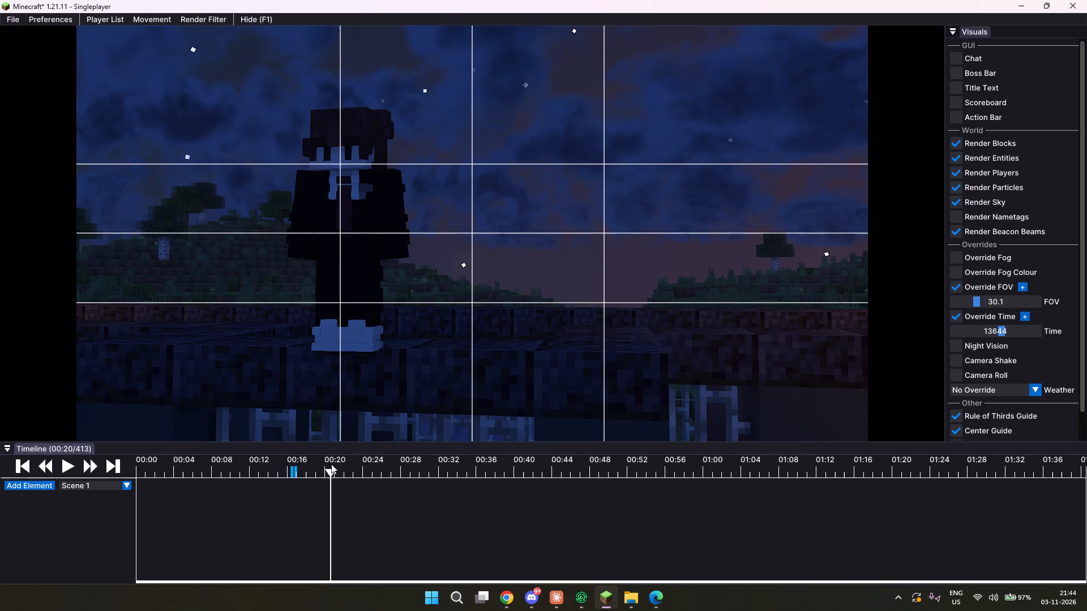
left_click_drag(337, 464, 353, 463)
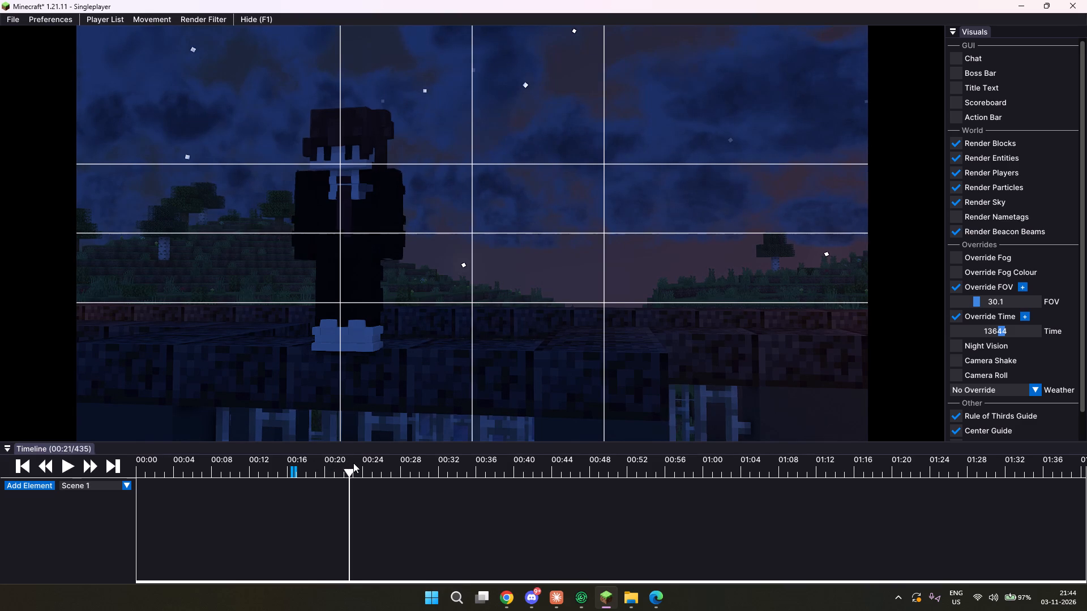
left_click_drag(353, 463, 341, 471)
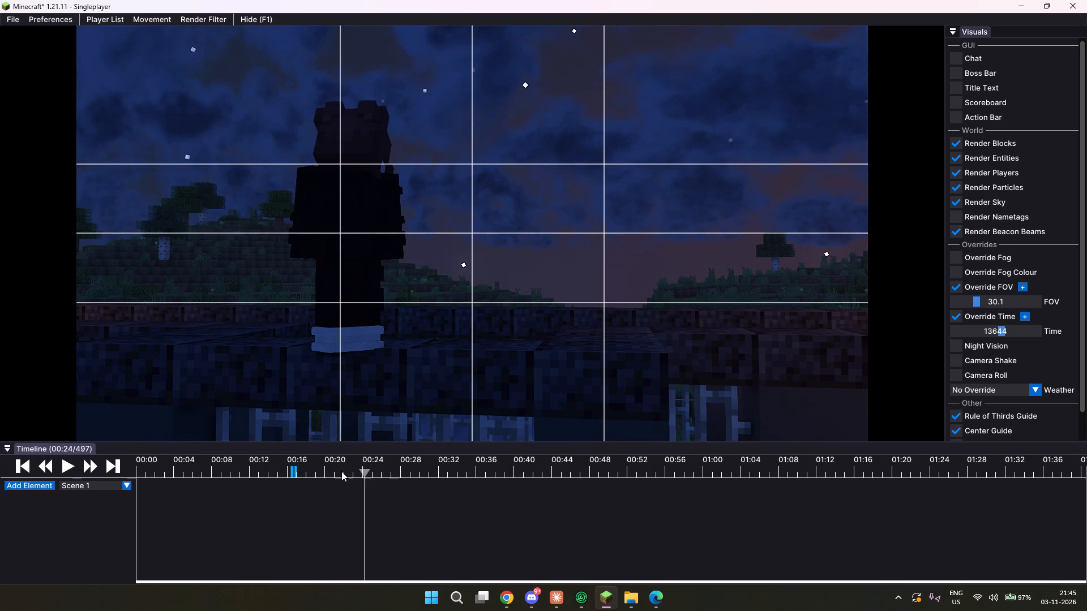
left_click_drag(341, 471, 332, 471)
left_click(360, 468)
left_click(379, 471)
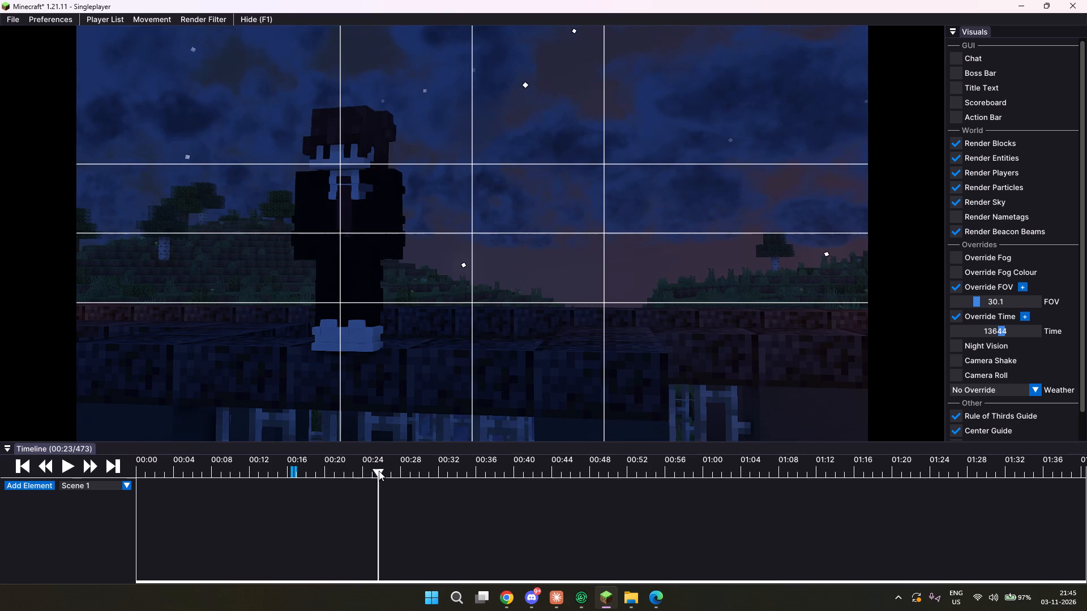
left_click(367, 466)
left_click(360, 464)
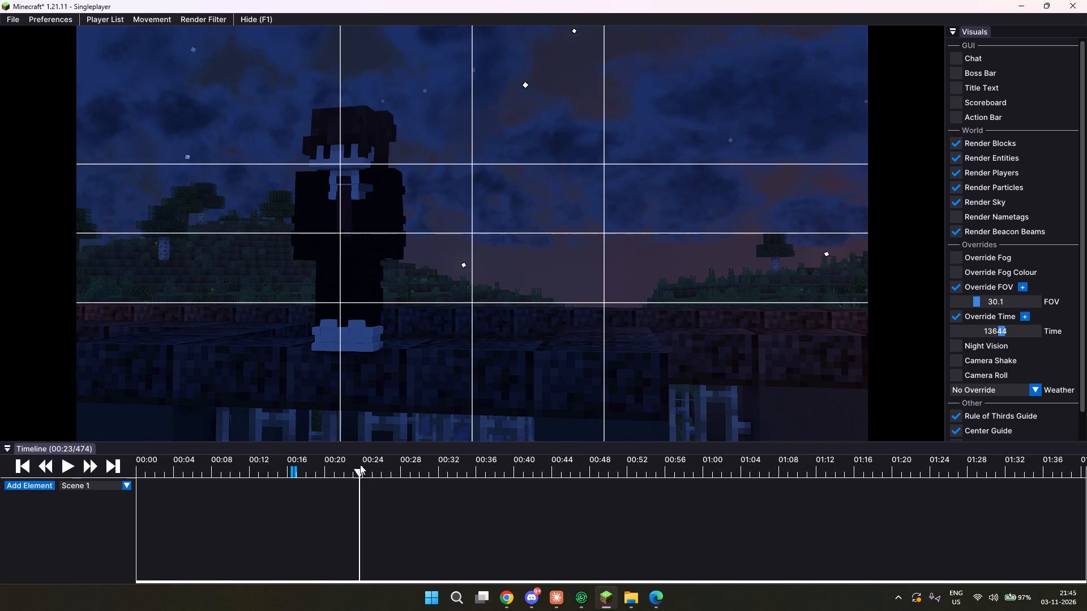
key("o")
Place the playhead at tick 500 and add a Camera element to the Scene 1 timeline.
left_click(283, 463)
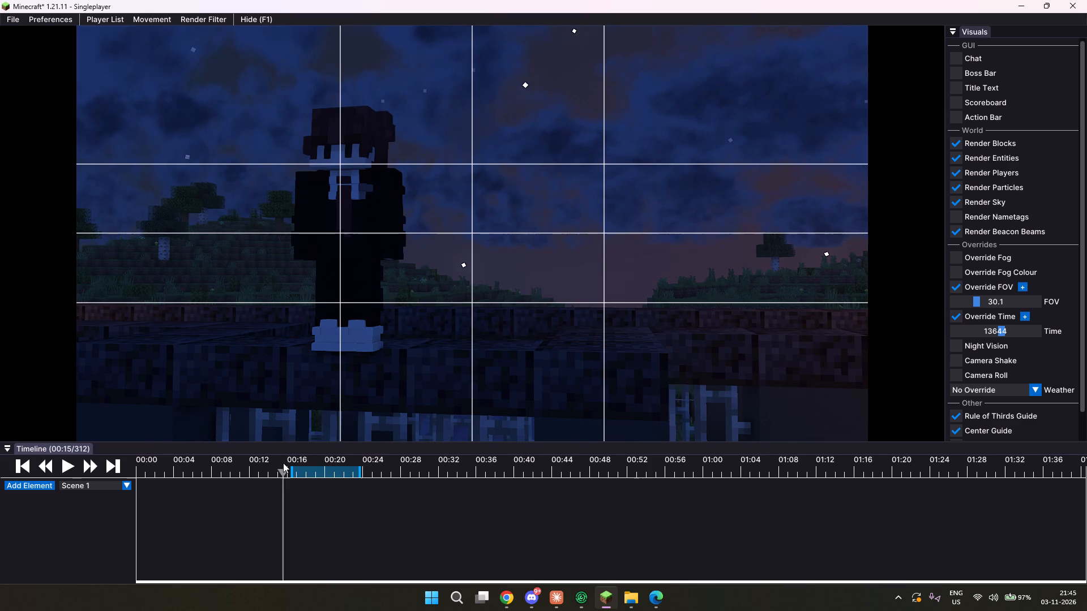
left_click(372, 461)
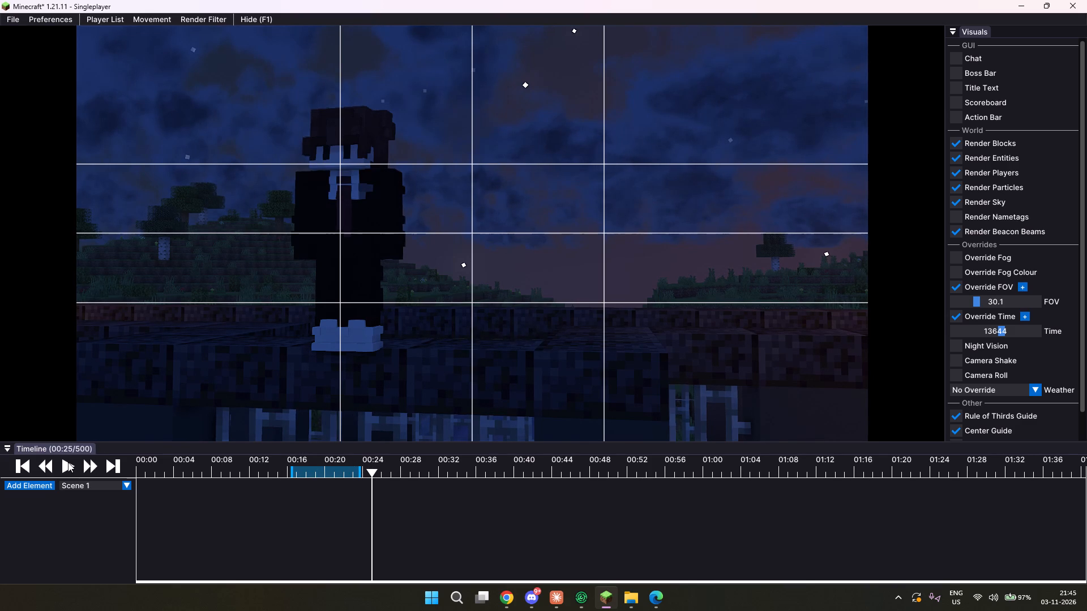
left_click(55, 487)
left_click(49, 486)
left_click(76, 472)
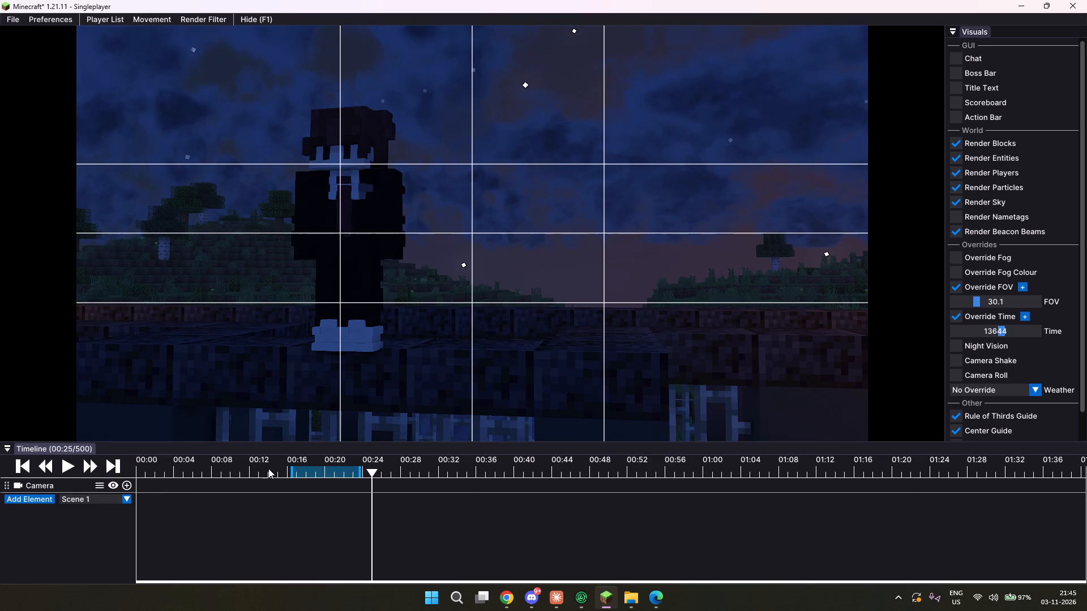
Add a keyframe on the Camera track at tick 500 with the character framed on the left third line.
left_click(128, 481)
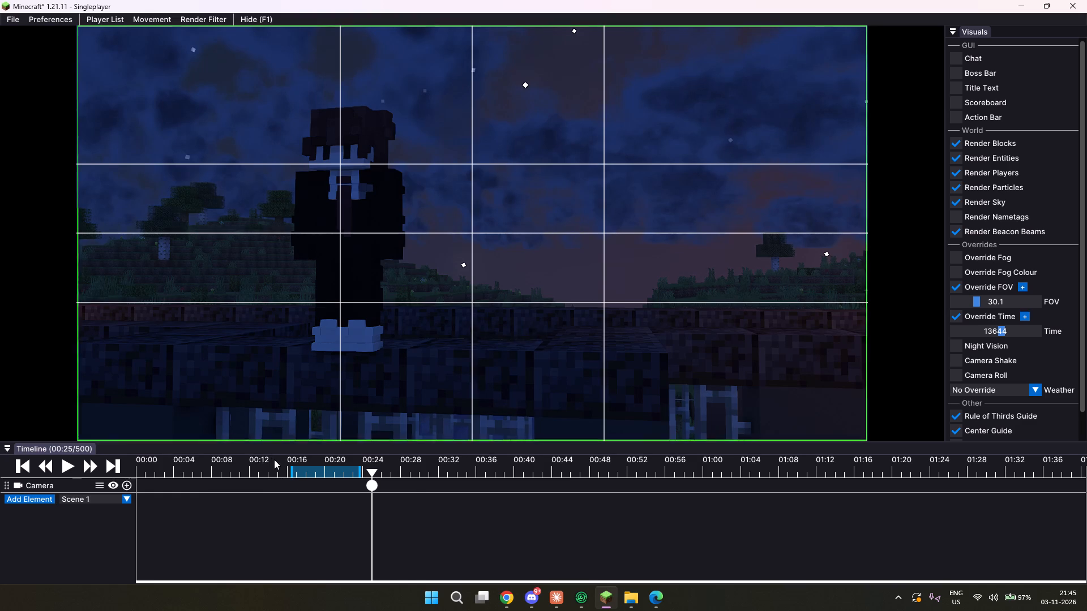
At tick 301, move the camera sideways until the character is centred in the frame, and add a second camera keyframe.
left_click(275, 459)
left_click_drag(441, 340, 545, 298)
key("a")
key("a")
key("a")
key("a")
key("a")
key("a")
key("a")
key("a")
key("a")
key("a")
key("a")
key("a")
key("a")
key("a")
key("a")
key("a")
key("a")
key("a")
key("a")
key("a")
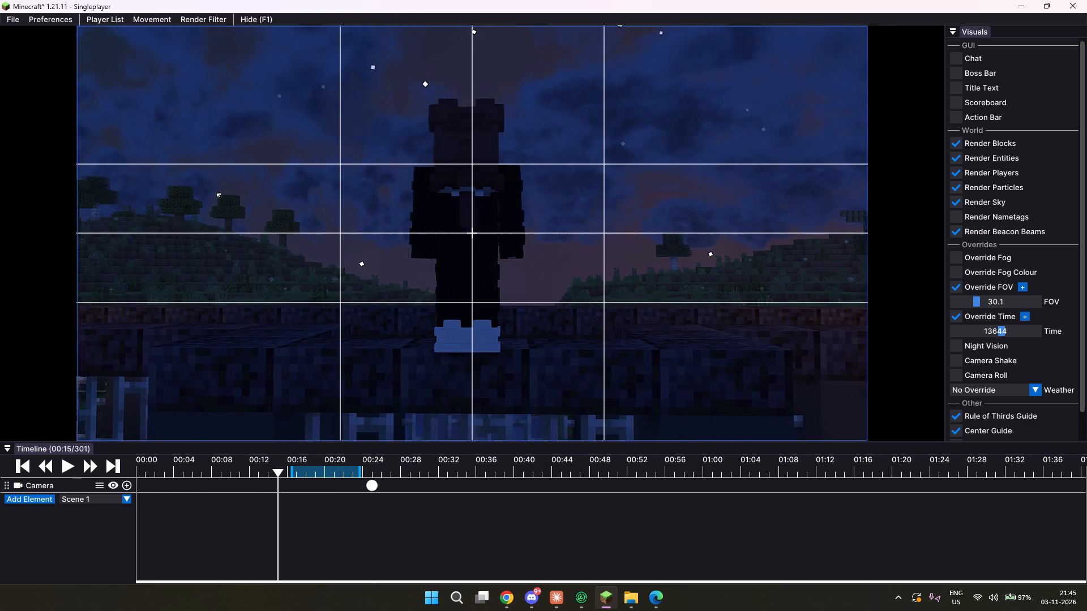
left_click_drag(545, 298, 543, 298)
key("d")
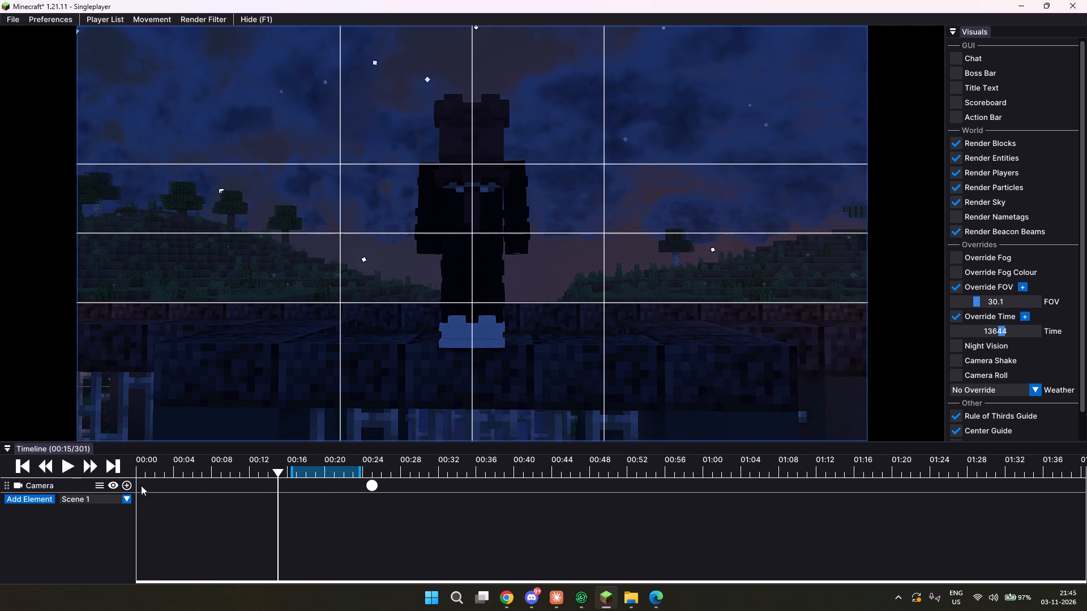
left_click(128, 484)
Preview the camera move and export the marked range, ticks 330 to 474, as an MP4 video under the suggested file name.
left_click(56, 464)
left_click(65, 464)
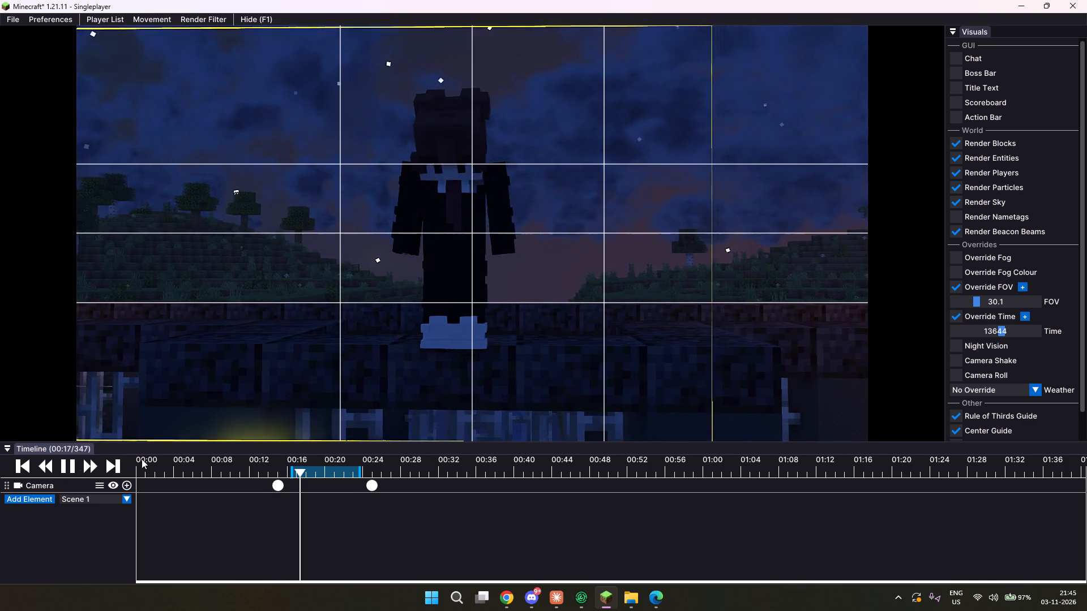
left_click(74, 466)
left_click(5, 15)
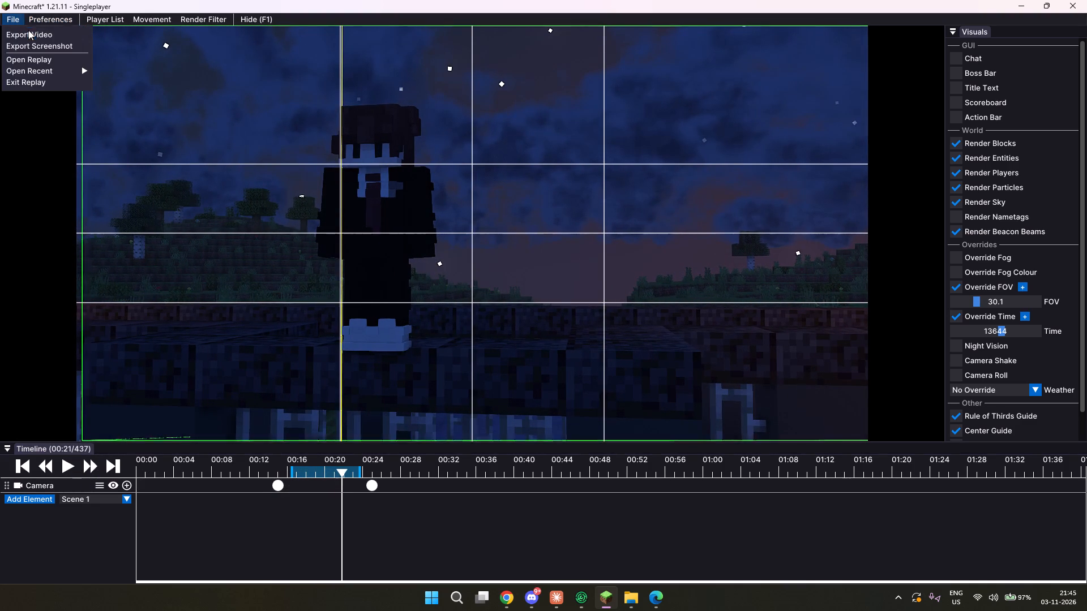
left_click(27, 32)
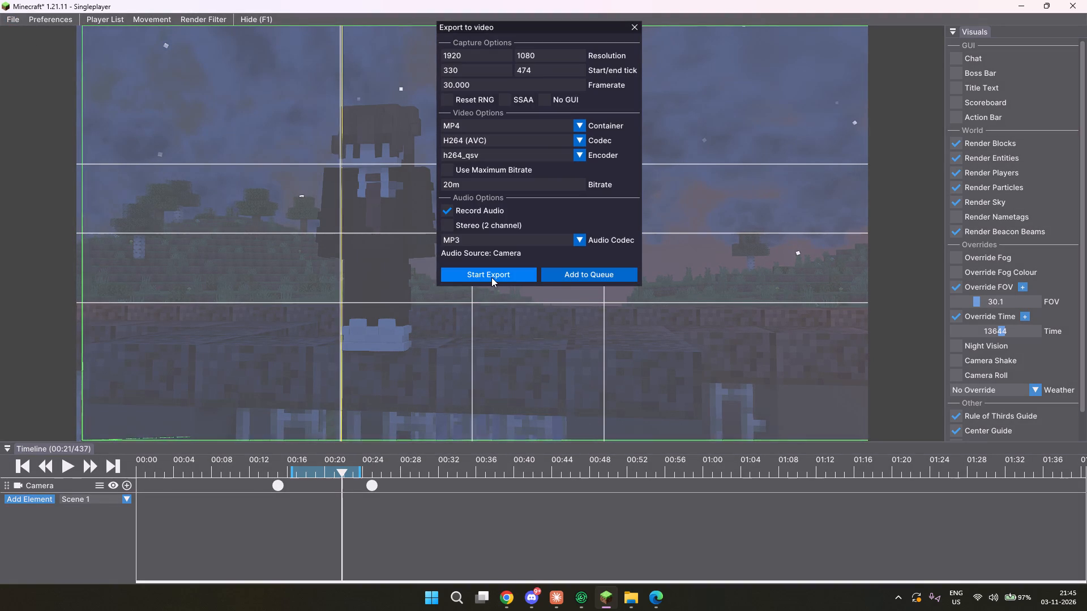
left_click(491, 277)
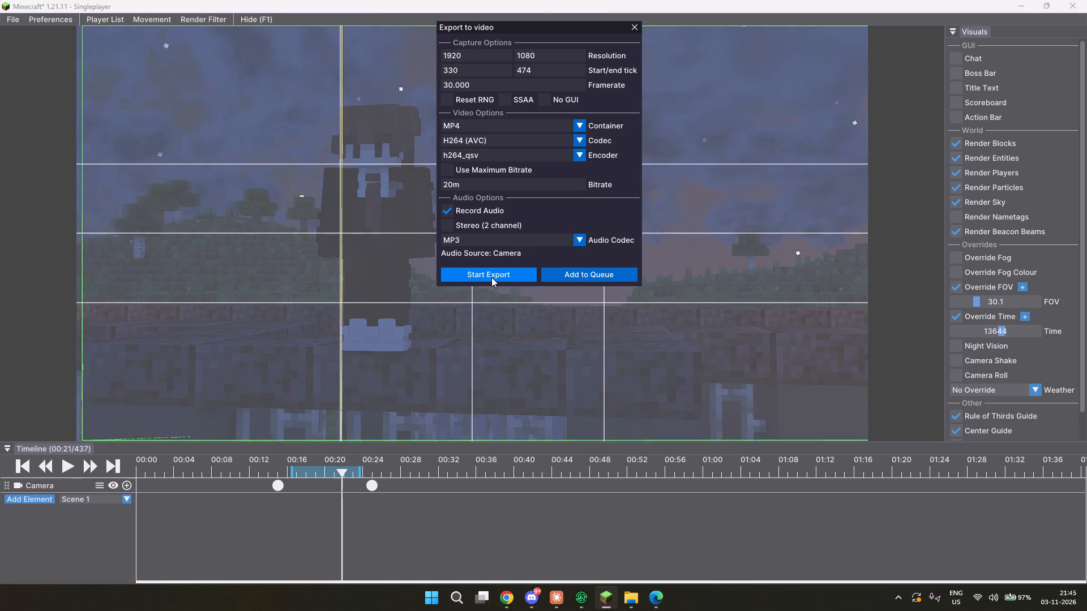
left_click(439, 281)
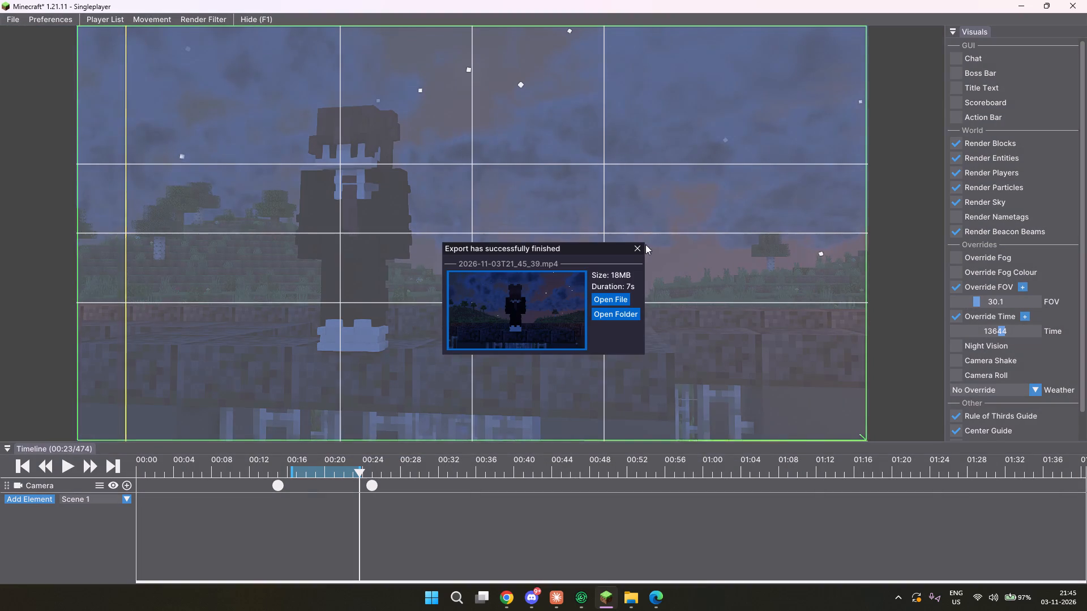
left_click(630, 248)
left_click(641, 251)
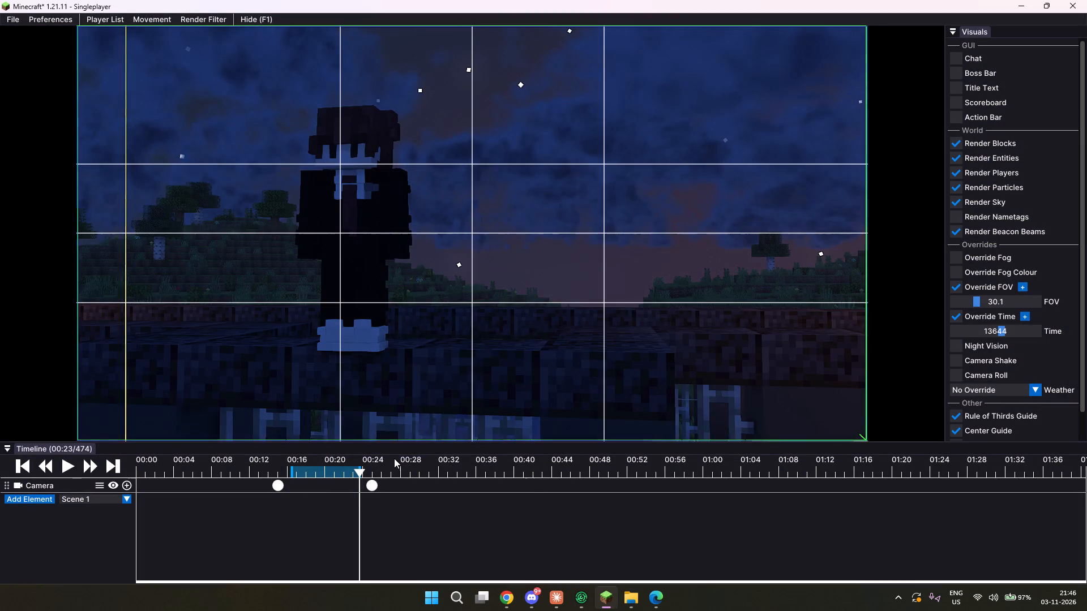
Delete both keyframes from the Camera track.
left_click(394, 458)
left_click_drag(401, 520, 189, 441)
key("BackSpace")
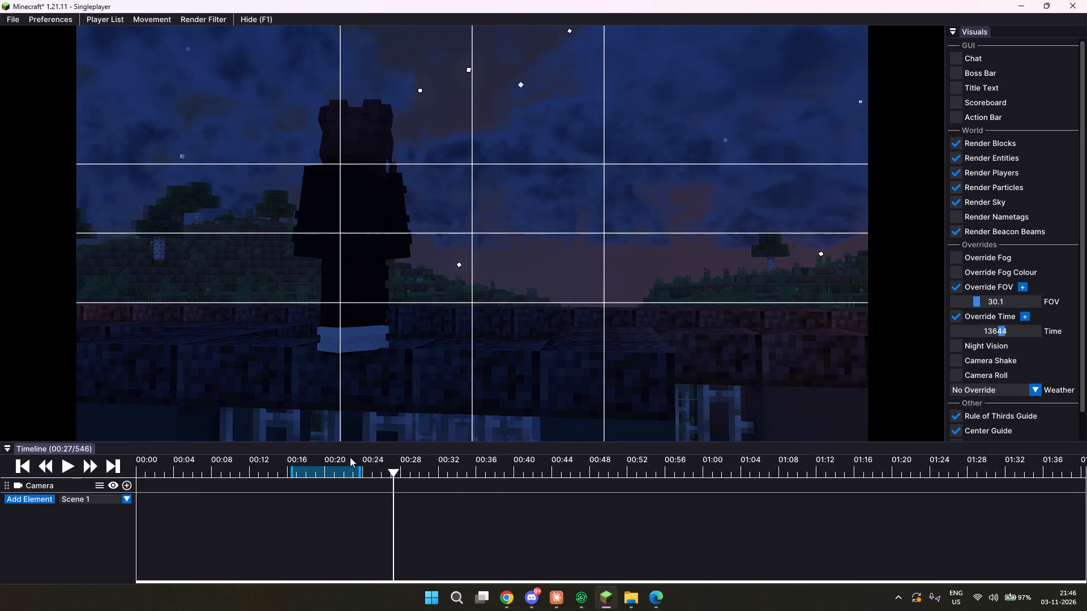
Place the playhead at tick 507 and fly the camera away from the previous framing, raising it beside the character.
left_click_drag(350, 457, 362, 465)
left_click(375, 470)
key("w")
left_click_drag(512, 321, 472, 234)
key("d")
key("space")
key("space")
key("space")
key("space")
key("space")
key("space")
key("space")
key("space")
key("space")
key("space")
key("space")
key("space")
key("space")
key("space")
key("space")
key("space")
key("space")
key("space")
key("space")
key("space")
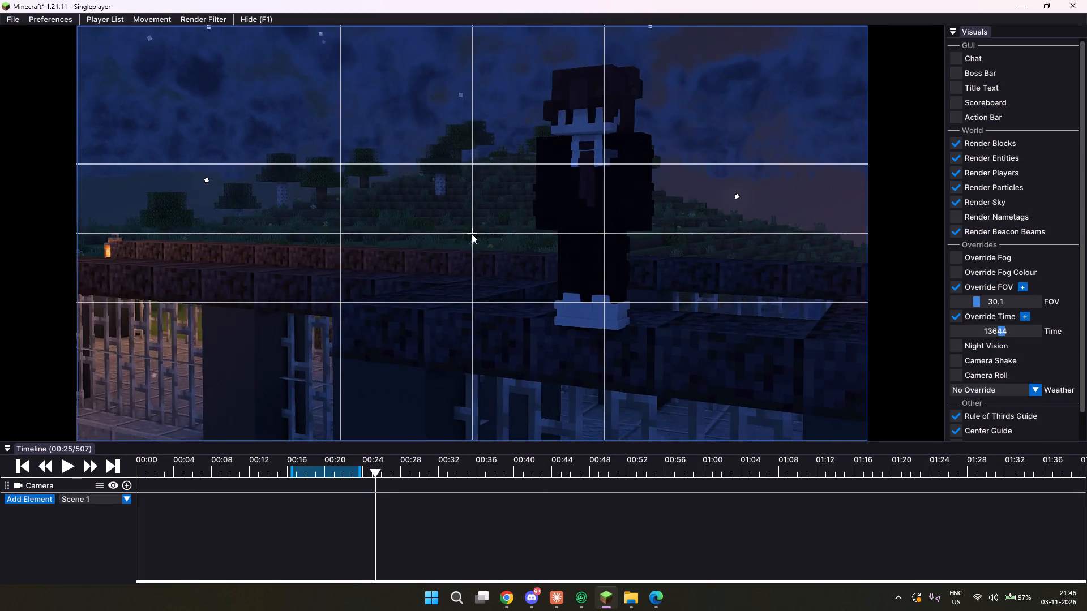
Fly the camera around behind the character, adjusting the flying speed to 0.5, and aim for a close rear view against the night sky.
left_click_drag(472, 234, 543, 299)
scroll(475, 252, "up", 3)
left_click_drag(476, 252, 543, 298)
key("s")
key("s")
key("s")
key("s")
key("s")
key("s")
key("s")
key("s")
key("s")
key("s")
scroll(539, 300, "down", 5)
left_click_drag(467, 230, 542, 298)
scroll(439, 244, "up", 2)
scroll(477, 247, "up", 3, "ctrl")
left_click_drag(478, 247, 541, 296)
key("s")
left_click_drag(450, 226, 536, 298)
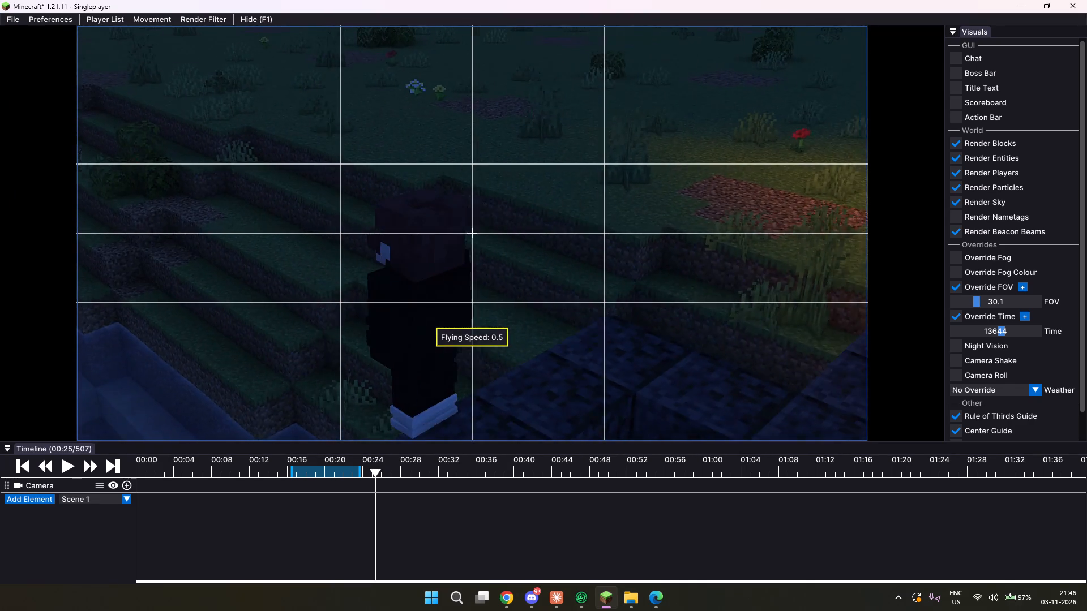
left_click_drag(536, 298, 543, 296)
key("ctrl+w")
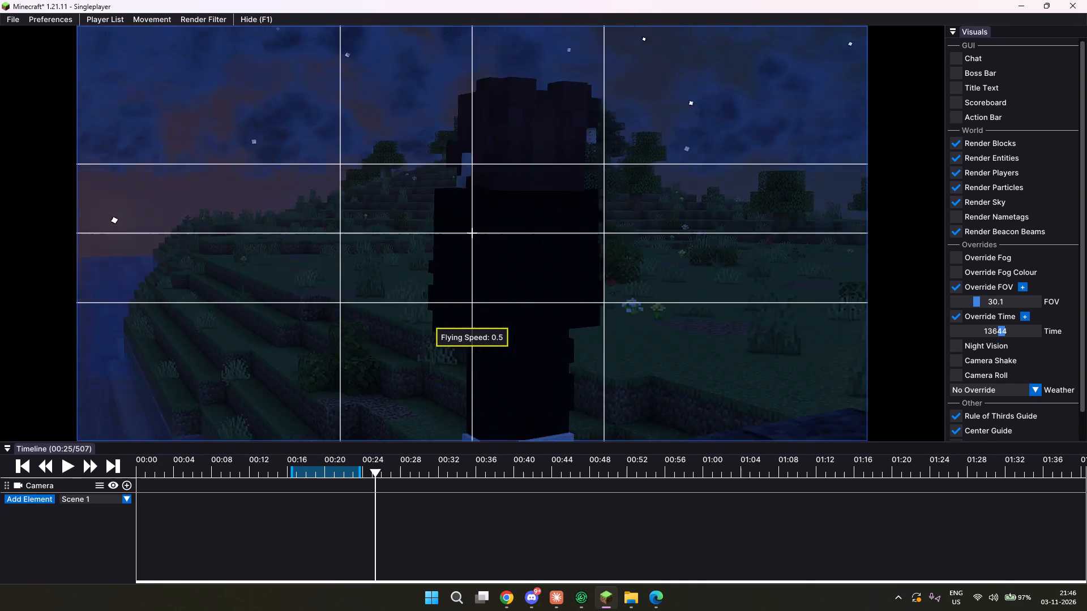
left_click_drag(543, 296, 542, 298)
key("w")
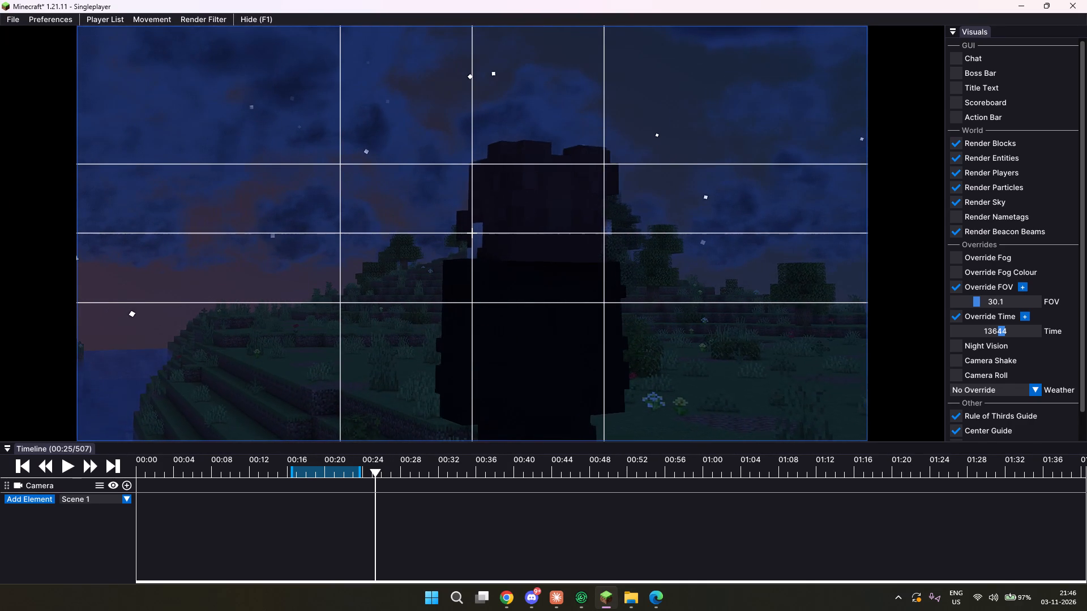
left_click_drag(542, 298, 543, 296)
key("s")
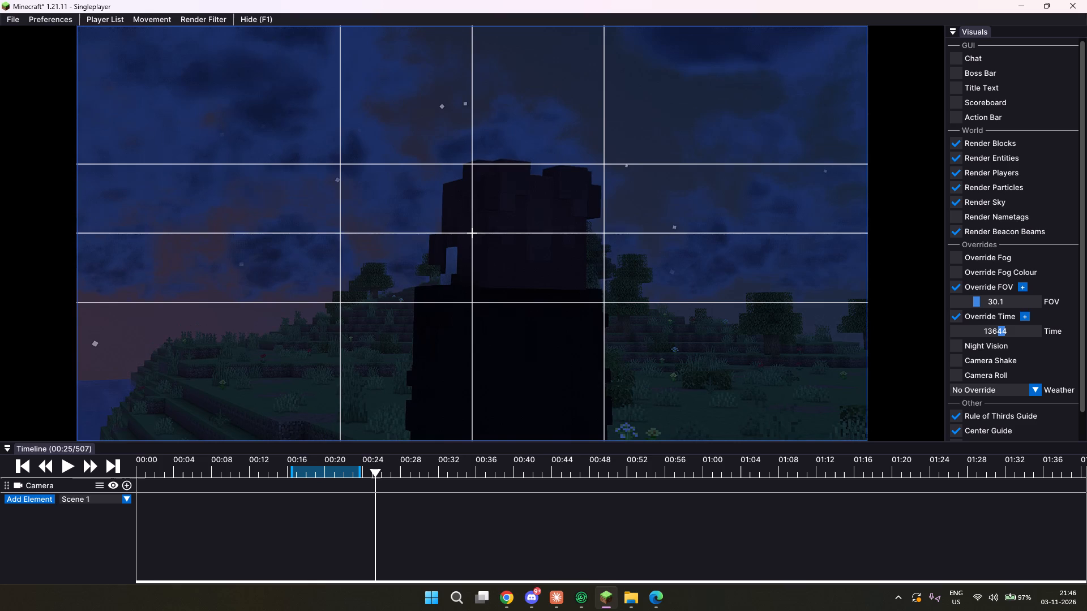
left_click_drag(543, 296, 545, 298)
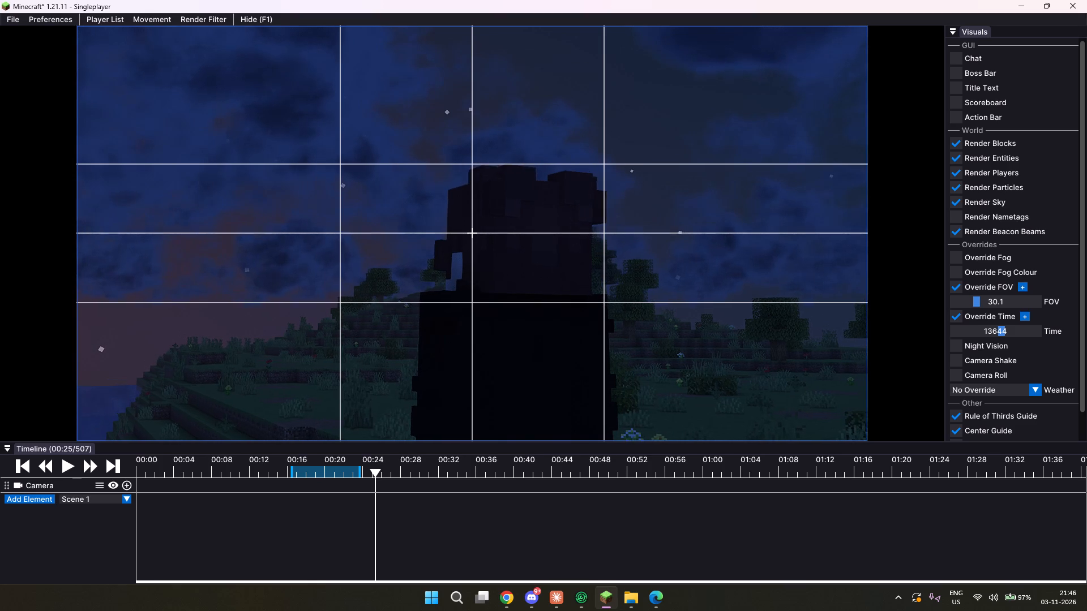
left_click_drag(545, 298, 543, 298)
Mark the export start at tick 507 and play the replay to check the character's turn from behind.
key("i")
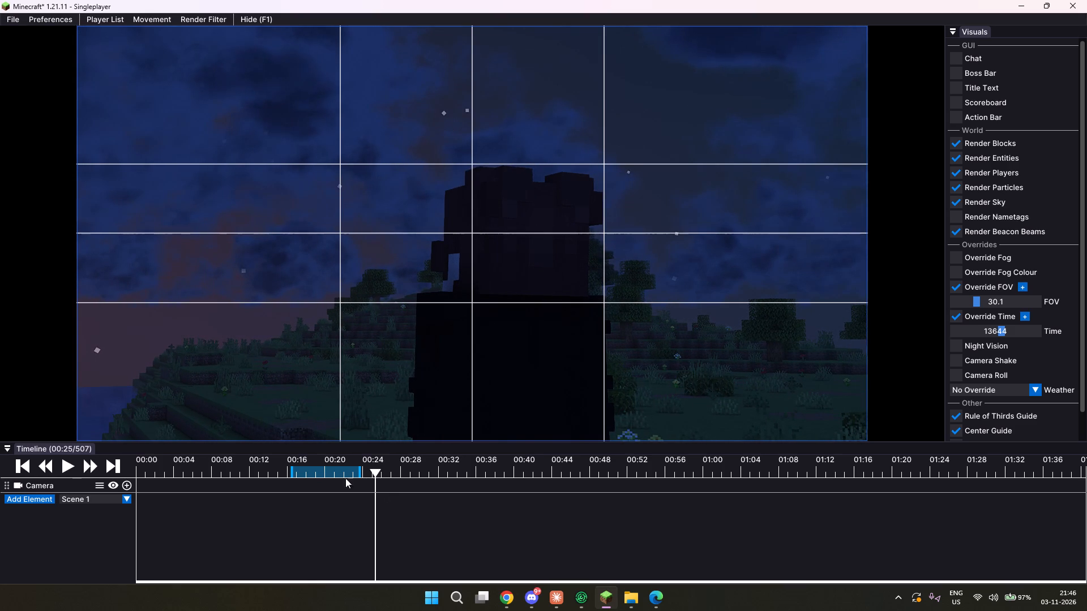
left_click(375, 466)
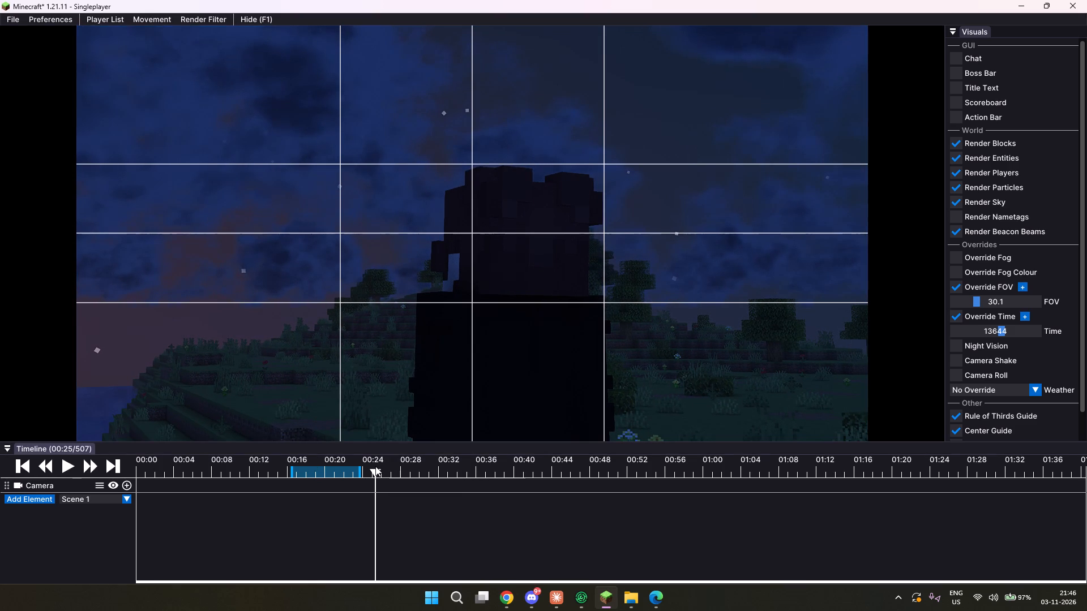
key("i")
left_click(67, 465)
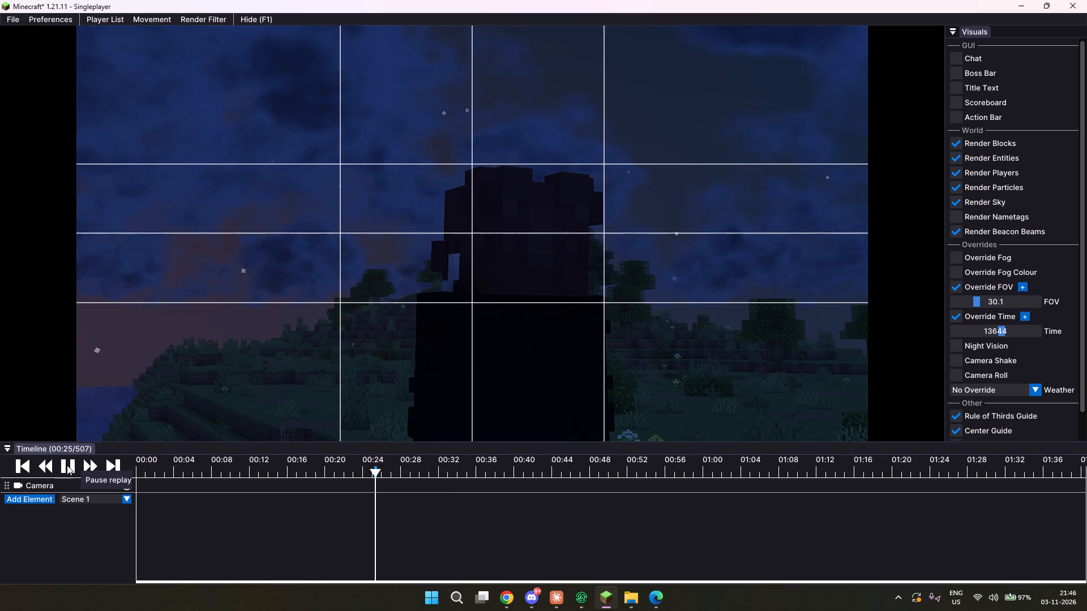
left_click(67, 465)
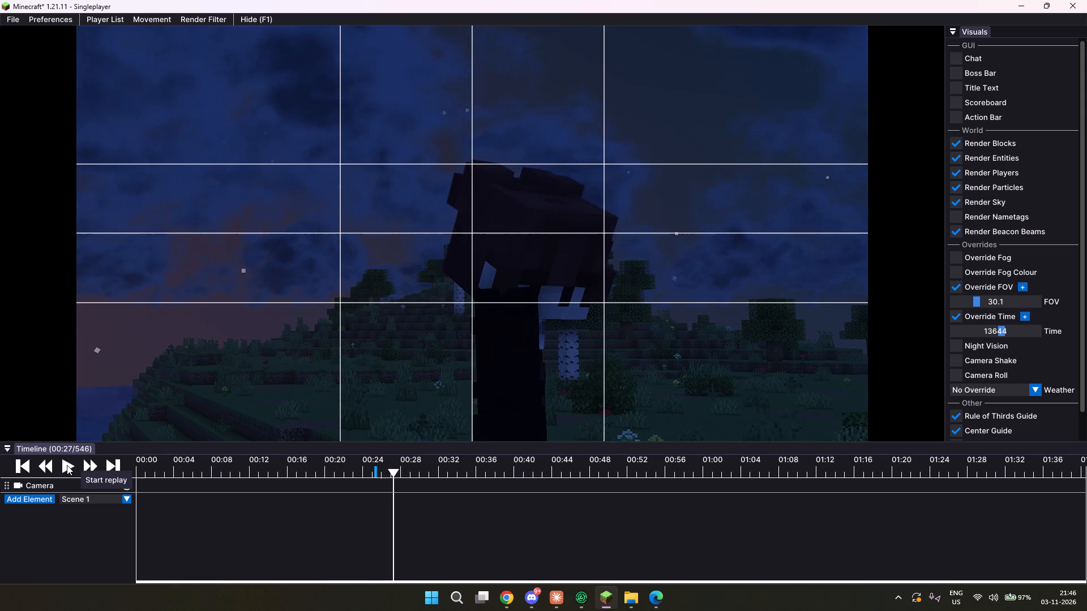
Back the camera off and shift it sideways, framing the character between the left and centre guide lines with the river in the background.
left_click_drag(509, 369, 544, 299)
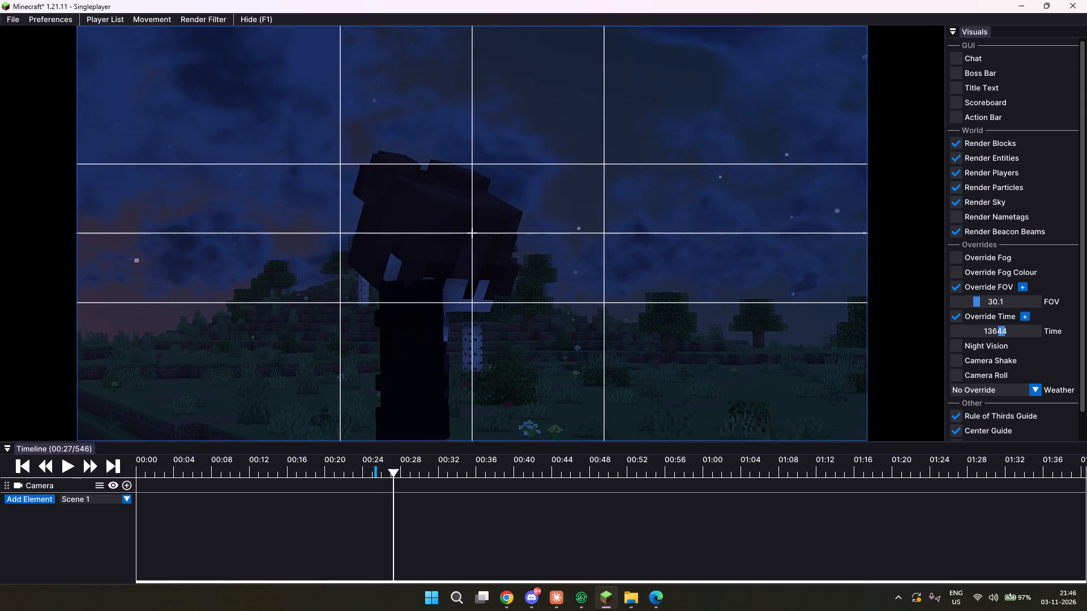
left_click_drag(544, 299, 544, 298)
key("s")
key("s")
key("w")
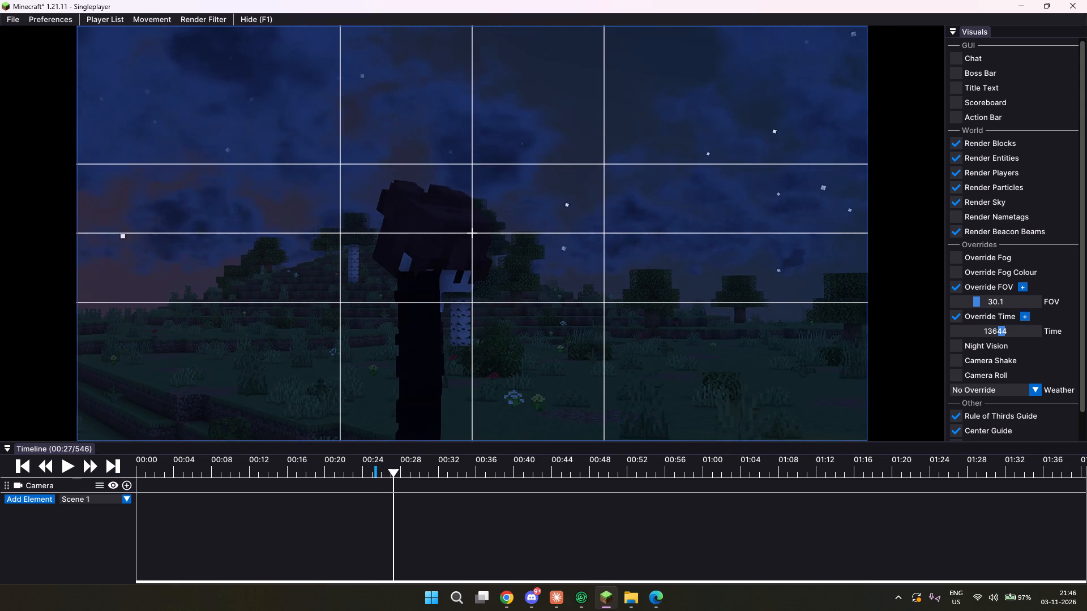
left_click_drag(544, 298, 543, 298)
key("d")
key("d")
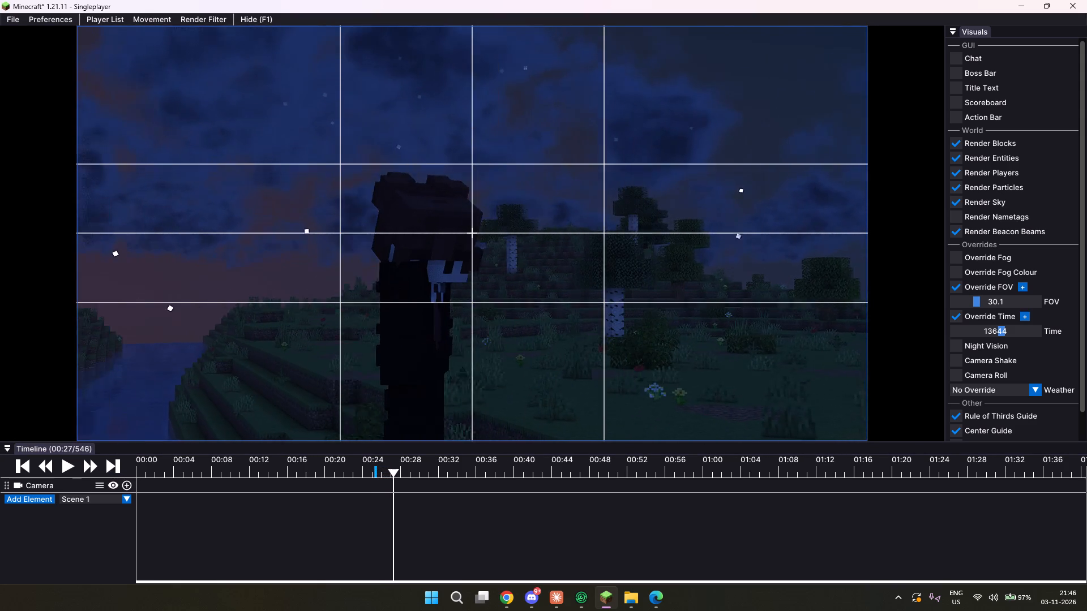
left_click_drag(543, 298, 542, 298)
key("w")
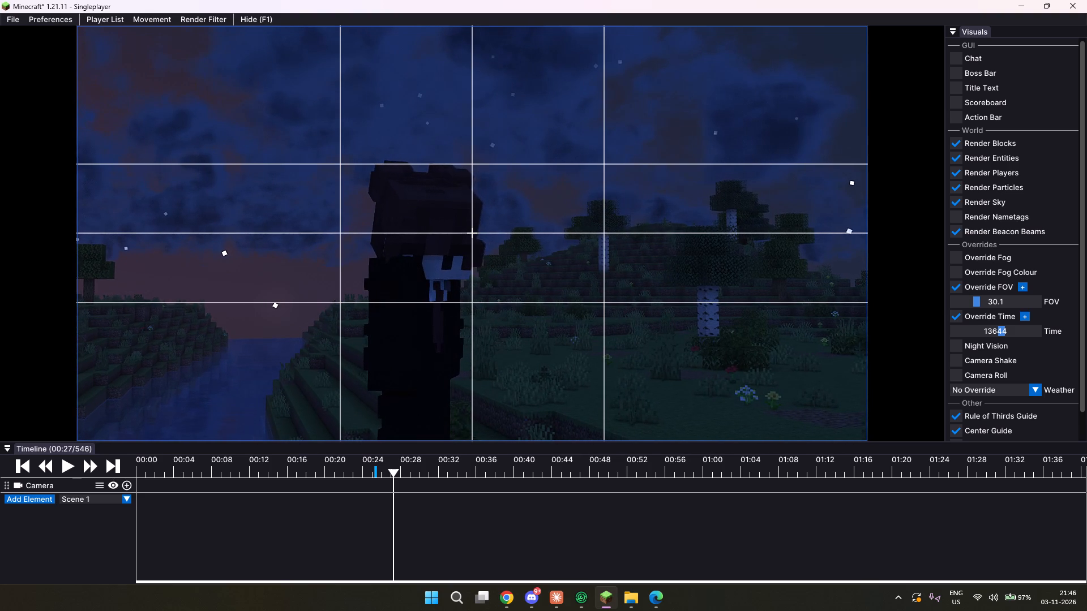
left_click_drag(542, 298, 543, 298)
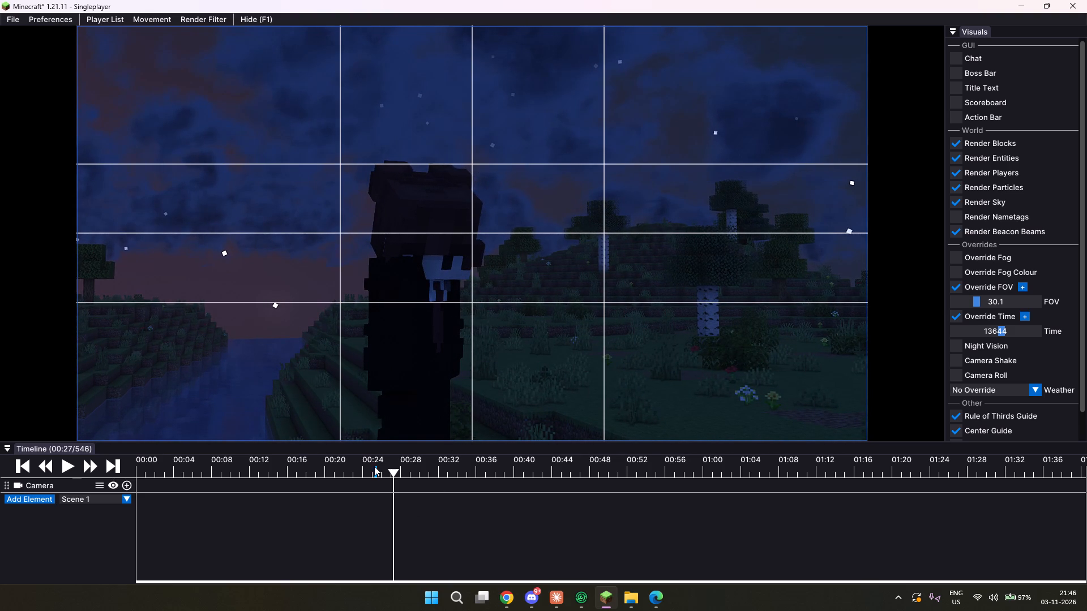
Mark the export range for the rear shot from tick 513 to tick 578.
left_click(374, 455)
left_click(378, 461)
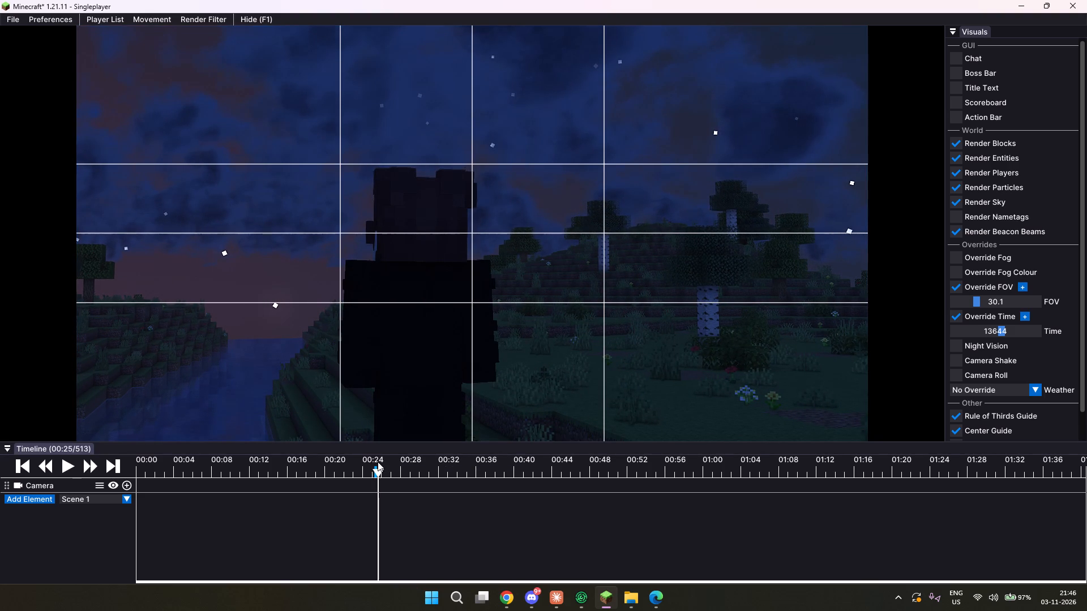
key("i")
left_click(400, 461)
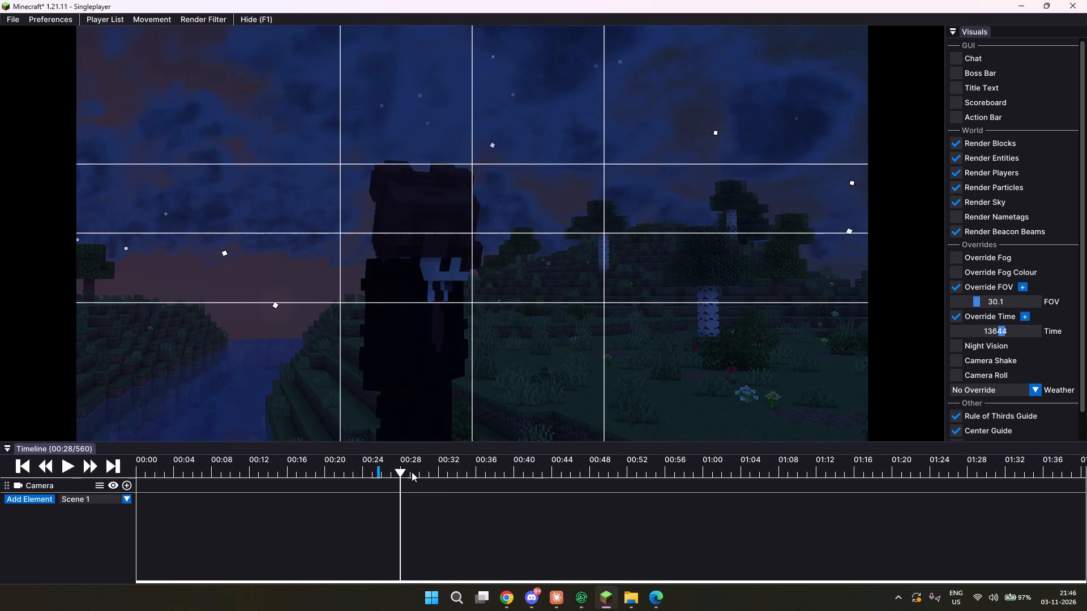
left_click(418, 468)
left_click(409, 468)
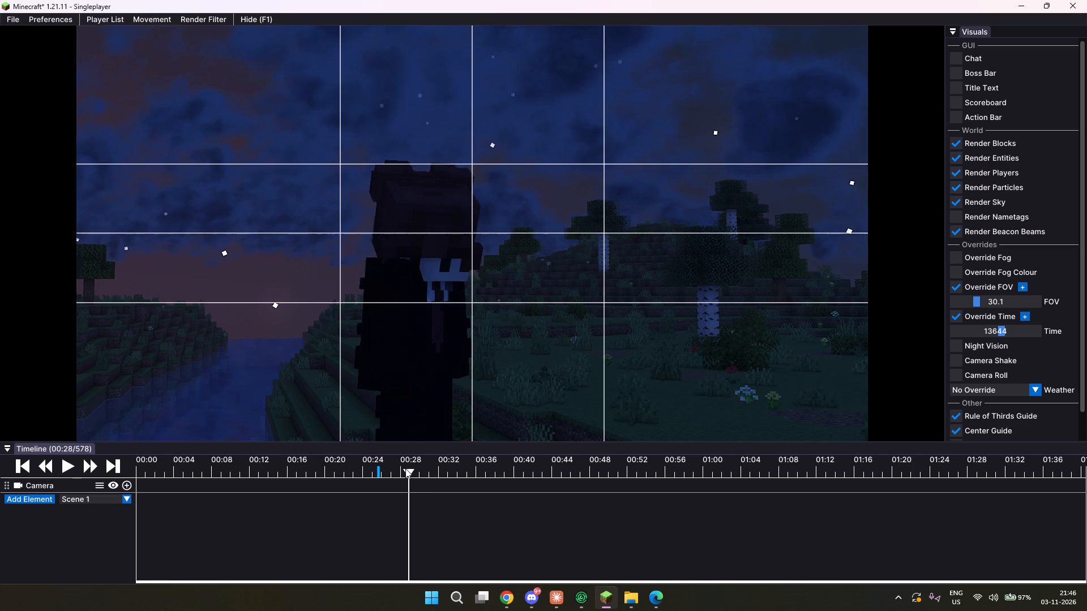
key("o")
Preview the rear shot and export its marked range as an MP4 video in the ACT 1 S 1 folder under the suggested file name.
left_click(374, 460)
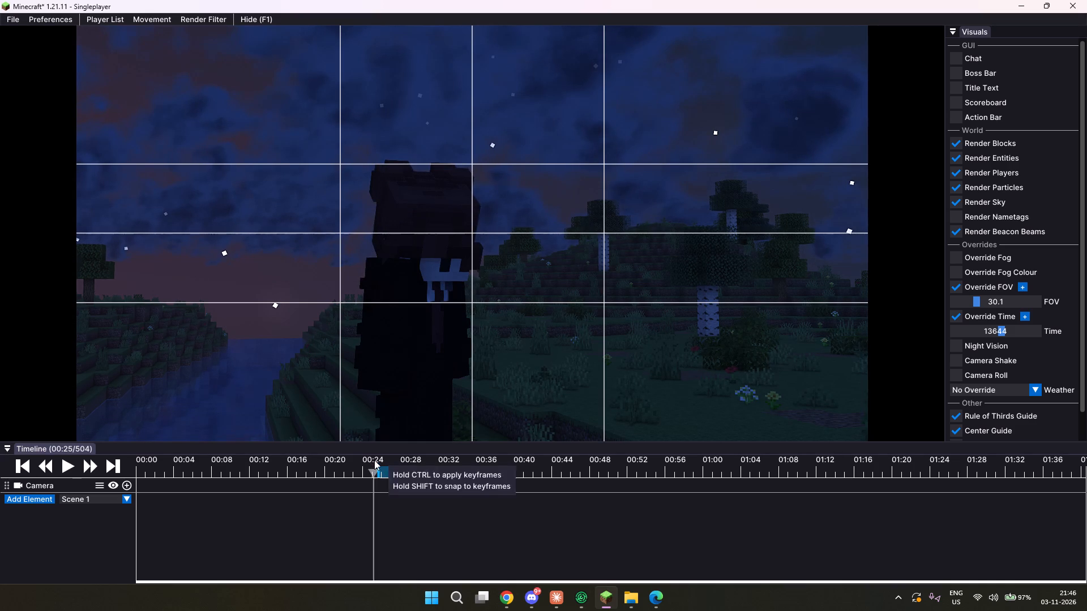
left_click(69, 463)
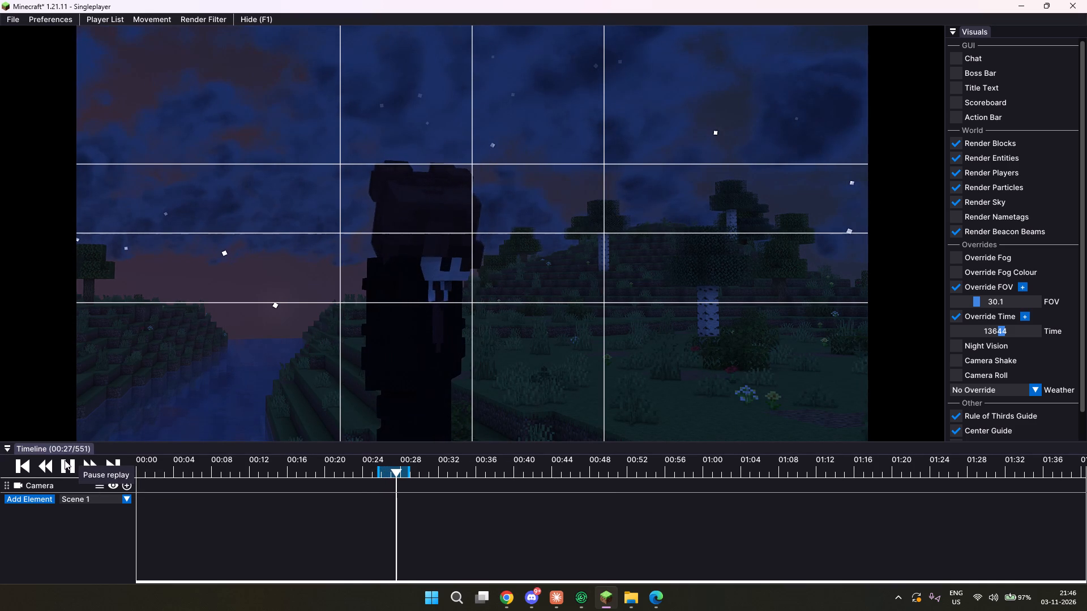
left_click(65, 460)
left_click(18, 23)
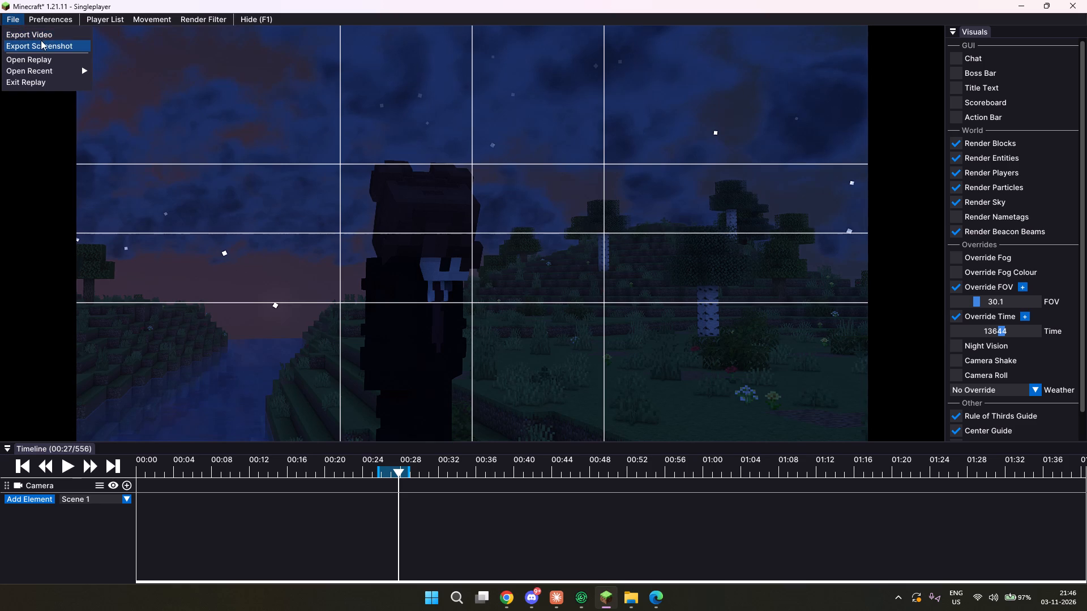
left_click(45, 38)
left_click(502, 277)
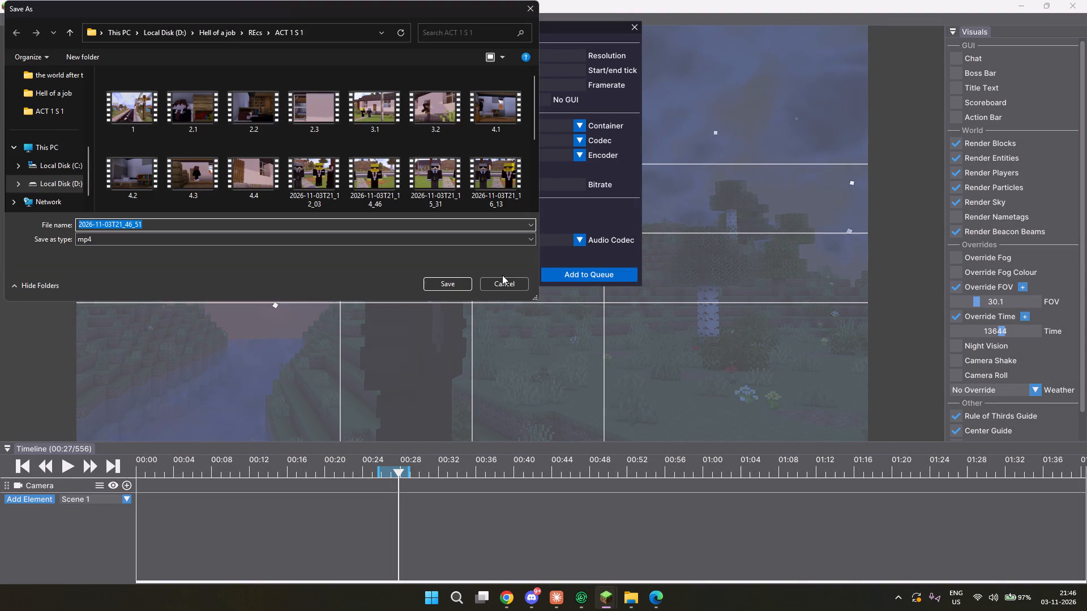
left_click(468, 279)
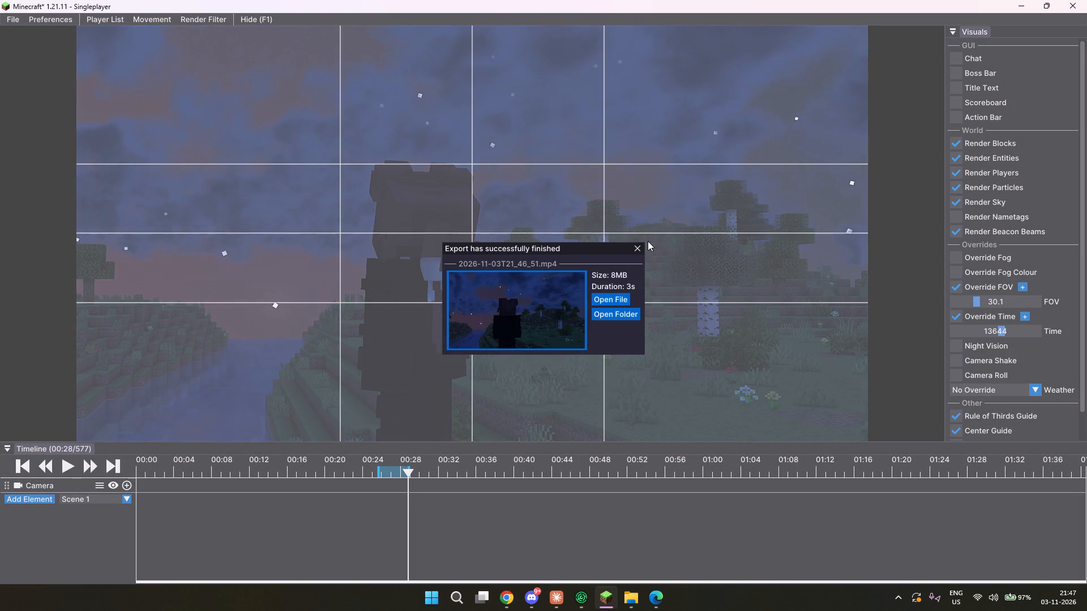
left_click(637, 243)
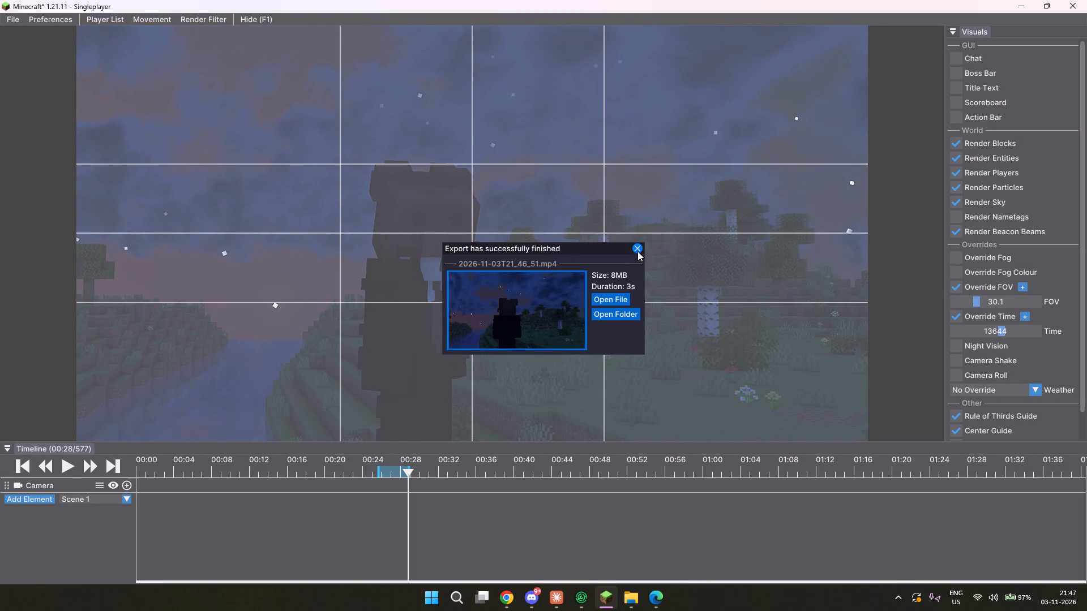
left_click(637, 251)
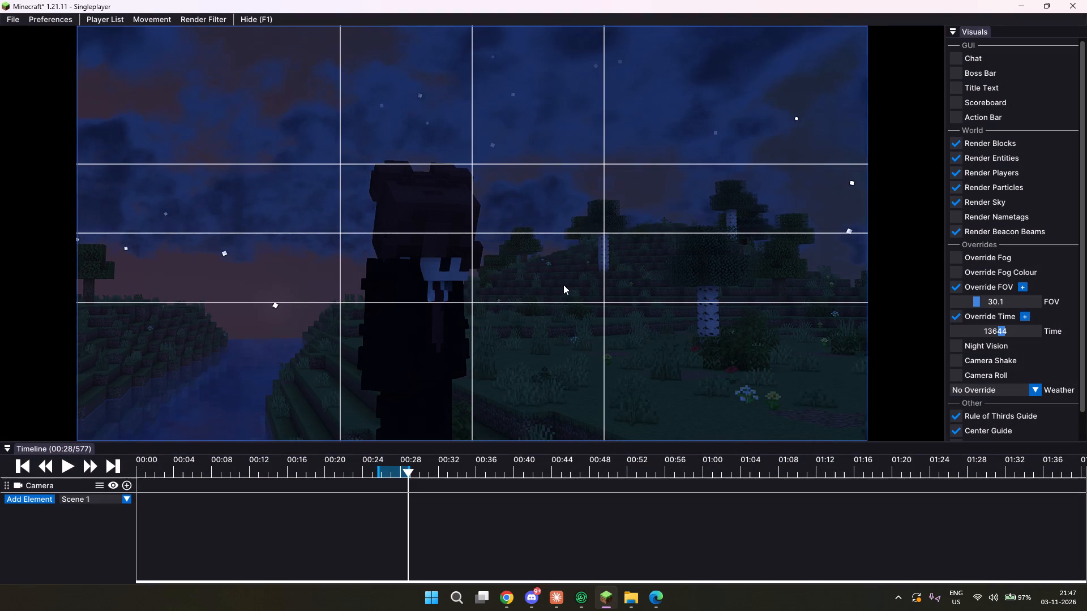
Fly the camera around the character to a low front-side view with the street lamps and the billboard behind.
left_click_drag(576, 320, 543, 295)
key("d")
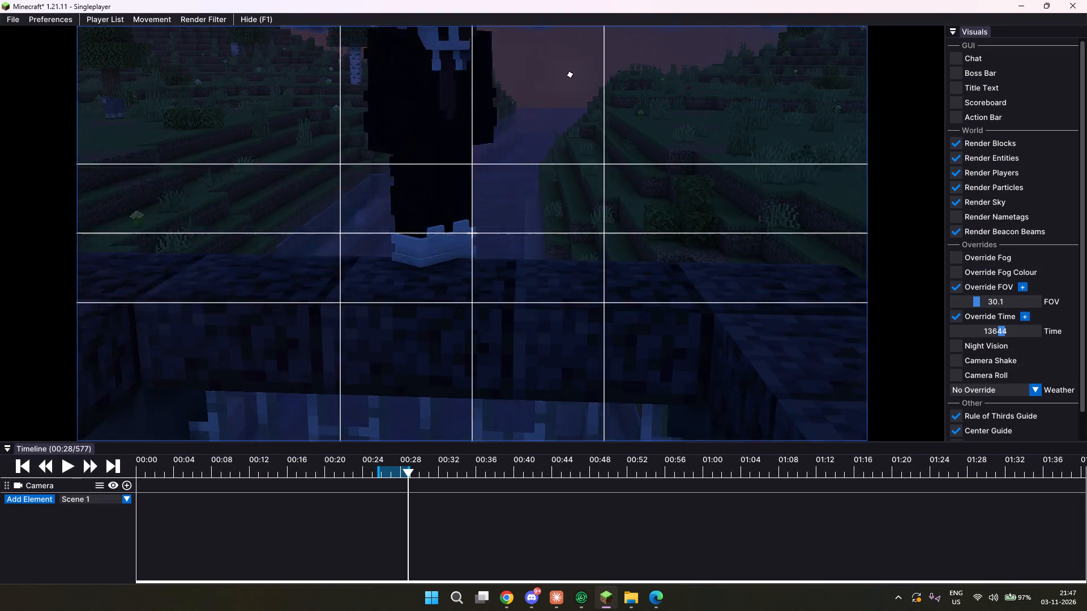
left_click_drag(543, 295, 545, 299)
key("a")
key("d")
key("d")
key("d")
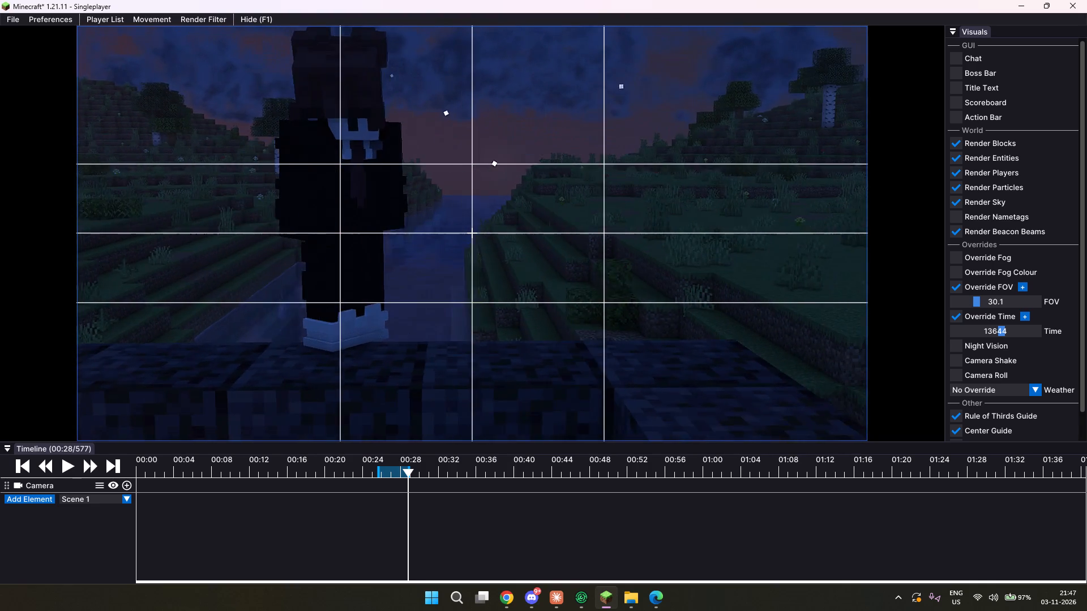
left_click_drag(545, 299, 542, 297)
key("ctrl+d")
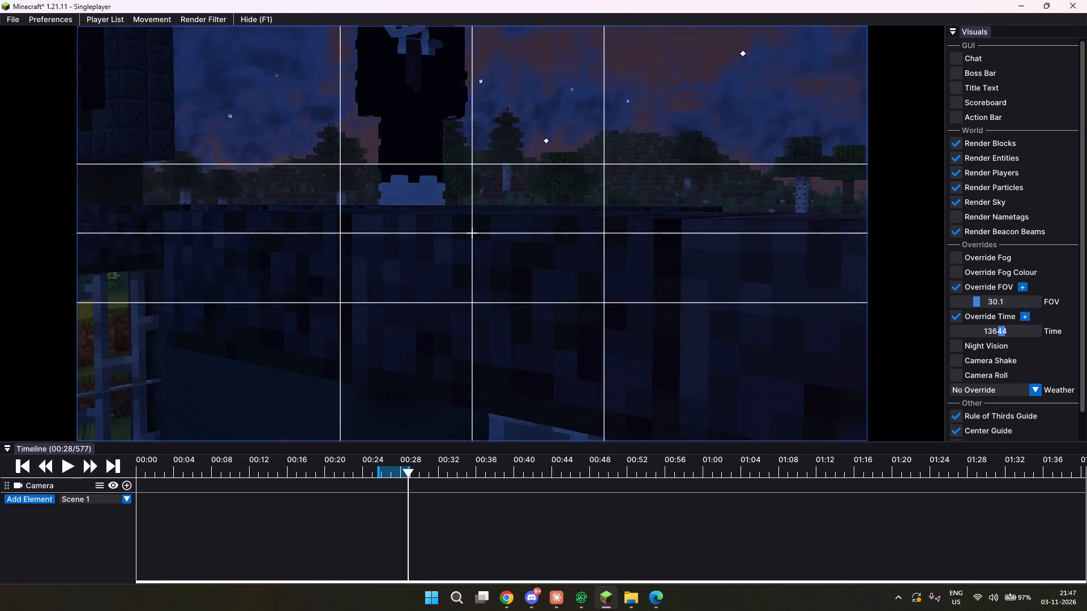
left_click_drag(542, 297, 541, 298)
key("space")
key("d")
key("w")
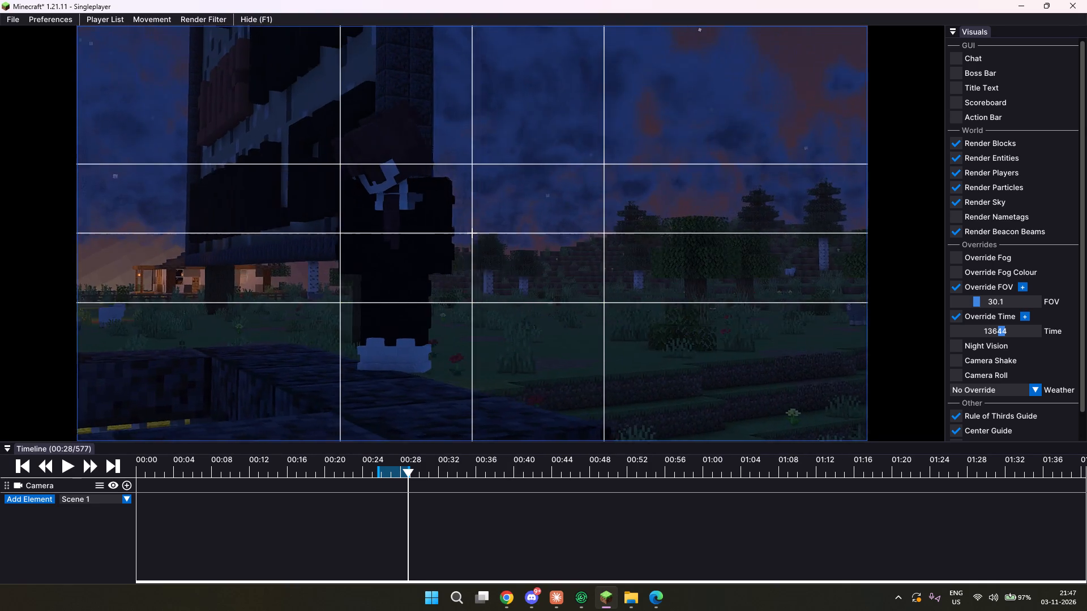
key("d")
left_click_drag(541, 298, 472, 233)
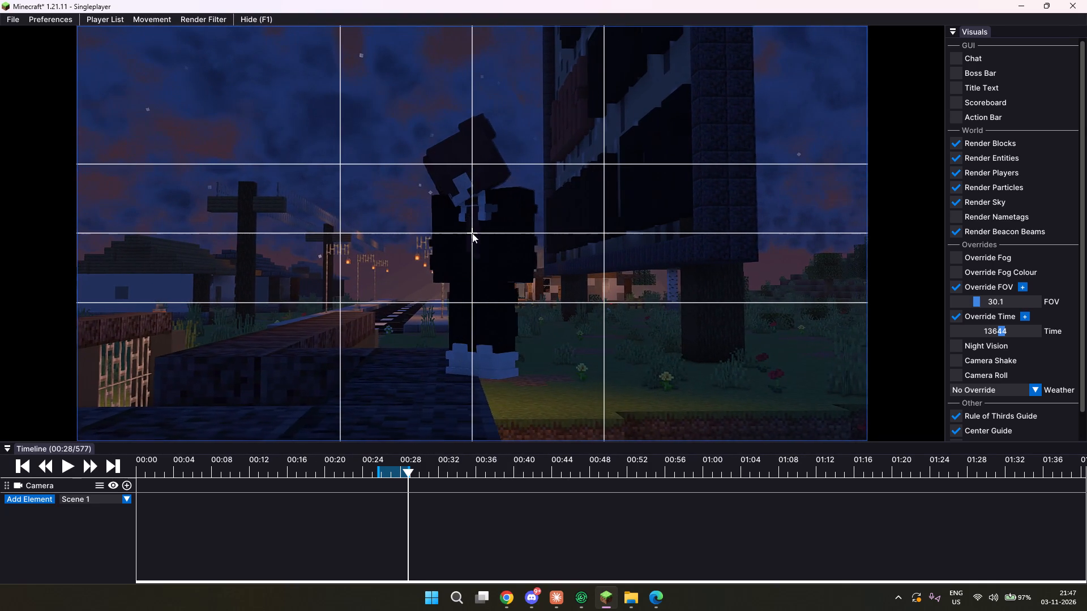
left_click_drag(472, 233, 543, 298)
Scrub and play through the character's jump, marking the export range from tick 550 to tick 615.
left_click(404, 463)
left_click(410, 462)
left_click(430, 464)
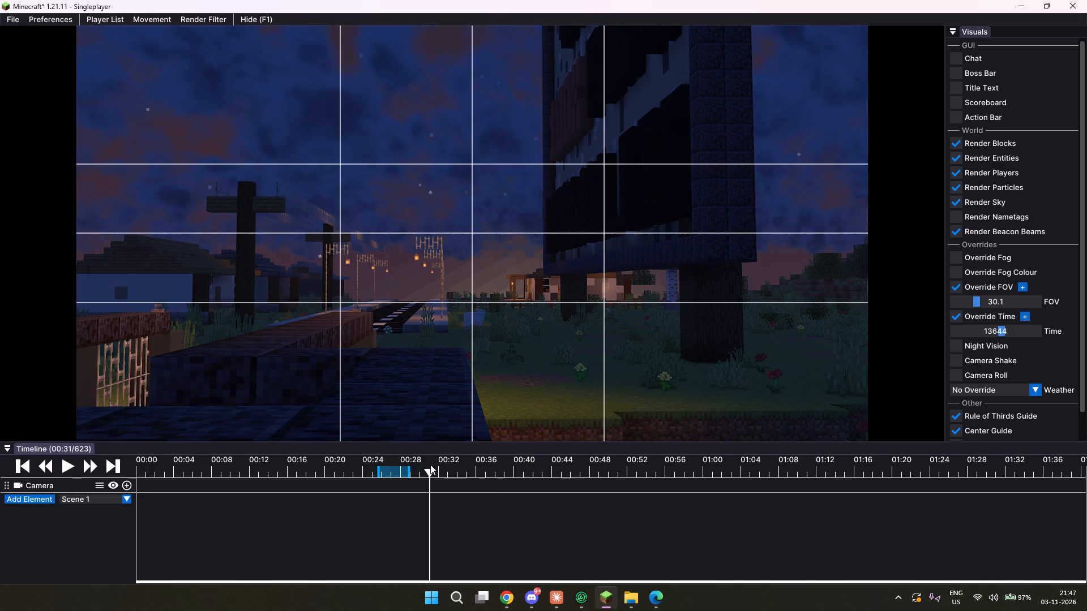
left_click(412, 463)
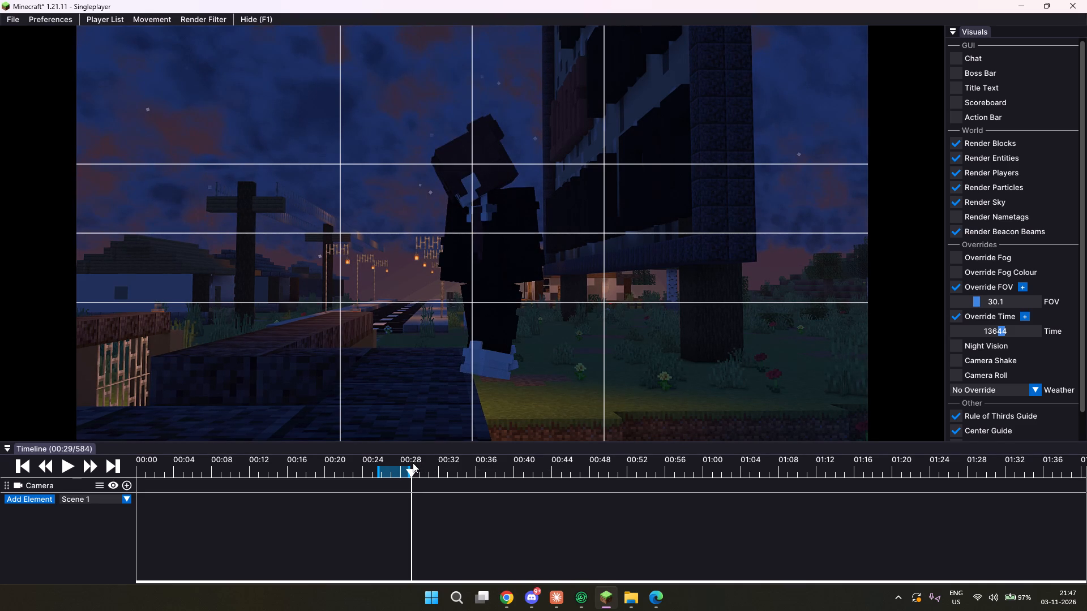
left_click(386, 467)
left_click(396, 466)
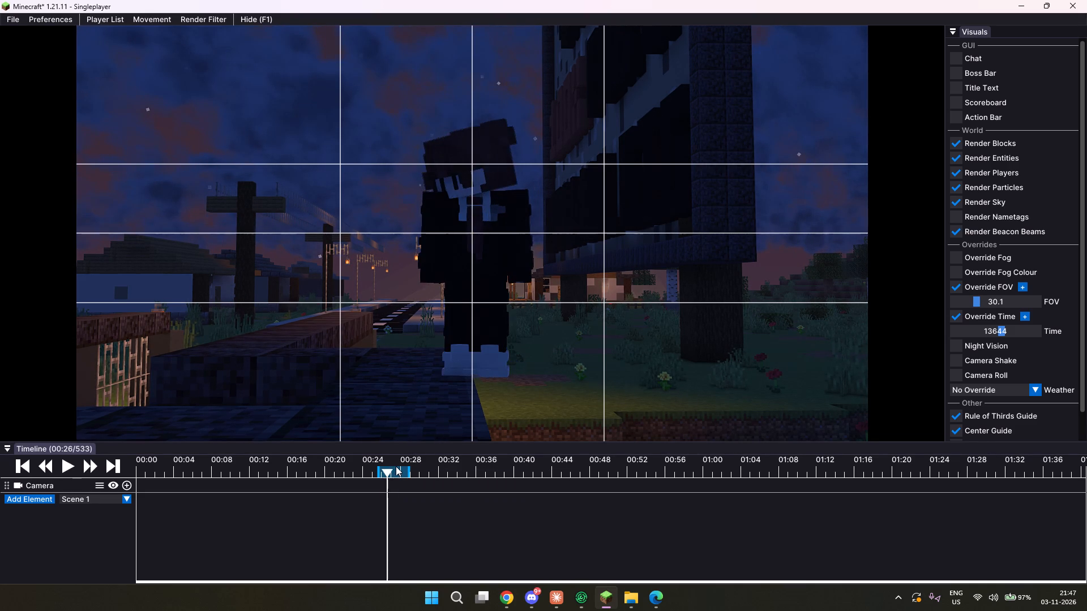
key("i")
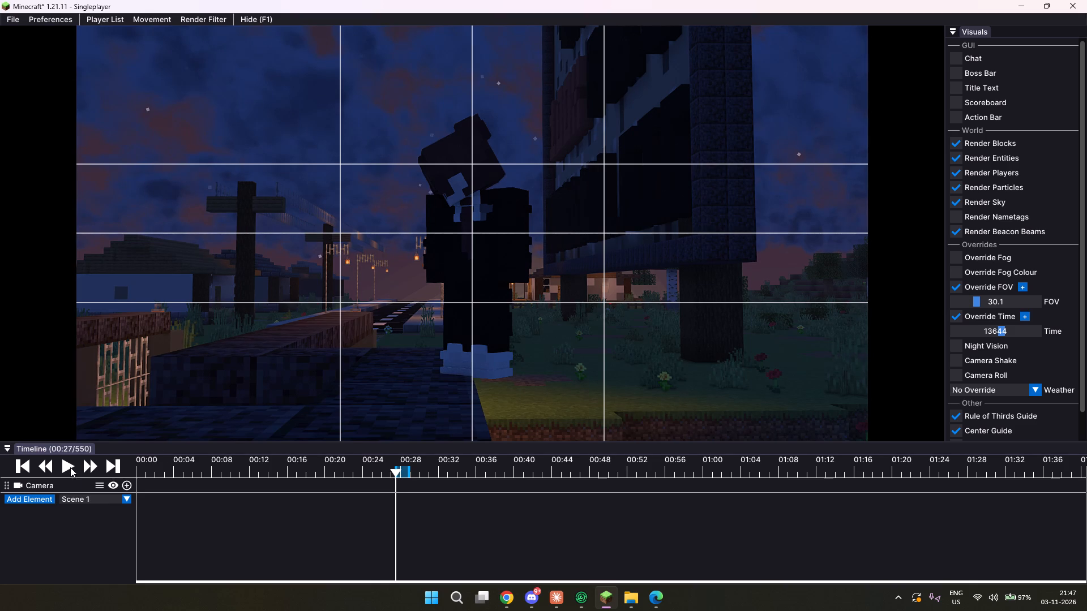
left_click(70, 467)
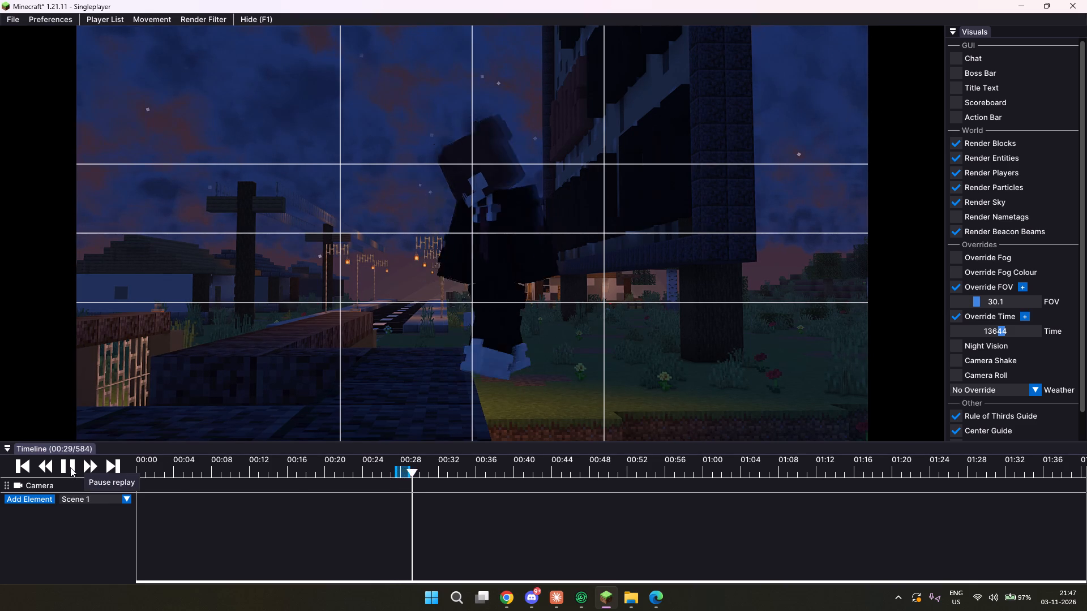
left_click(70, 467)
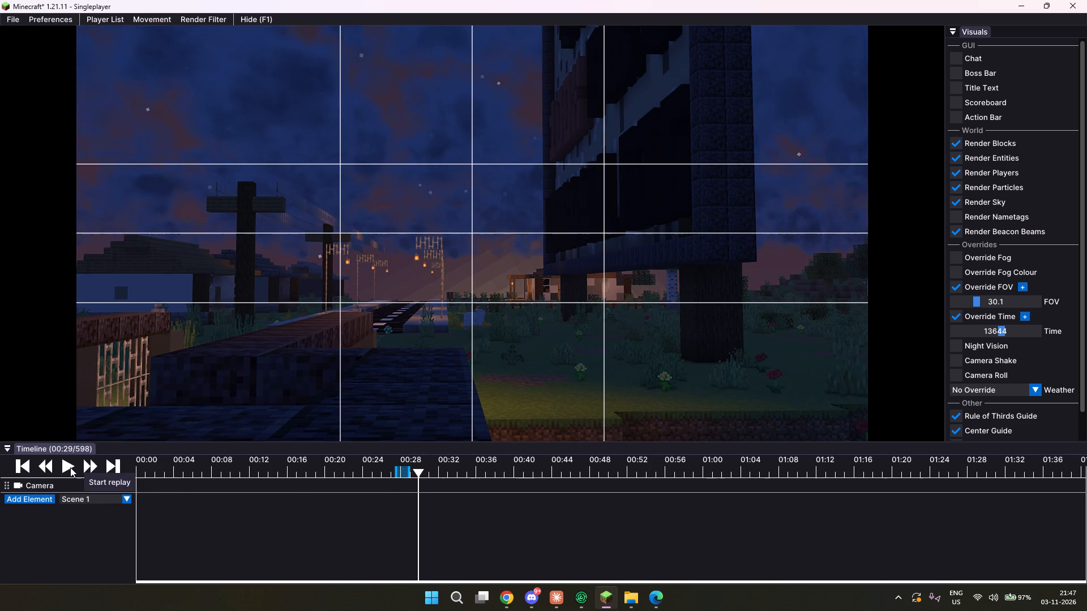
left_click(70, 467)
left_click(70, 467)
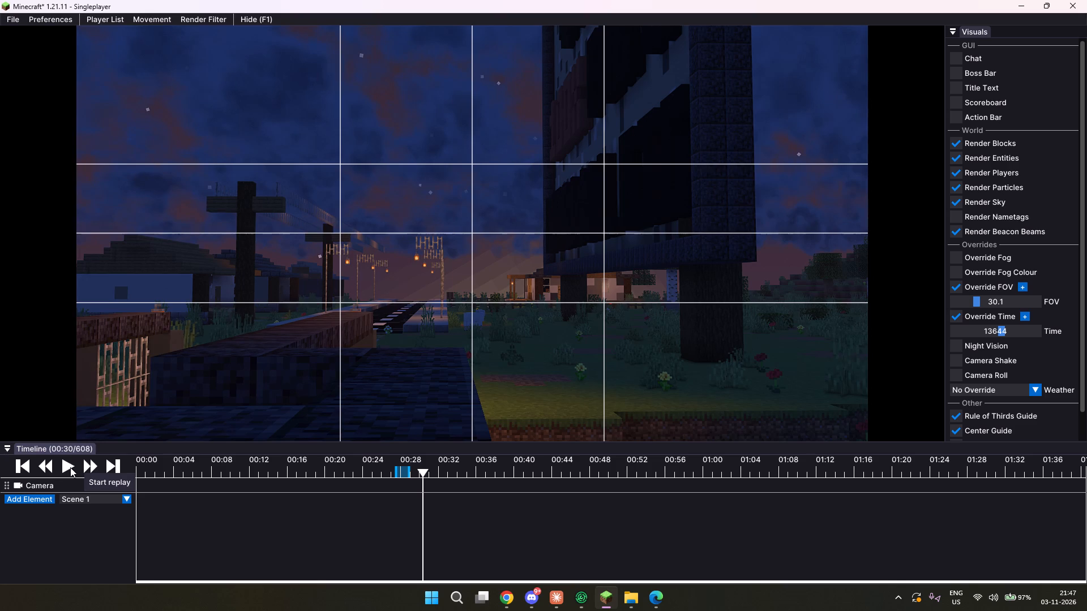
double_click(70, 467)
key("o")
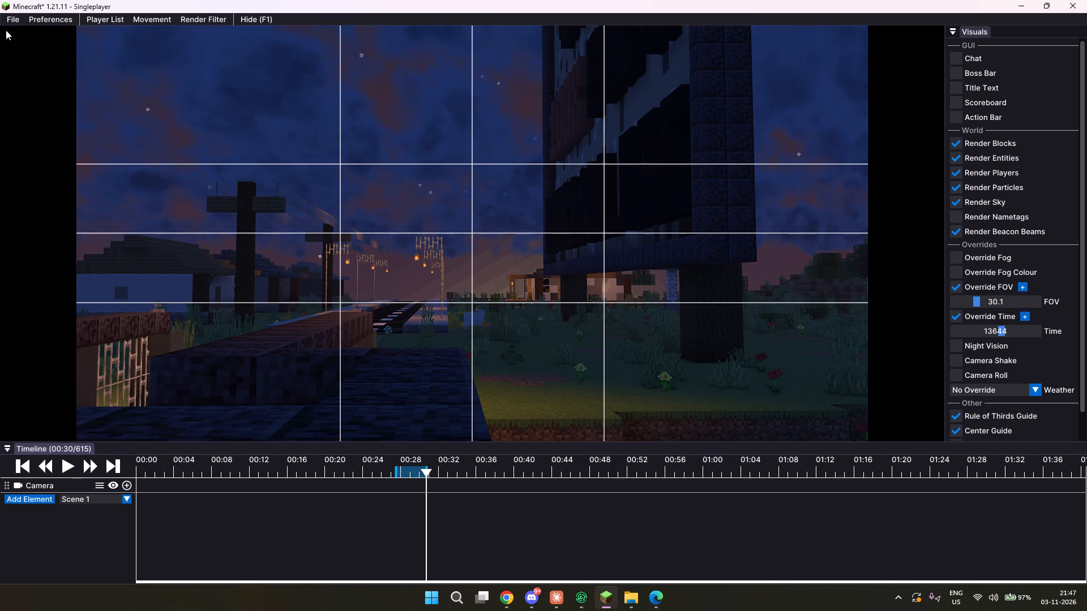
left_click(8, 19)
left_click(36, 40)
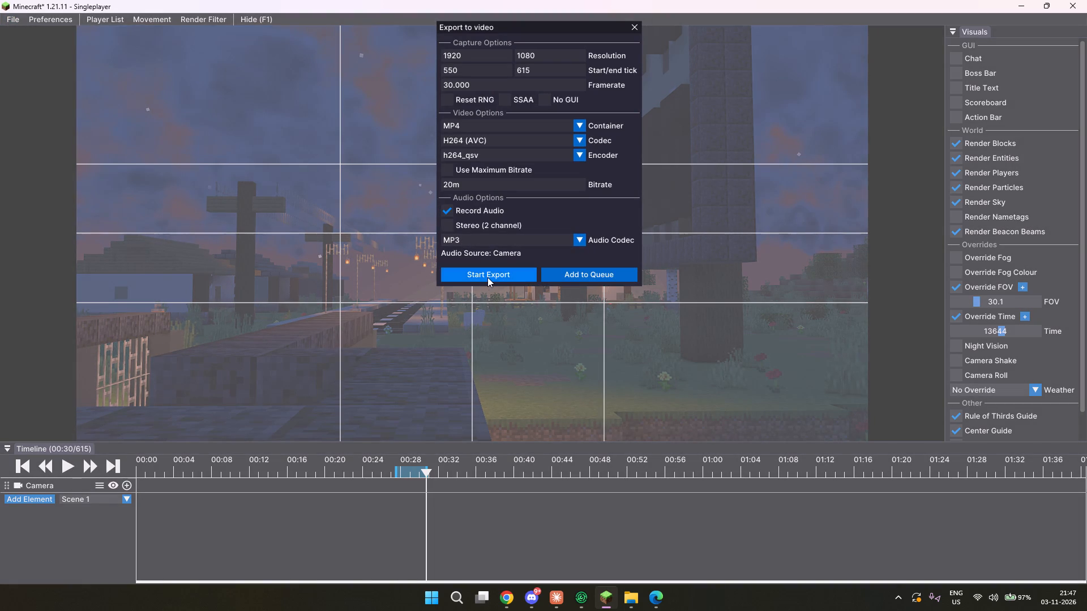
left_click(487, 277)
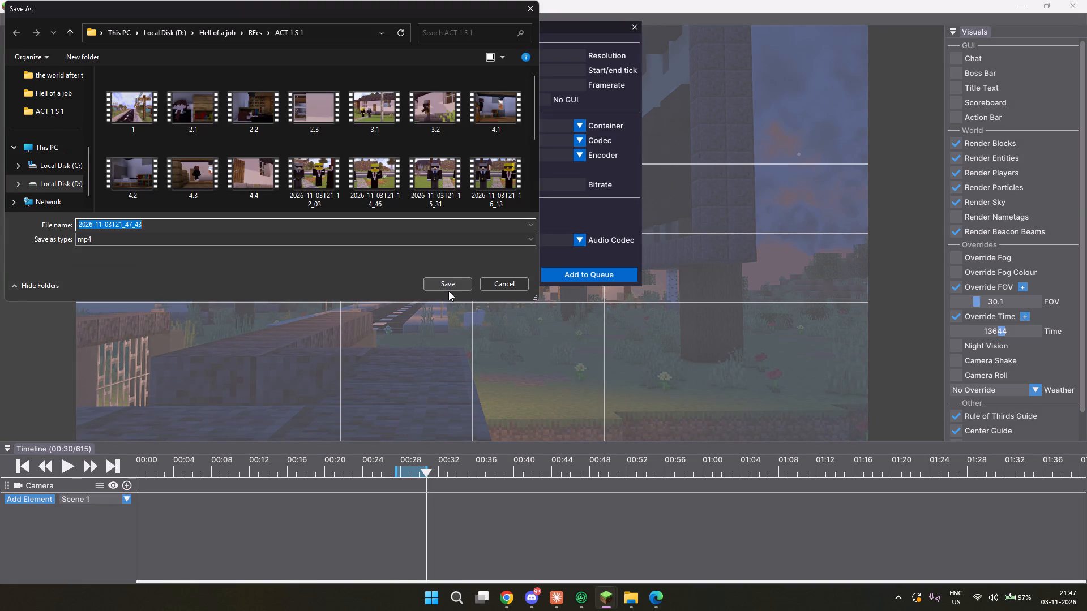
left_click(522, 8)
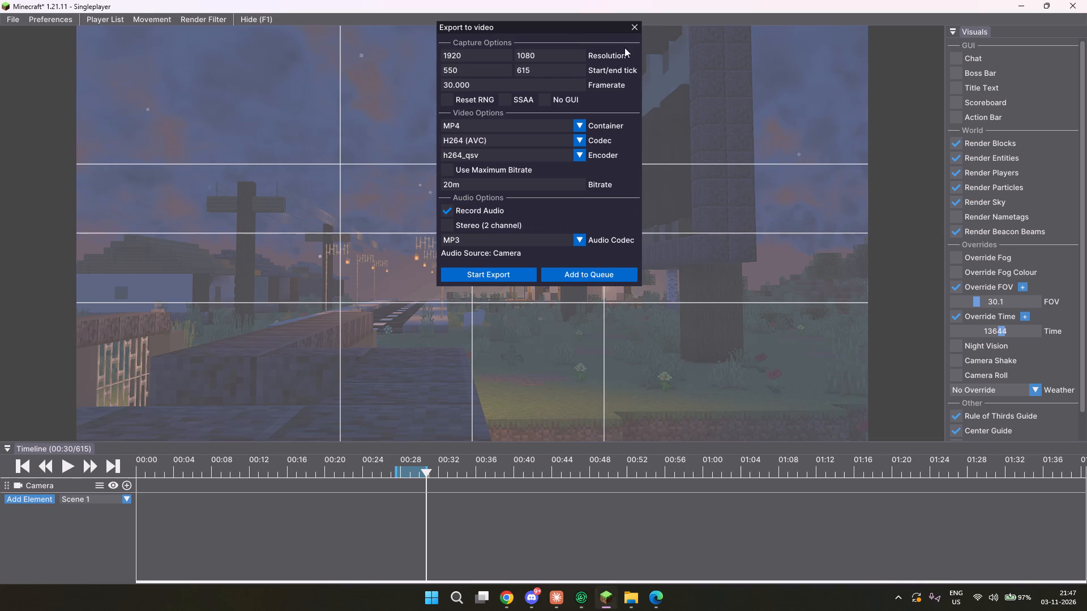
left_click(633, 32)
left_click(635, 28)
Return to tick 549 and reframe with the character on the left third line and the billboard beside it, using flying speed 0.1.
left_click_drag(586, 210, 543, 298)
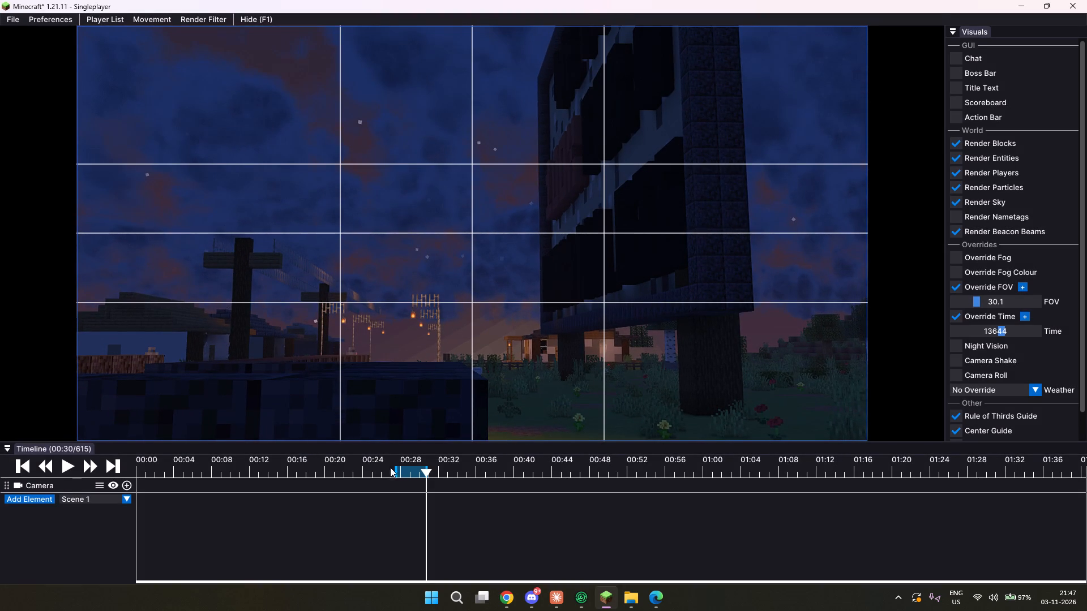
left_click(395, 458)
key("d")
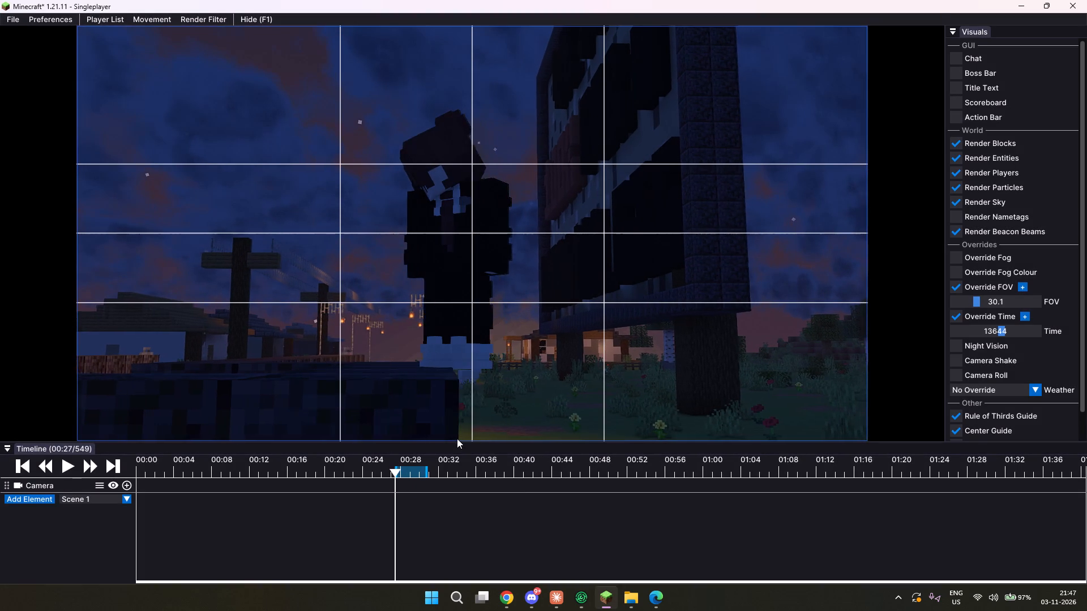
left_click_drag(517, 412, 545, 298)
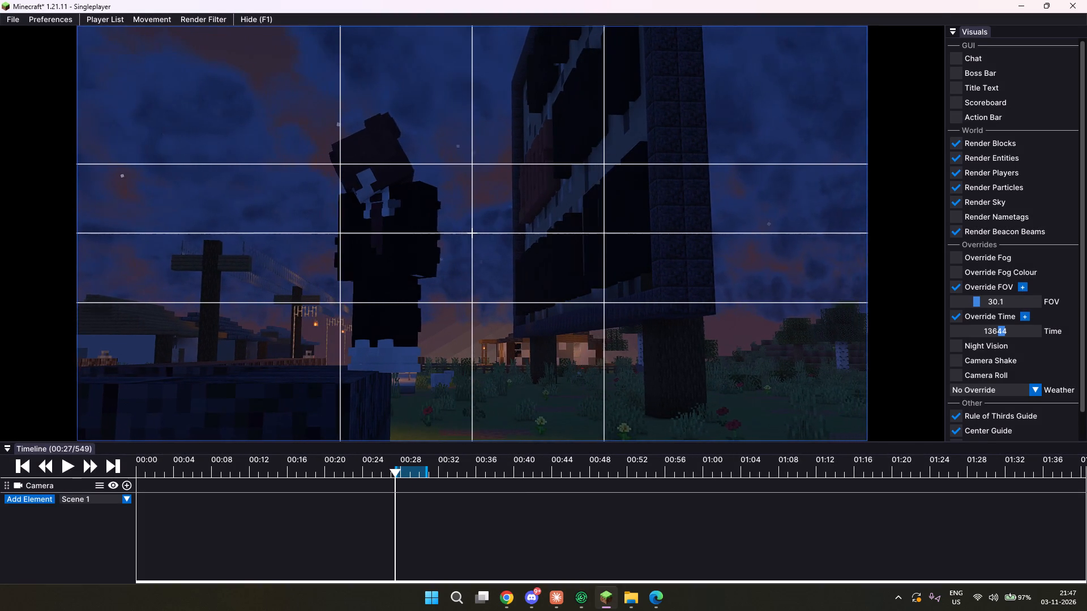
left_click_drag(545, 298, 545, 299)
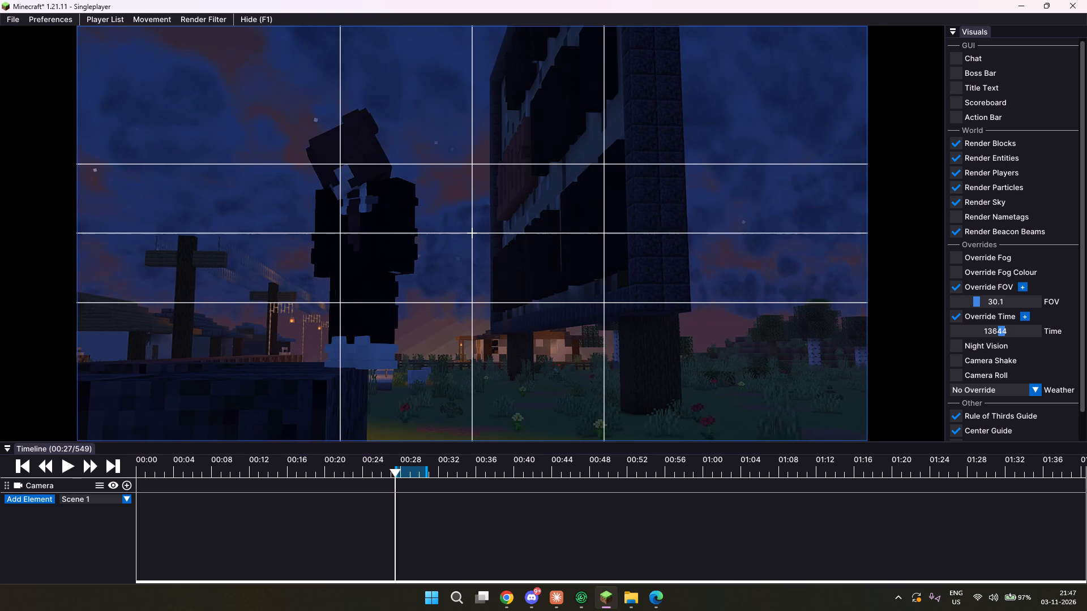
left_click_drag(545, 299, 543, 298)
key("space")
scroll(474, 229, "down", 8)
left_click_drag(474, 244, 543, 300)
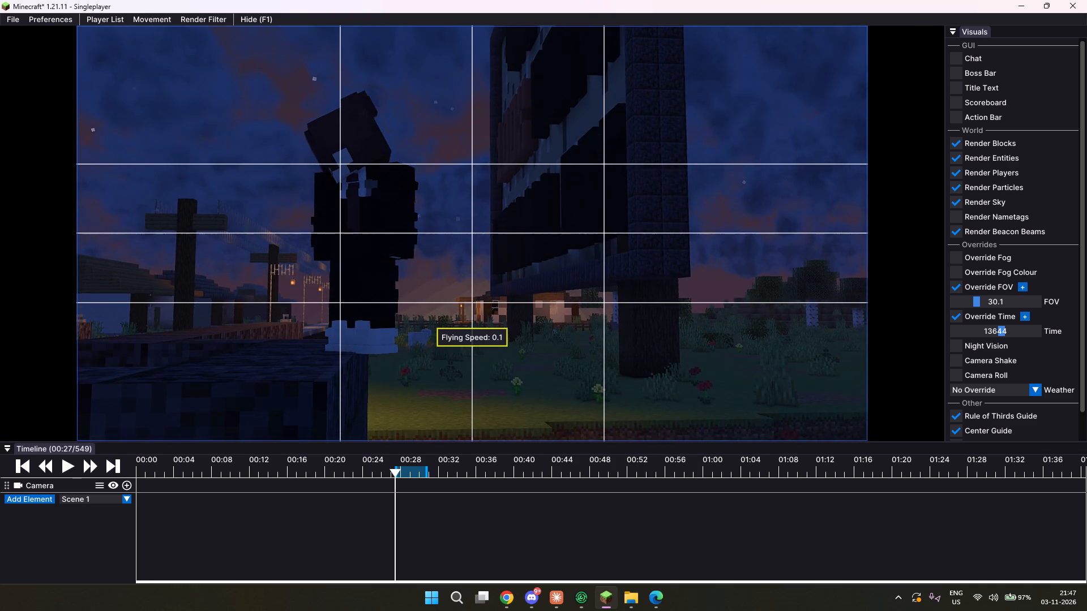
left_click_drag(543, 300, 544, 296)
key("space")
key("space")
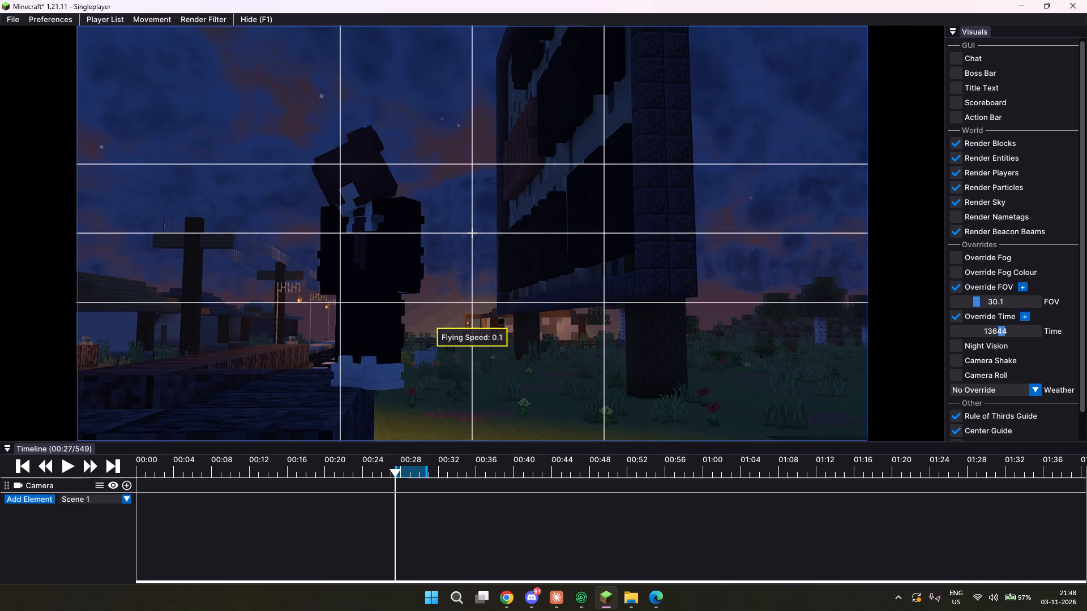
left_click_drag(544, 296, 543, 298)
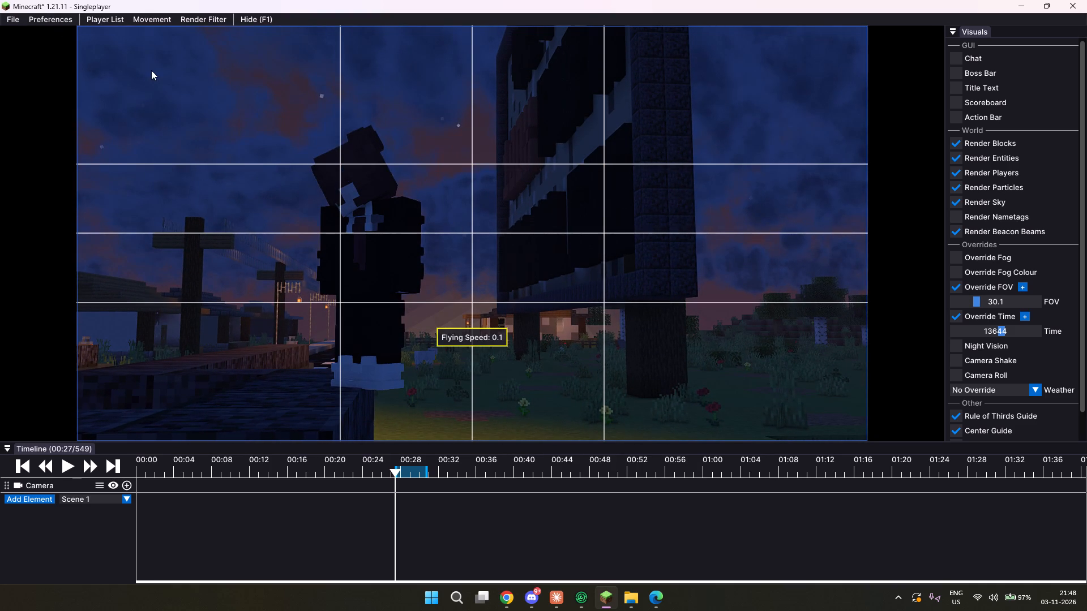
Export the marked jump range as an MP4 video in the ACT 1 S 1 folder under the suggested file name.
left_click(9, 20)
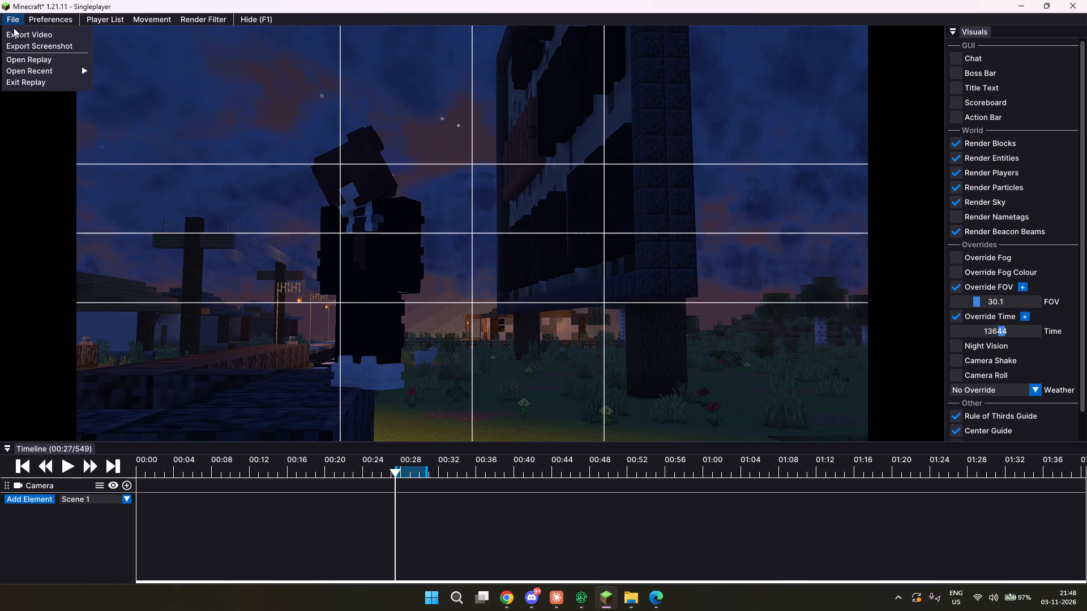
left_click(14, 31)
left_click(512, 281)
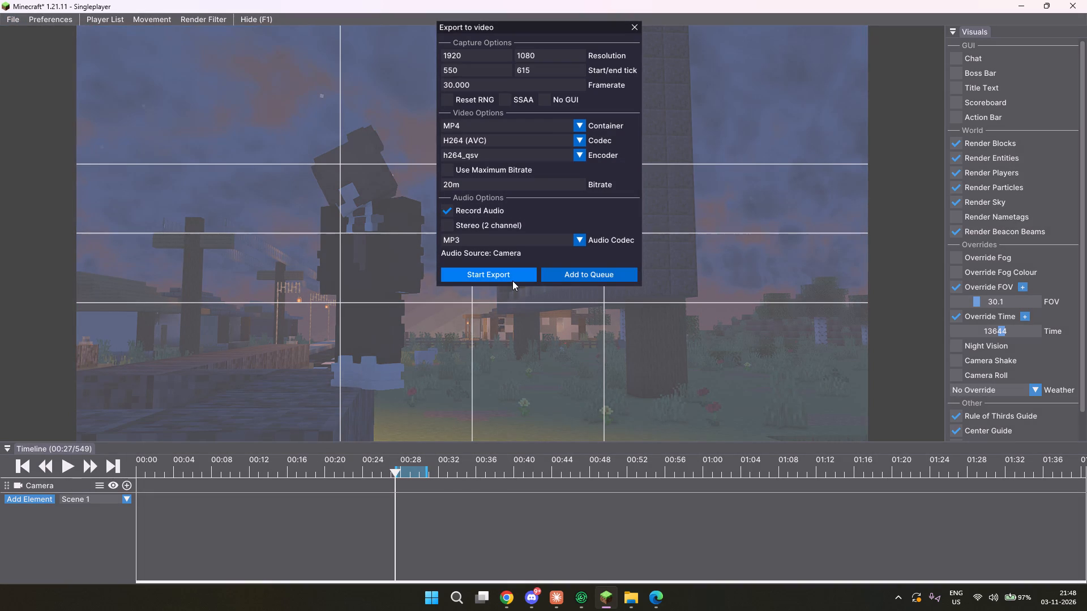
left_click(445, 280)
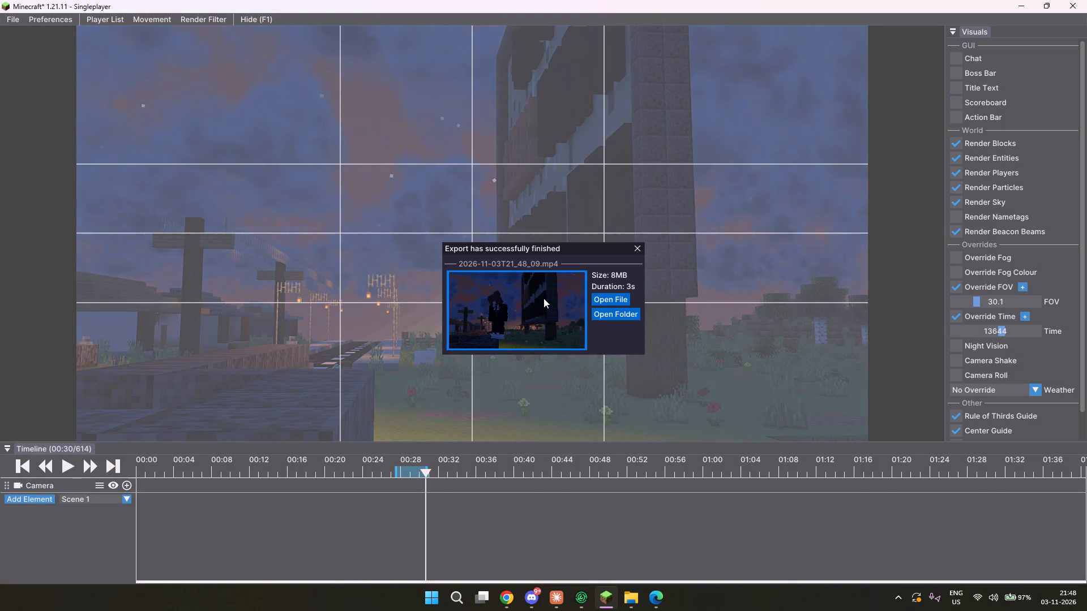
left_click(639, 248)
Aim the camera down at the riverbank and scrub through the replay after the jump to examine the character's path out of the water.
left_click_drag(579, 189, 543, 298)
left_click_drag(452, 224, 545, 299)
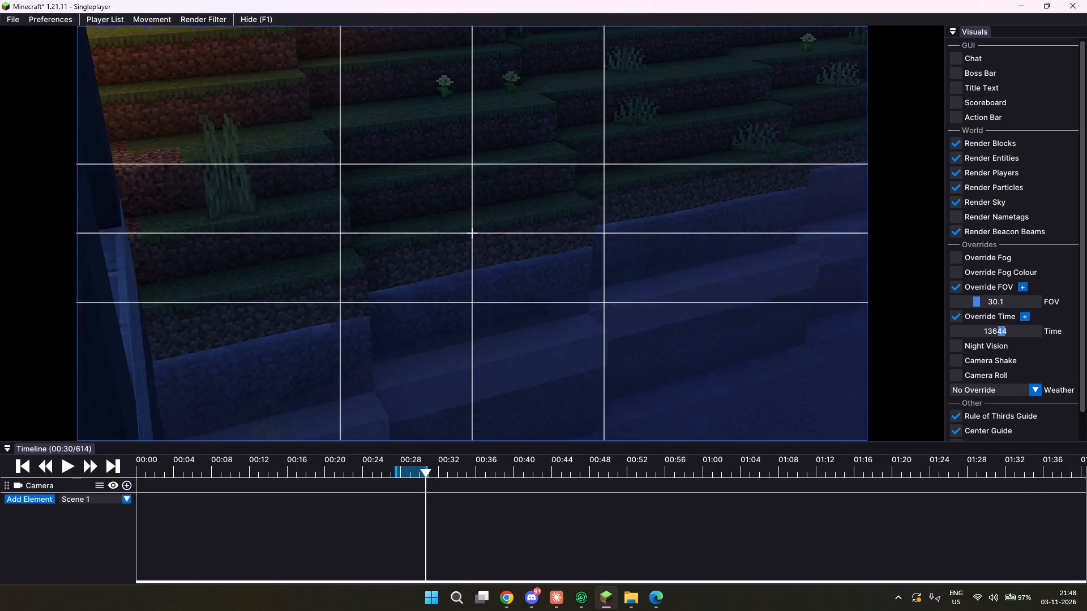
left_click_drag(545, 299, 543, 296)
key("s")
left_click_drag(460, 463, 508, 466)
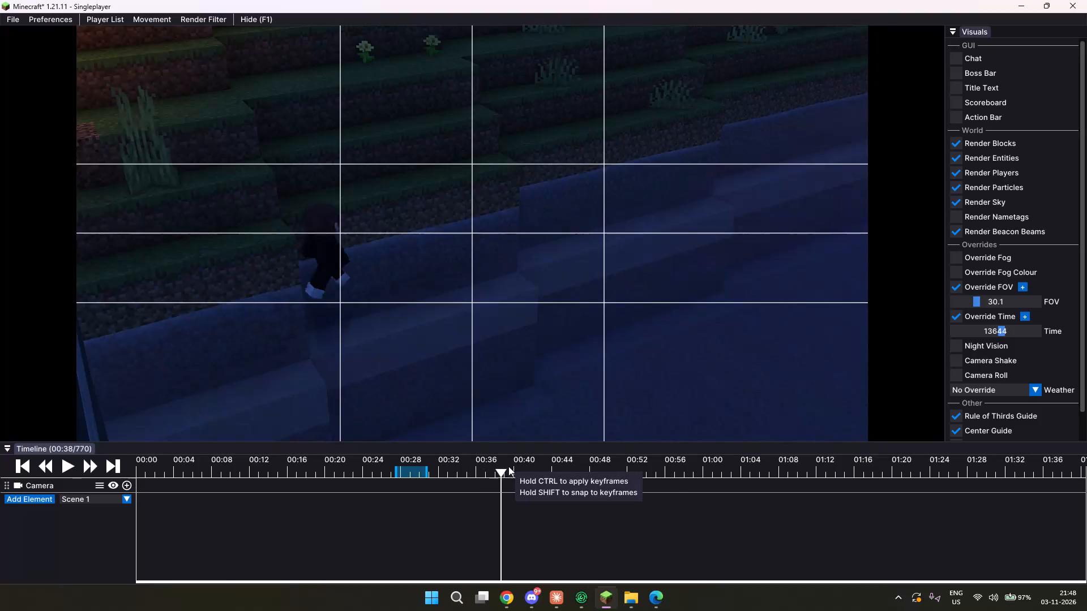
left_click_drag(508, 466, 530, 468)
left_click_drag(495, 318, 546, 299)
key("a")
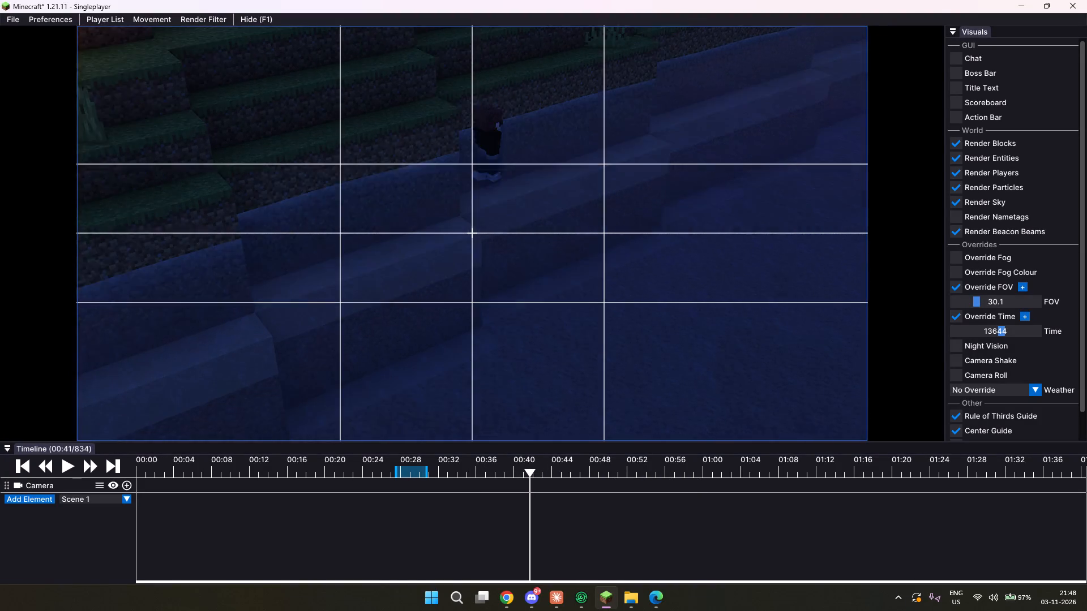
left_click_drag(546, 299, 551, 303)
key("space")
left_click(499, 463)
left_click_drag(560, 350, 544, 296)
key("d")
key("space")
key("space")
key("w")
key("w")
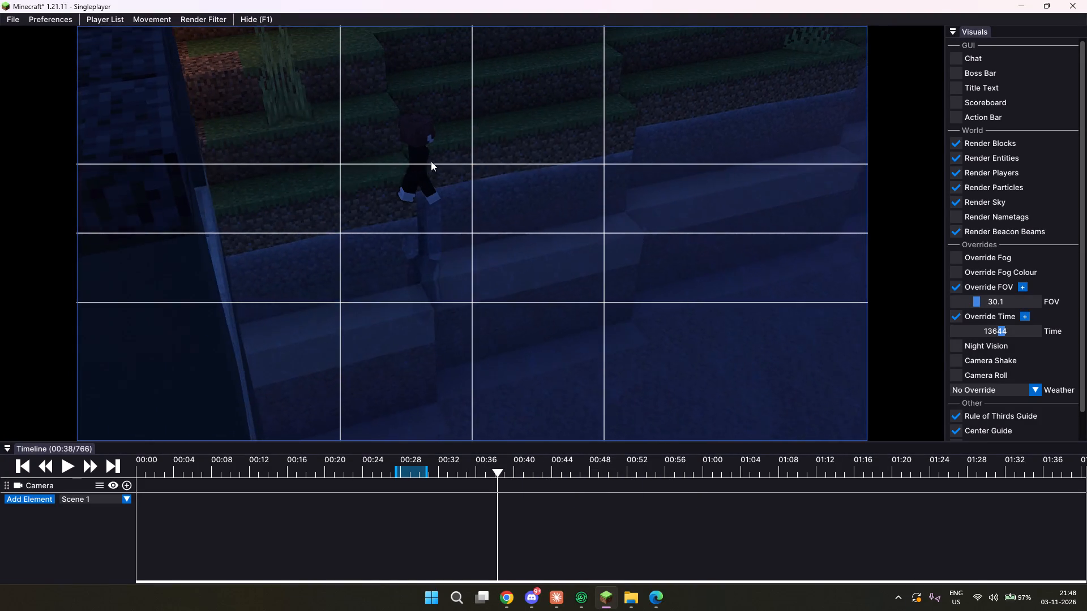
left_click(512, 476)
left_click(475, 466)
left_click_drag(510, 401, 541, 299)
key("d")
key("w")
Go to tick 666 and move the camera to look down on the character in the water beside the bridge.
left_click(451, 463)
key("d")
key("d")
key("d")
key("d")
key("d")
key("d")
key("d")
key("d")
key("d")
key("d")
key("d")
key("d")
key("d")
left_click_drag(511, 338, 539, 301)
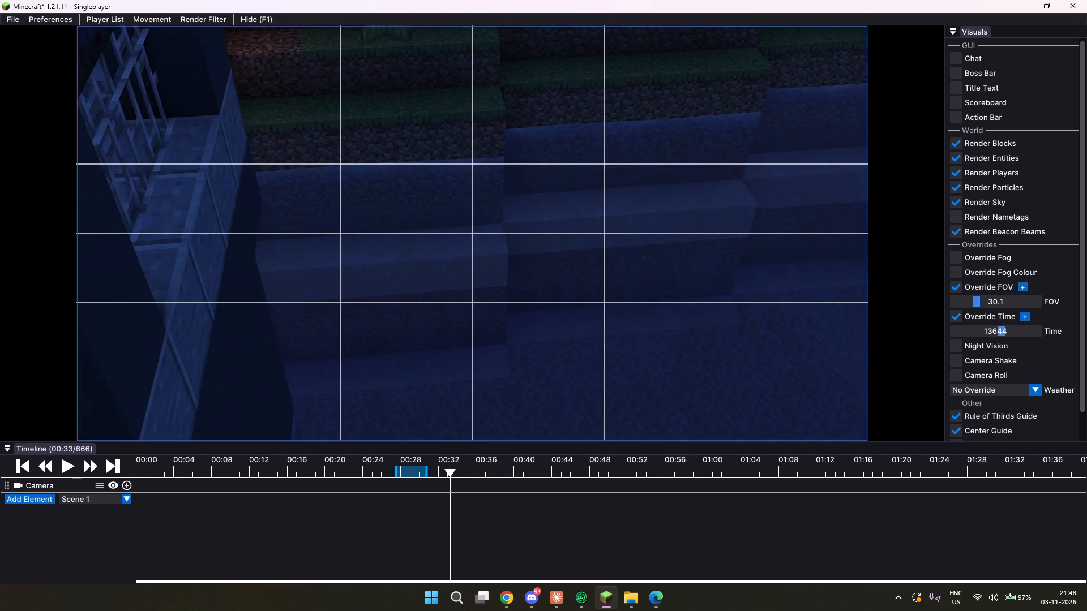
left_click_drag(539, 301, 544, 298)
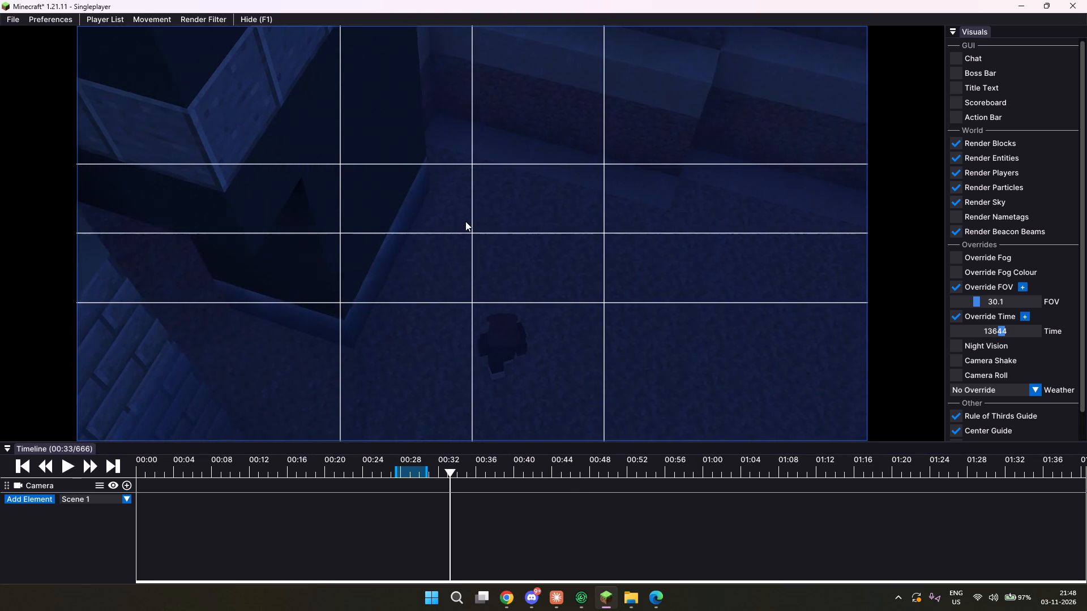
left_click_drag(529, 238, 544, 298)
key("w")
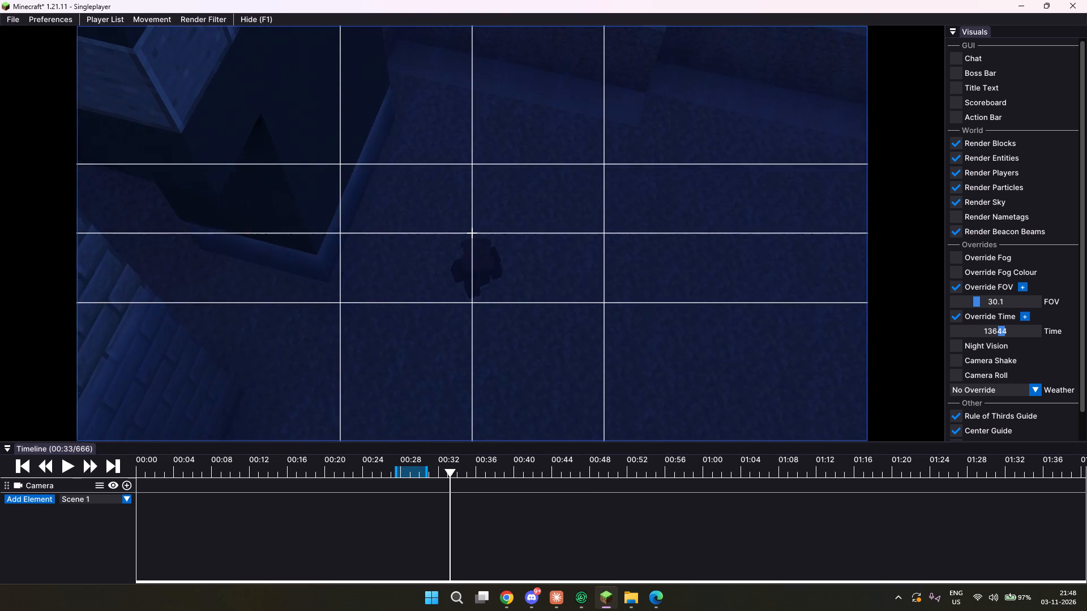
Set the flying speed to 0.3 and lower the camera underwater, framing the character full-length in the middle column with the bridge pillar behind.
left_click_drag(544, 298, 543, 298)
key("d")
key("ctrl+s")
left_click_drag(461, 228, 543, 301, "ctrl")
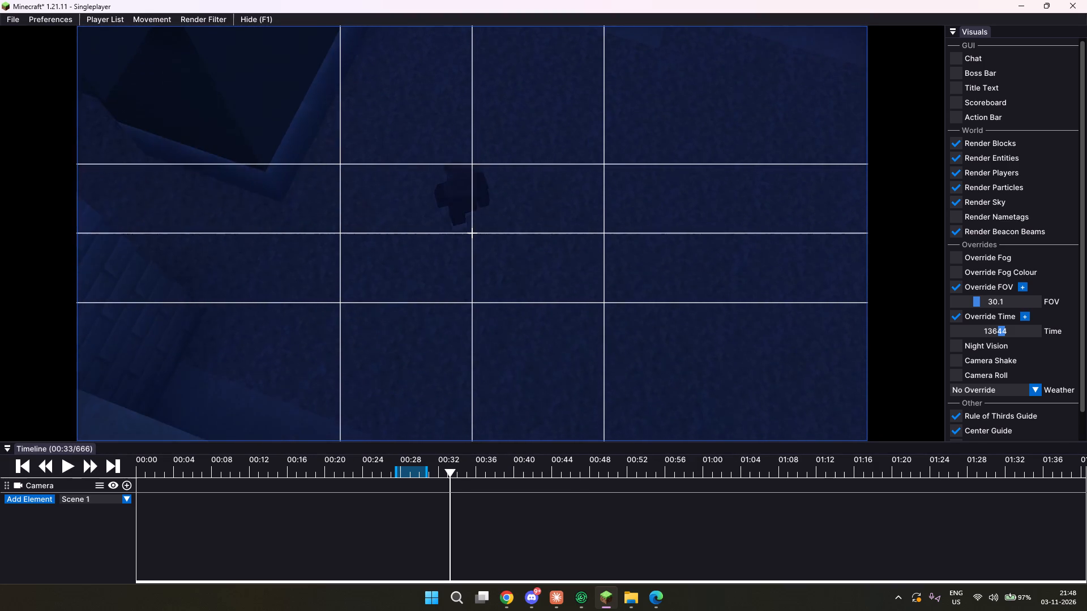
left_click_drag(543, 301, 543, 298, "ctrl")
key("ctrl+d")
key("ctrl+w")
key("ctrl+w")
key("ctrl+w")
key("ctrl+w")
key("ctrl+w")
key("ctrl+w")
key("ctrl+w")
key("ctrl+w")
key("ctrl+w")
key("ctrl+w")
key("ctrl+w")
key("ctrl+s")
key("ctrl+s")
key("ctrl+s")
key("ctrl+s")
key("ctrl+s")
key("ctrl+s")
key("ctrl+s")
key("ctrl+s")
key("ctrl+s")
key("ctrl+s")
key("ctrl+s")
key("ctrl+s")
key("ctrl+s")
key("ctrl+s")
key("ctrl+s")
key("ctrl+s")
key("ctrl+s")
key("ctrl+s")
key("ctrl+s")
key("ctrl+s")
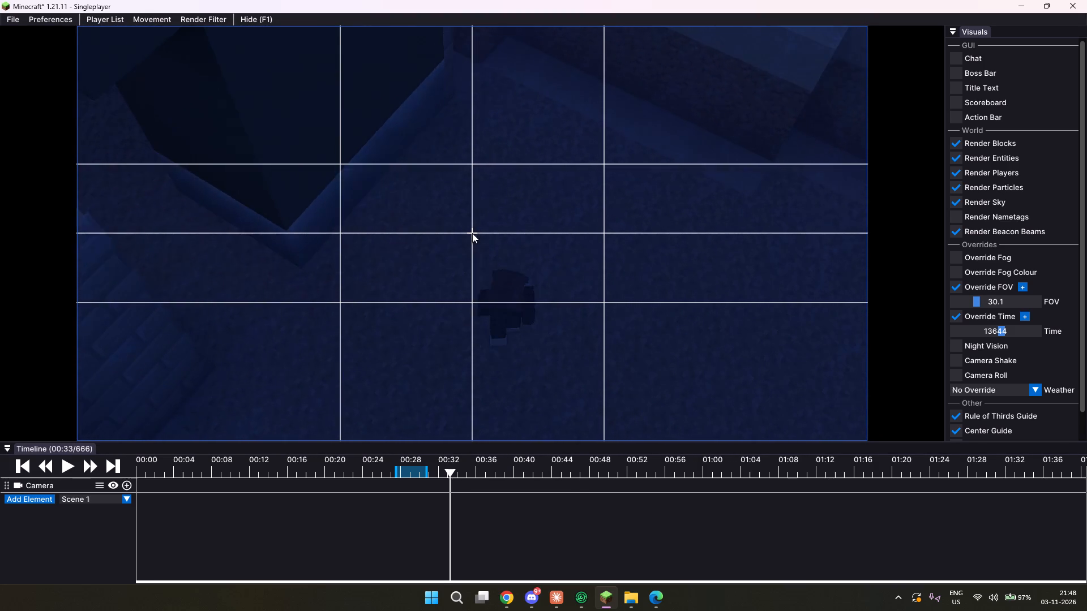
scroll(534, 325, "up", 2, "ctrl")
left_click_drag(522, 327, 543, 298, "ctrl")
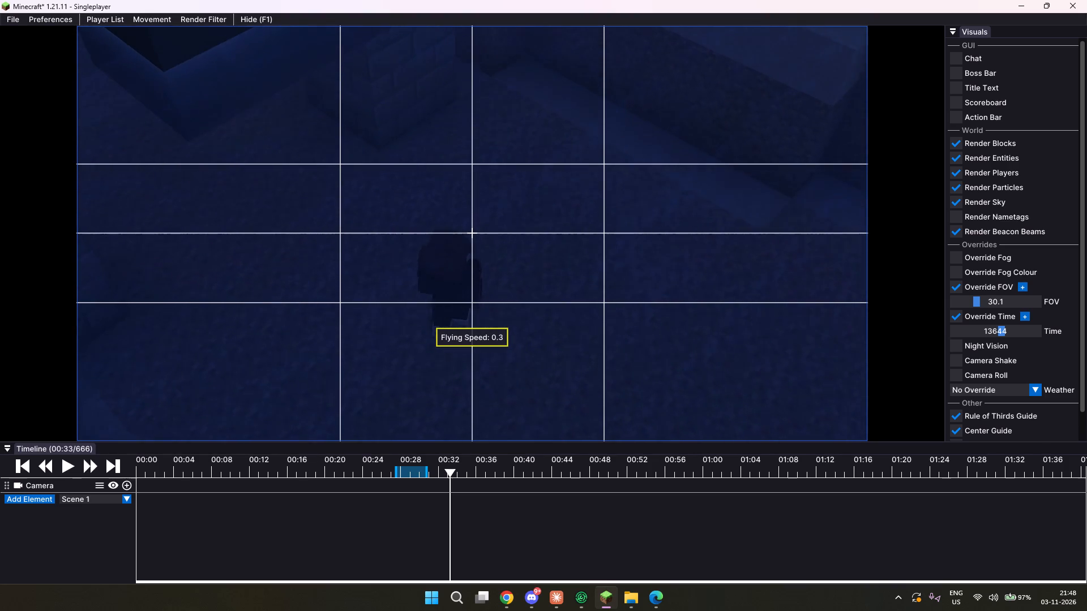
key("ctrl+s")
key("ctrl+s")
key("ctrl+s")
key("ctrl+s")
key("ctrl+s")
key("ctrl+s")
key("ctrl+s")
left_click_drag(543, 298, 544, 298, "ctrl")
key("ctrl+w")
key("ctrl+d")
key("ctrl+d")
key("ctrl+d")
key("ctrl+d")
key("ctrl+d")
key("ctrl+d")
key("ctrl+d")
key("ctrl+d")
key("ctrl+d")
key("ctrl+d")
key("ctrl+d")
key("ctrl+d")
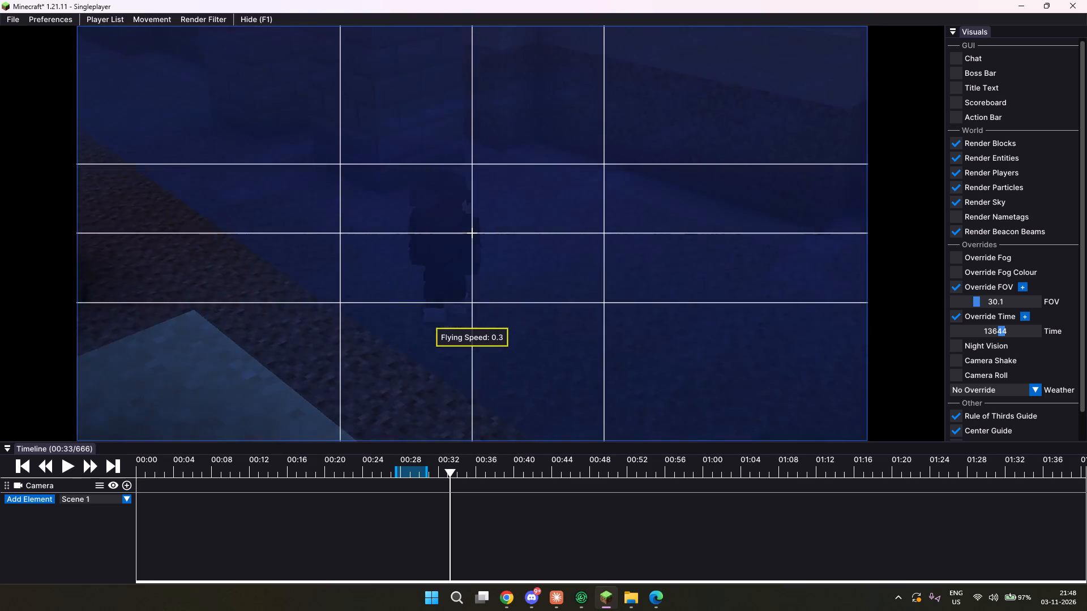
left_click_drag(544, 298, 543, 298, "ctrl")
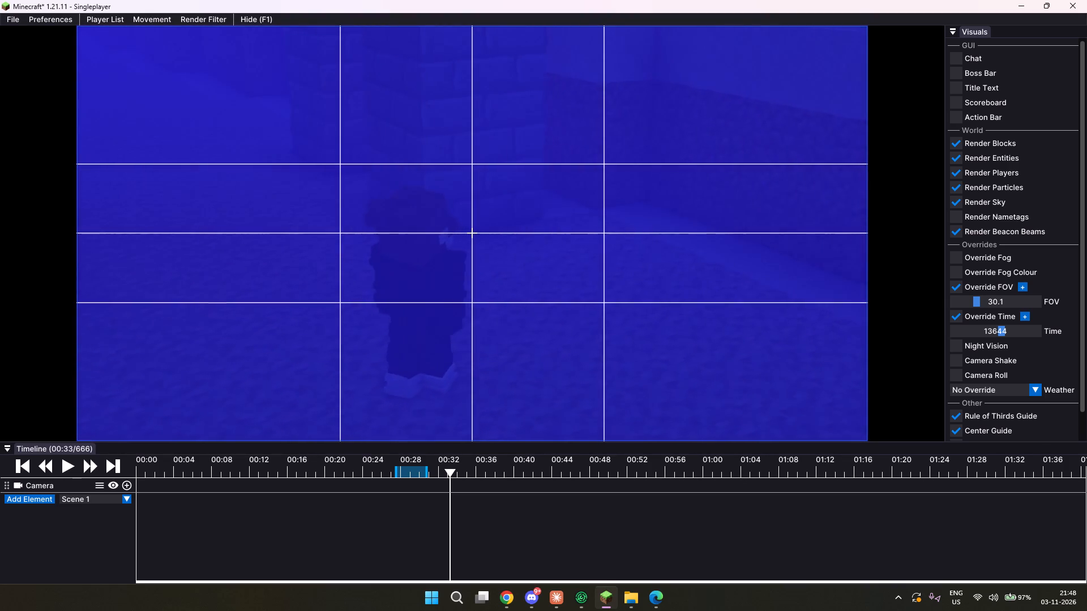
left_click_drag(543, 298, 543, 298, "ctrl")
key("s")
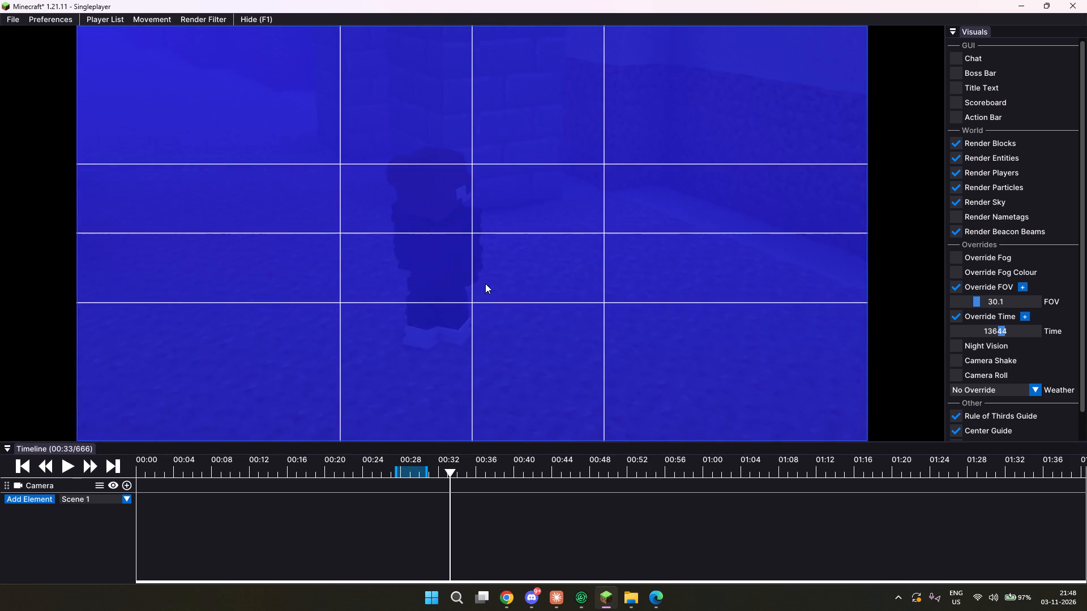
Mark tick 619 as the start of the export range, checking the character's framing there.
left_click(425, 452)
left_click(429, 457)
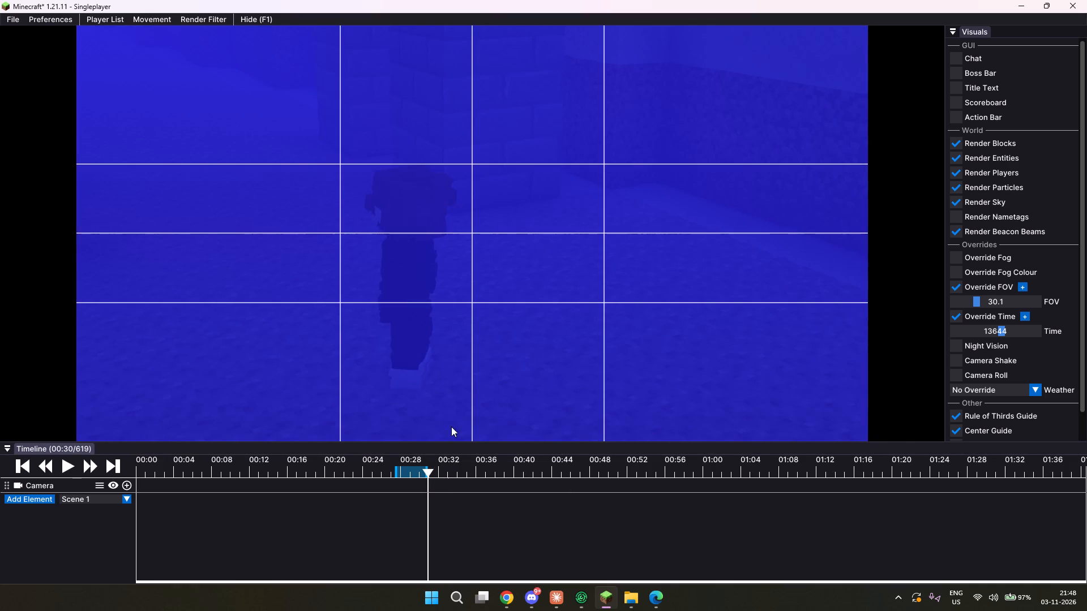
key("i")
left_click_drag(474, 369, 543, 298)
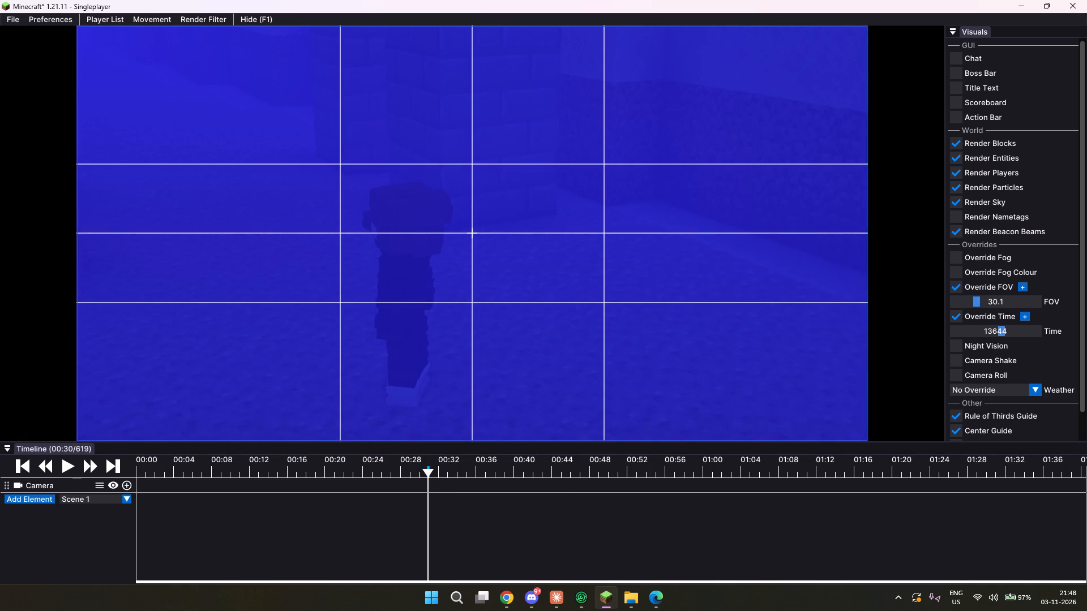
left_click_drag(543, 298, 543, 298)
Scrub forward while aiming the camera along the character's underwater path, and mark tick 743 as the export range's end.
left_click(473, 457)
left_click(469, 462)
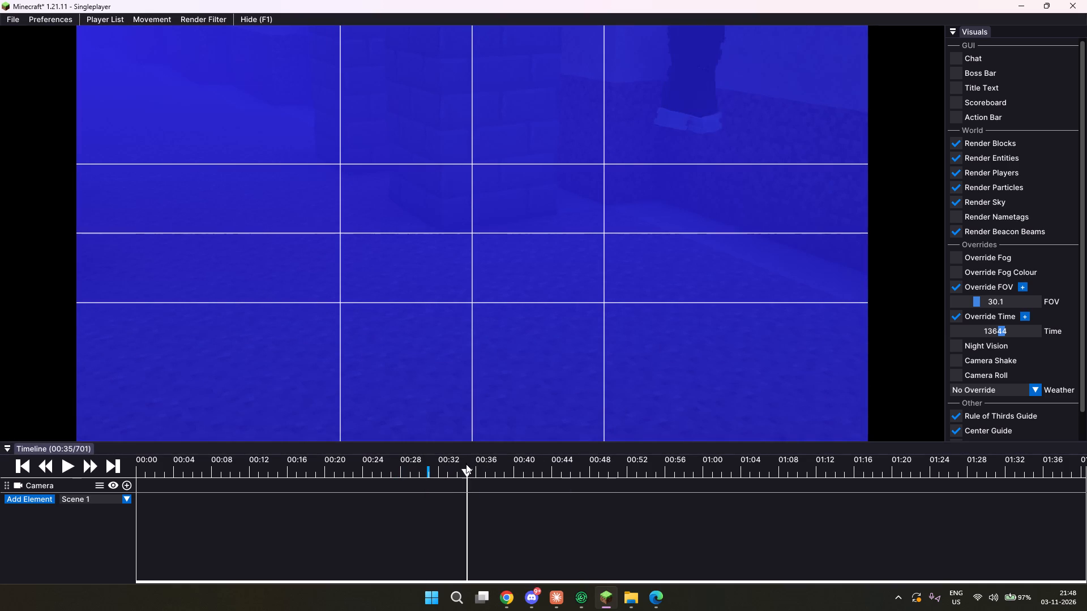
left_click(465, 464)
left_click_drag(555, 358, 543, 298)
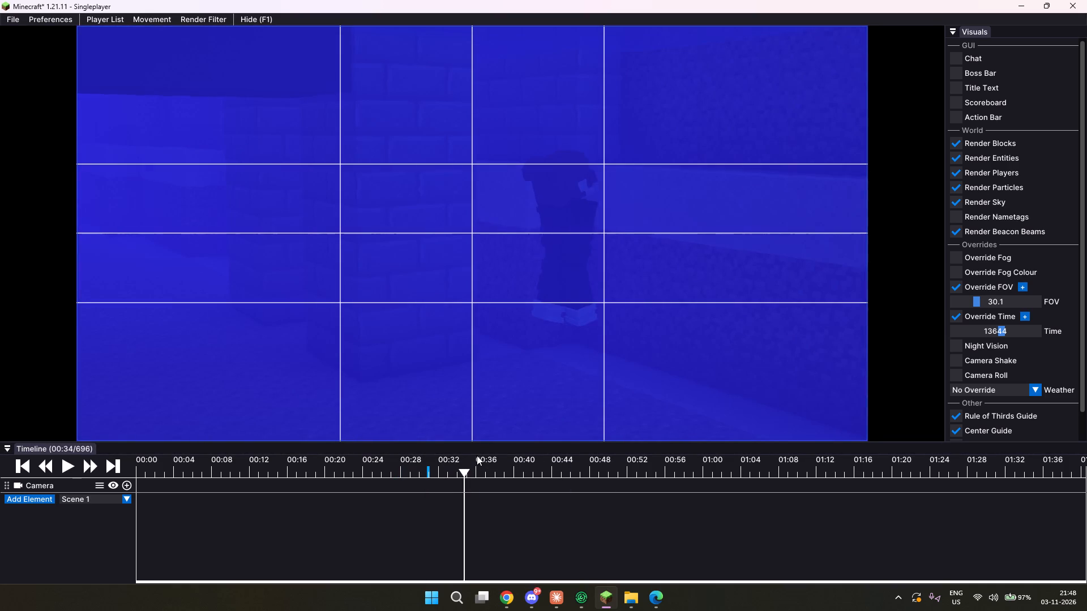
left_click(476, 466)
left_click_drag(572, 351, 543, 298)
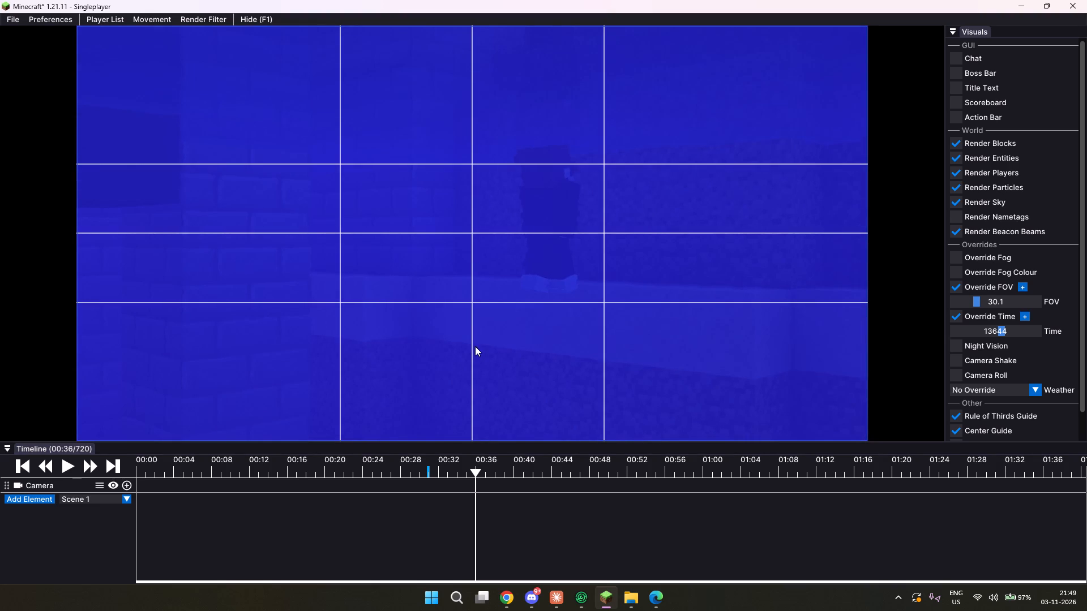
key("o")
key("Escape")
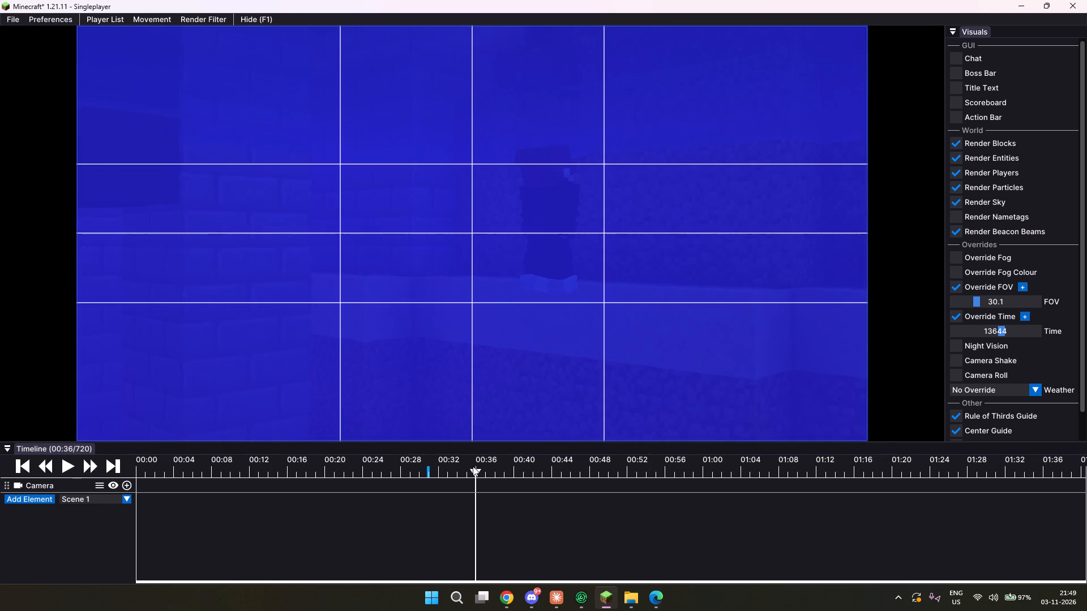
left_click(483, 466)
left_click(496, 464)
left_click(487, 472)
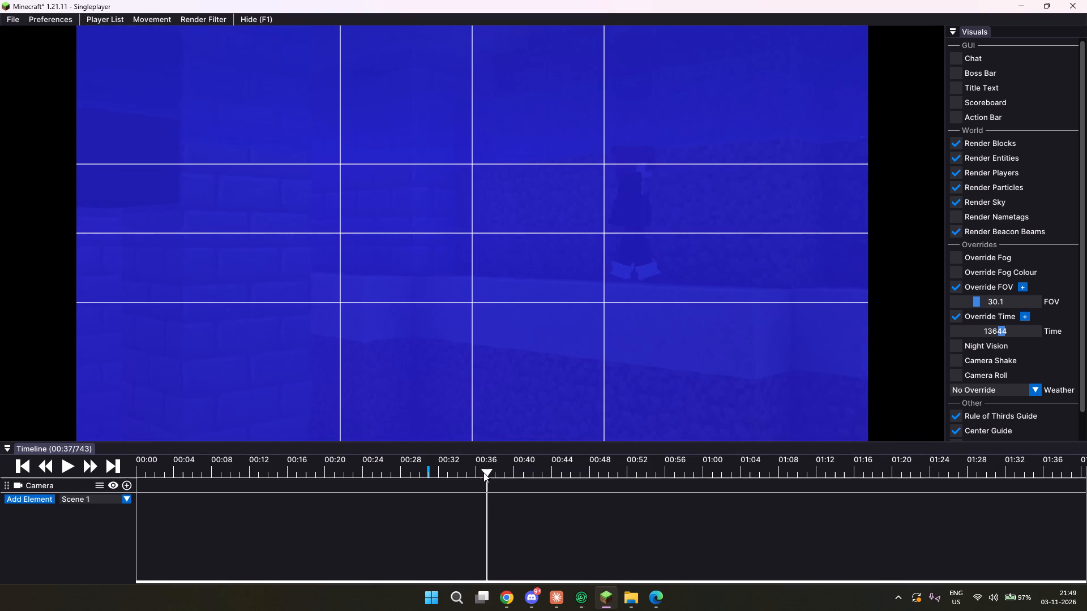
key("o")
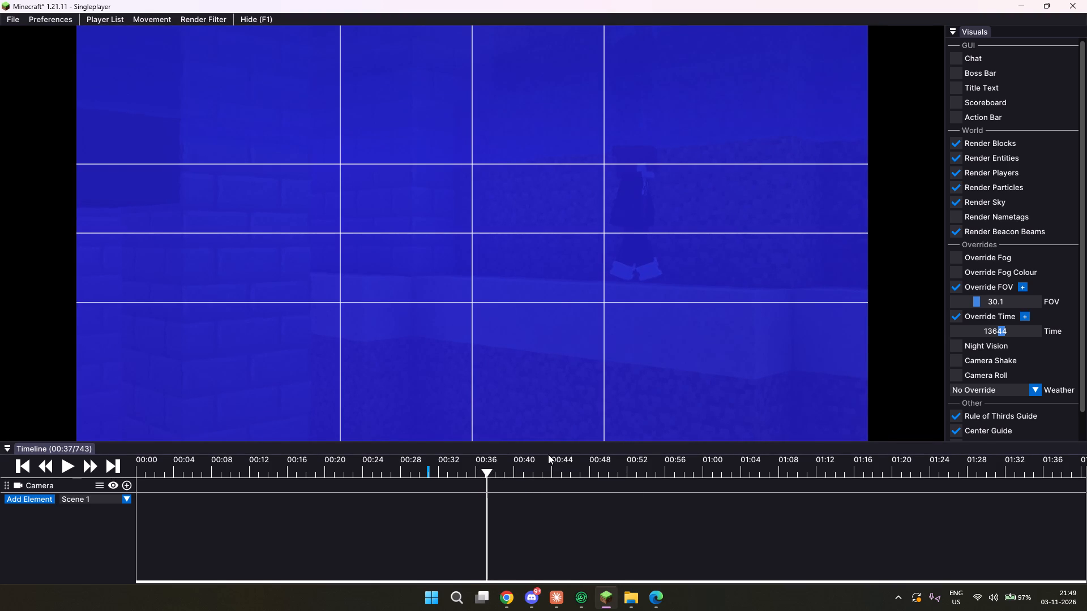
Go to tick 606, aim the camera where the character sinks to the riverbed, and add a camera keyframe.
left_click(413, 461)
left_click_drag(558, 325, 543, 299)
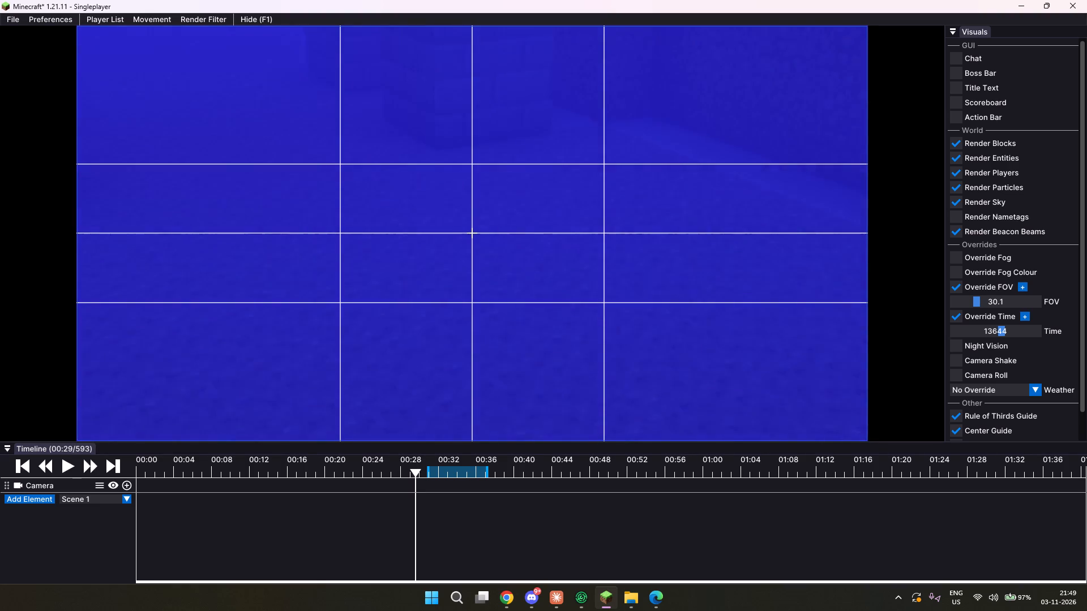
left_click_drag(543, 299, 544, 299)
left_click(419, 459)
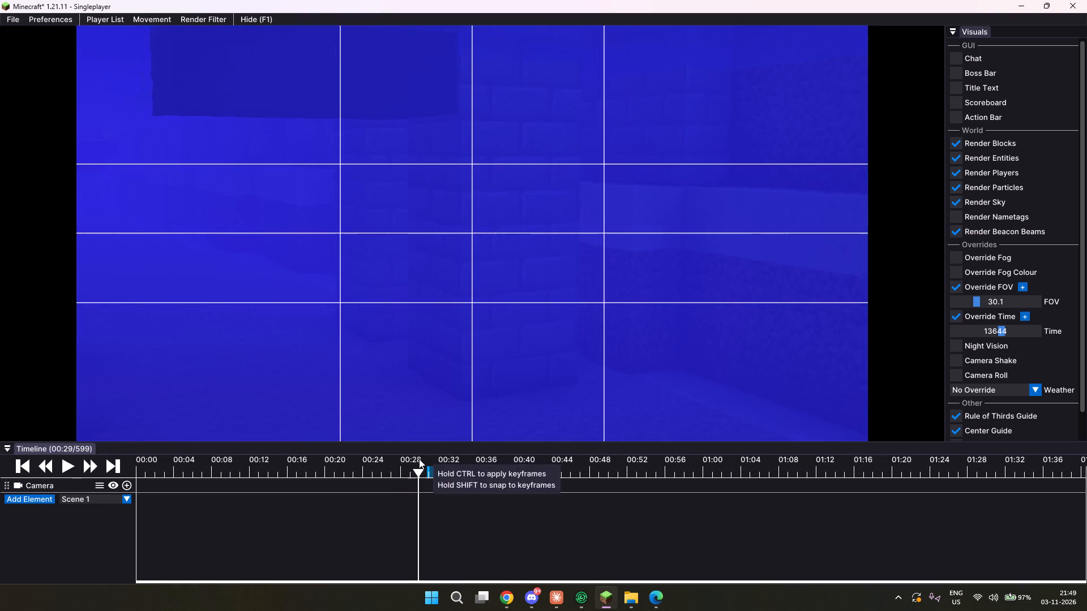
left_click(422, 458)
left_click_drag(497, 335, 544, 299)
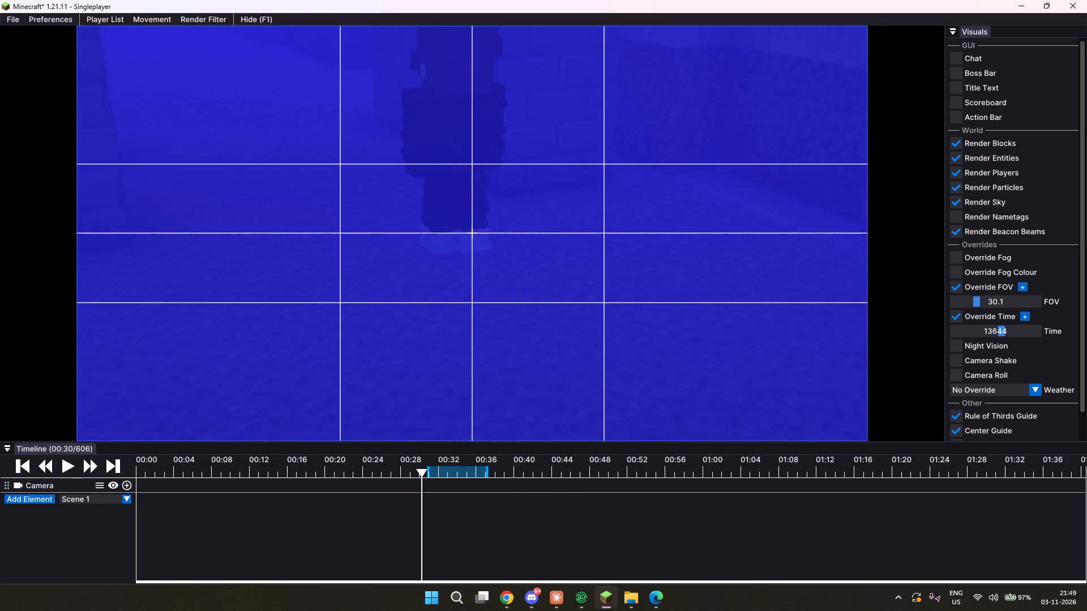
left_click_drag(544, 299, 543, 298)
left_click(127, 481)
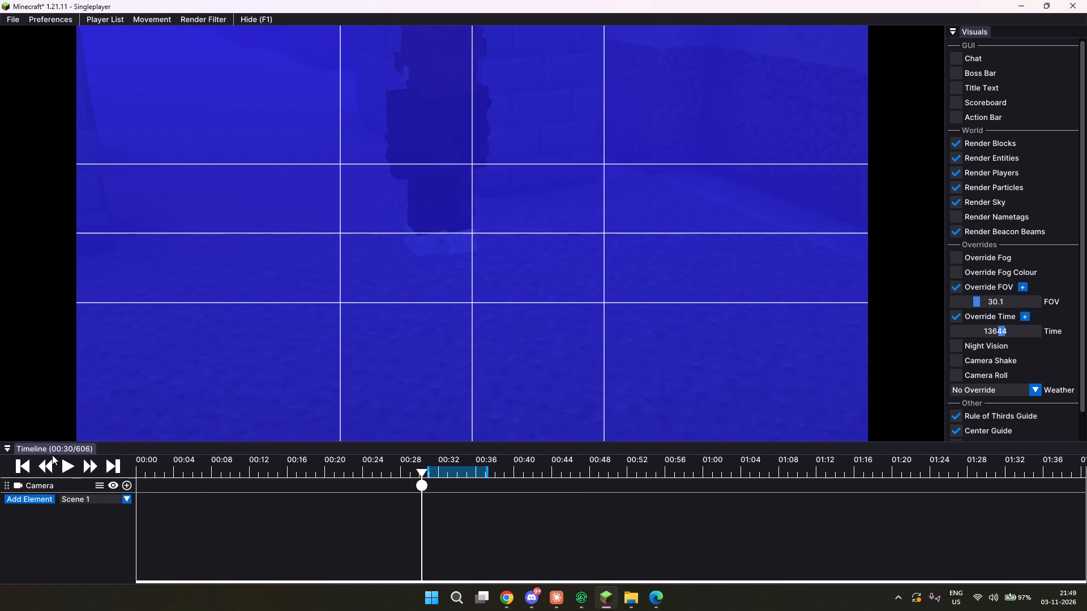
Go to tick 761, turn the camera to follow the character toward the riverbank wall, and add a second camera keyframe.
left_click(66, 467)
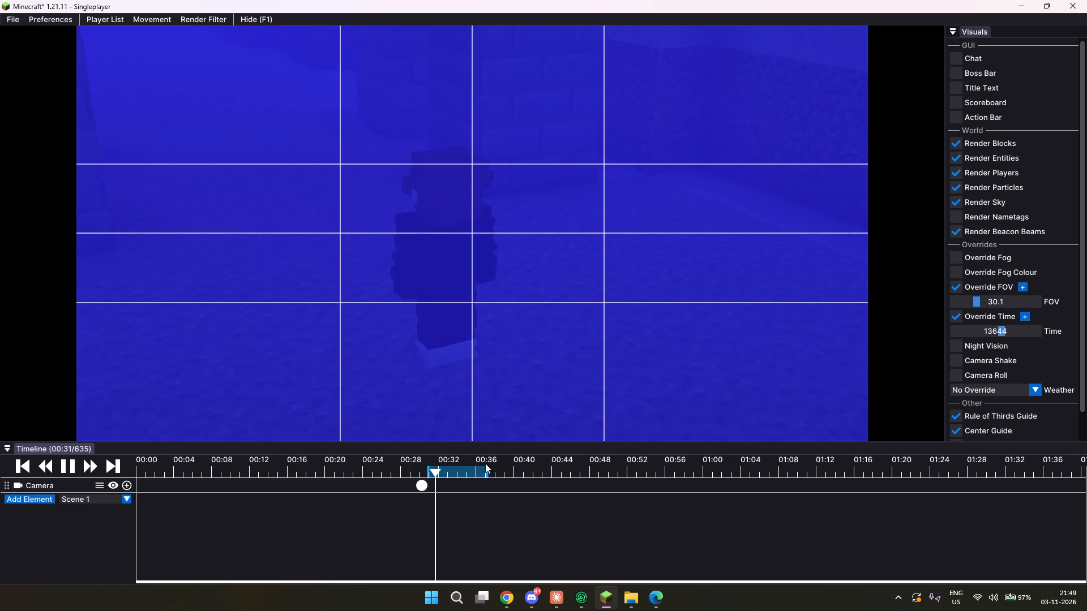
left_click(487, 457)
left_click(492, 458)
left_click_drag(496, 371, 546, 298)
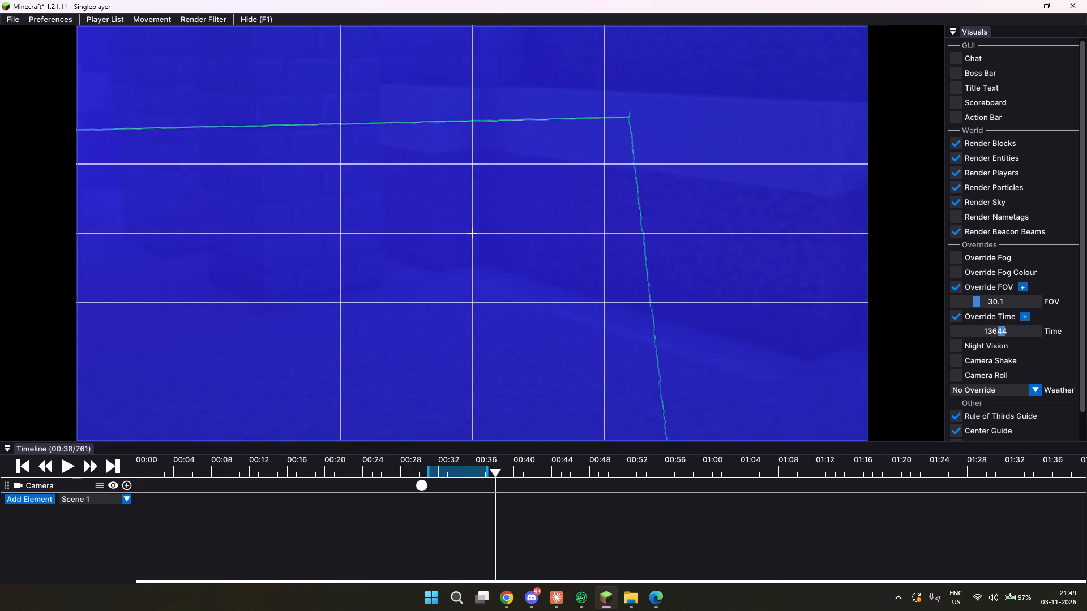
left_click_drag(546, 298, 543, 298)
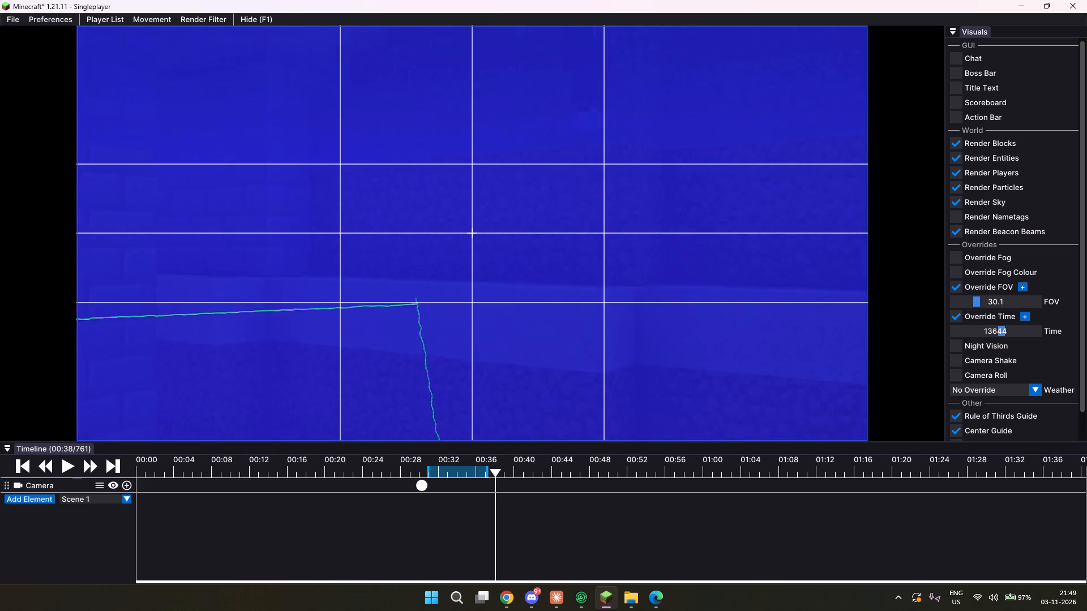
left_click_drag(543, 298, 543, 298)
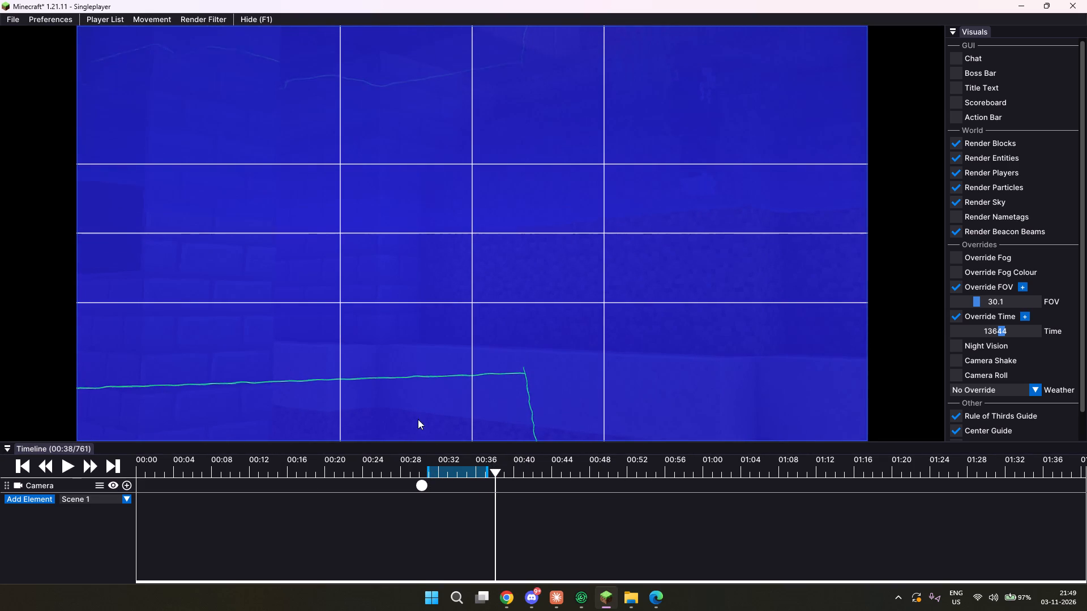
left_click(125, 485)
Play the replay from tick 576 through the marked range to review the keyframed camera pan.
left_click(408, 467)
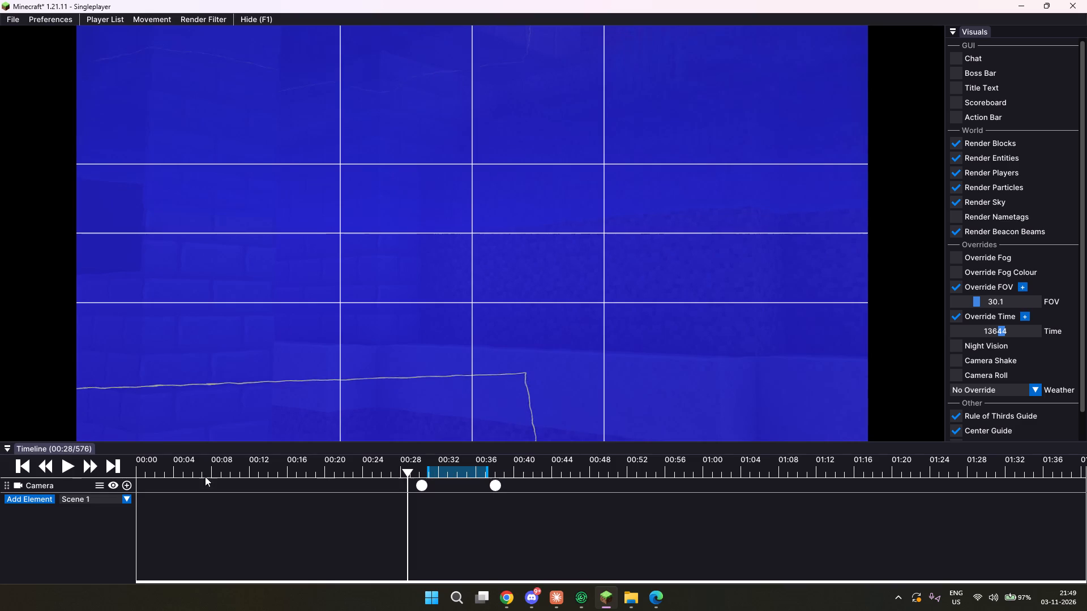
left_click(63, 470)
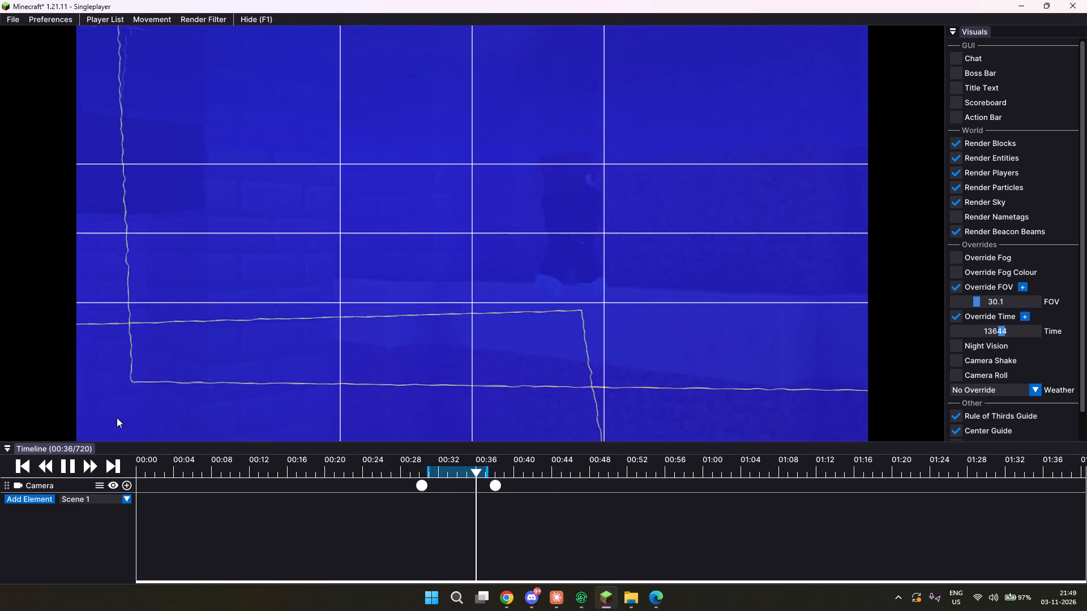
left_click(71, 468)
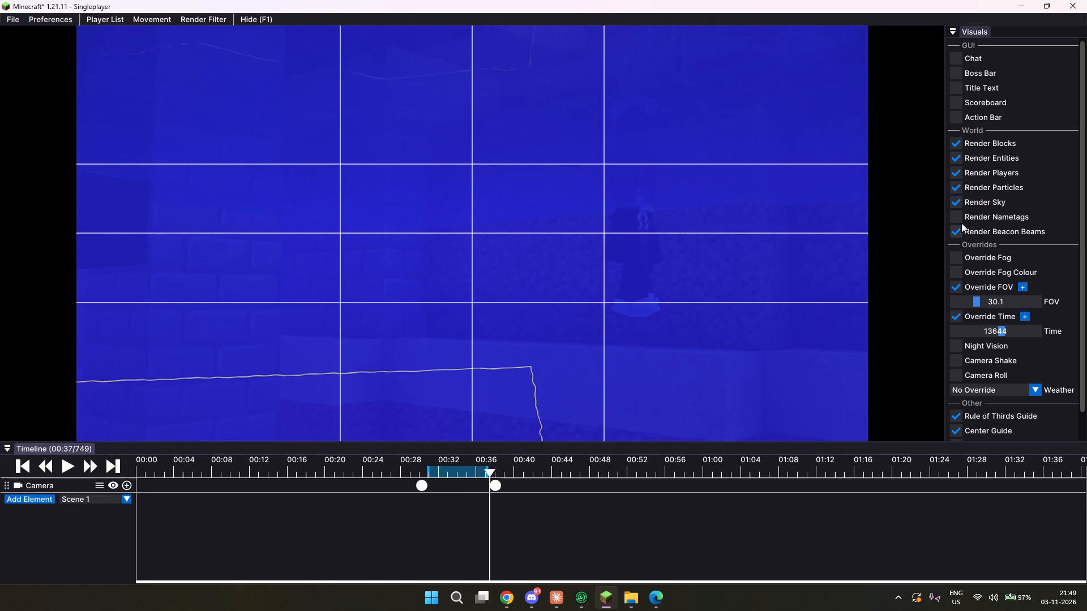
Turn on the Night Vision override to brighten the underwater shot.
left_click(952, 350)
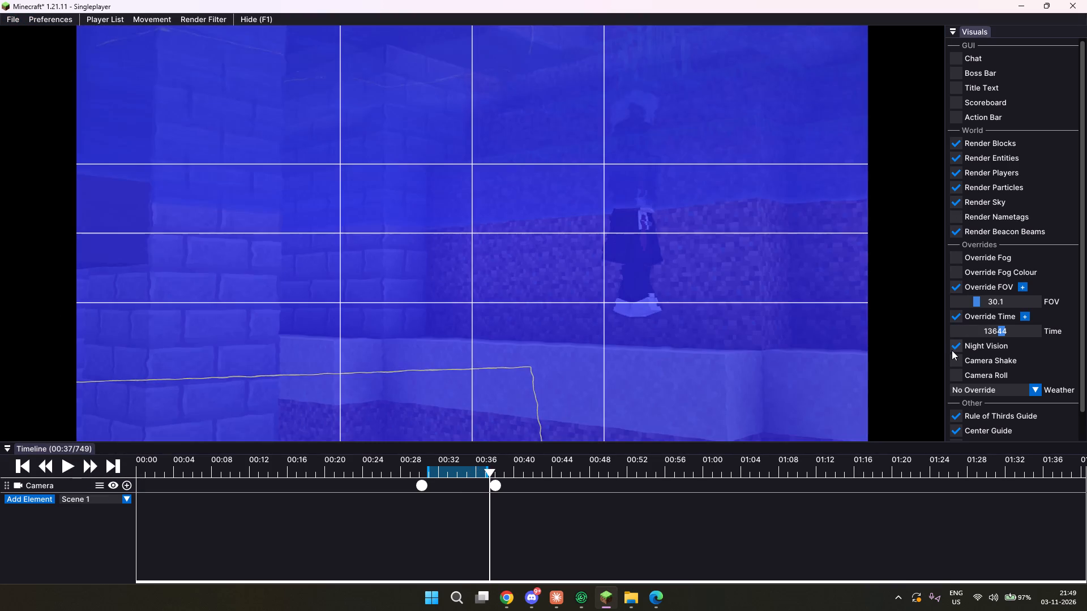
left_click(952, 350)
left_click(952, 350)
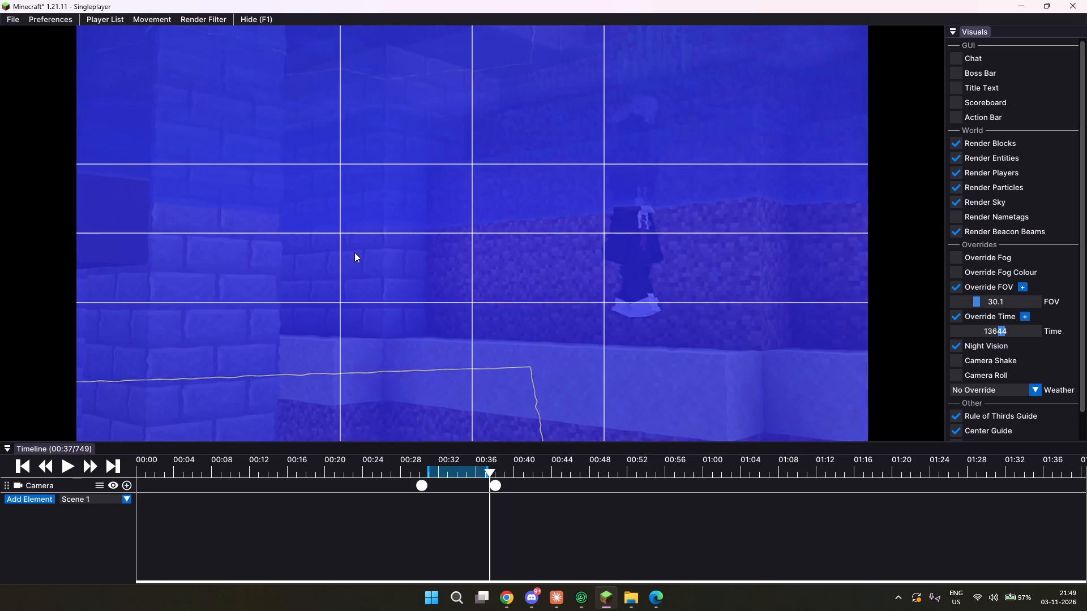
Export ticks 619 to 743 as an MP4 video under the suggested file name and dismiss the finished-export notice.
left_click(12, 21)
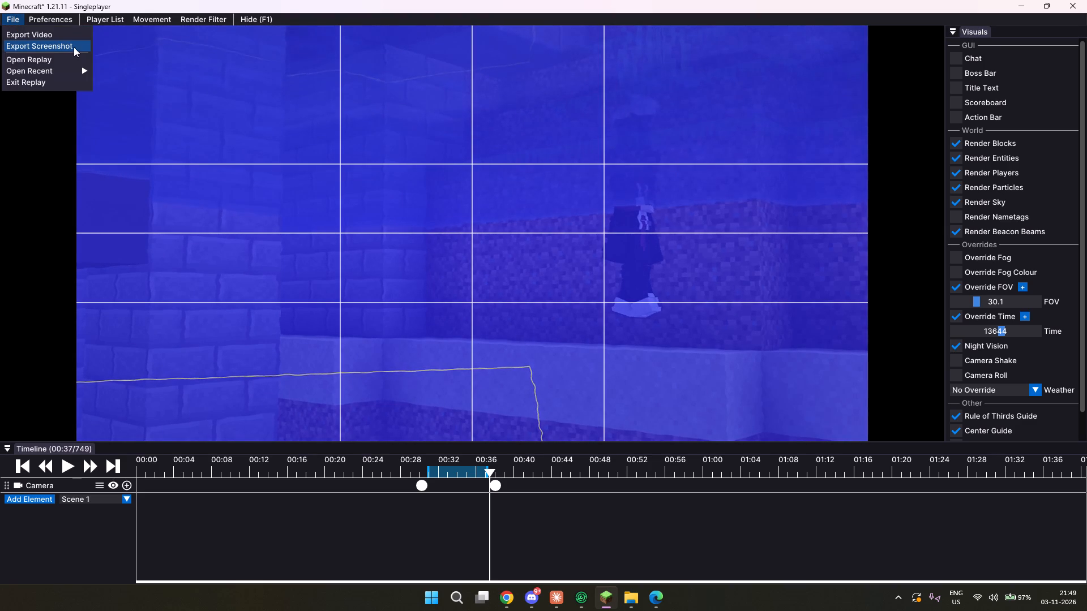
left_click(85, 32)
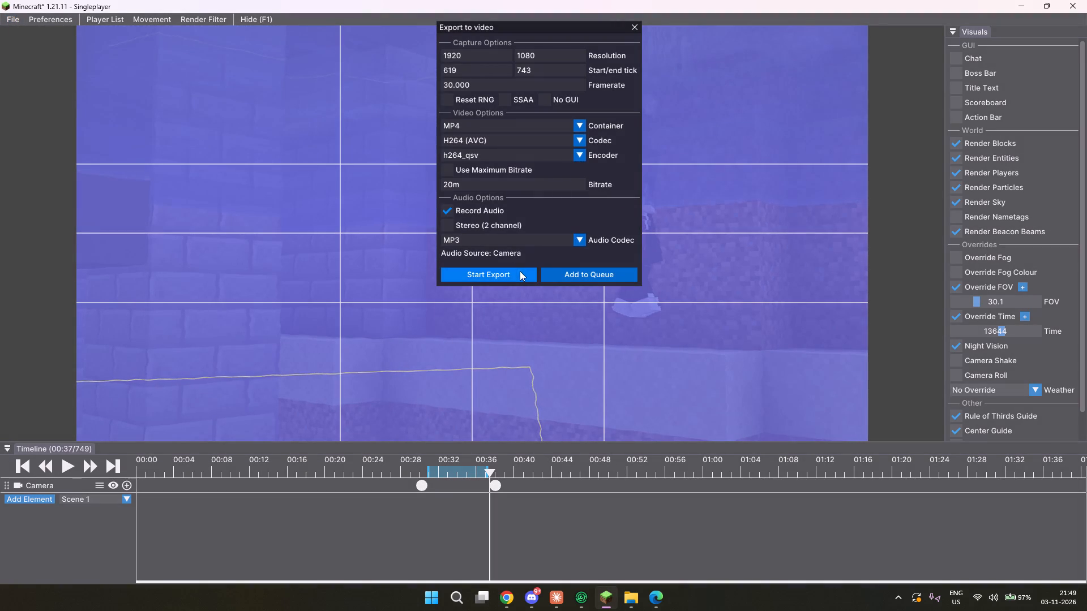
left_click(498, 276)
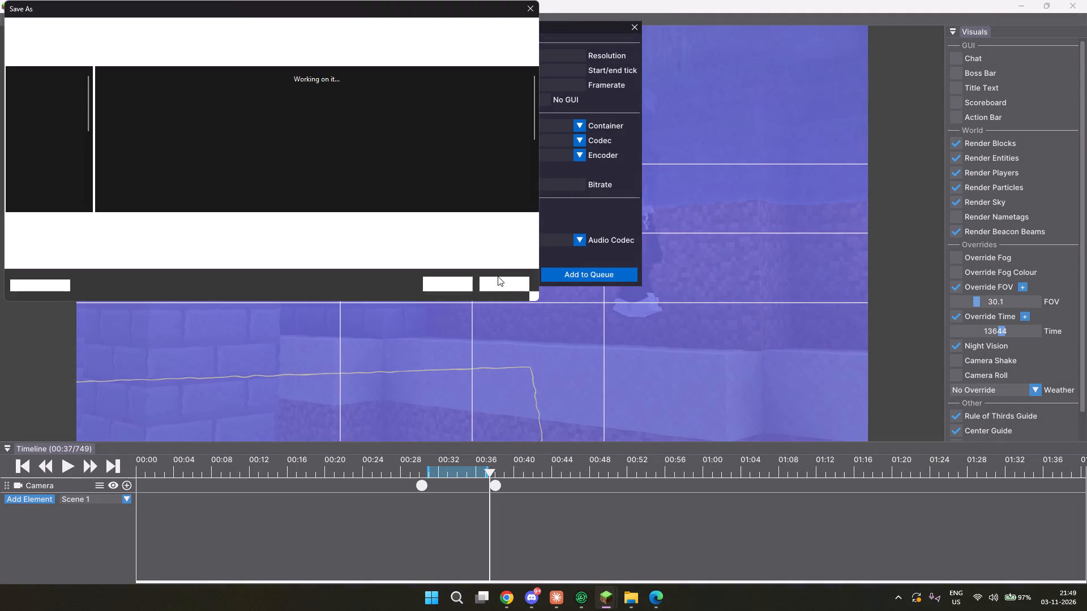
left_click(454, 283)
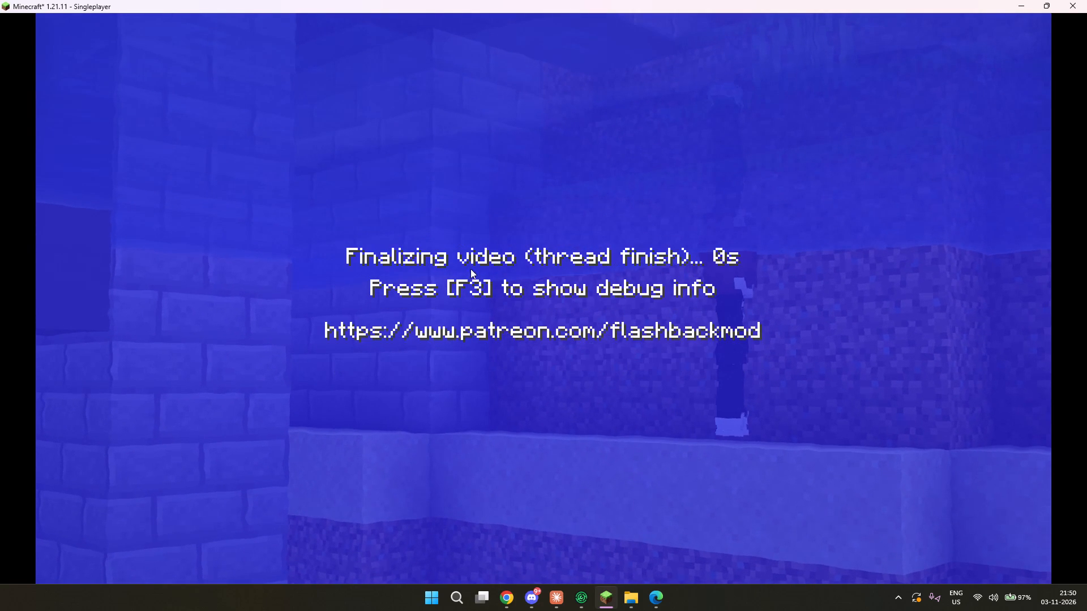
left_click(634, 253)
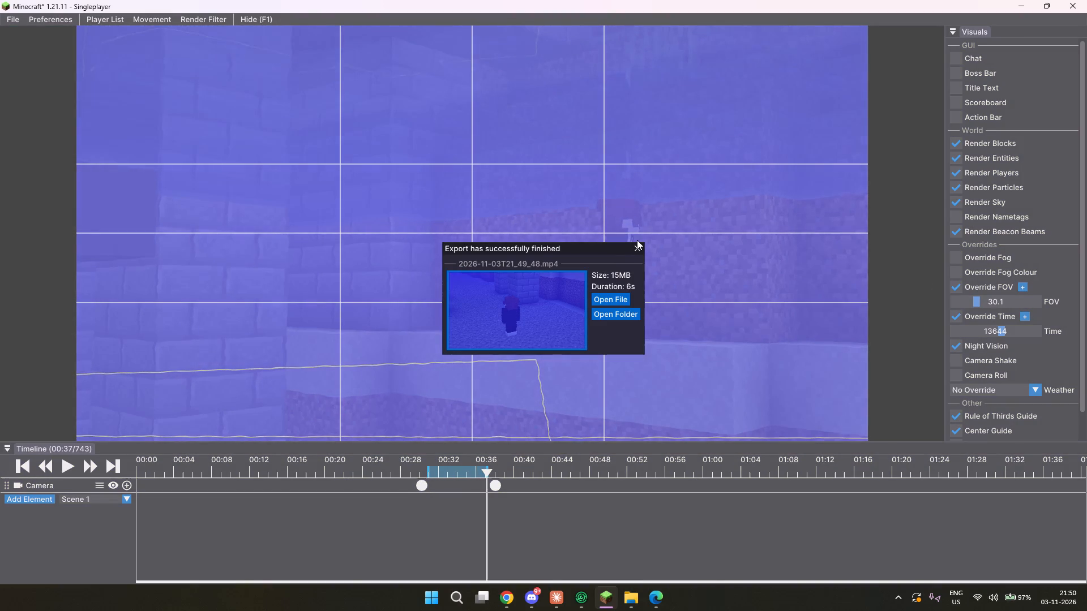
left_click(637, 240)
left_click(637, 249)
Turn off the Night Vision override.
left_click(956, 352)
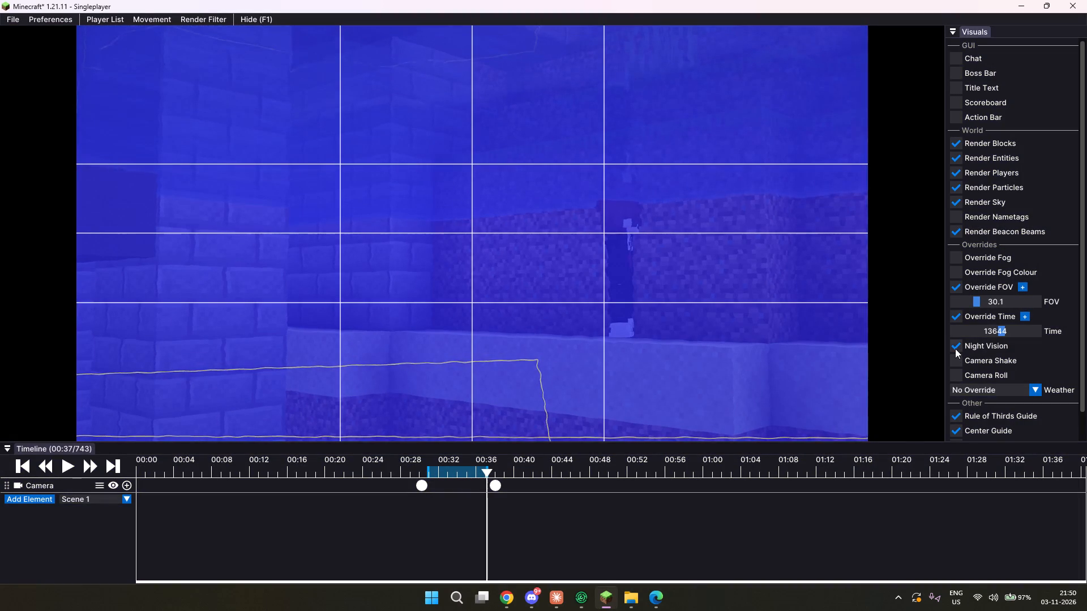
left_click(955, 348)
Raise the camera out of the water and aim it down at the character beside the riverbank wall.
key("space")
key("space")
key("space")
key("space")
key("space")
key("space")
key("space")
key("space")
key("space")
key("space")
key("space")
key("space")
key("space")
key("space")
key("space")
key("space")
key("space")
key("space")
key("space")
key("space")
left_click_drag(688, 279, 543, 305)
Delete the two camera keyframes around the previous export range on the timeline.
left_click_drag(513, 475, 452, 476)
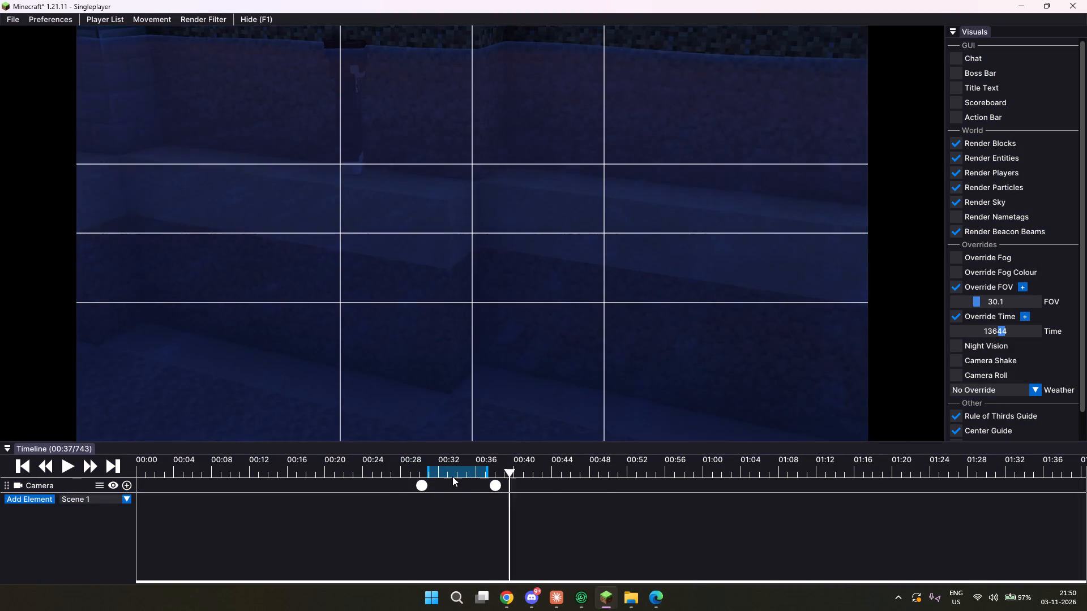
left_click_drag(452, 476, 398, 474)
left_click_drag(558, 518, 352, 459)
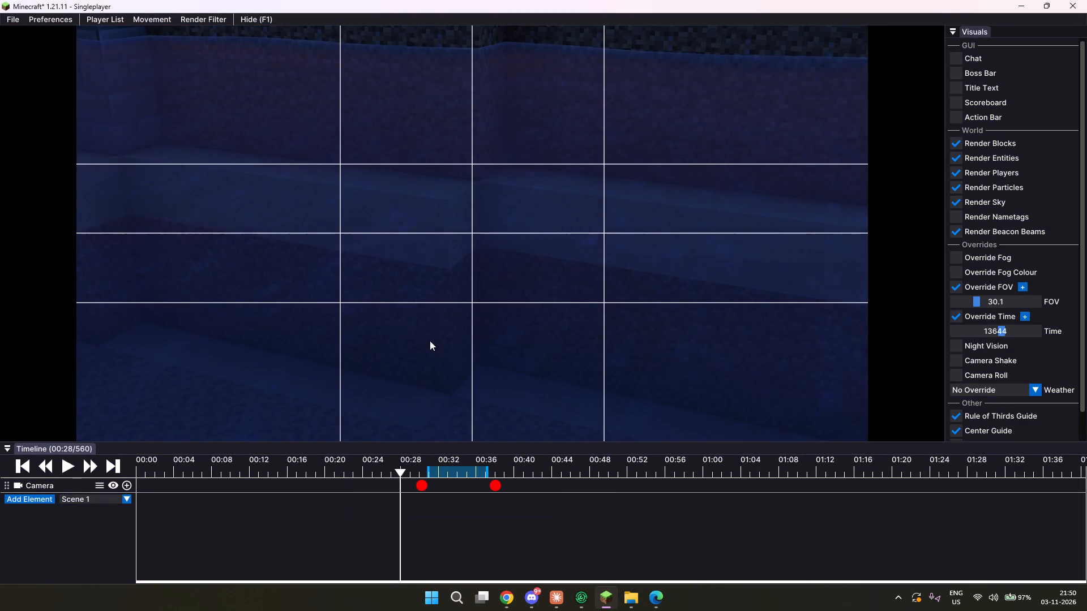
key("BackSpace")
Raise and pull back the camera to show the riverbank, and move the playhead to tick 909 with the character at the bank.
key("space")
left_click_drag(374, 257, 550, 296)
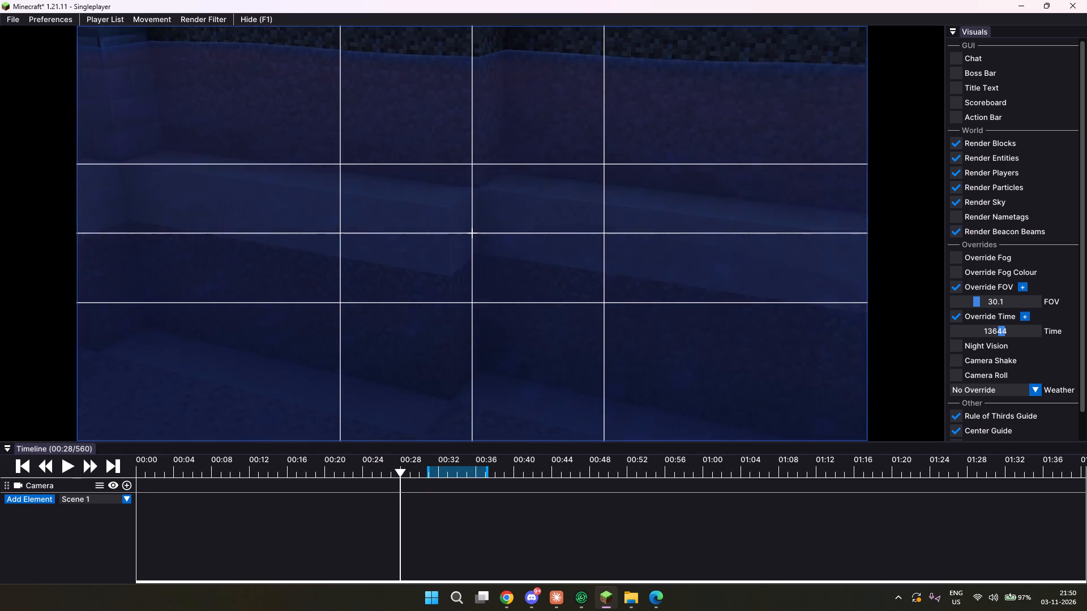
left_click_drag(550, 296, 543, 298)
key("s")
left_click(553, 464)
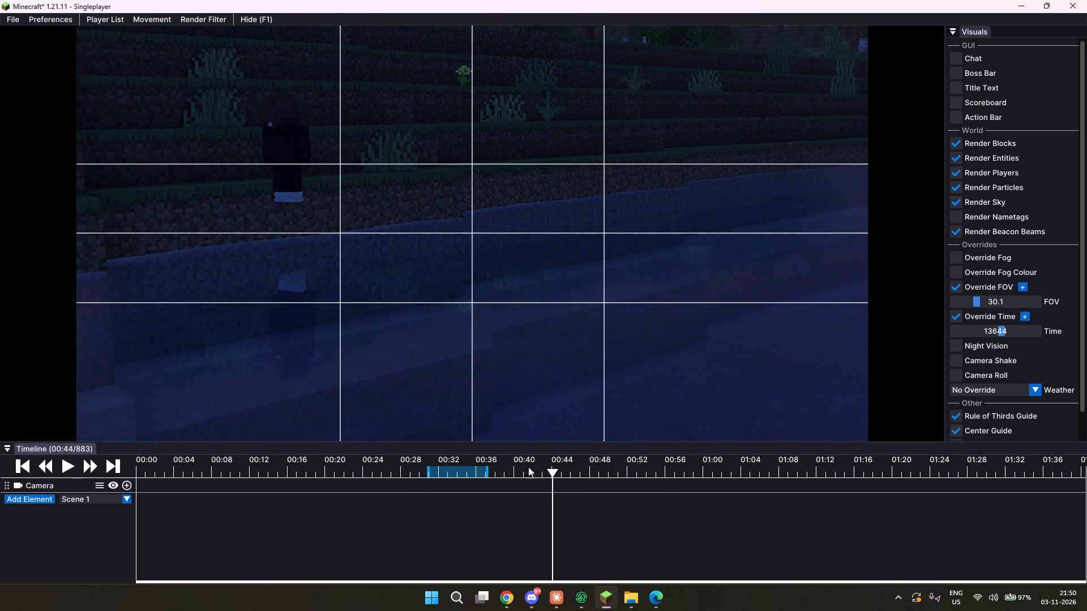
left_click(528, 467)
left_click(567, 467)
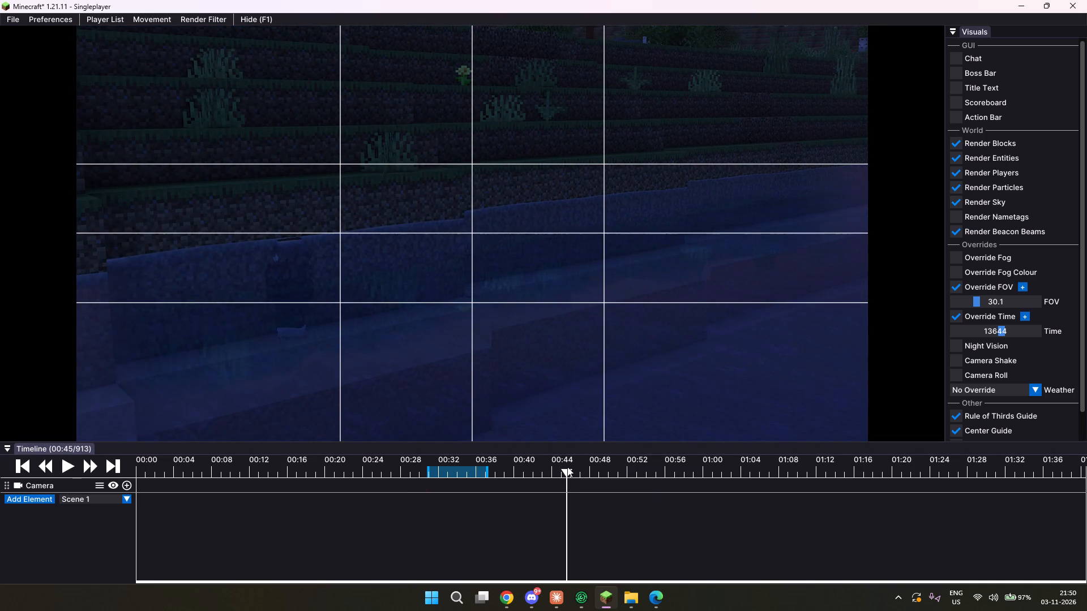
key("7")
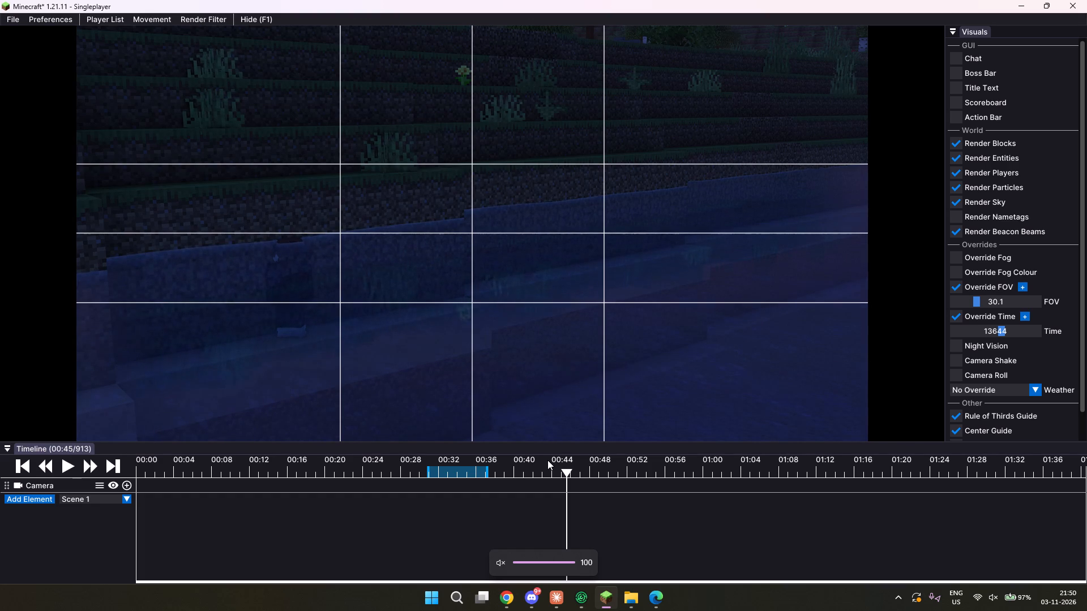
left_click_drag(559, 467, 571, 461)
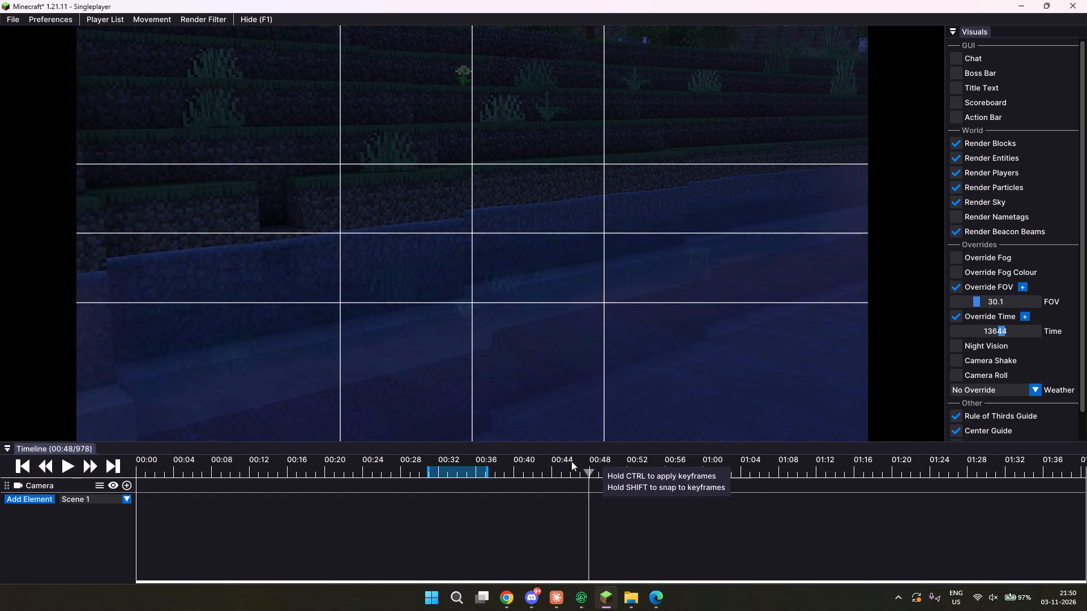
left_click_drag(571, 461, 566, 461)
Move the camera sideways and closer so the character in the water sits near the centre of the frame.
key("d")
key("d")
key("d")
left_click_drag(571, 363, 543, 298)
key("w")
key("w")
key("w")
key("w")
key("w")
key("w")
key("w")
key("w")
key("w")
key("w")
key("w")
key("w")
key("w")
key("w")
key("w")
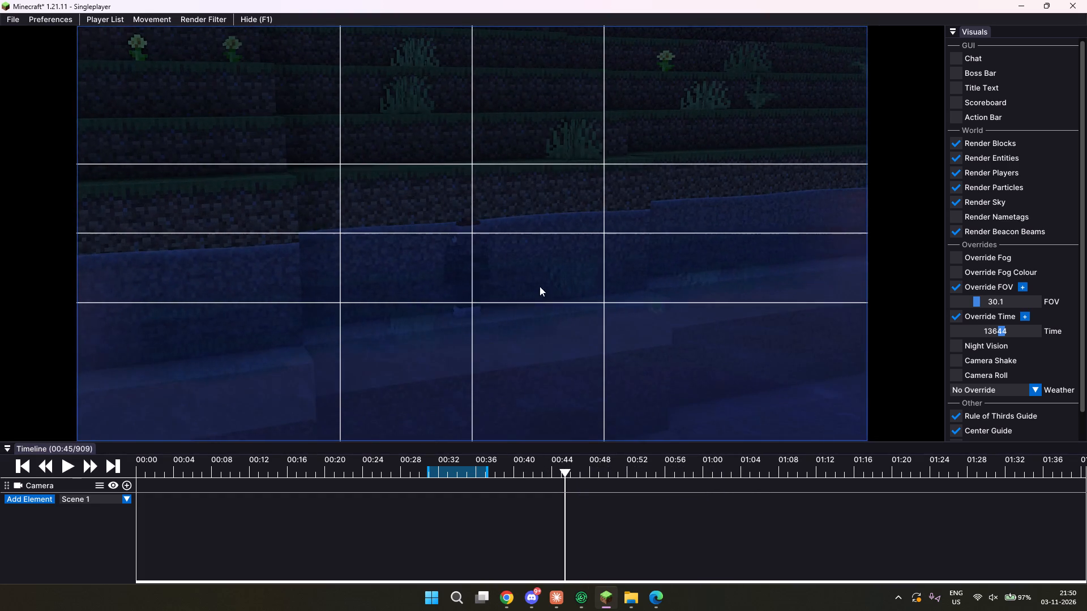
Move the playhead to tick 933 and bring the camera in close on the character climbing out of the river.
left_click(577, 460)
left_click_drag(588, 402, 541, 298)
key("d")
key("d")
key("d")
key("d")
key("d")
key("d")
key("d")
key("d")
key("d")
key("d")
key("d")
key("d")
key("d")
key("d")
key("d")
key("d")
key("d")
key("d")
key("d")
key("d")
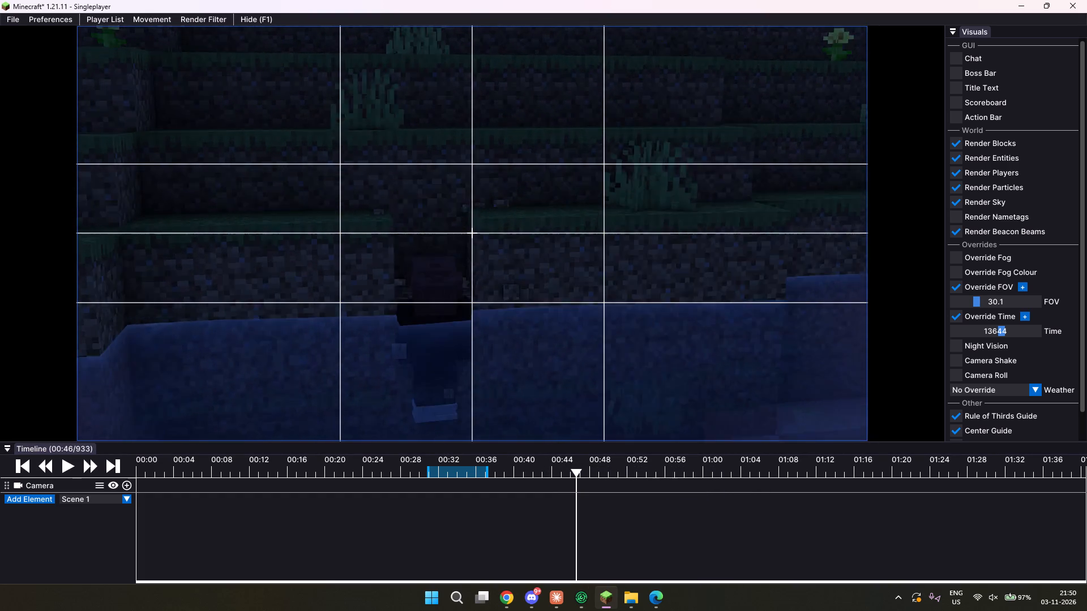
Lower the camera to water level and aim it up the grassy slope, framing the lit building, night sky and character at the bank.
left_click_drag(541, 298, 541, 297)
key("ctrl+d")
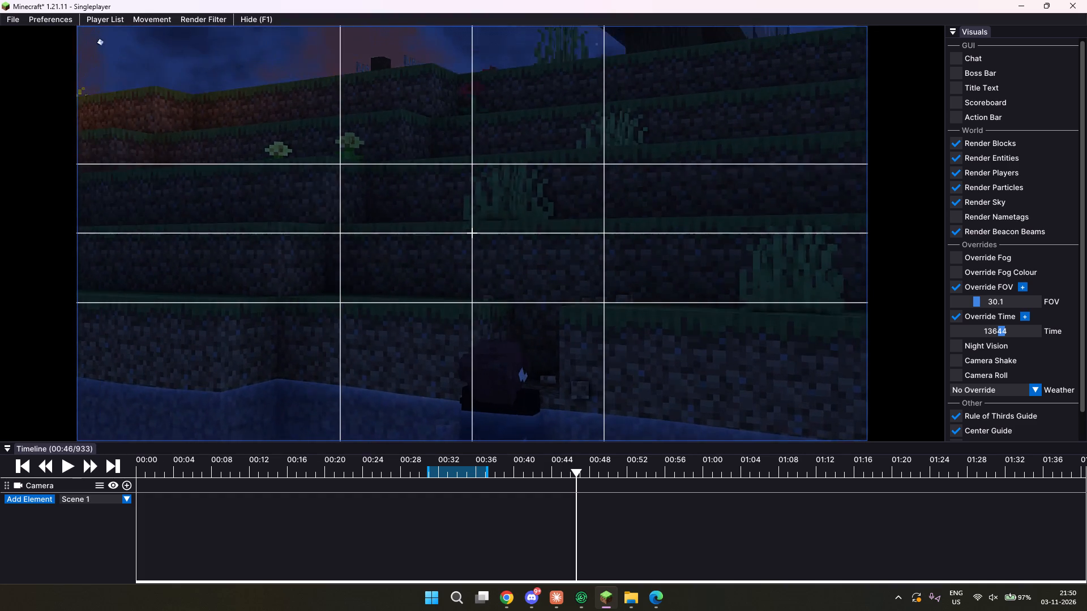
left_click_drag(541, 297, 543, 298)
key("ctrl+s")
key("s")
key("d")
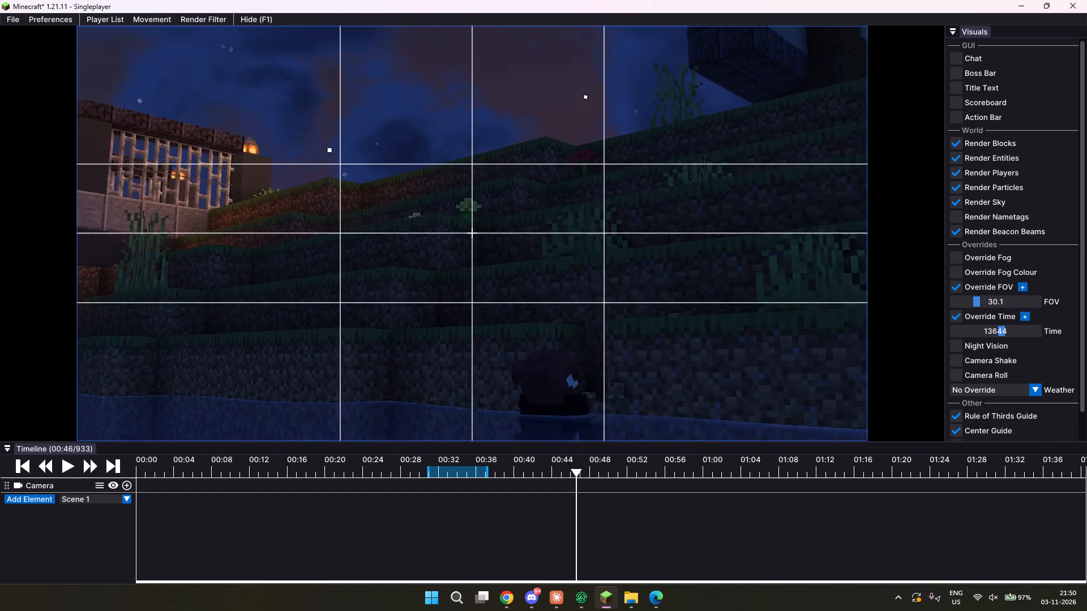
left_click_drag(543, 298, 543, 297)
key("s")
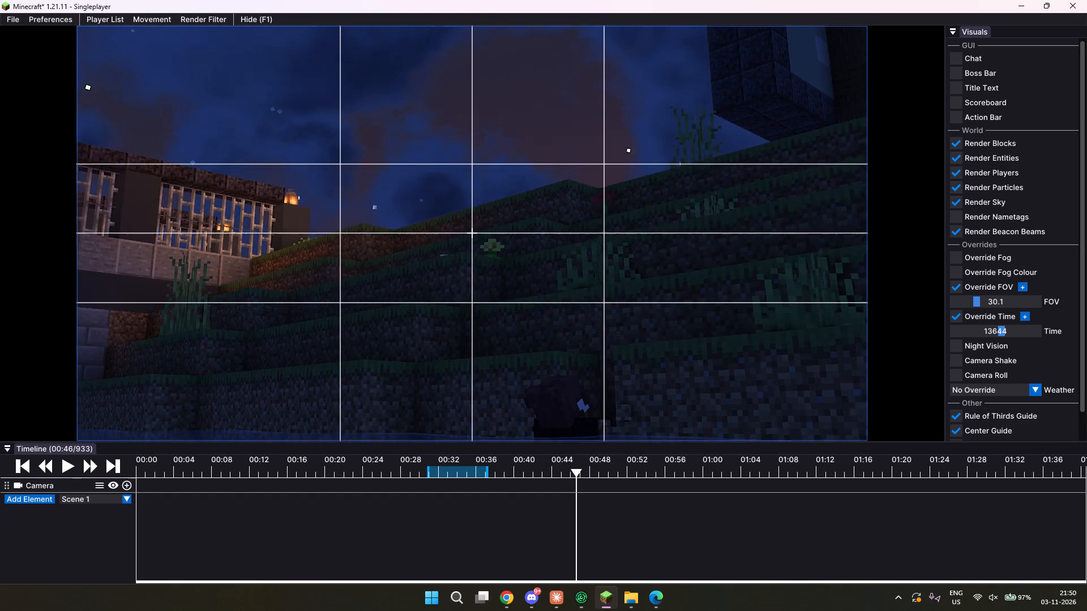
left_click_drag(543, 297, 543, 298)
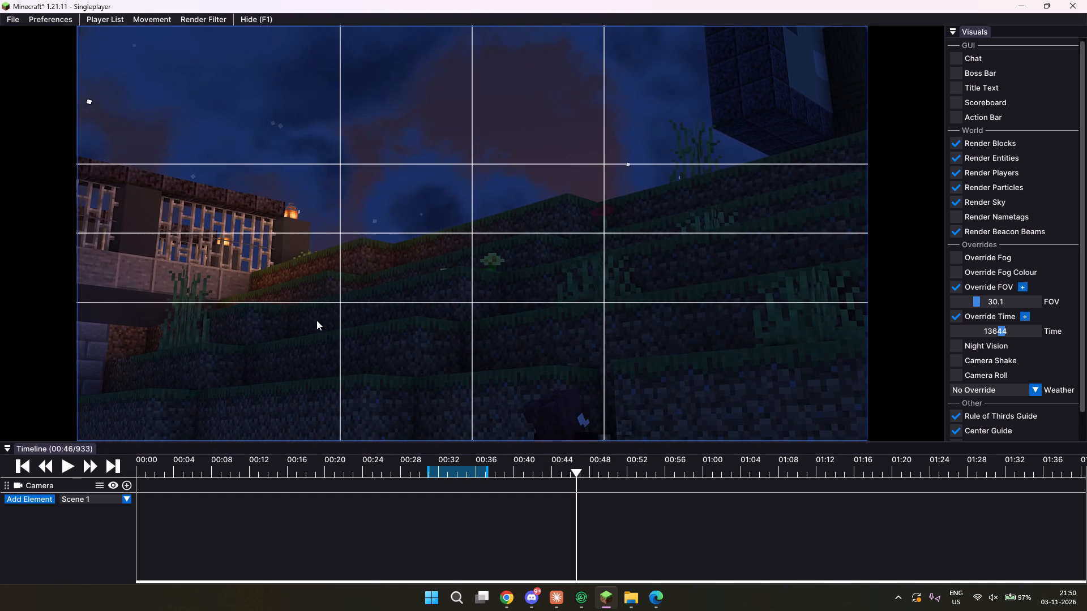
Play the river-exit shot and mark the export range from tick 932 to tick 1031.
key("i")
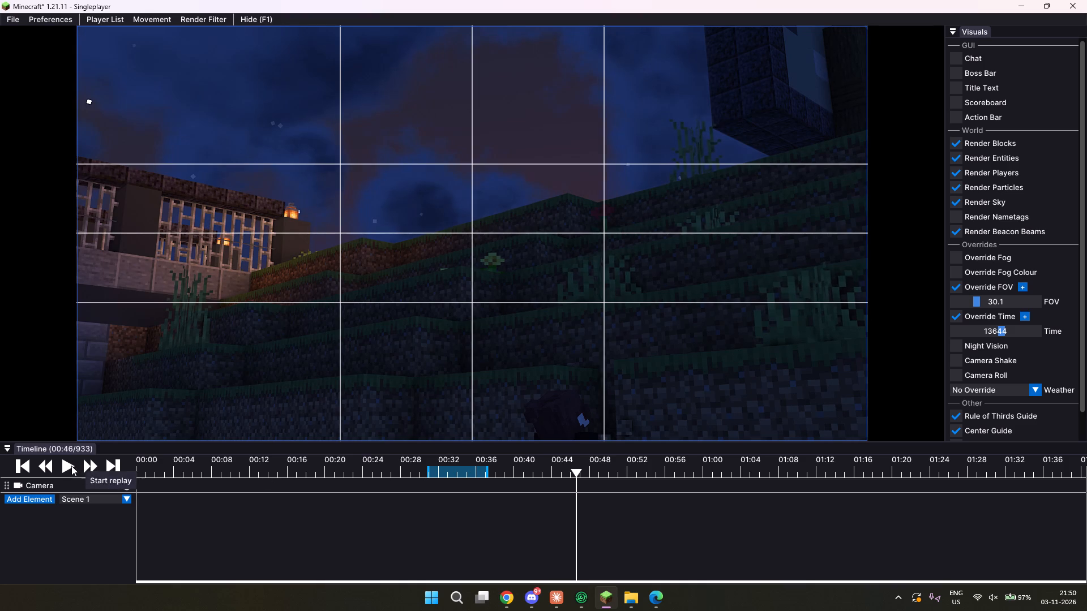
left_click(576, 462)
key("i")
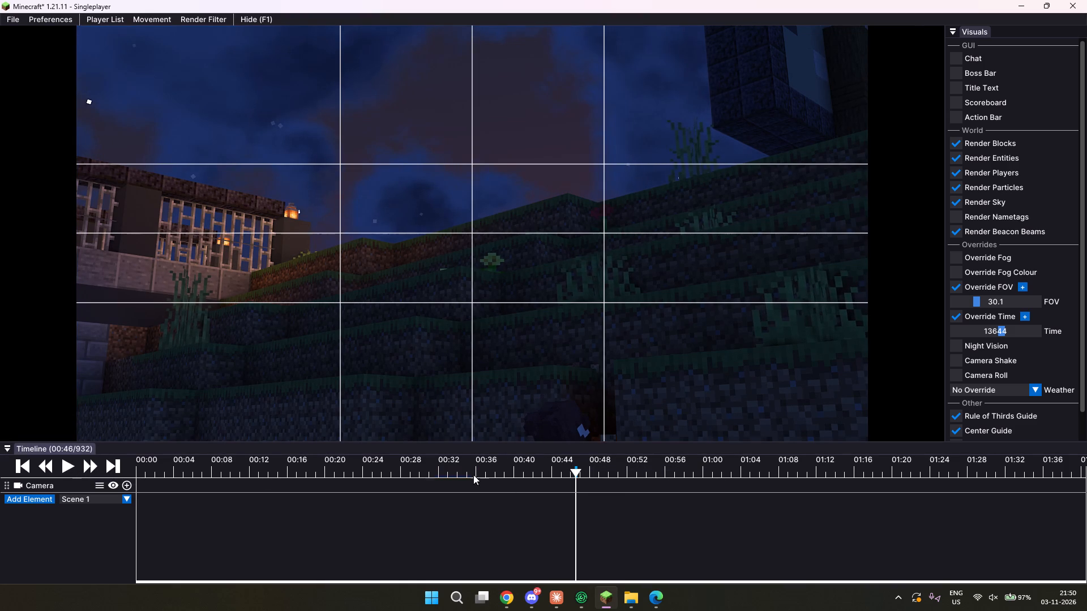
left_click(69, 466)
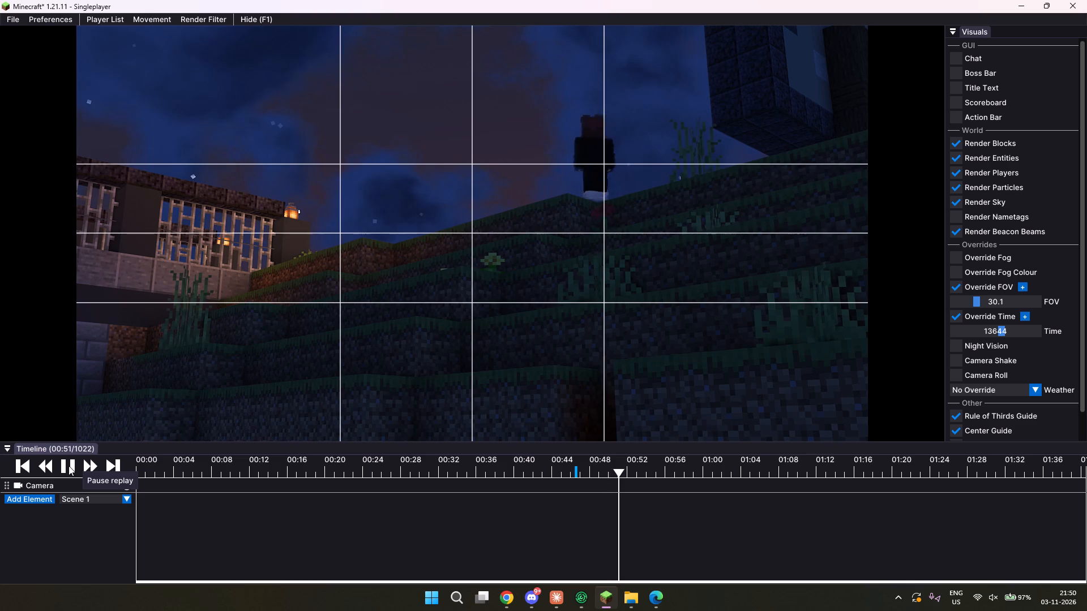
left_click(69, 466)
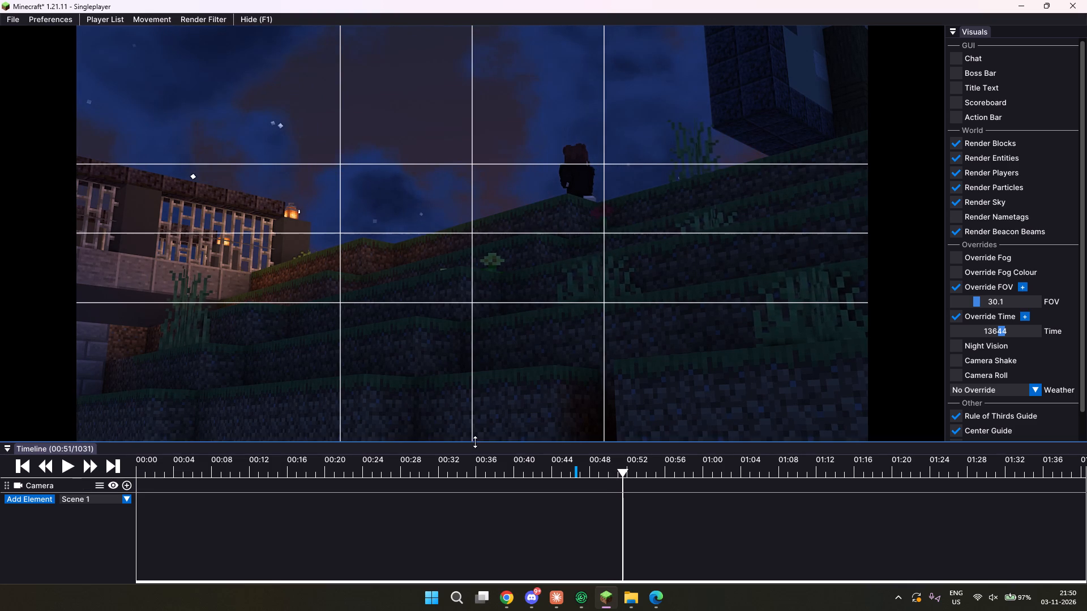
key("o")
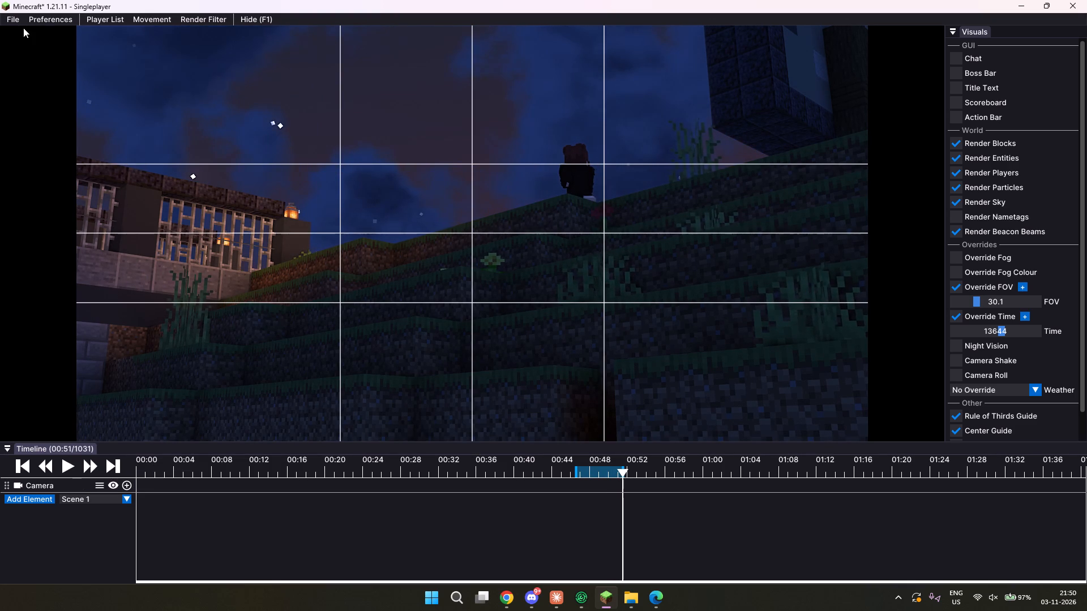
Export ticks 932 to 1031 as an MP4 video under the suggested file name.
left_click(19, 23)
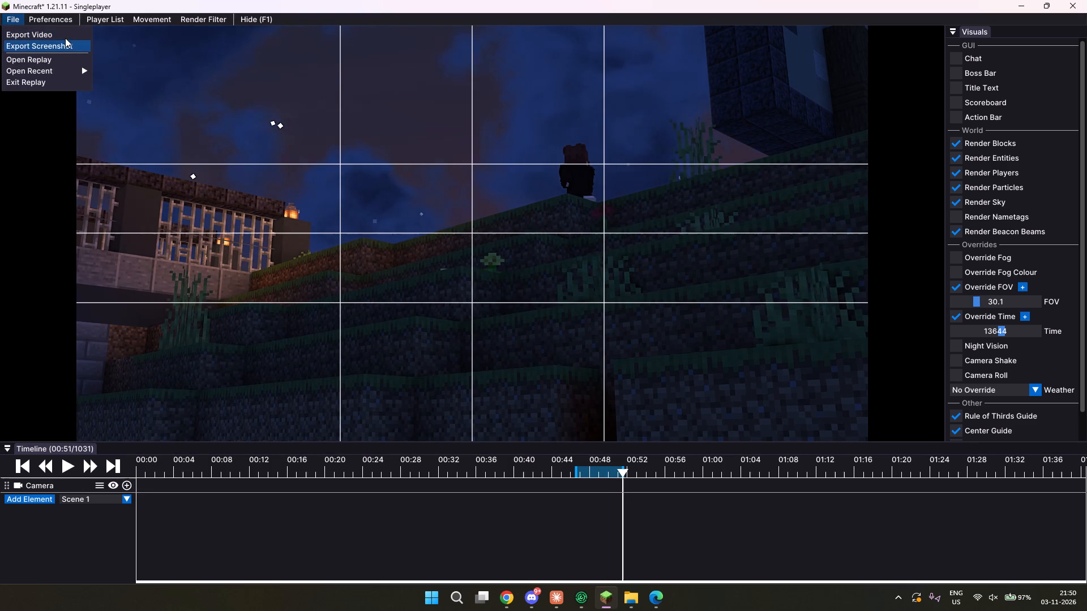
left_click(65, 38)
left_click(506, 271)
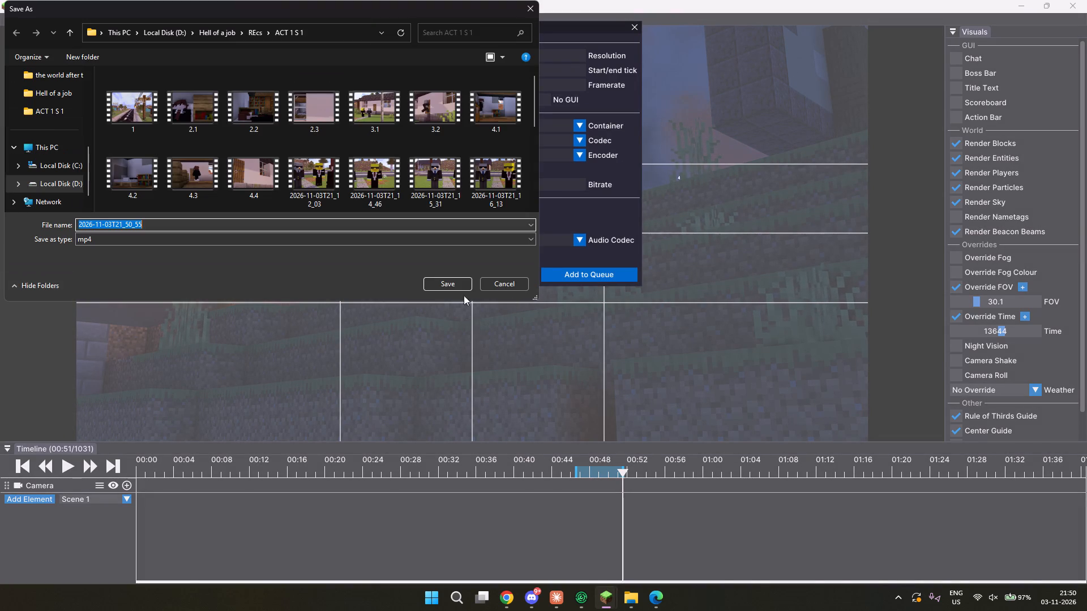
left_click(456, 296)
left_click(457, 279)
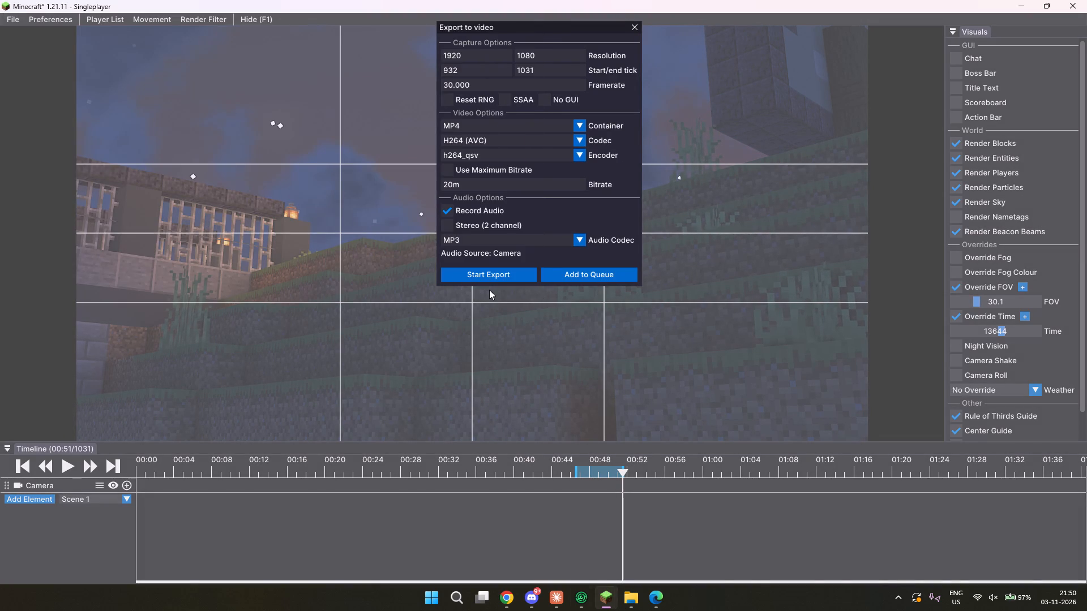